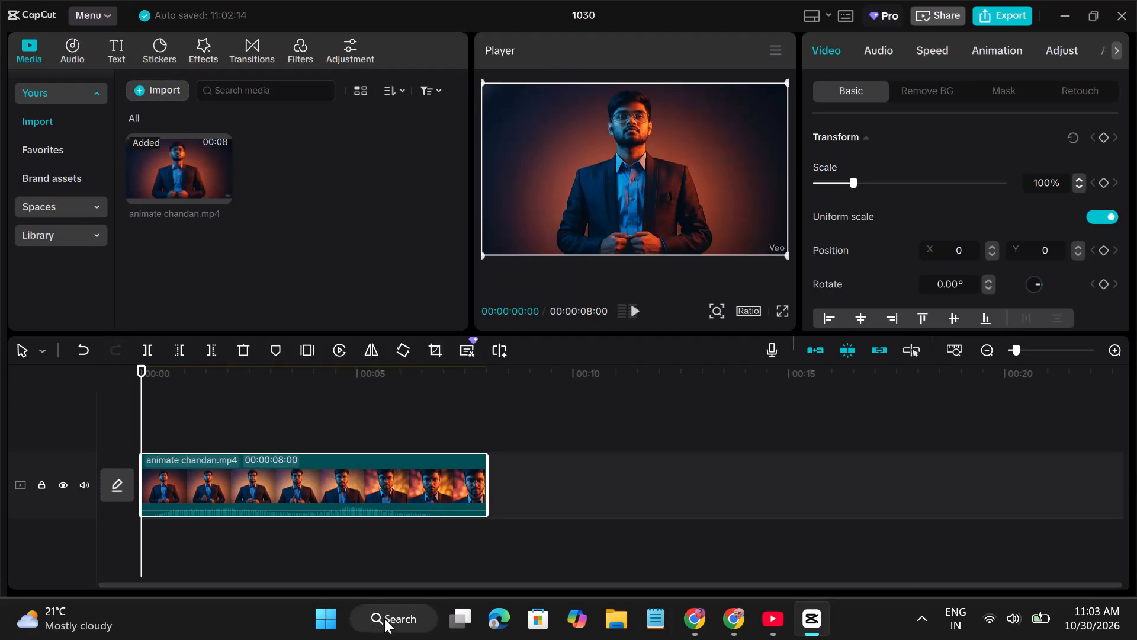
Search Windows for "ku" and launch the Kuro app.
left_click(384, 619)
type("ku")
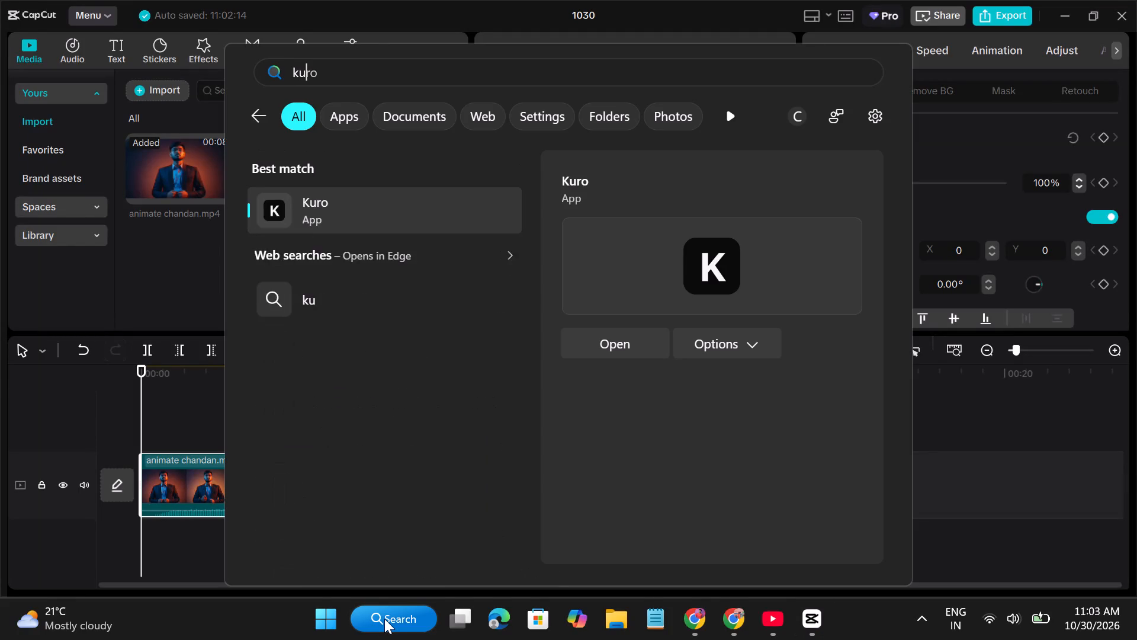
left_click(325, 227)
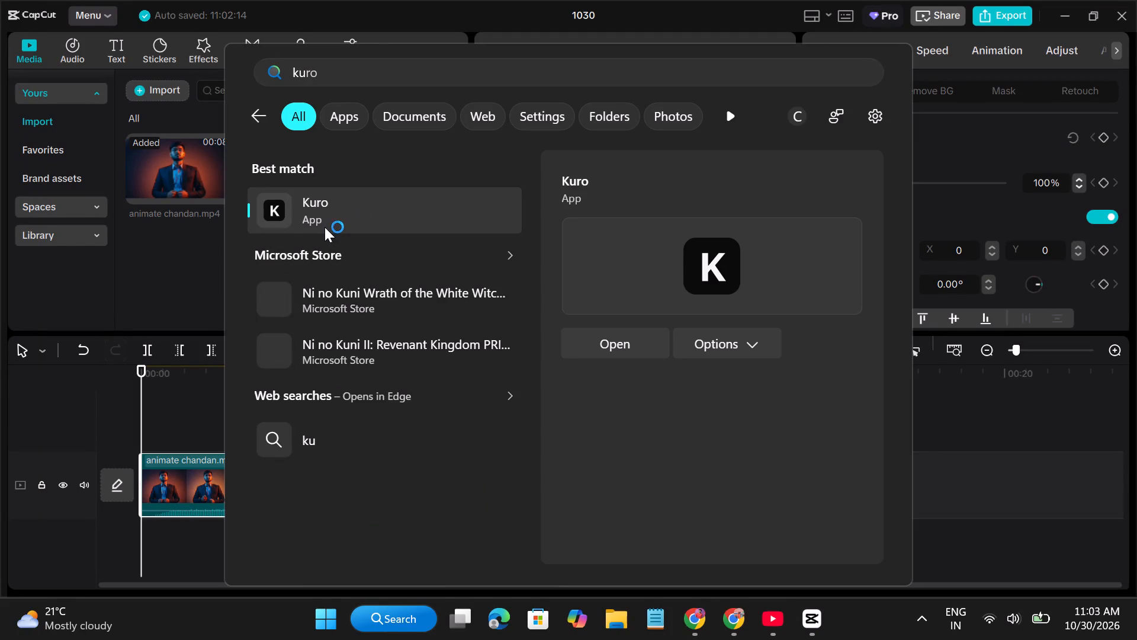
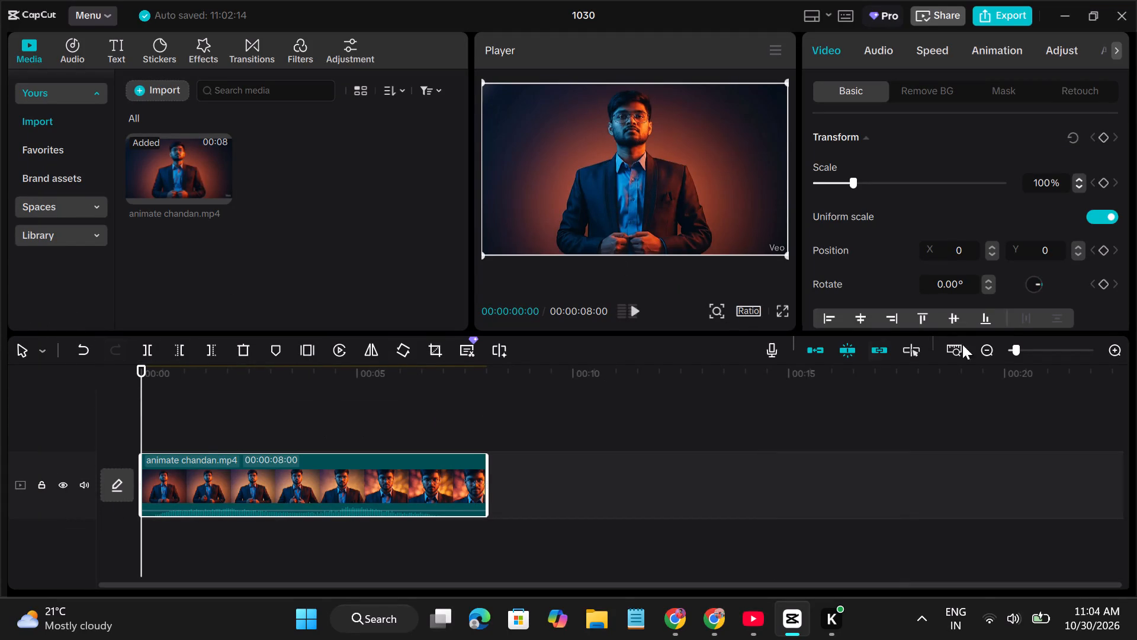
Slow the animate chandan.mp4 clip to 0.34x standard speed and play the preview from the start.
left_click(914, 56)
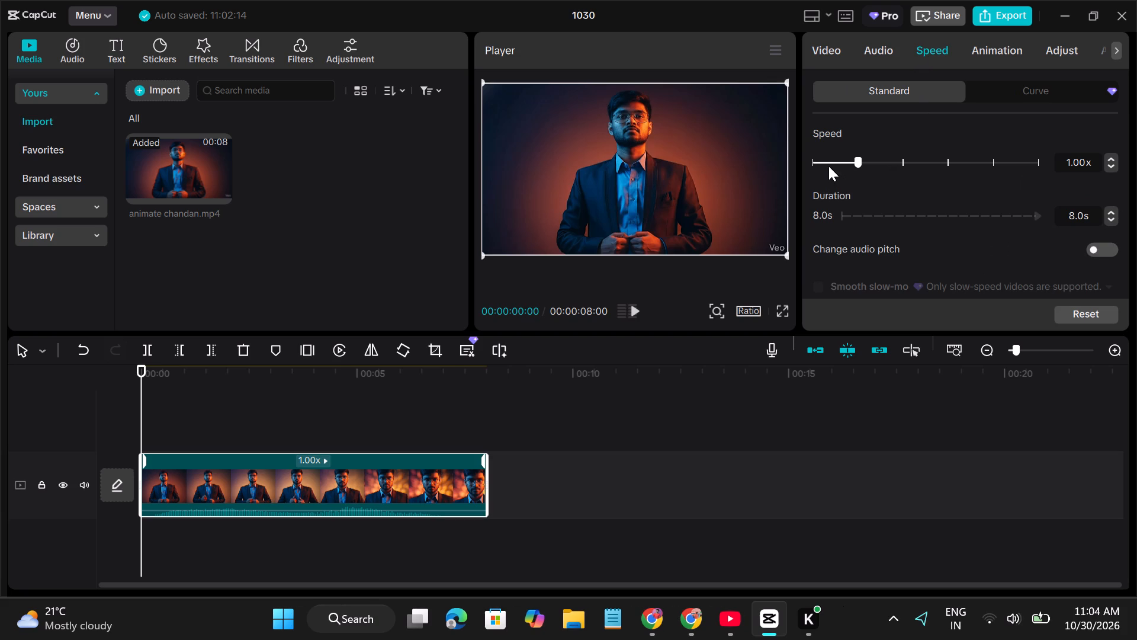
left_click(825, 161)
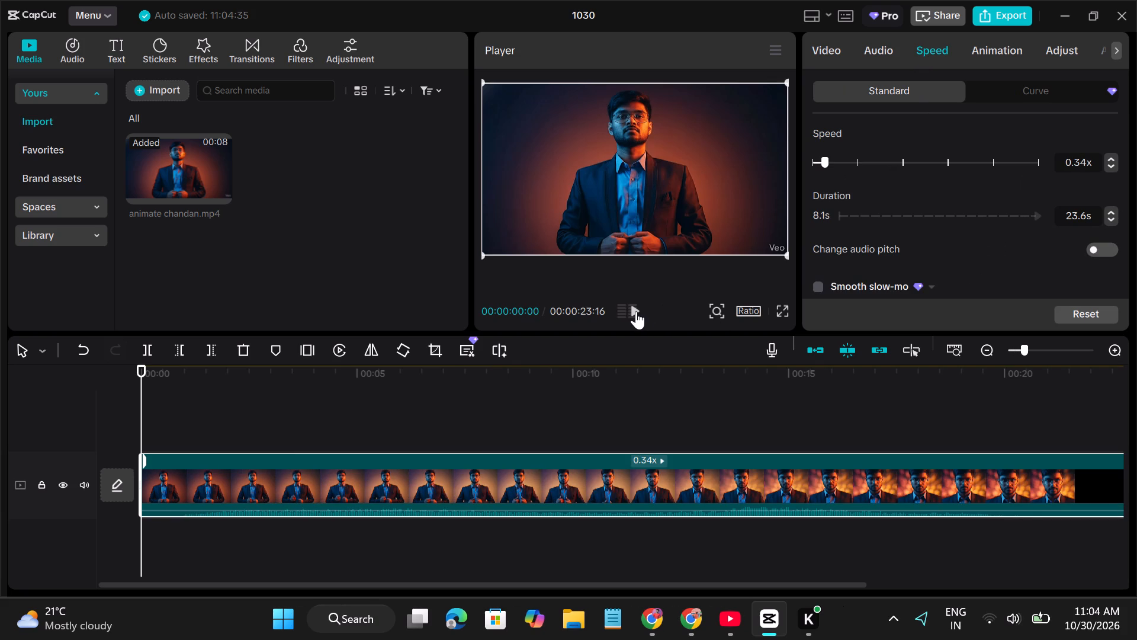
left_click(636, 311)
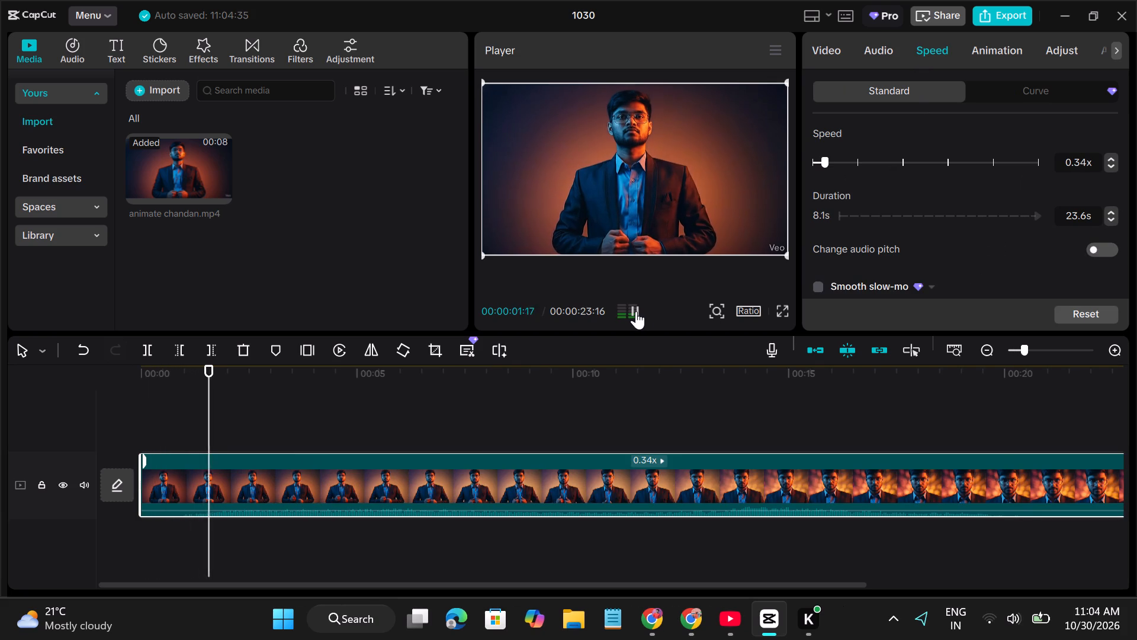
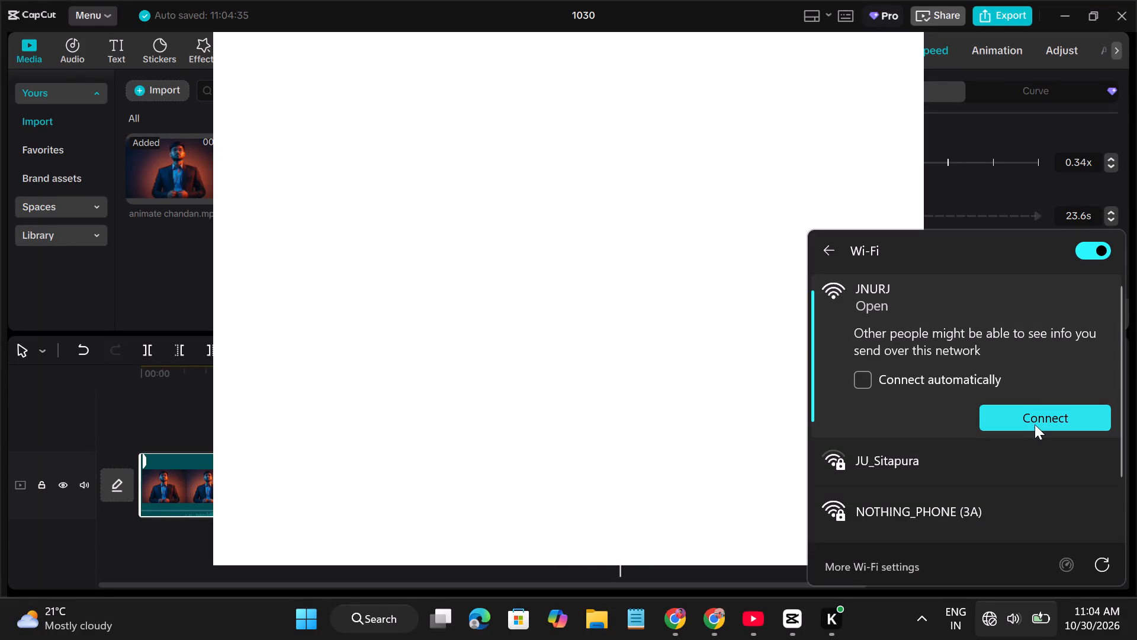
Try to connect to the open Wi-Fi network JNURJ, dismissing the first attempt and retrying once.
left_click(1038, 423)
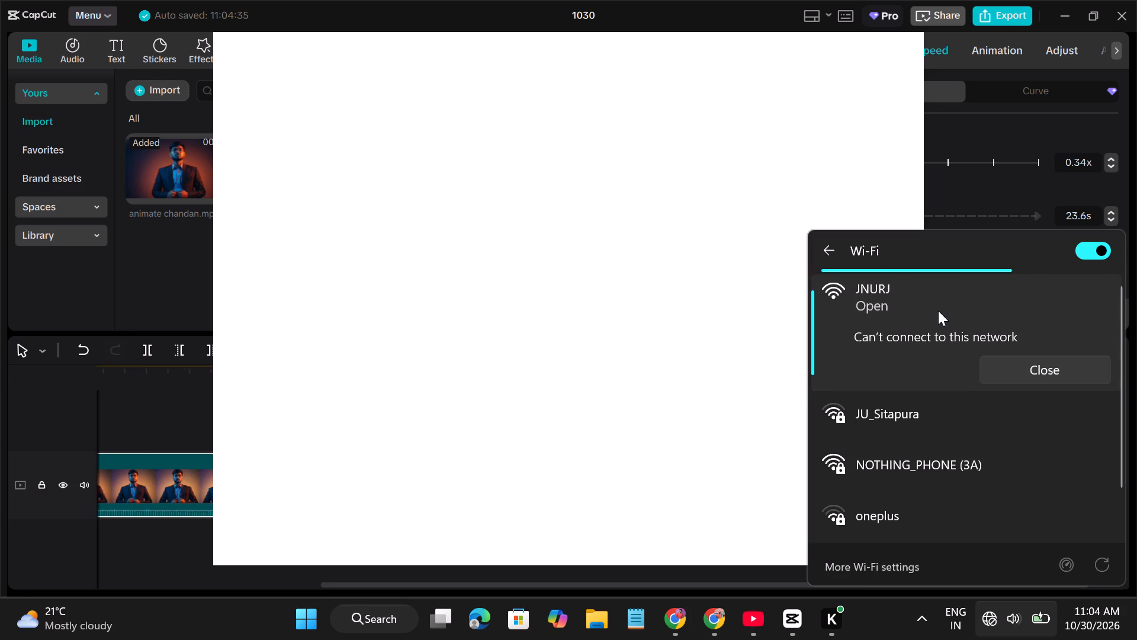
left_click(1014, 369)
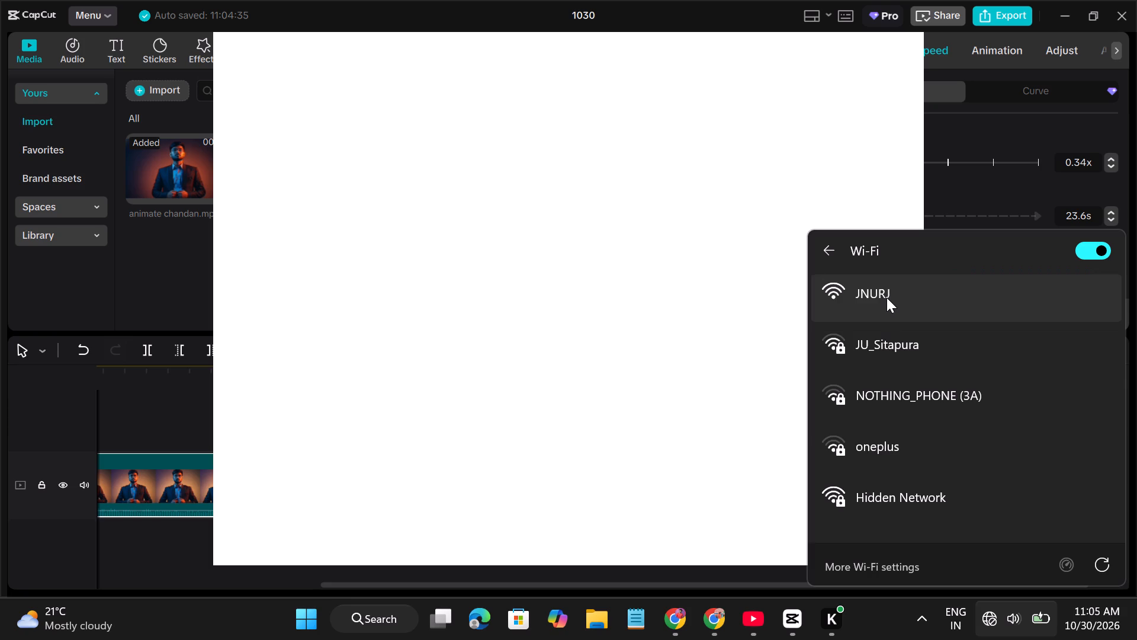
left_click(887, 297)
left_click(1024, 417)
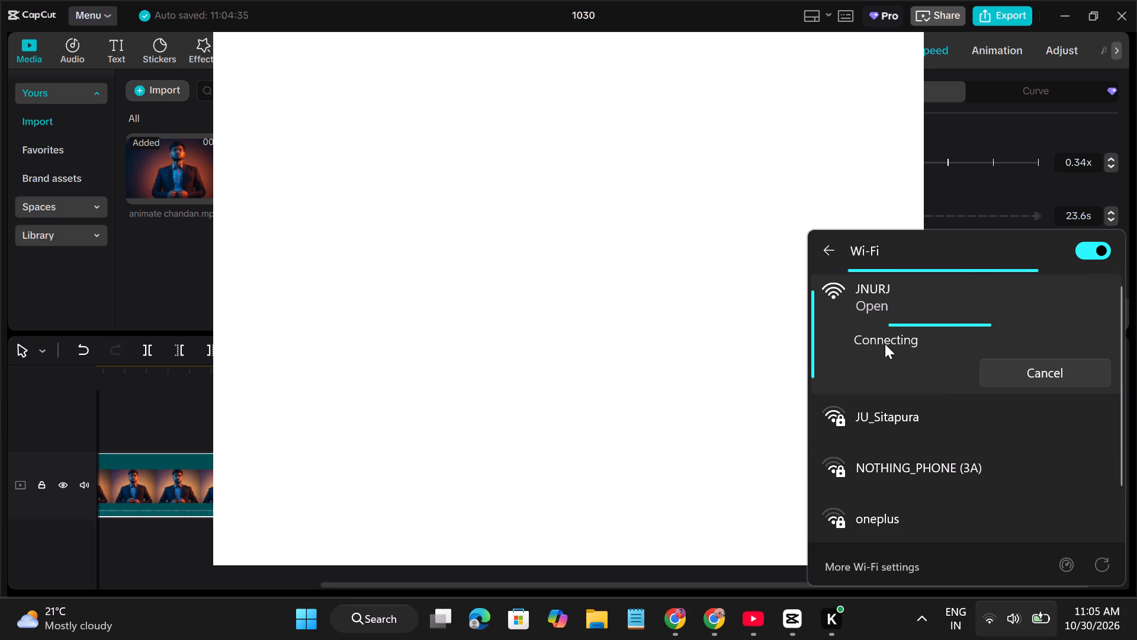
Connect the computer to the secured Wi-Fi network JU_Sitapura.
left_click(932, 431)
left_click(1063, 429)
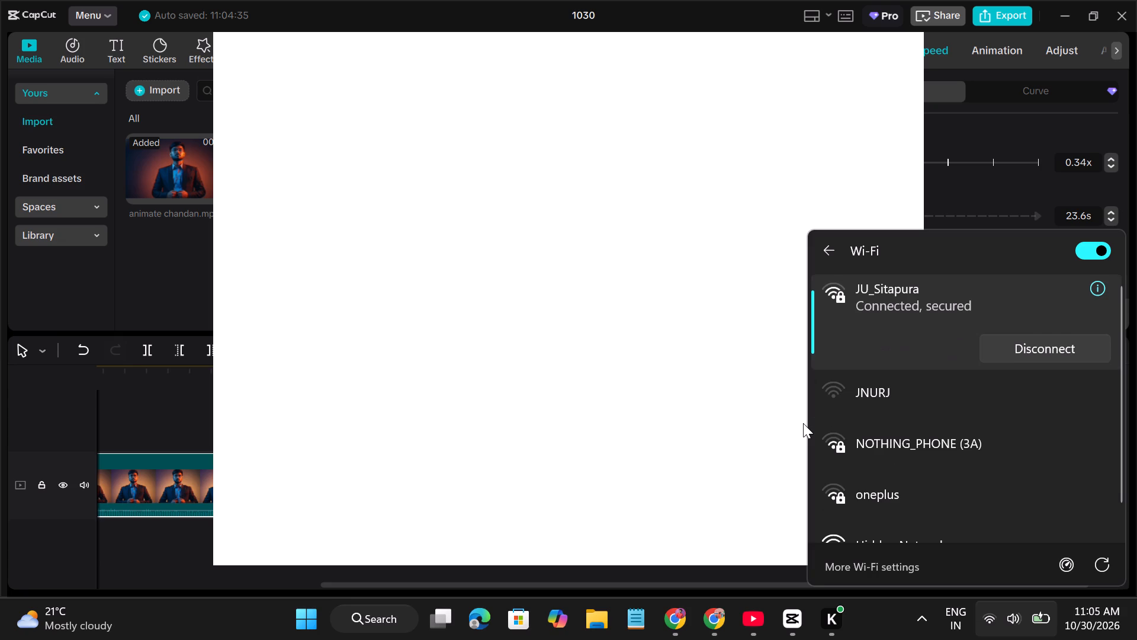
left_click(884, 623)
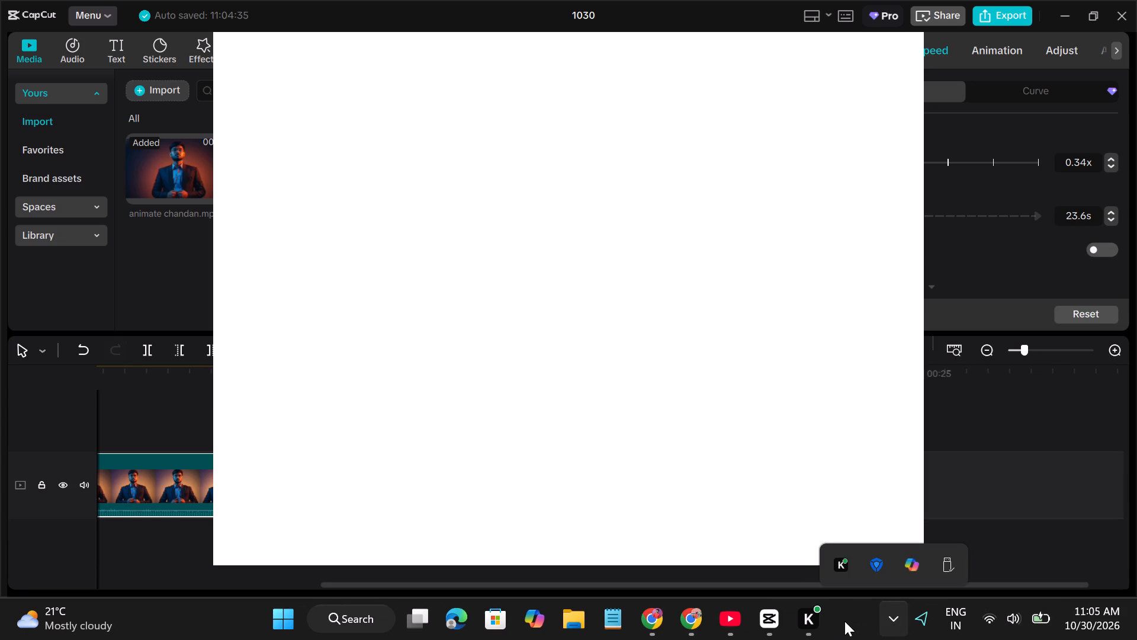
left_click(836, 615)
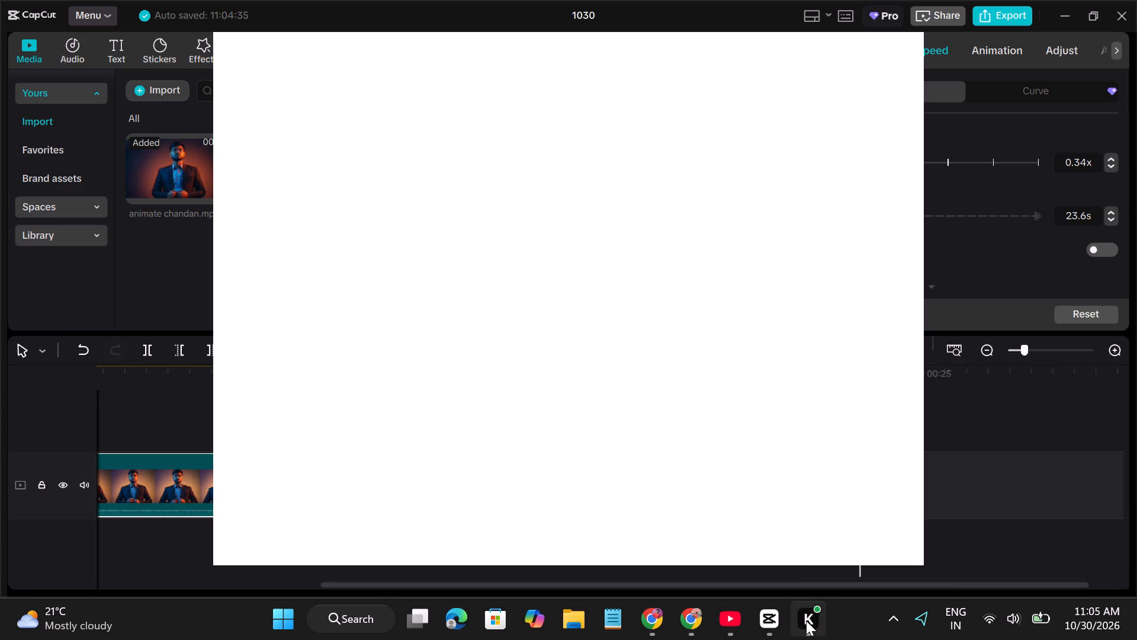
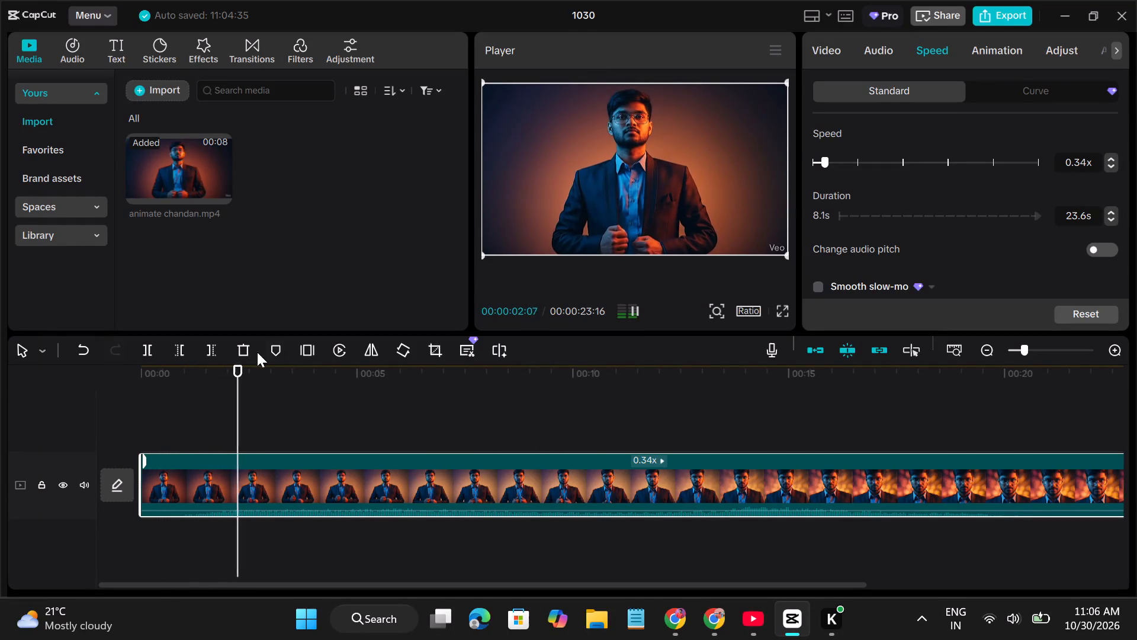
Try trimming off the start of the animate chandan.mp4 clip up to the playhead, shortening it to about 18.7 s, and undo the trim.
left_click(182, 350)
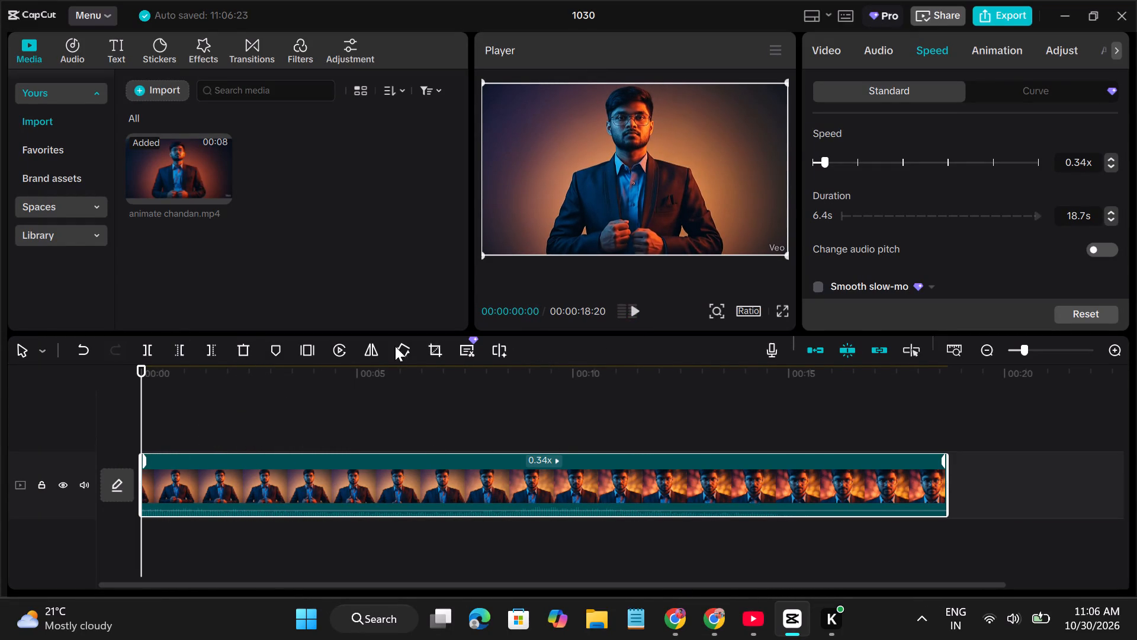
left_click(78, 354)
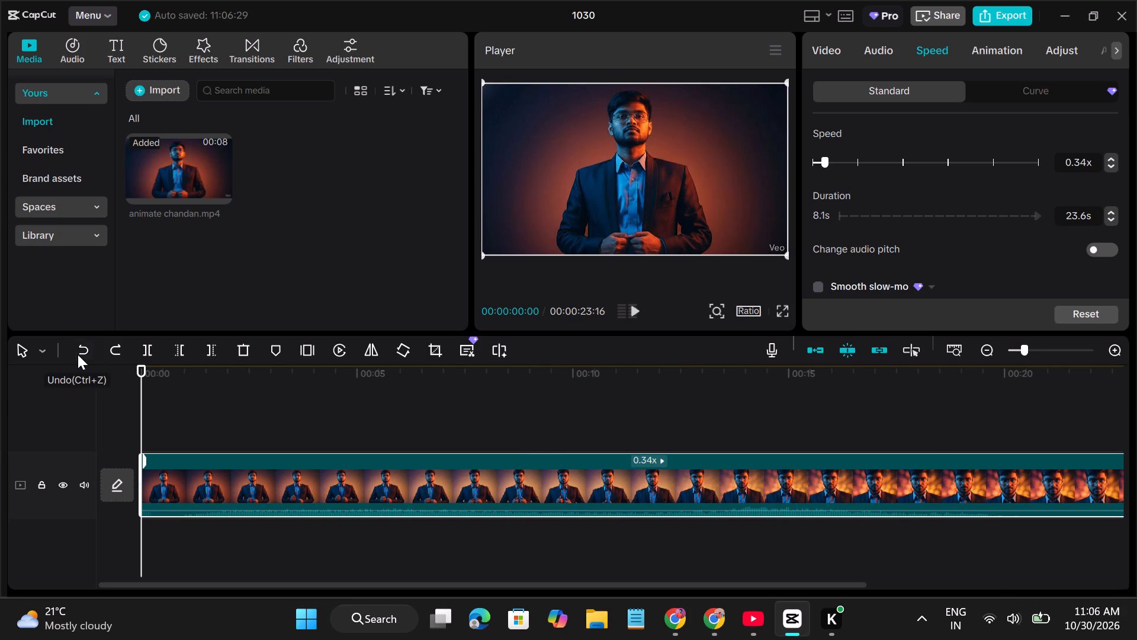
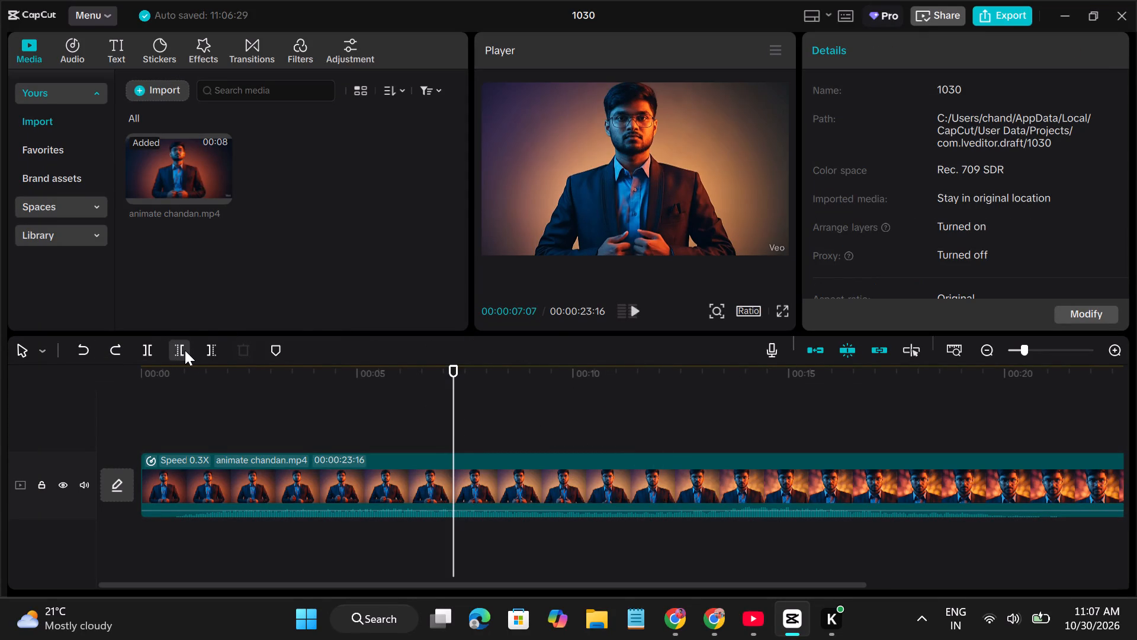
Split the animate chandan.mp4 clip on the timeline at the 00:00:07:07 playhead position.
left_click(143, 354)
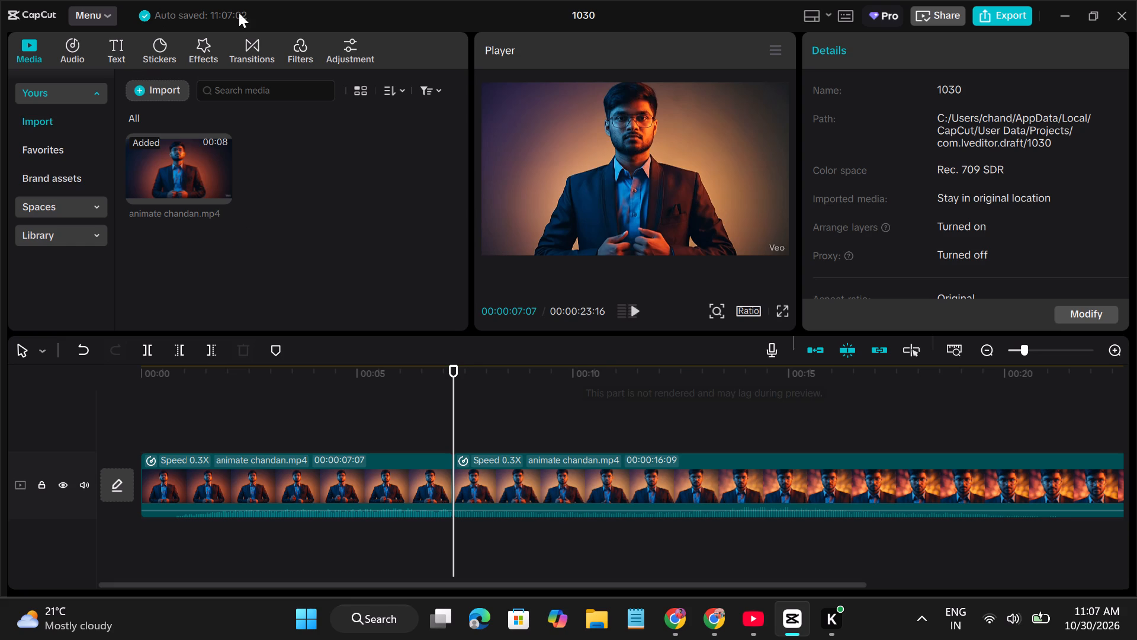
Look through the transitions, custom adjustment, music and sticker libraries, reloading the transitions and previewing the custom adjustment.
left_click(242, 56)
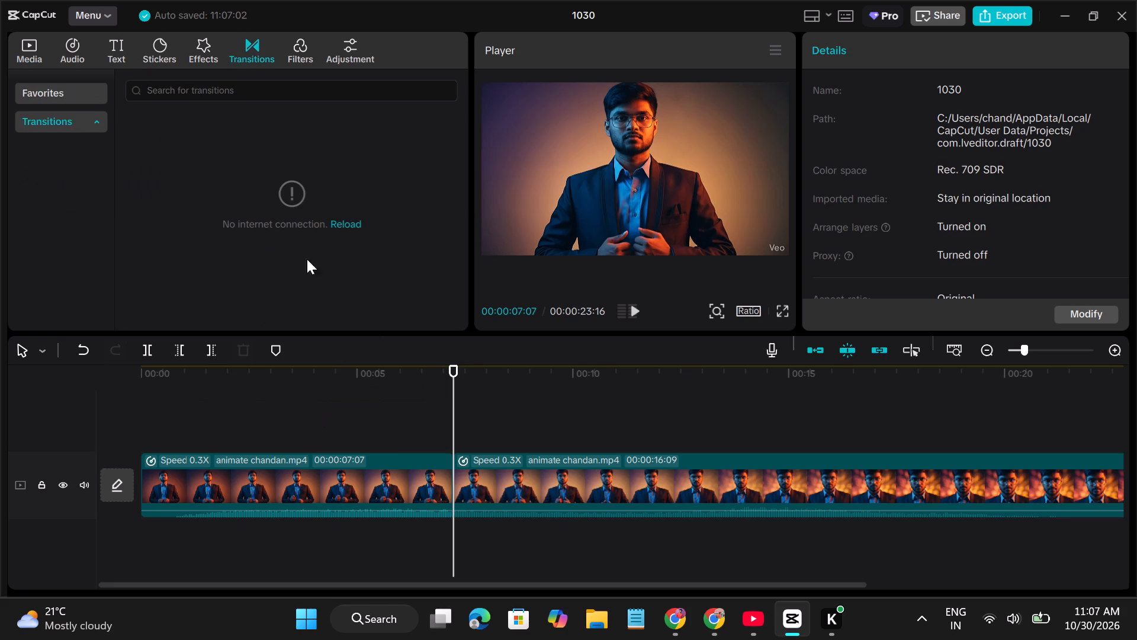
left_click(346, 222)
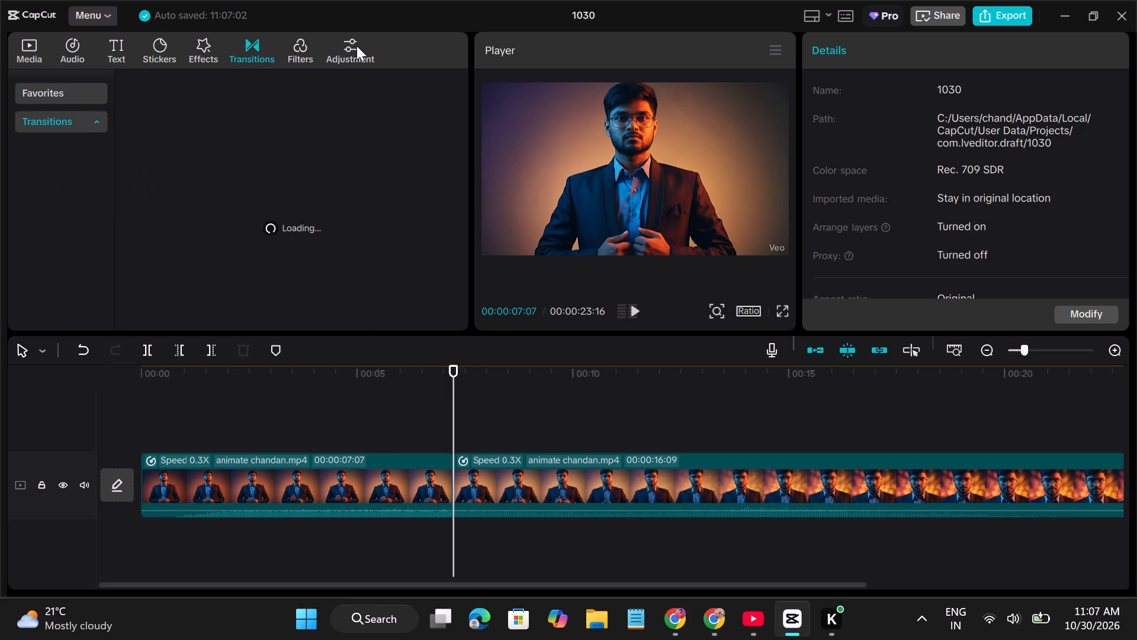
left_click(356, 46)
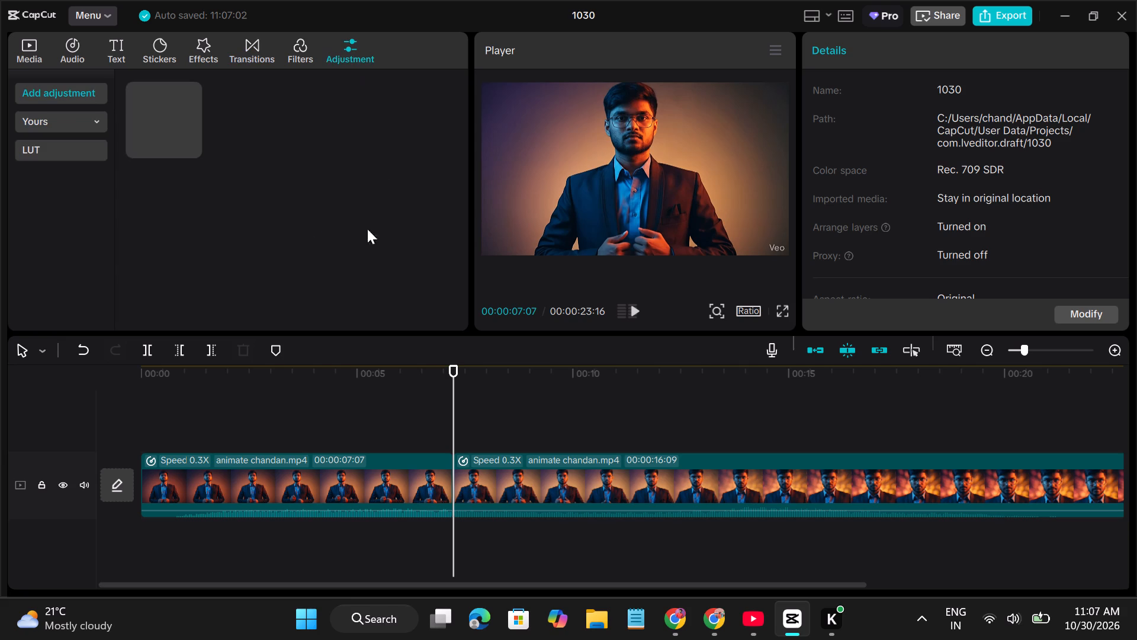
left_click(166, 123)
left_click(52, 124)
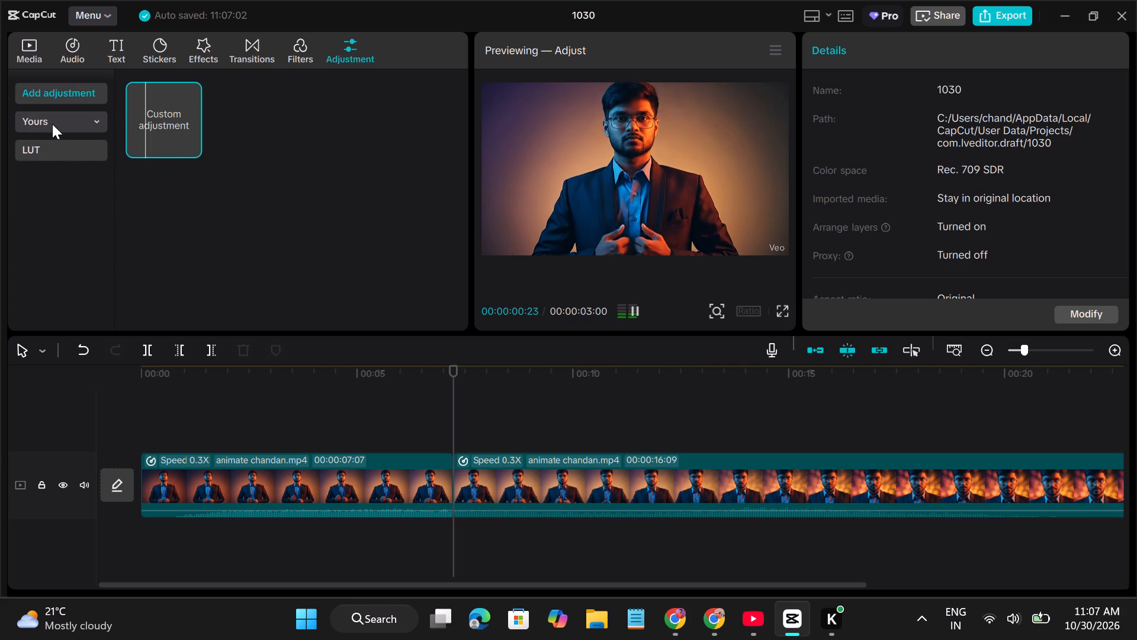
left_click(72, 45)
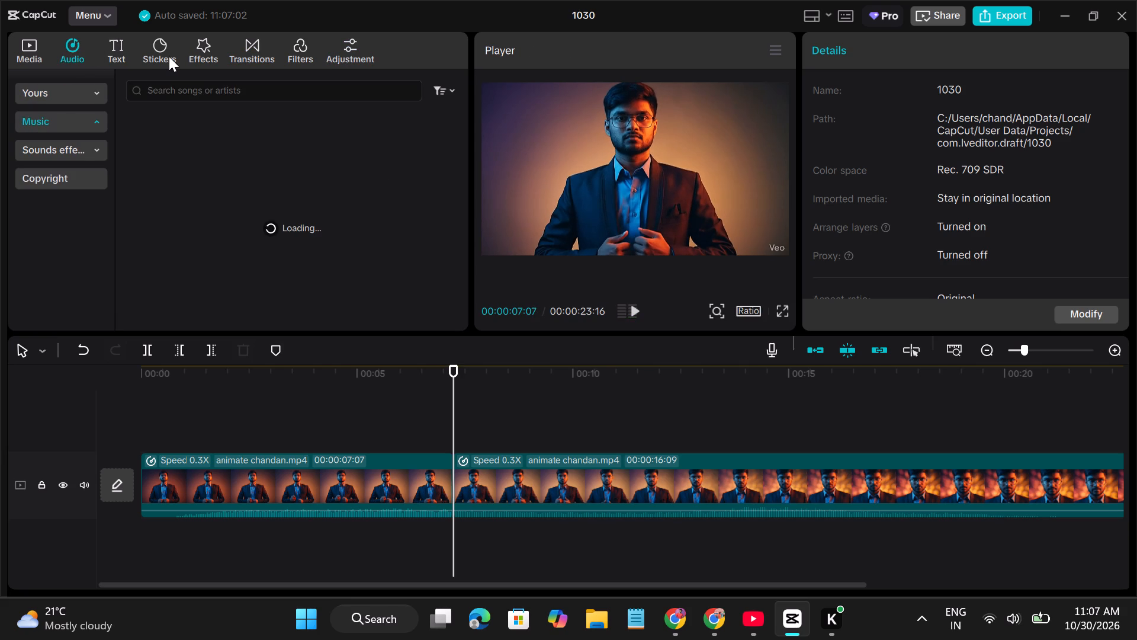
left_click(169, 56)
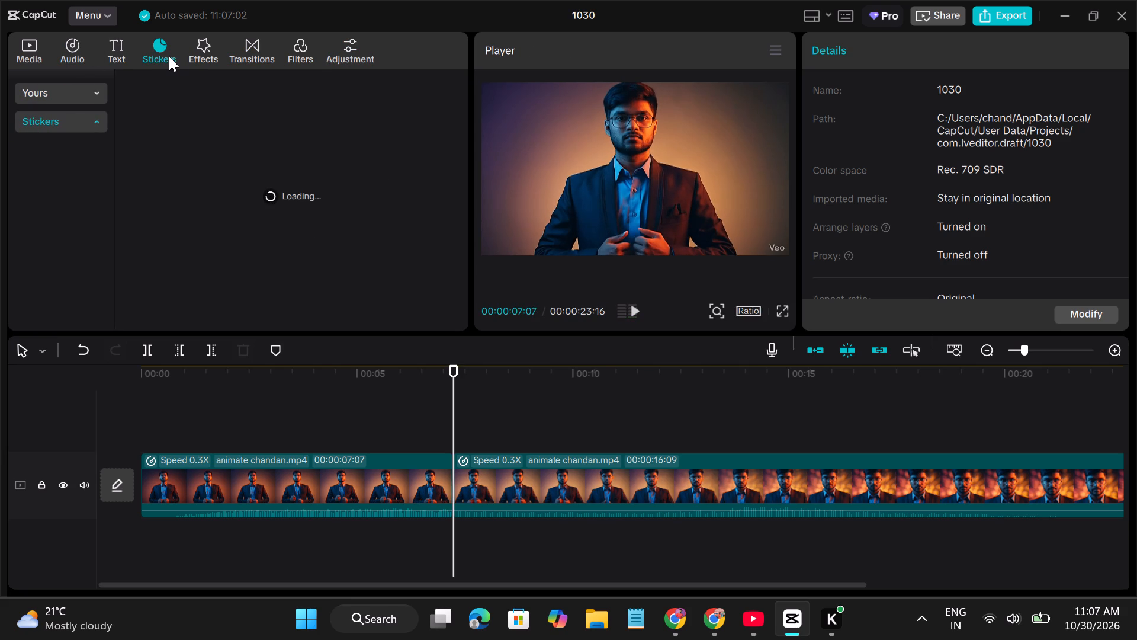
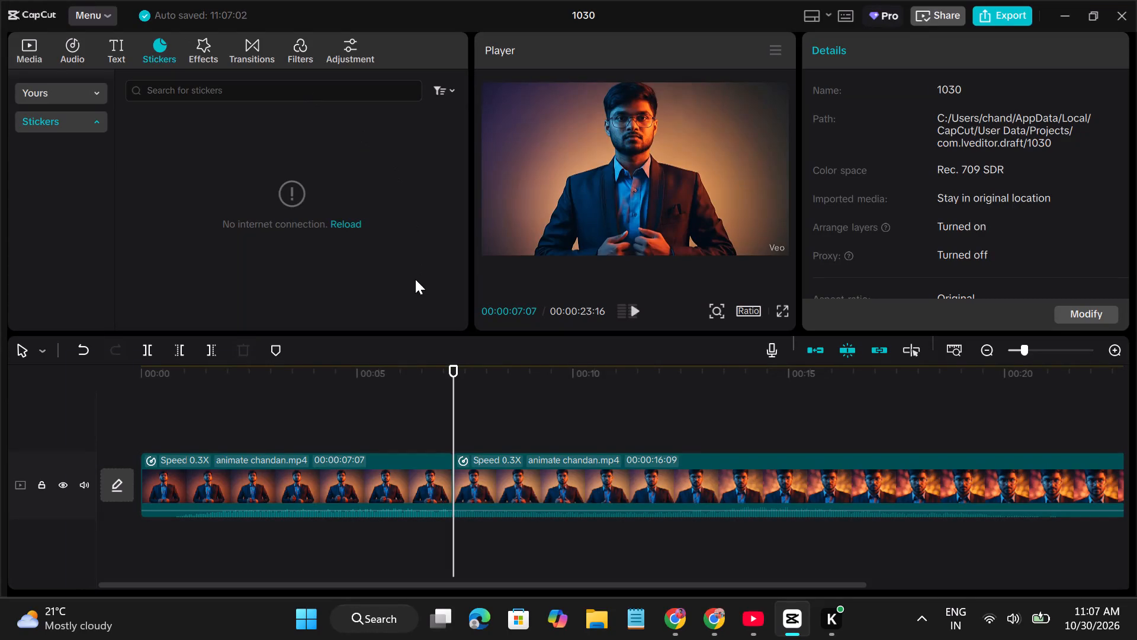
Reload the sticker library.
left_click(345, 222)
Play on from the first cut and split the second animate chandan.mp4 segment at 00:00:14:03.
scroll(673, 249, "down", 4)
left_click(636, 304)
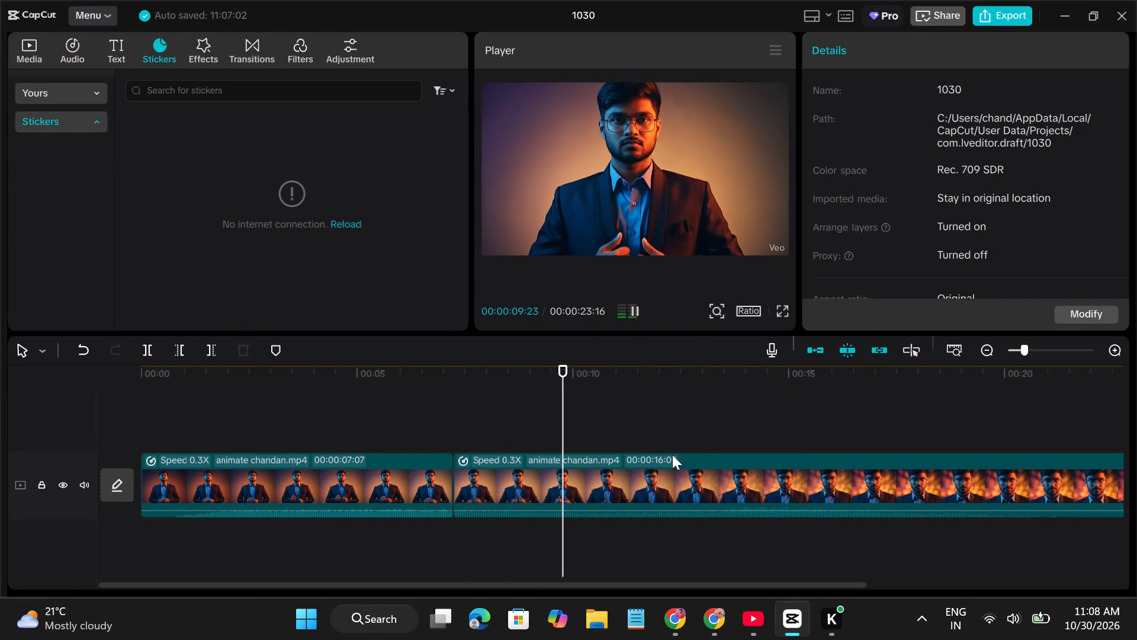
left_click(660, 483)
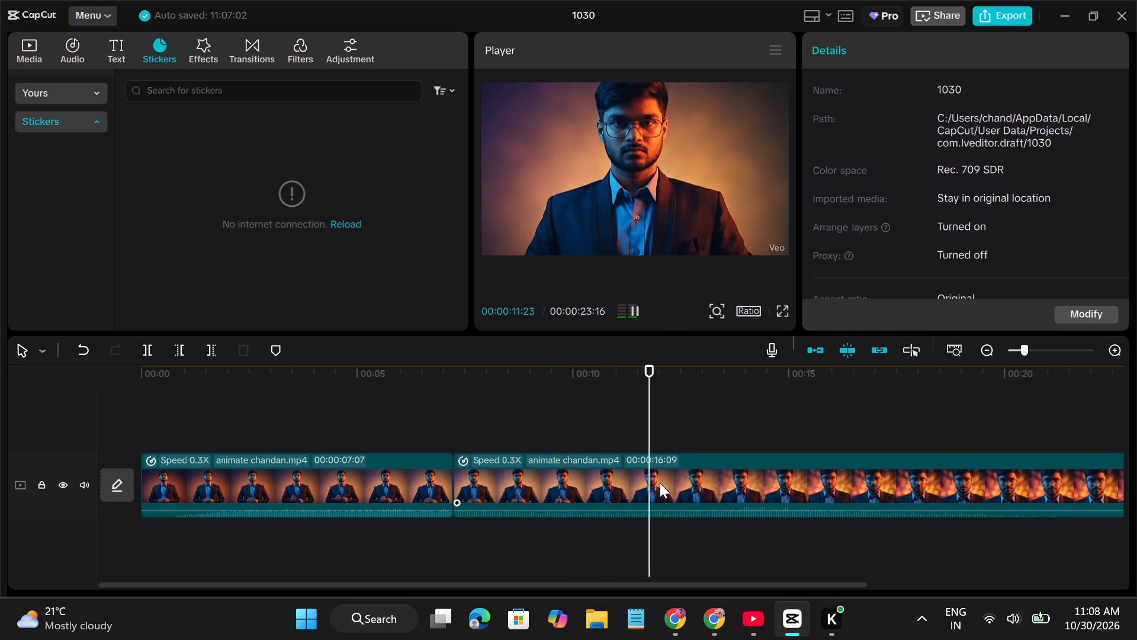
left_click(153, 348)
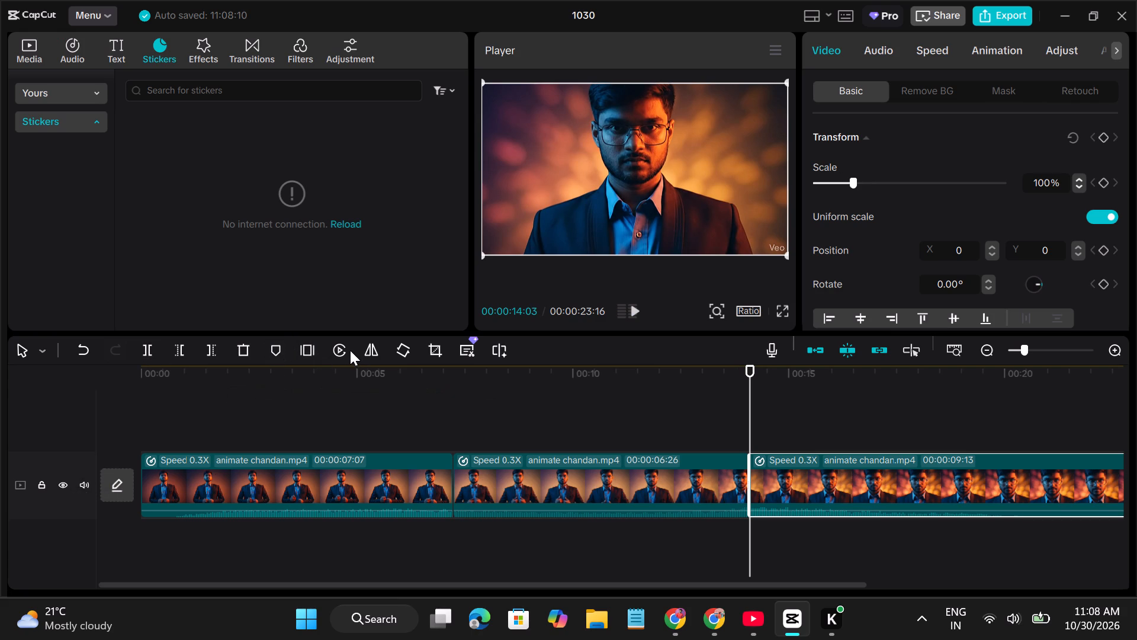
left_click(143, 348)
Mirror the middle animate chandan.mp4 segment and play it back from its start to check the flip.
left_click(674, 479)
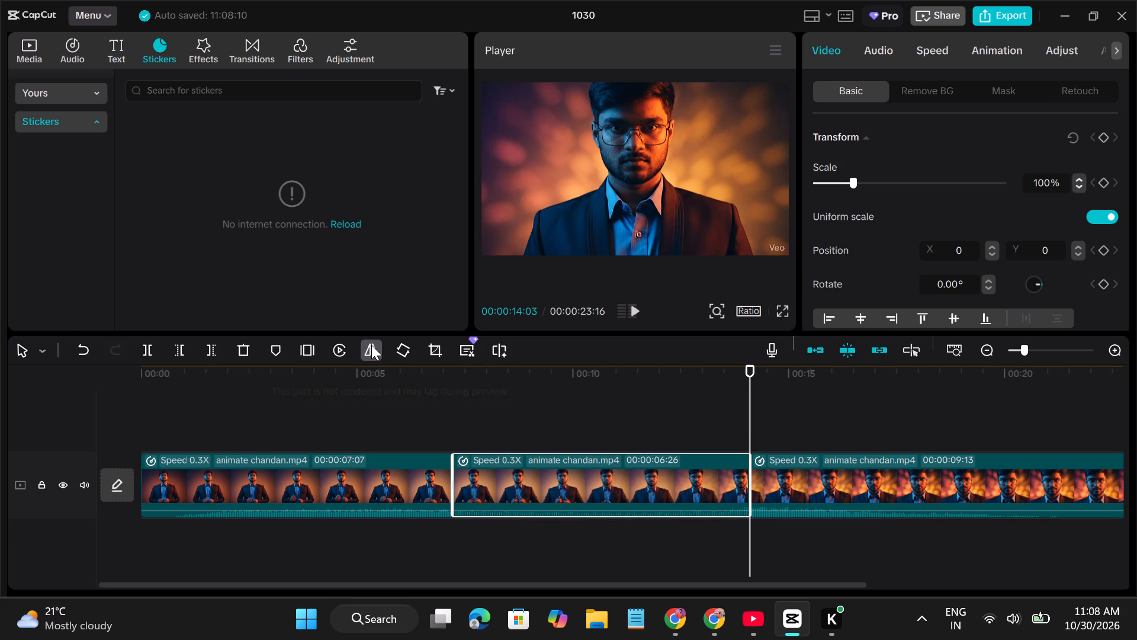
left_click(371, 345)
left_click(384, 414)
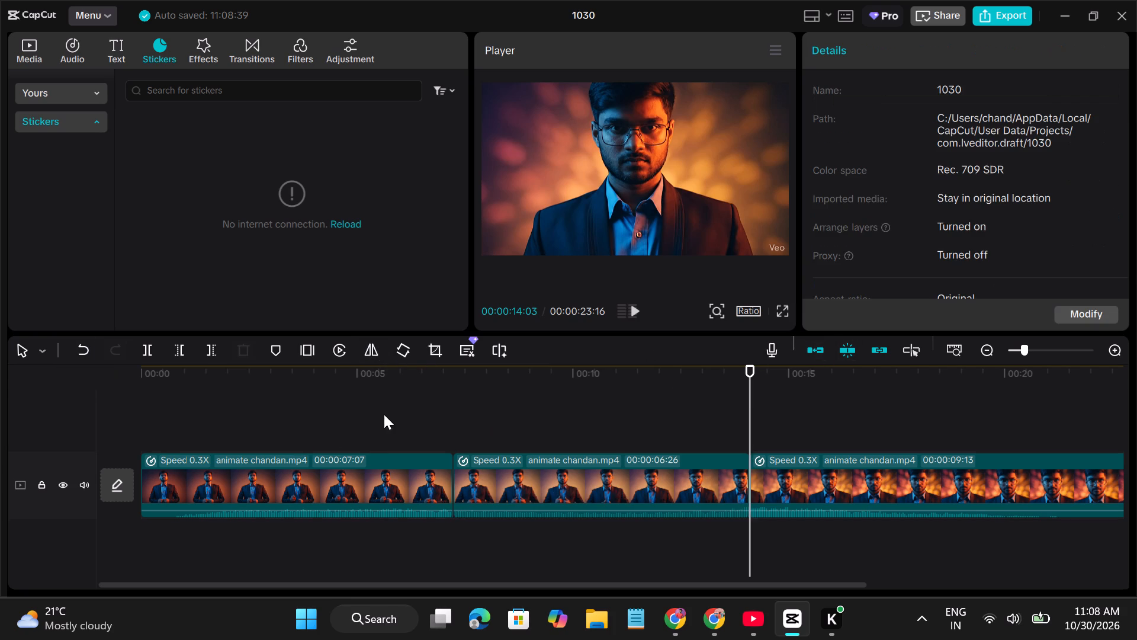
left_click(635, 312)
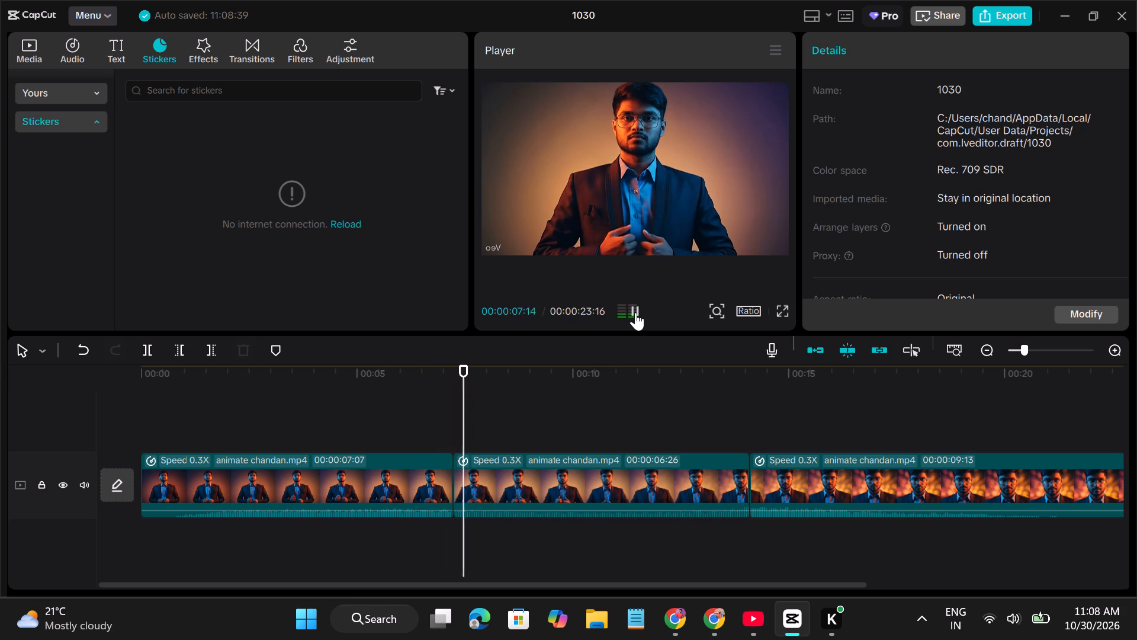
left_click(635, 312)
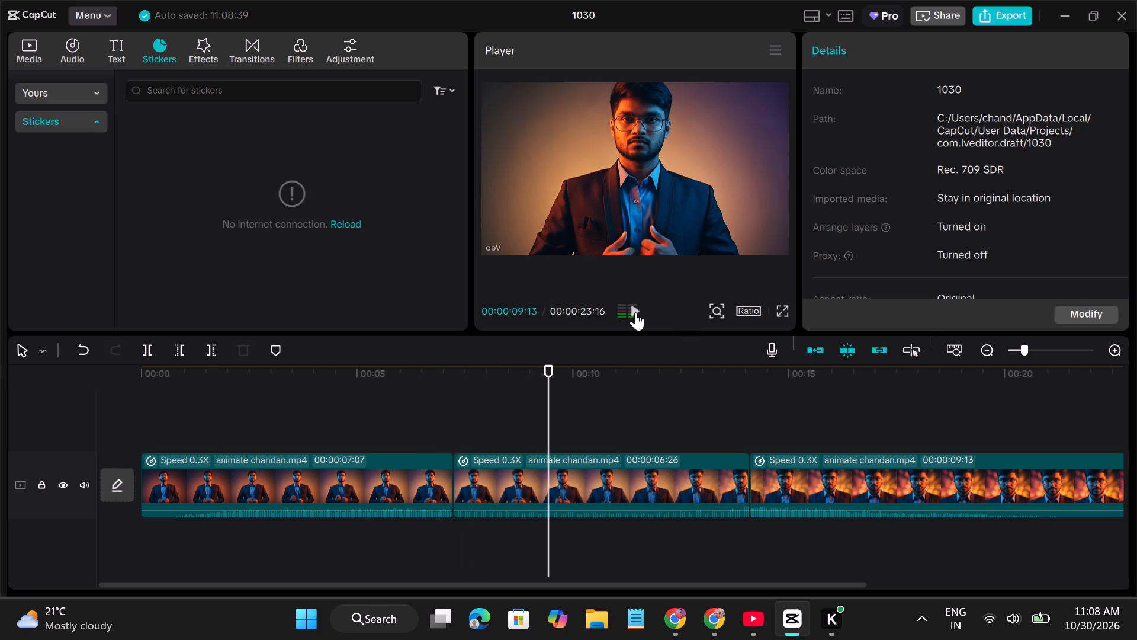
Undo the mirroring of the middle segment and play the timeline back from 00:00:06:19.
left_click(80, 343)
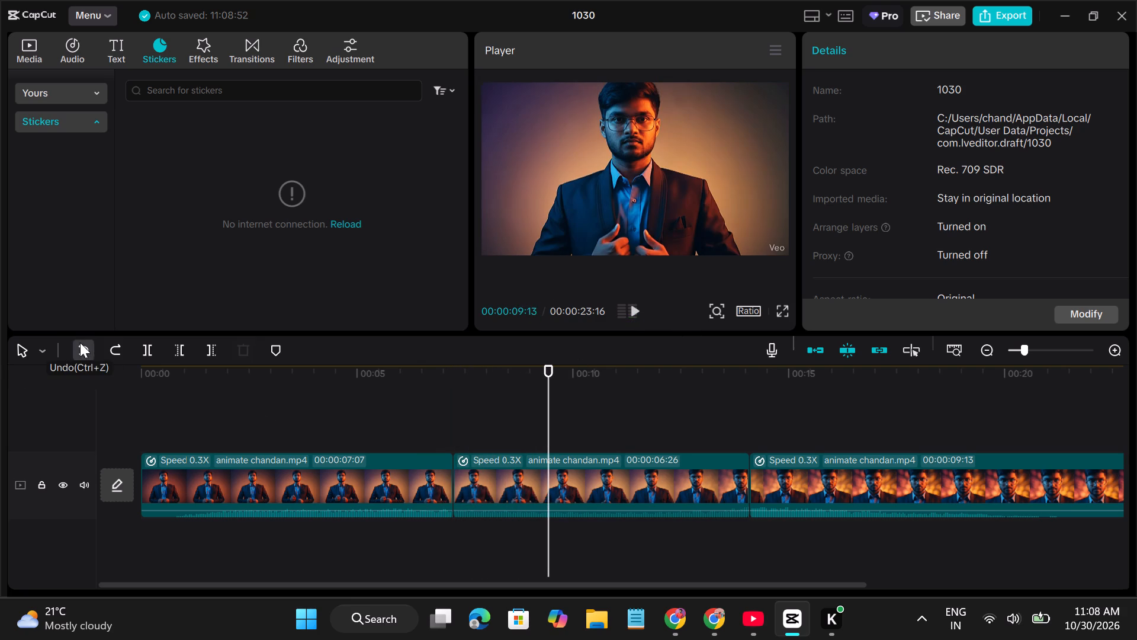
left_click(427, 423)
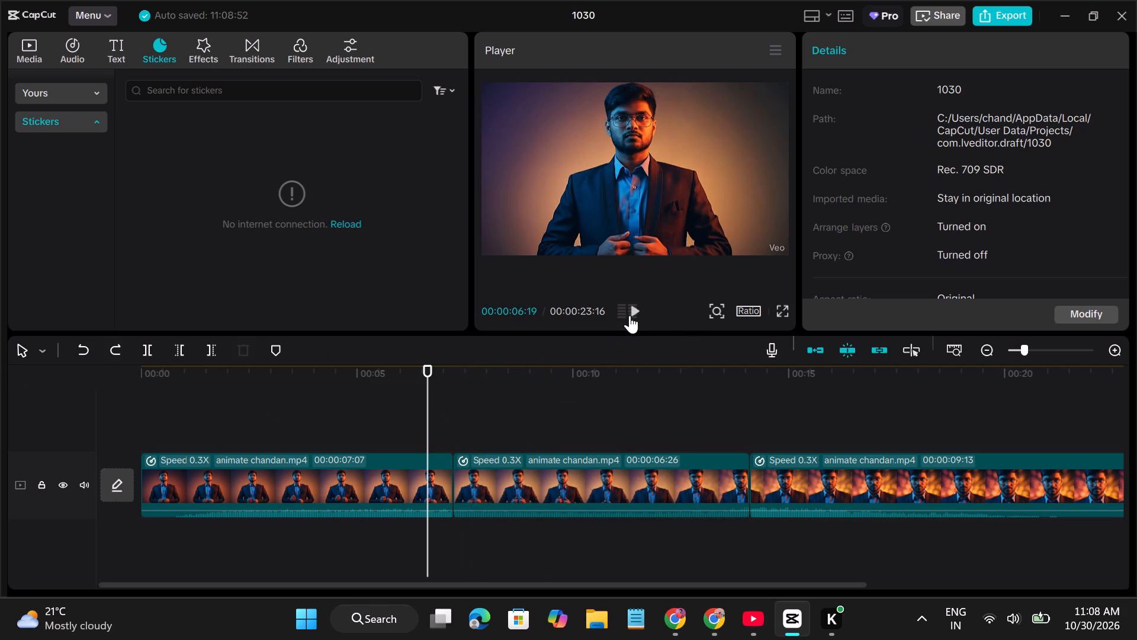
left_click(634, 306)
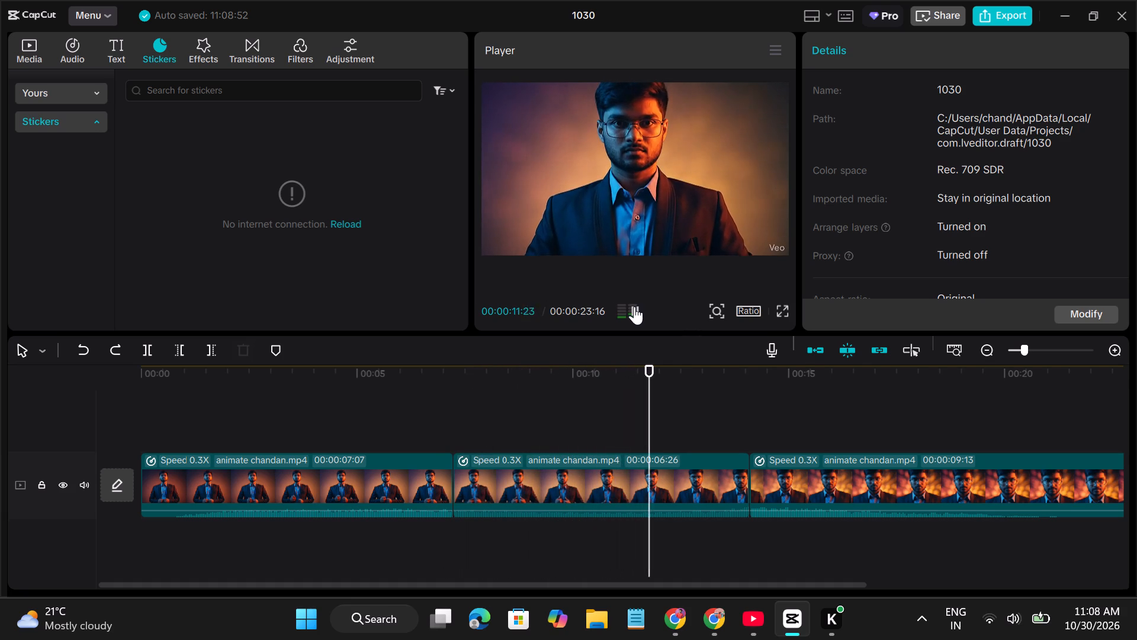
Undo both splits and the speed change on the animate chandan.mp4 clip.
left_click(81, 350)
left_click(81, 350)
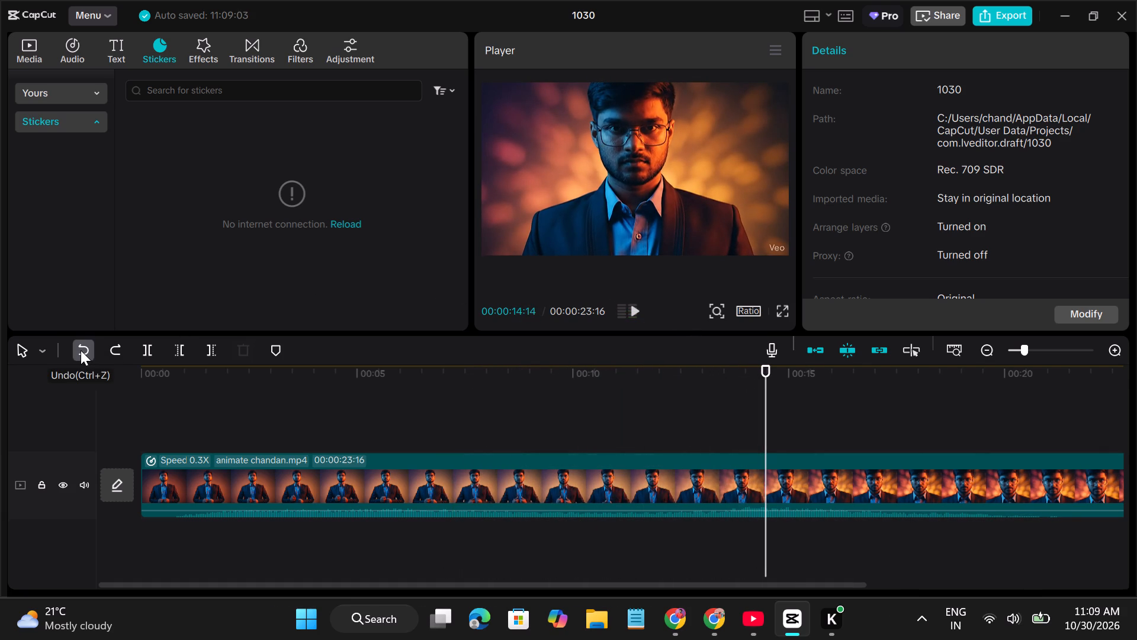
left_click(81, 350)
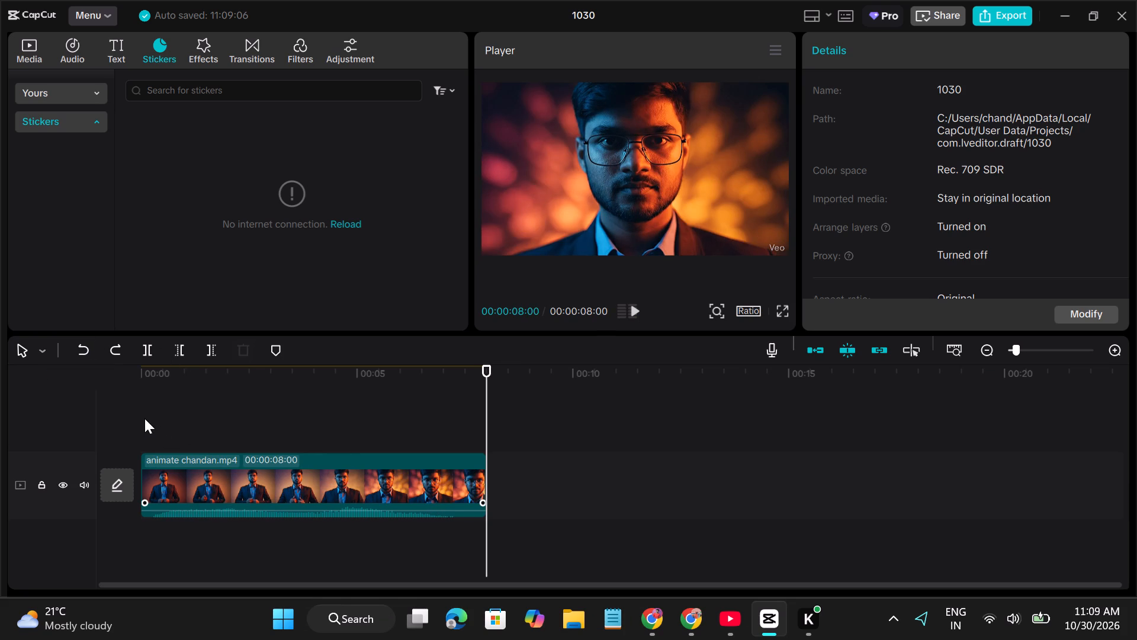
Play the animate chandan.mp4 clip from its start, view it in full screen, and return to the editor.
left_click(144, 418)
left_click(634, 315)
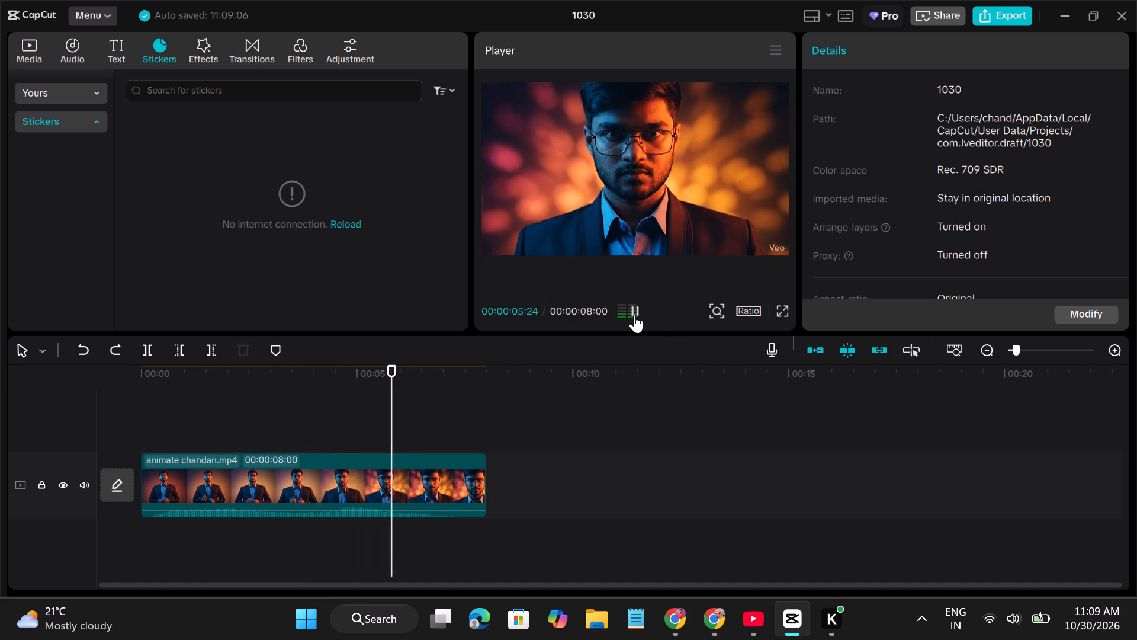
left_click(779, 310)
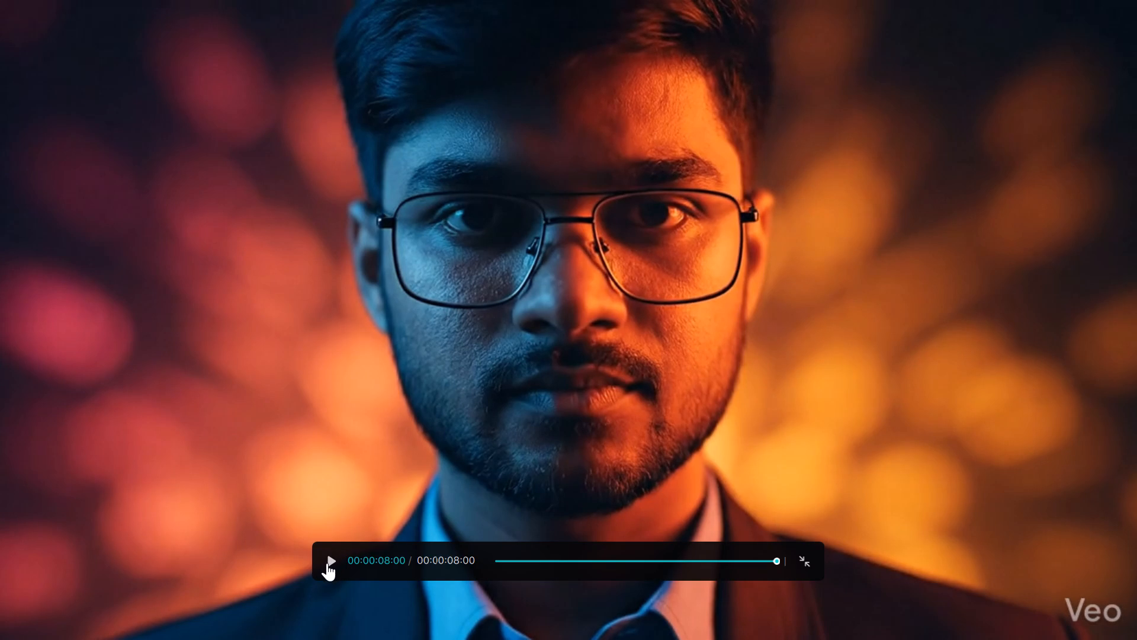
left_click(327, 563)
left_click(802, 557)
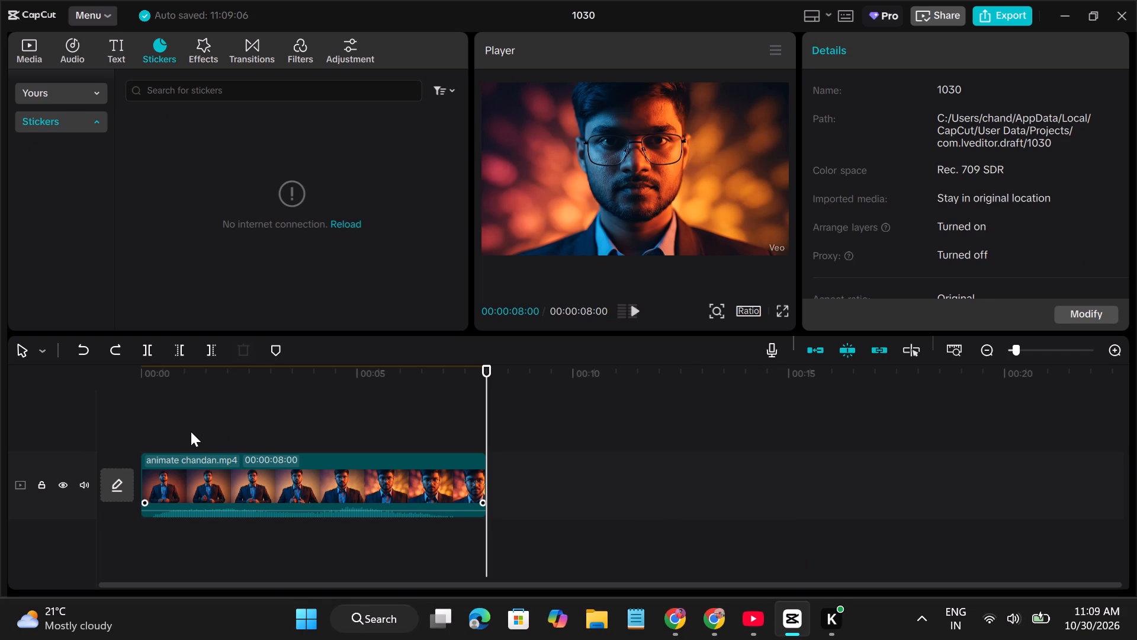
Import vdo.mp4 into the project media and add it to the timeline ahead of the animate chandan.mp4 clip.
left_click(191, 431)
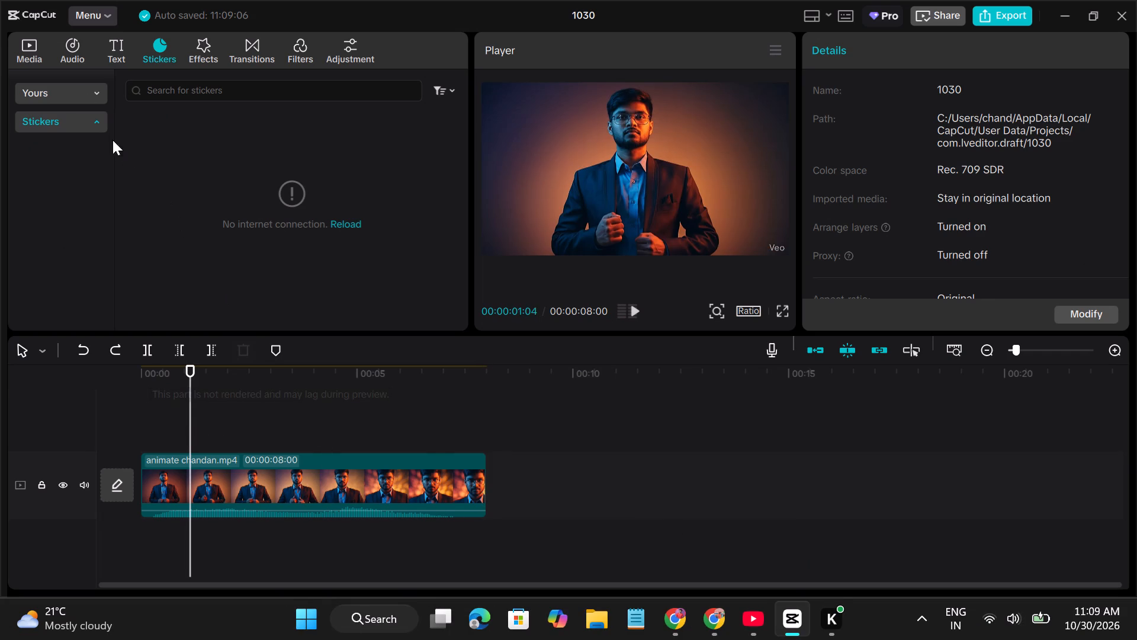
left_click(31, 54)
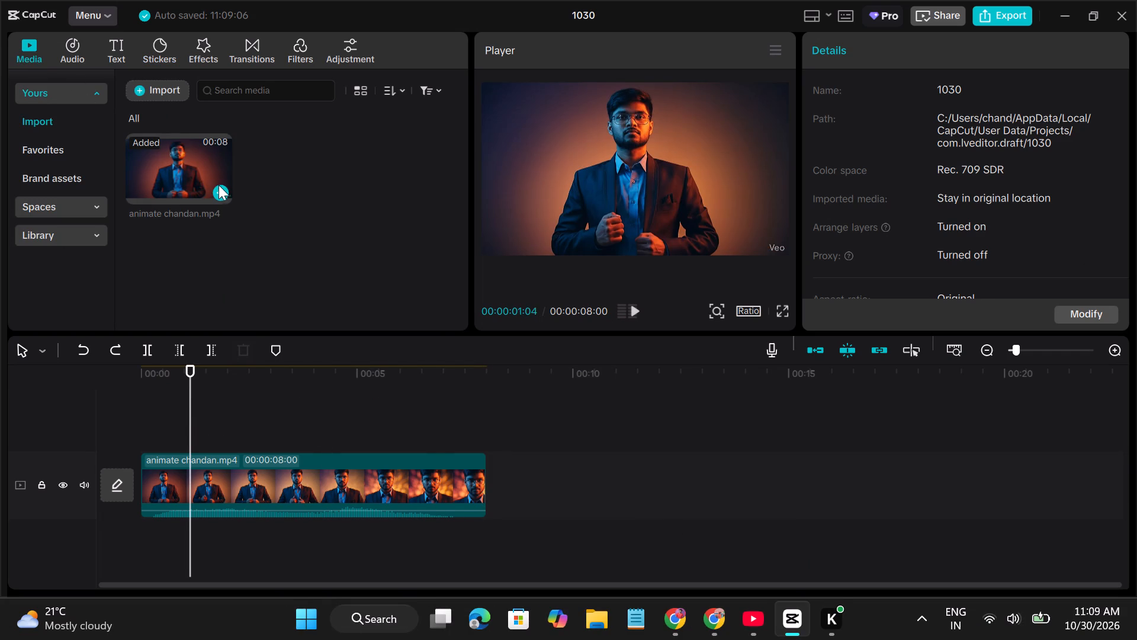
left_click(152, 86)
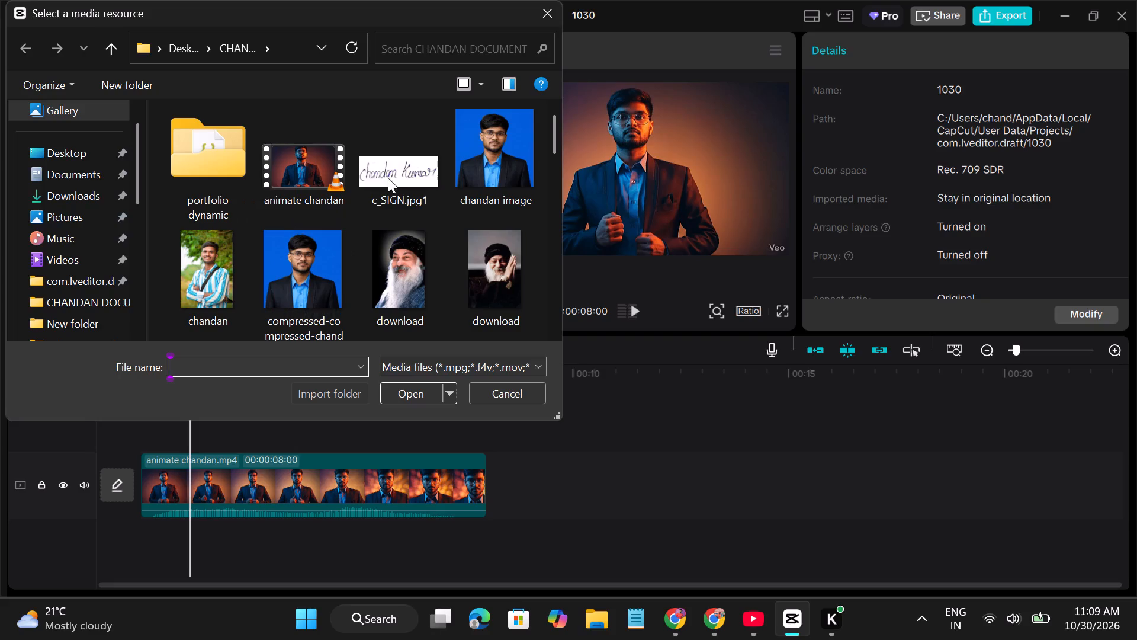
scroll(399, 196, "down", 4)
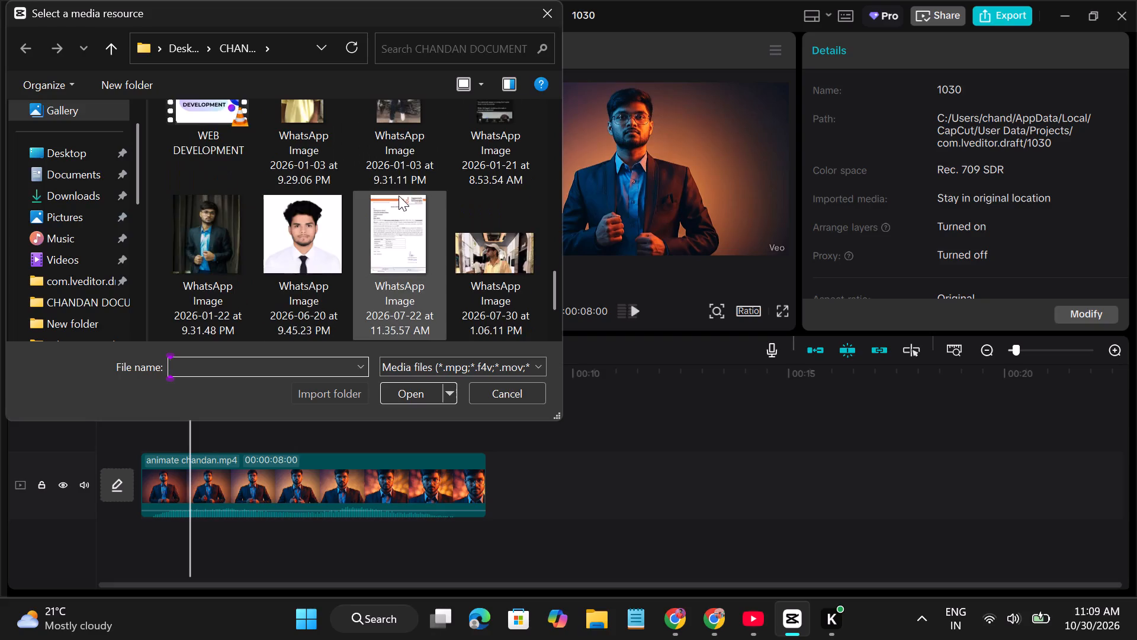
scroll(399, 196, "down", 2)
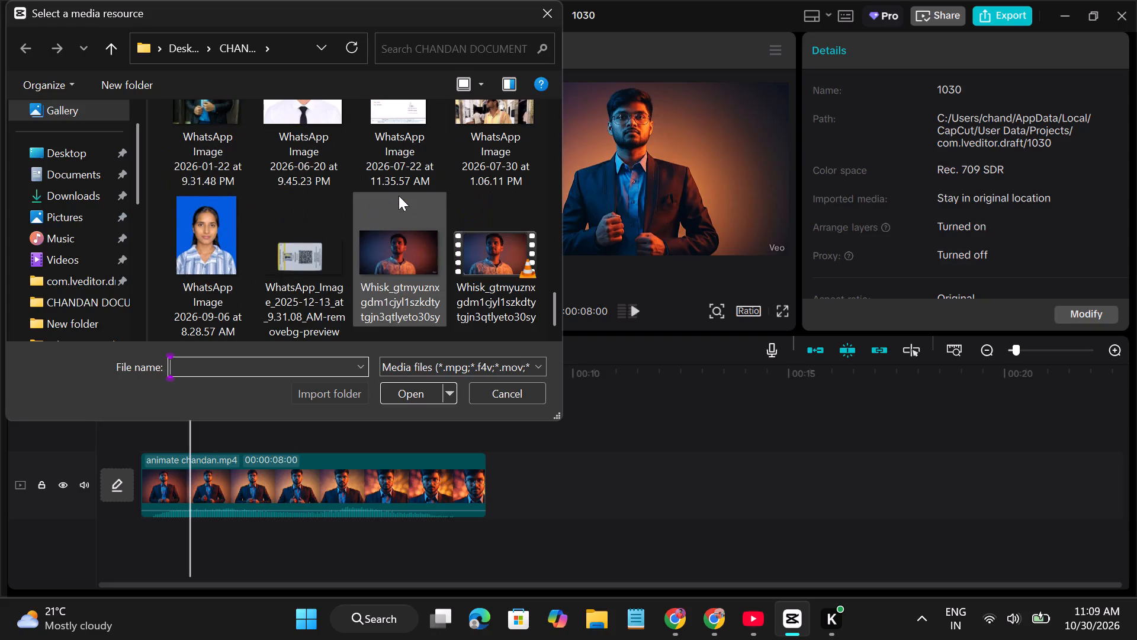
scroll(399, 196, "down", 1)
scroll(399, 196, "up", 2)
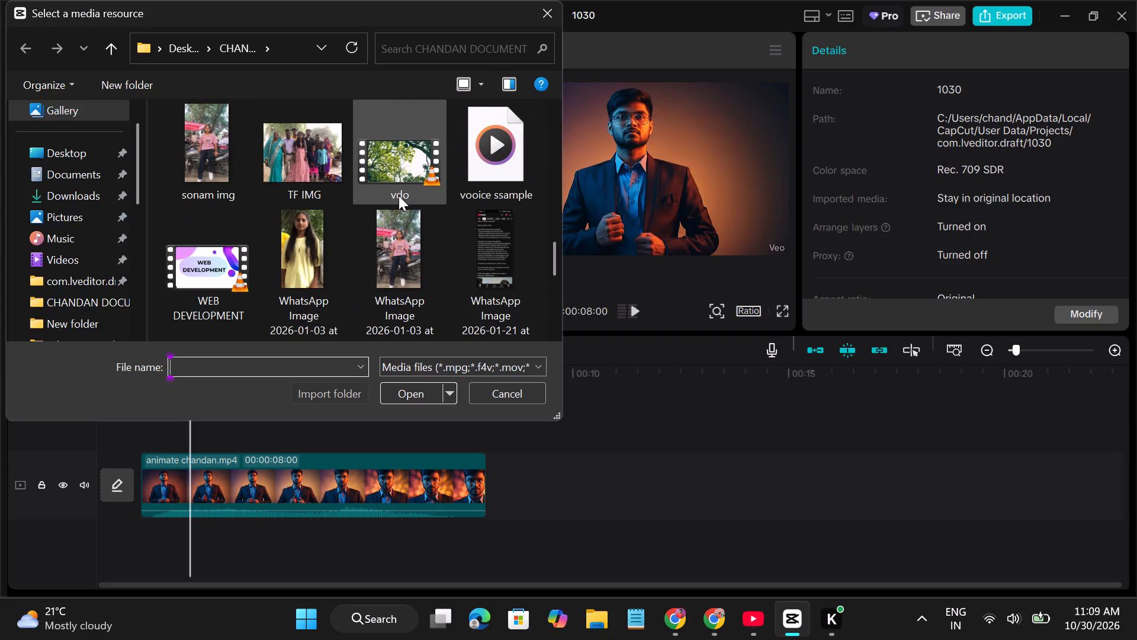
scroll(399, 196, "up", 1)
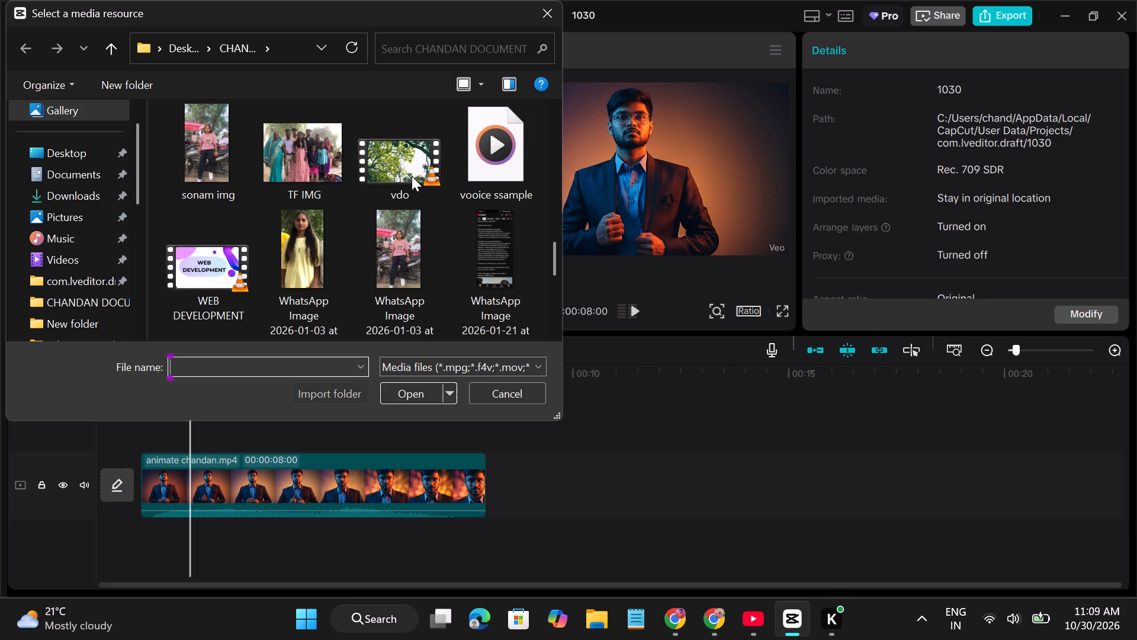
left_click(412, 176)
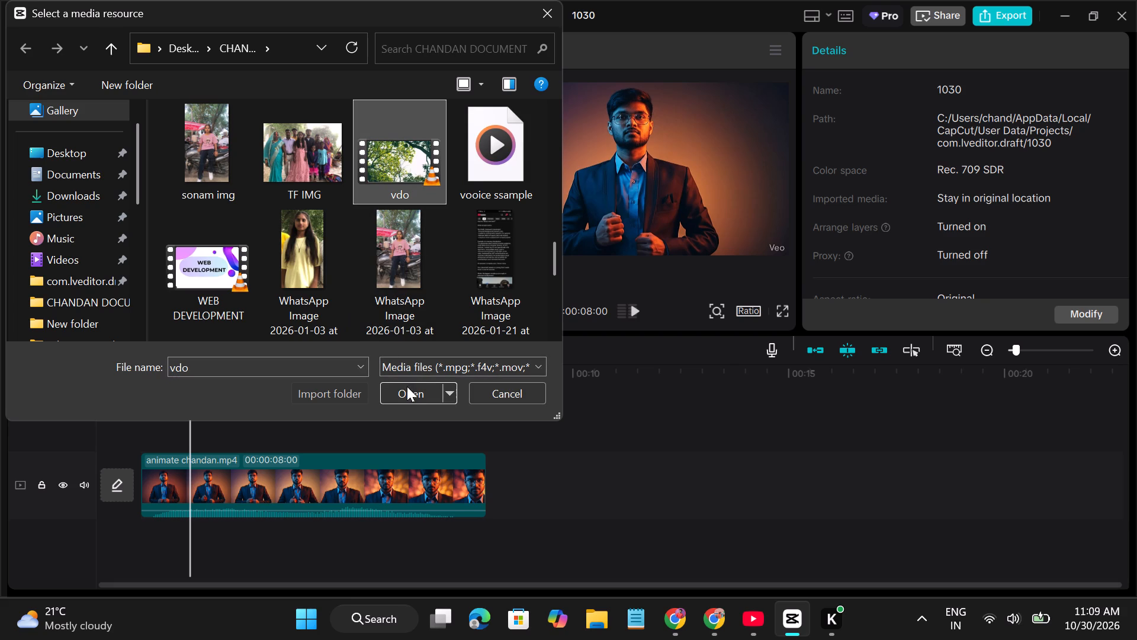
left_click(410, 395)
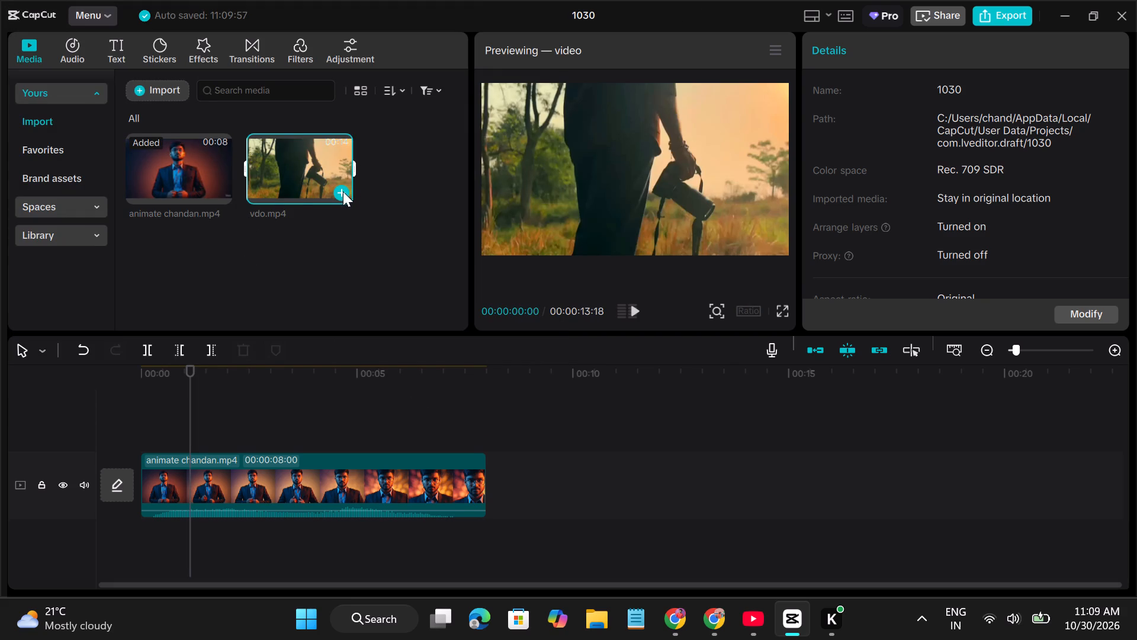
left_click(341, 193)
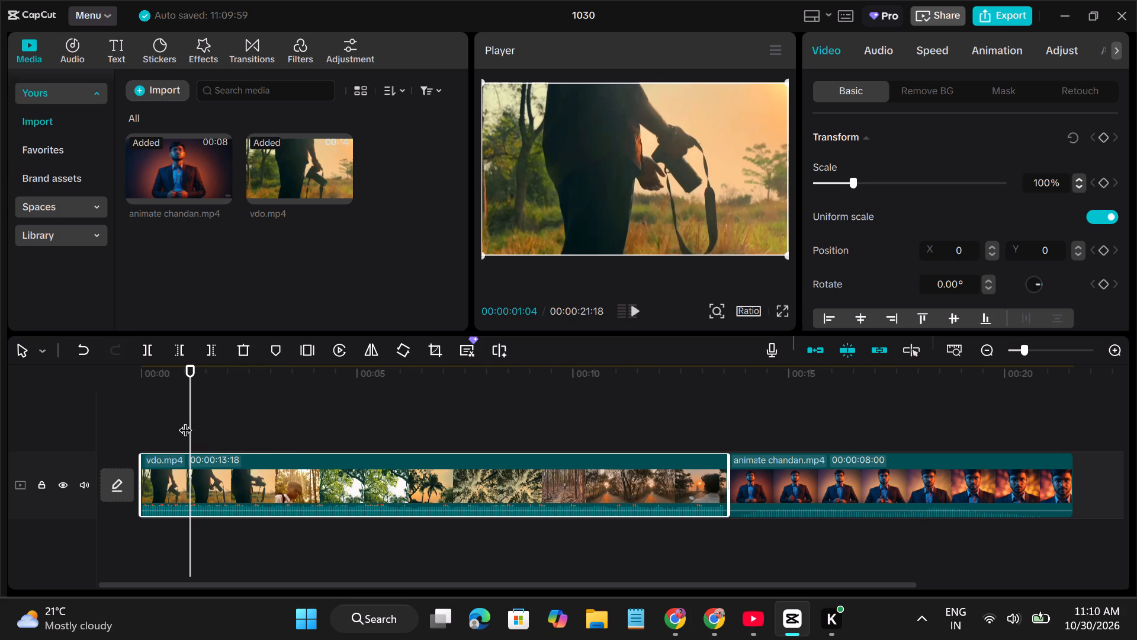
Play the whole timeline from 00:00:00:00 to review both clips in sequence.
left_click_drag(190, 418, 140, 423)
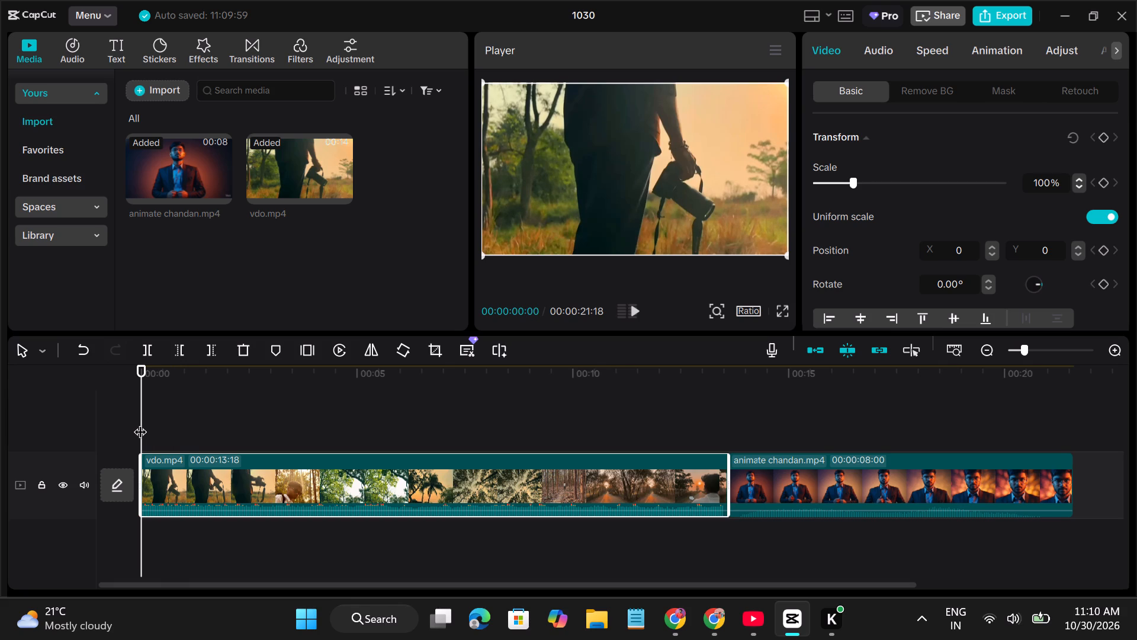
left_click(638, 307)
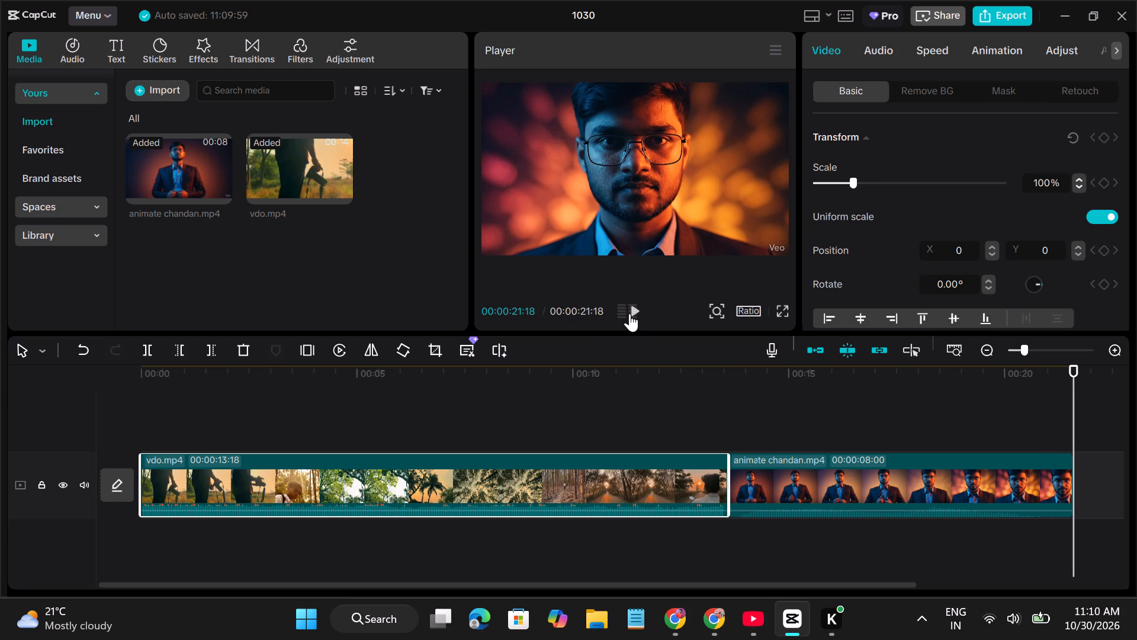
Play the timeline from the start and split the vdo.mp4 clip at 00:00:03:28.
left_click(629, 313)
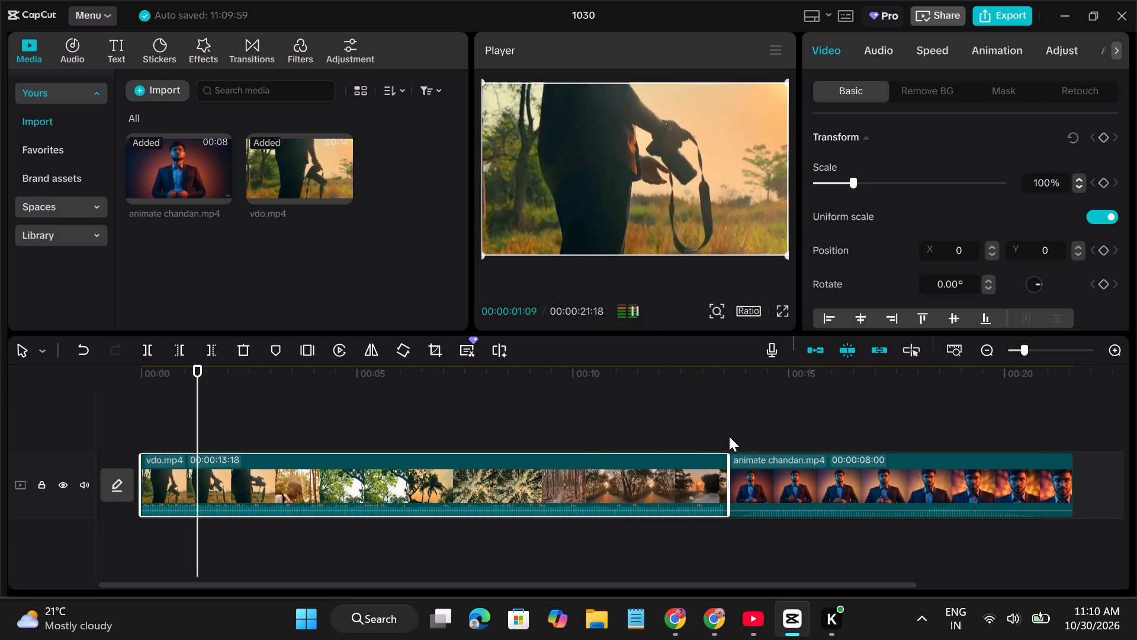
left_click(153, 350)
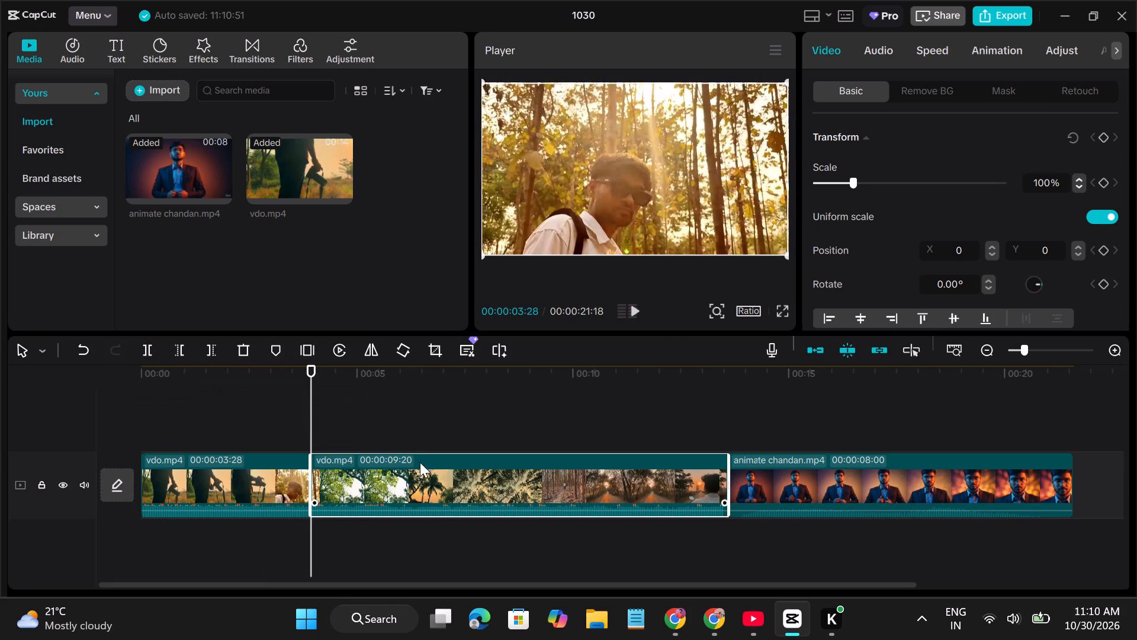
Split the second vdo.mp4 segment on the timeline at 00:00:08:22.
scroll(428, 467, "left", 1)
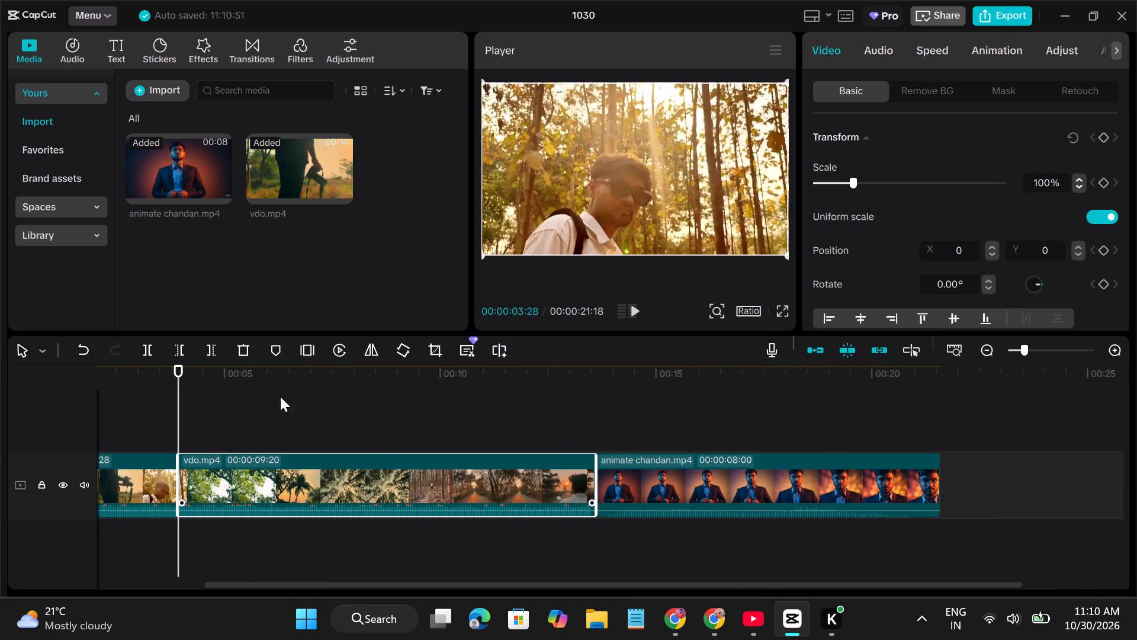
left_click(386, 427)
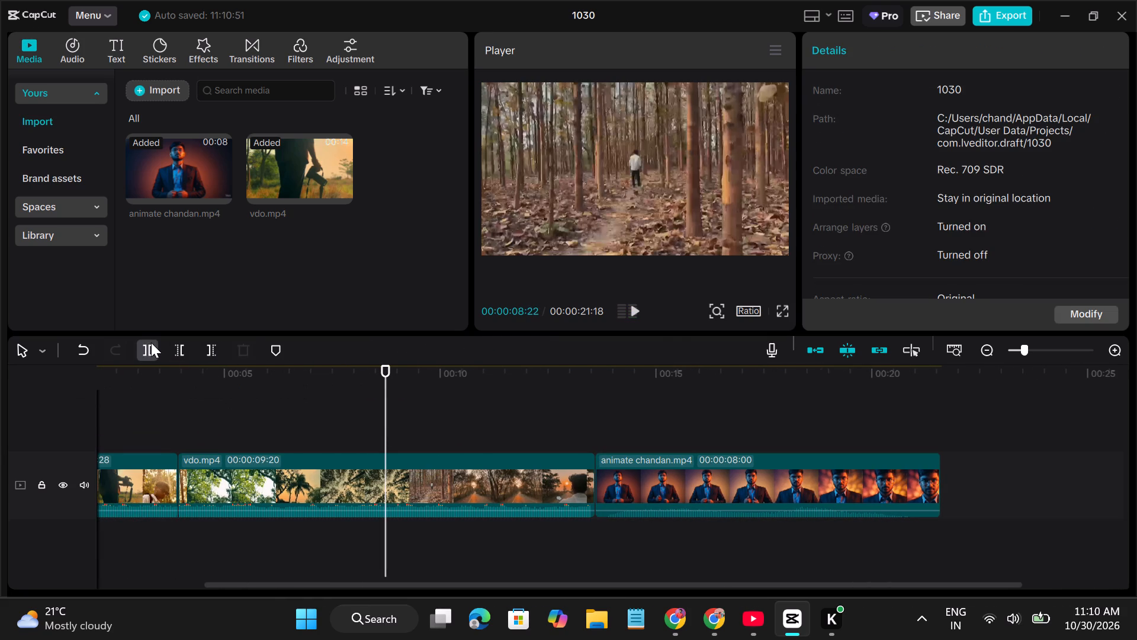
left_click(151, 343)
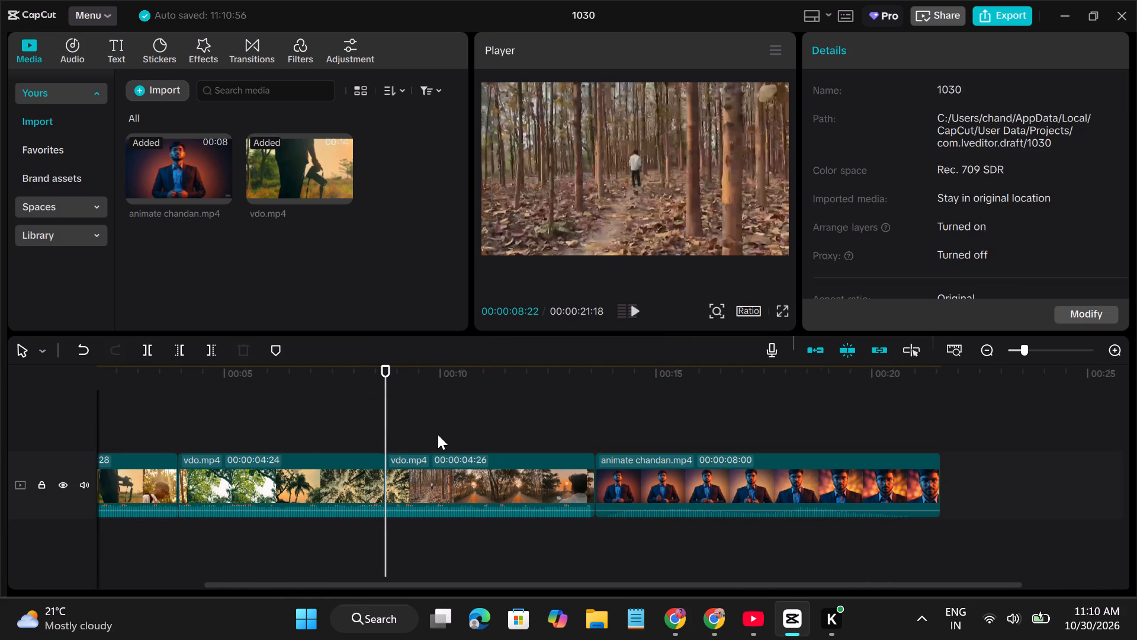
scroll(584, 429, "left", 2)
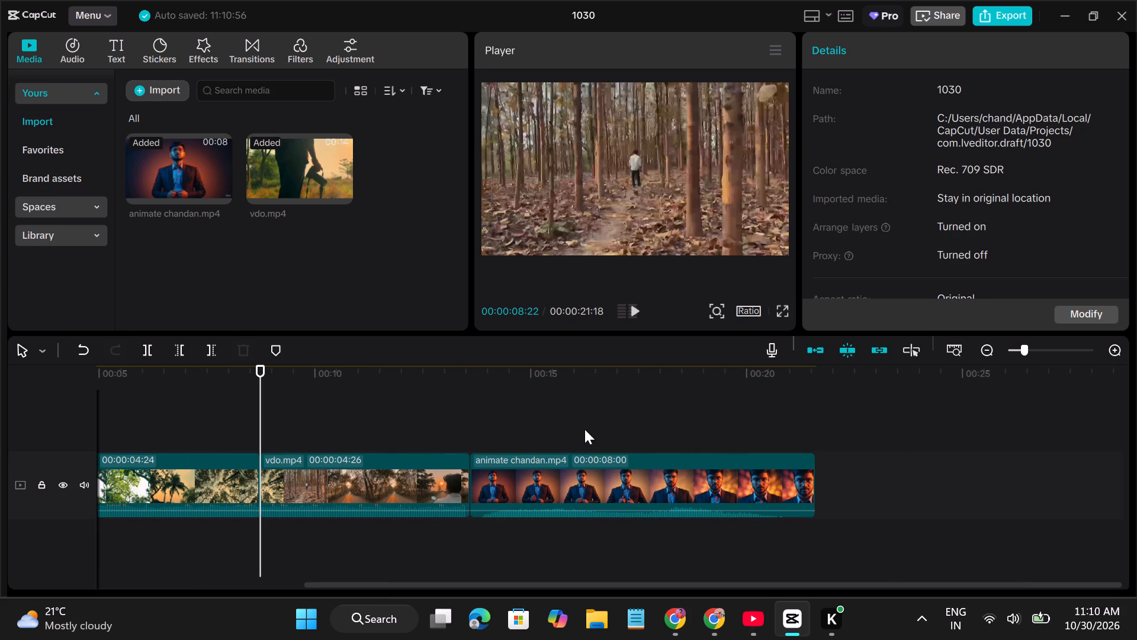
scroll(584, 429, "left", 1)
scroll(584, 429, "right", 3)
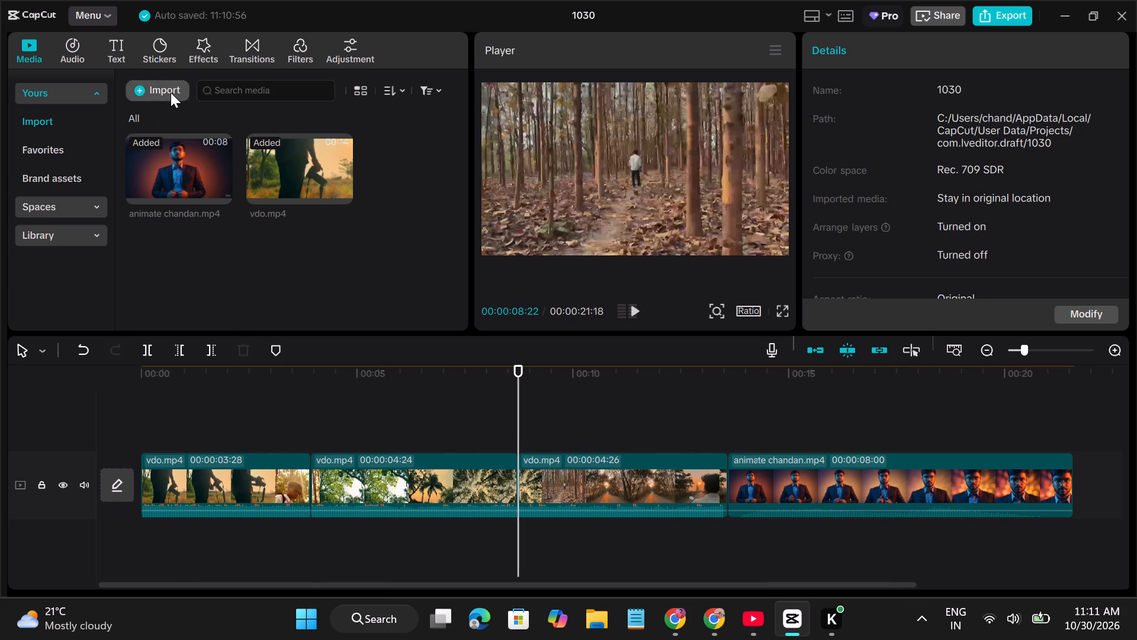
Add a default text clip at 00:00:08:22 and replace its wording with "Love is universal language".
left_click(118, 47)
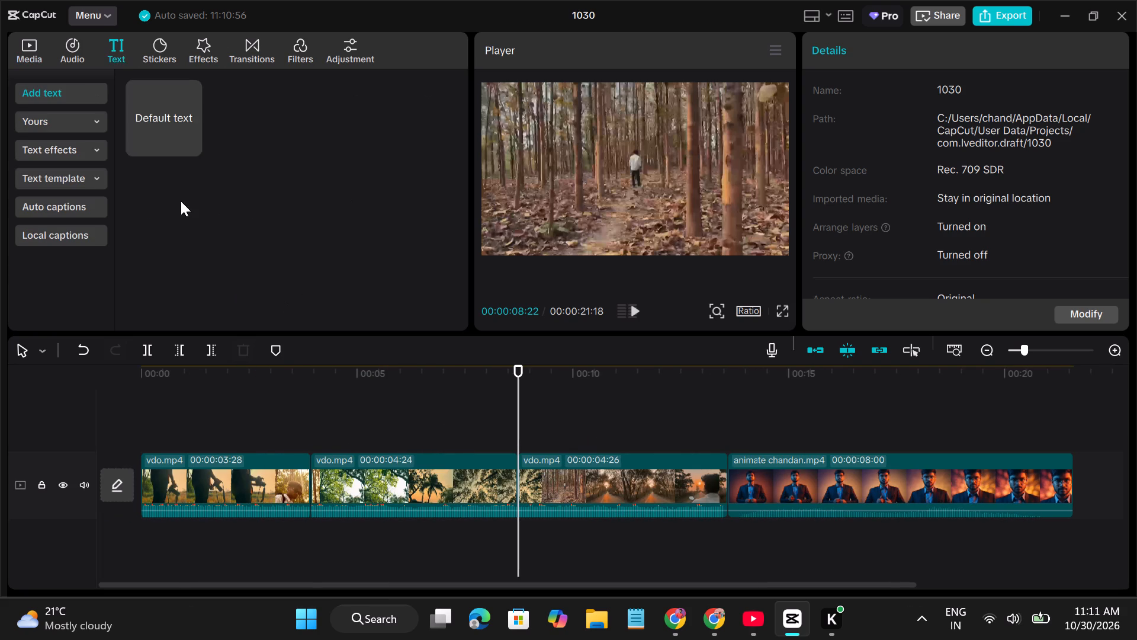
left_click(169, 134)
left_click(191, 143)
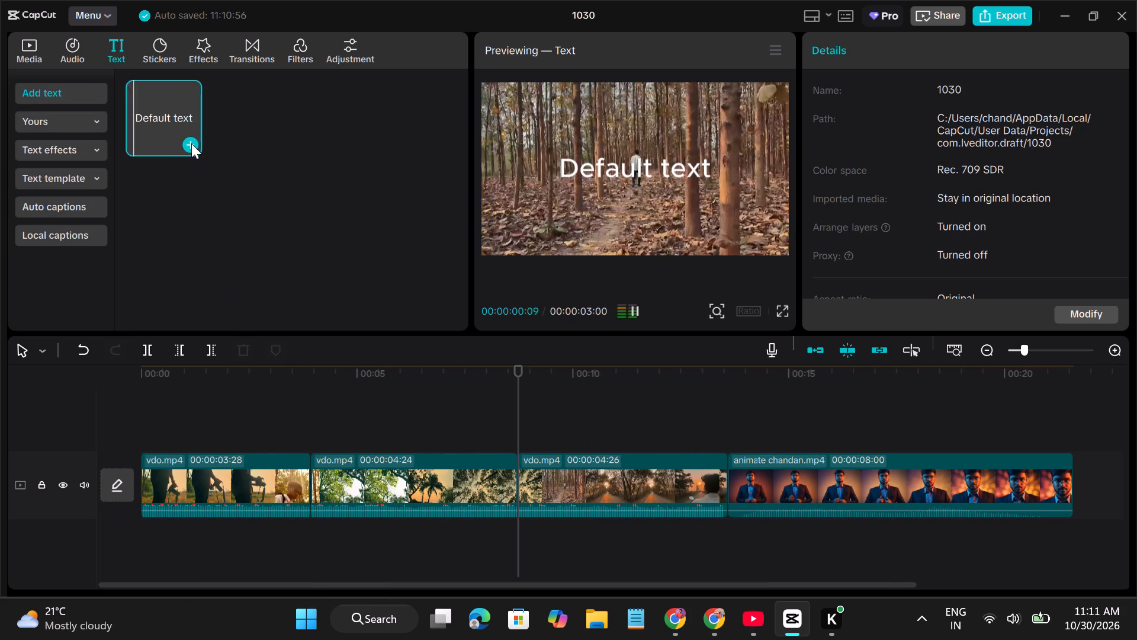
left_click(610, 168)
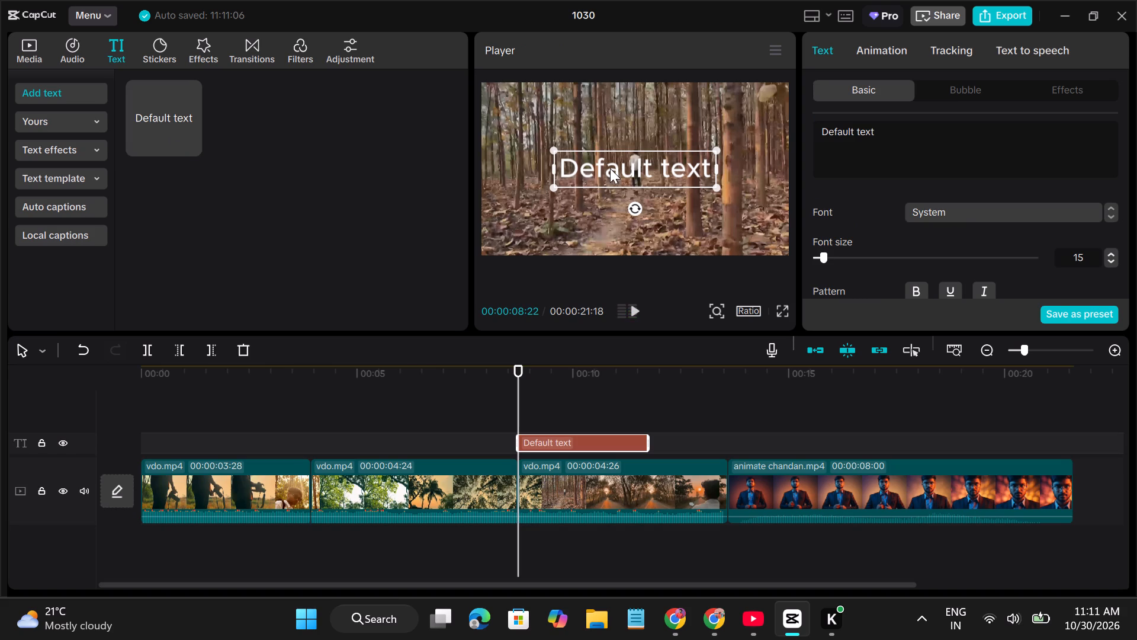
double_click(610, 168)
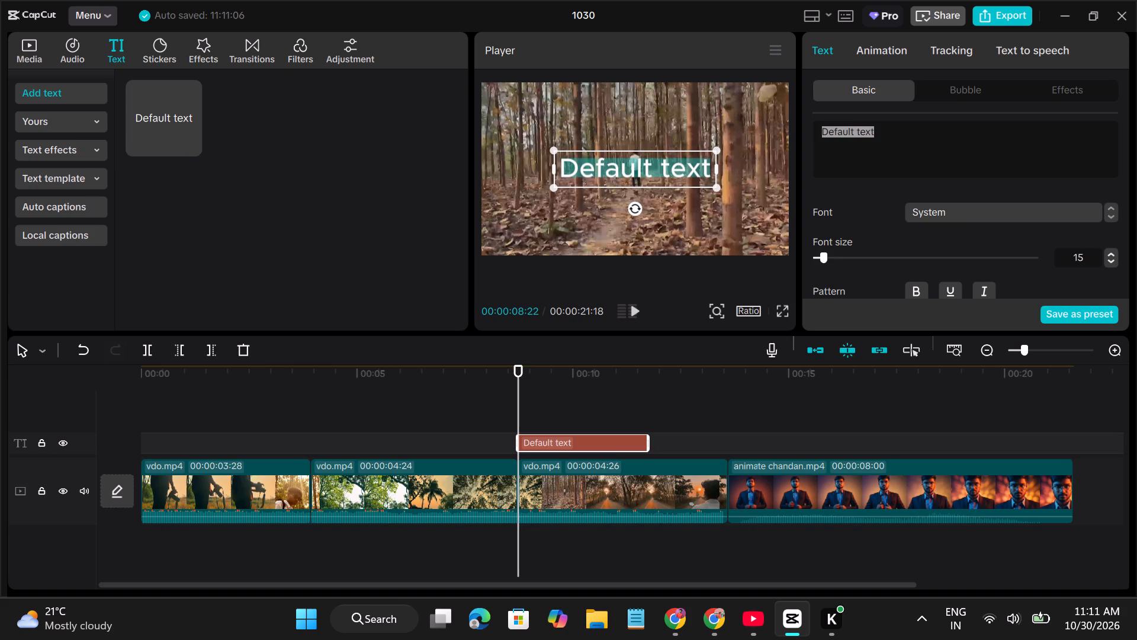
key("shift+l")
type("ove is")
key("space")
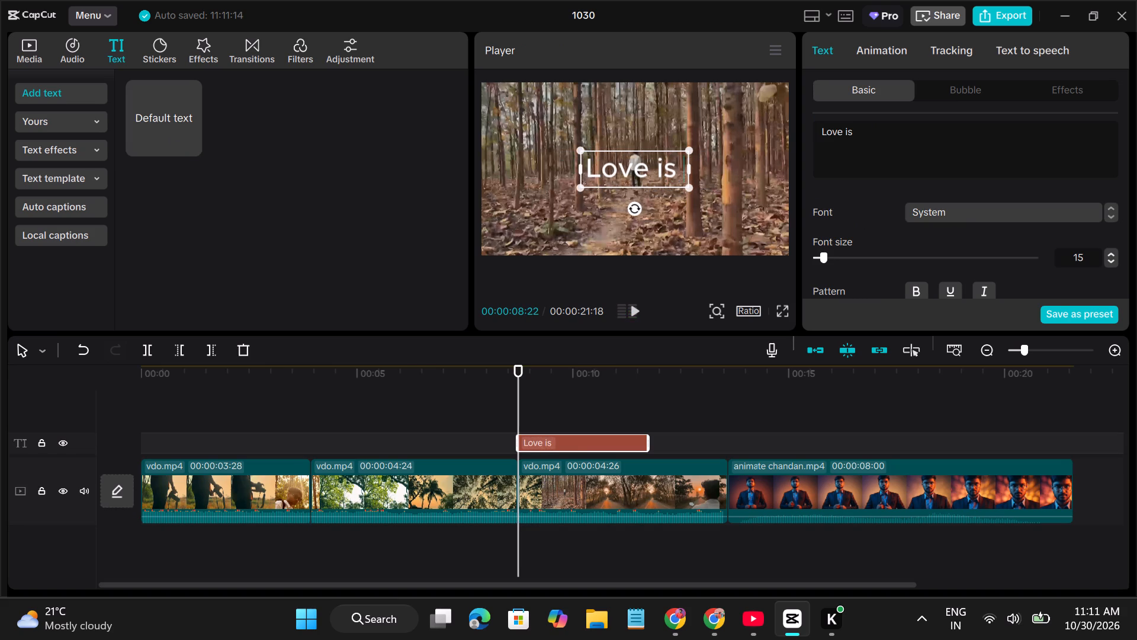
type("uni")
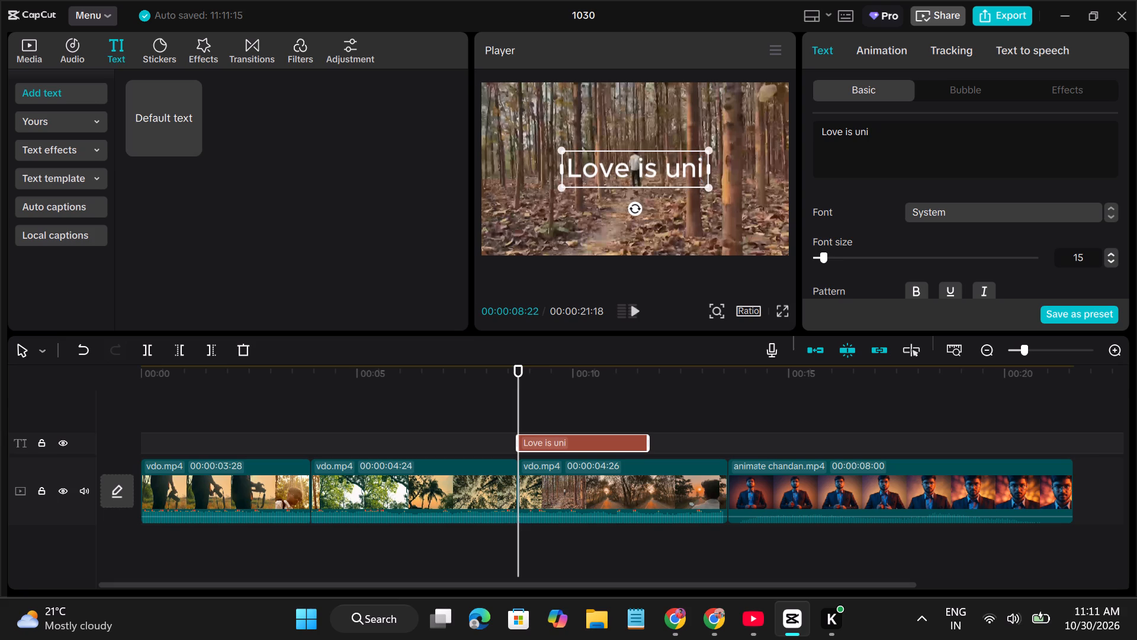
type("versal language")
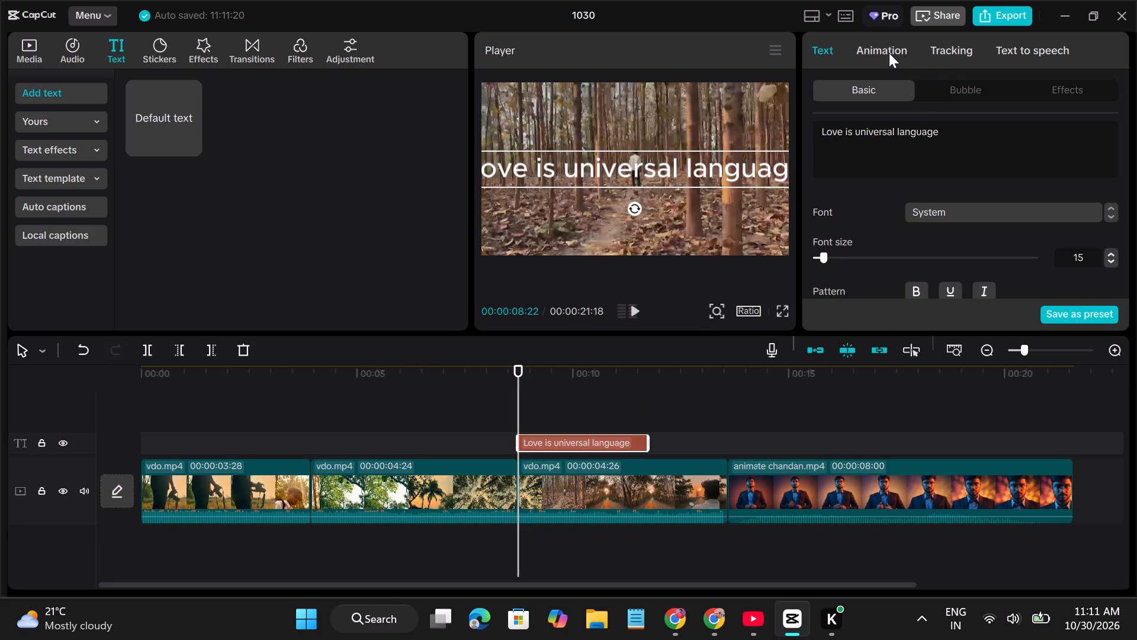
Reduce the font size of the "Love is universal language" text to 11.
scroll(662, 184, "down", 2, "ctrl")
left_click(662, 184)
scroll(894, 254, "down", 1)
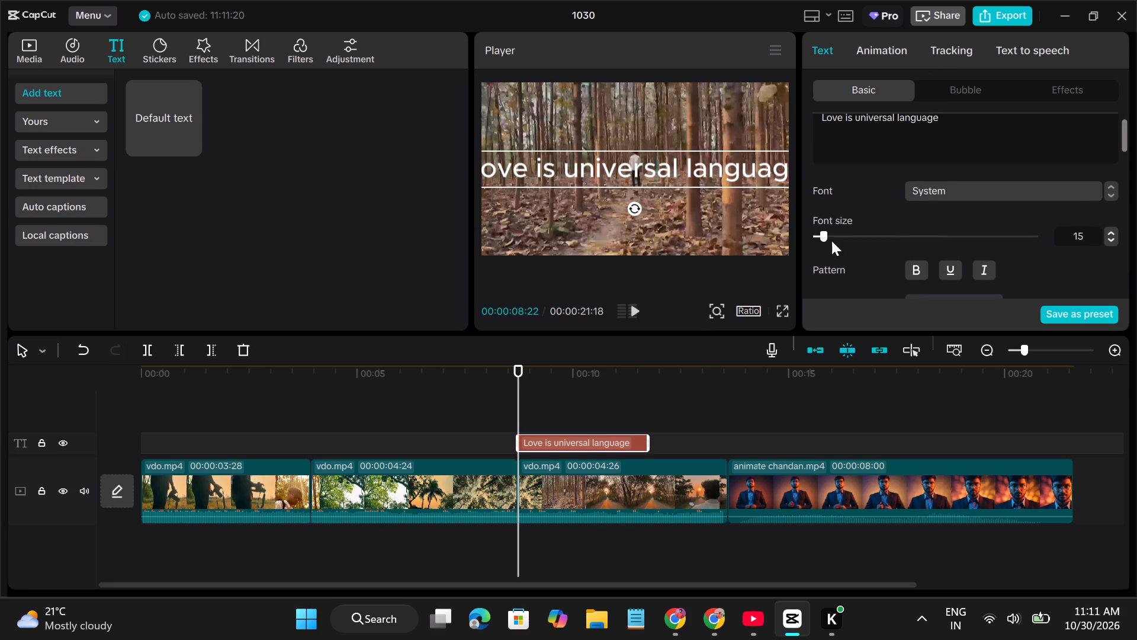
left_click(819, 236)
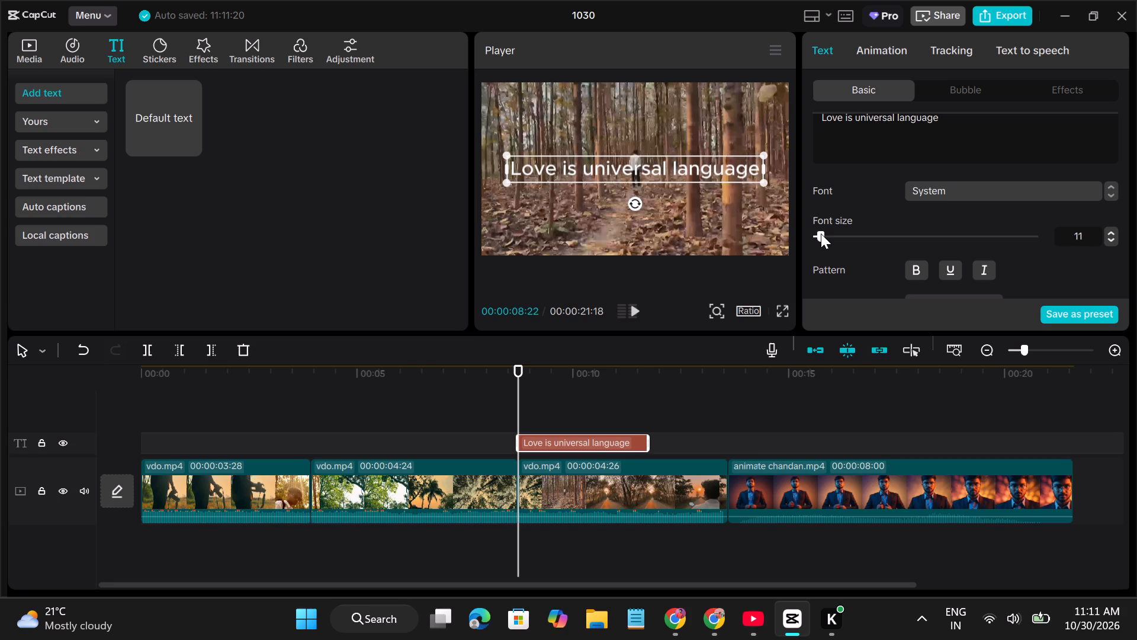
Try to load the animation presets for the text clip, and check its tracking options.
left_click(890, 46)
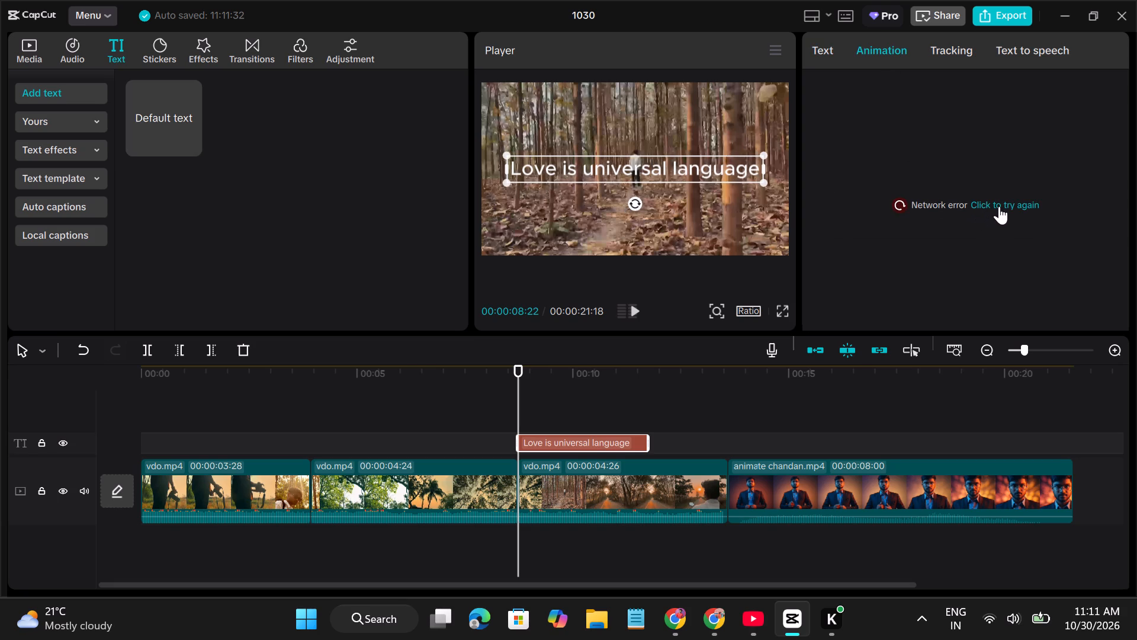
left_click(999, 206)
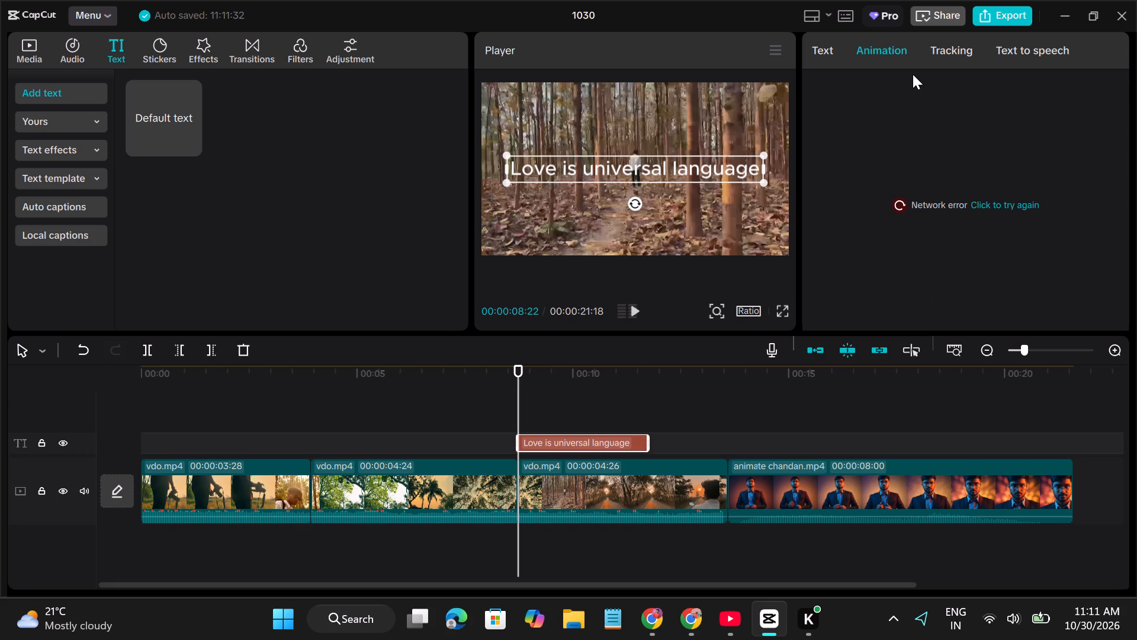
left_click(948, 54)
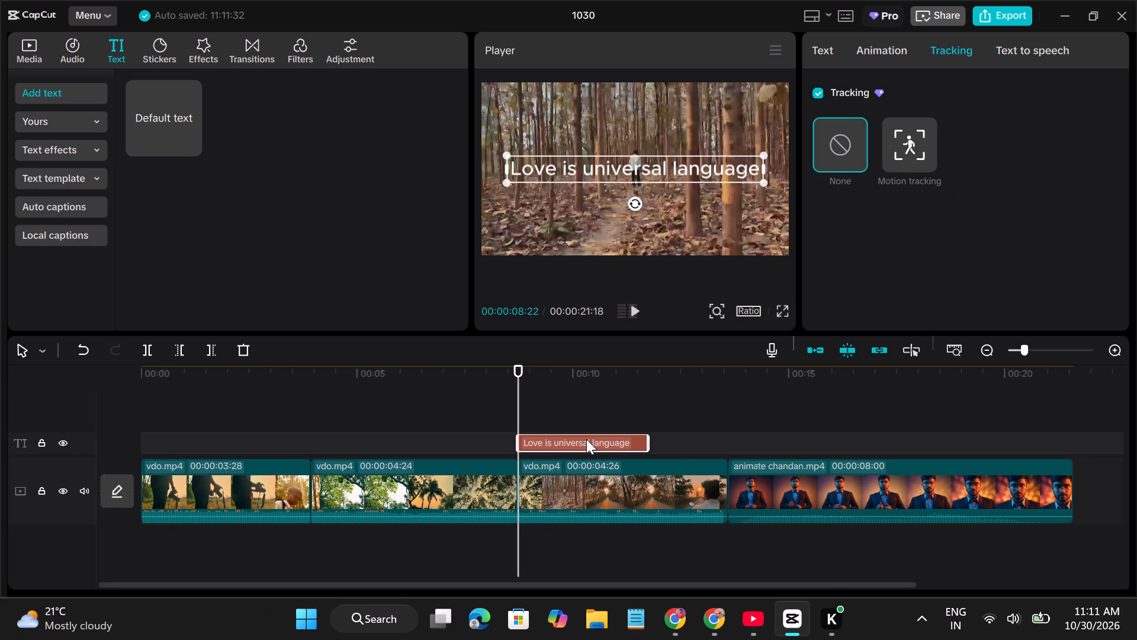
Move the text clip to the start of the timeline and extend its end almost to the end of the animate chandan.mp4 clip.
left_click_drag(586, 439, 186, 455)
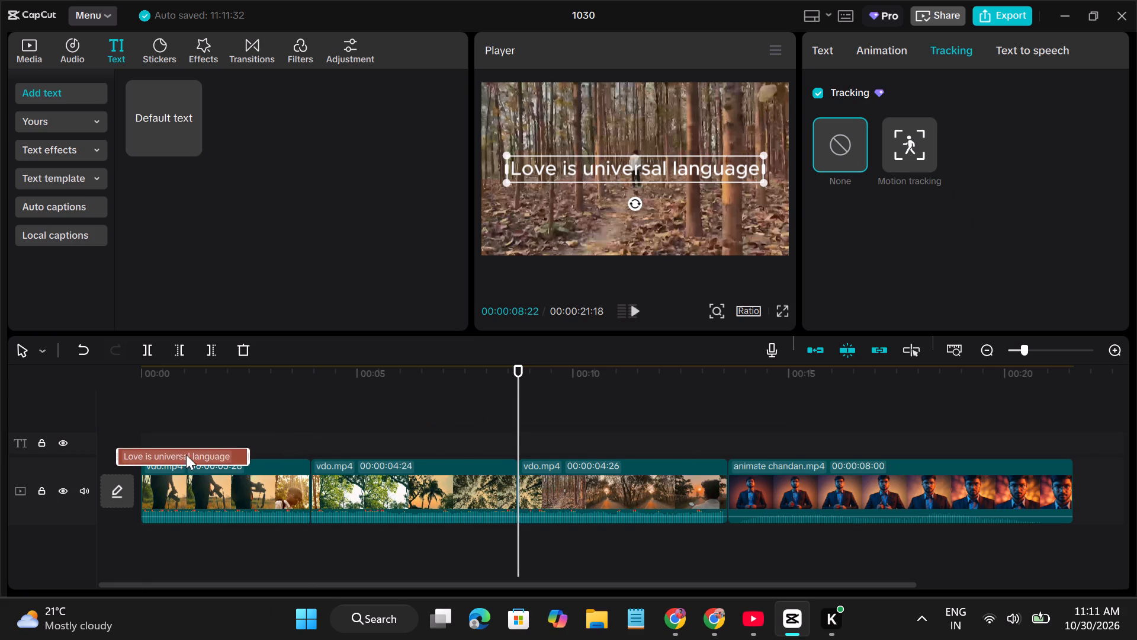
left_click_drag(186, 455, 212, 452)
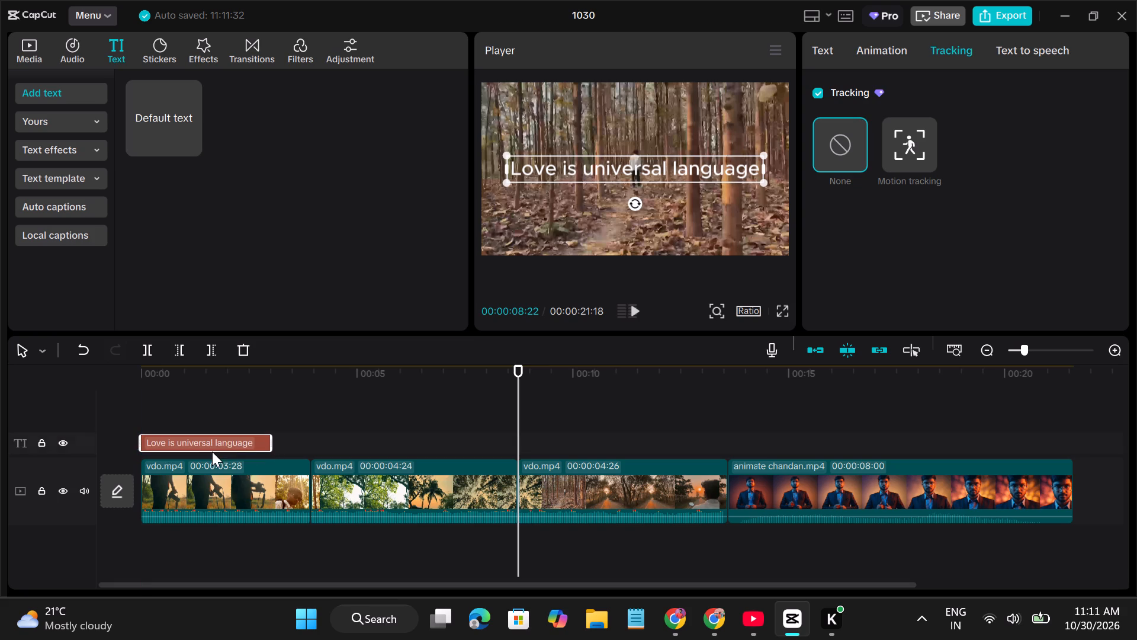
left_click_drag(272, 446, 289, 446)
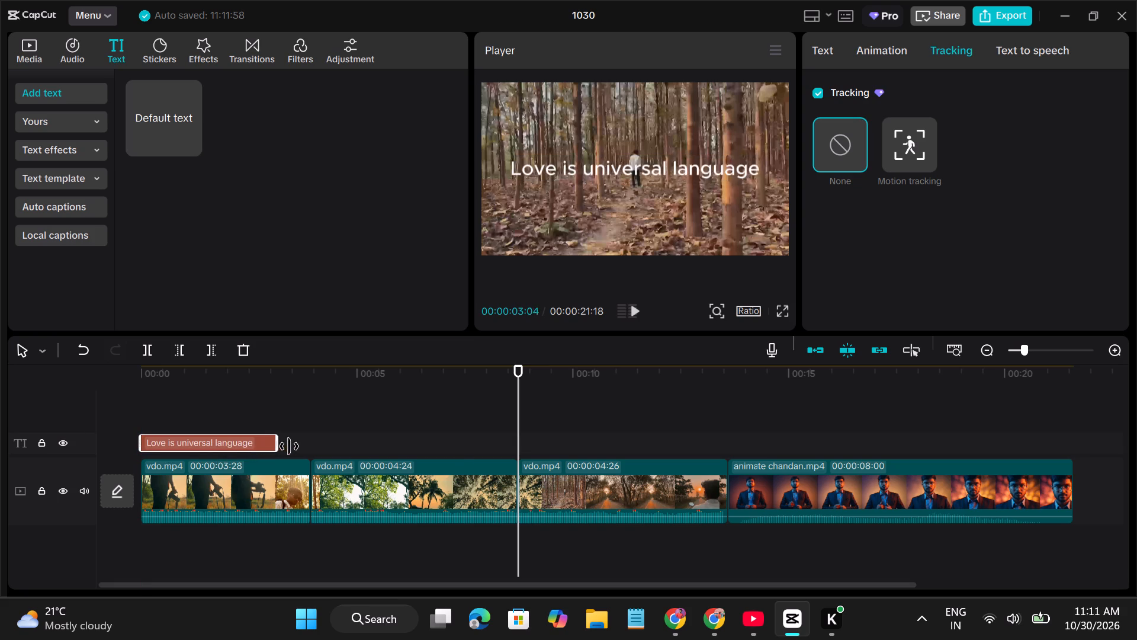
left_click_drag(289, 446, 647, 478)
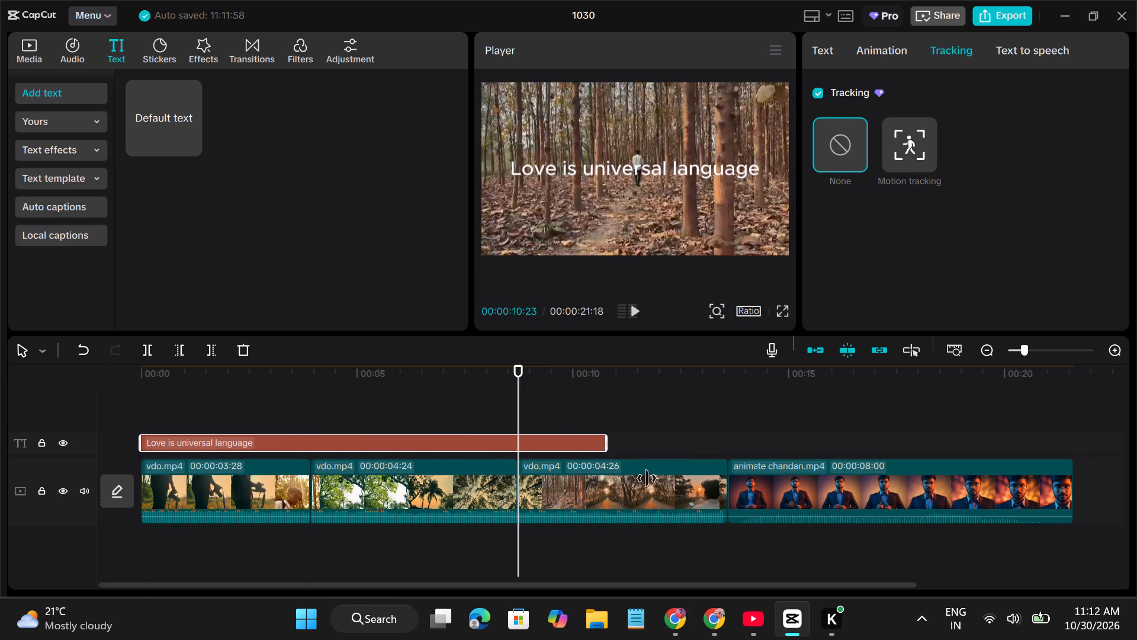
left_click_drag(647, 478, 718, 485)
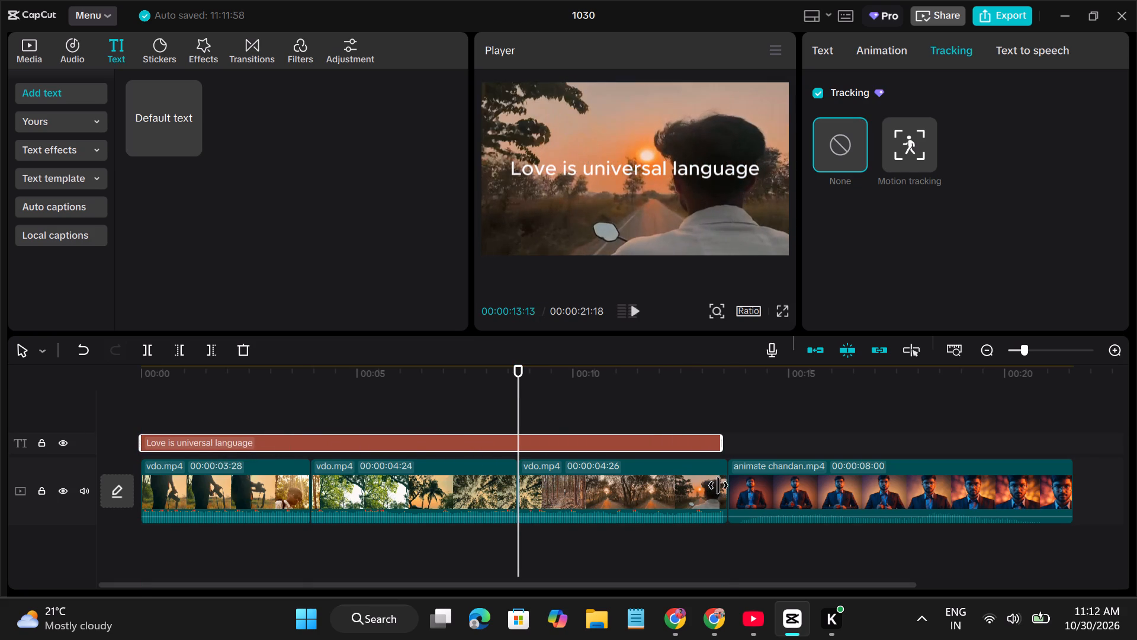
left_click_drag(718, 485, 723, 485)
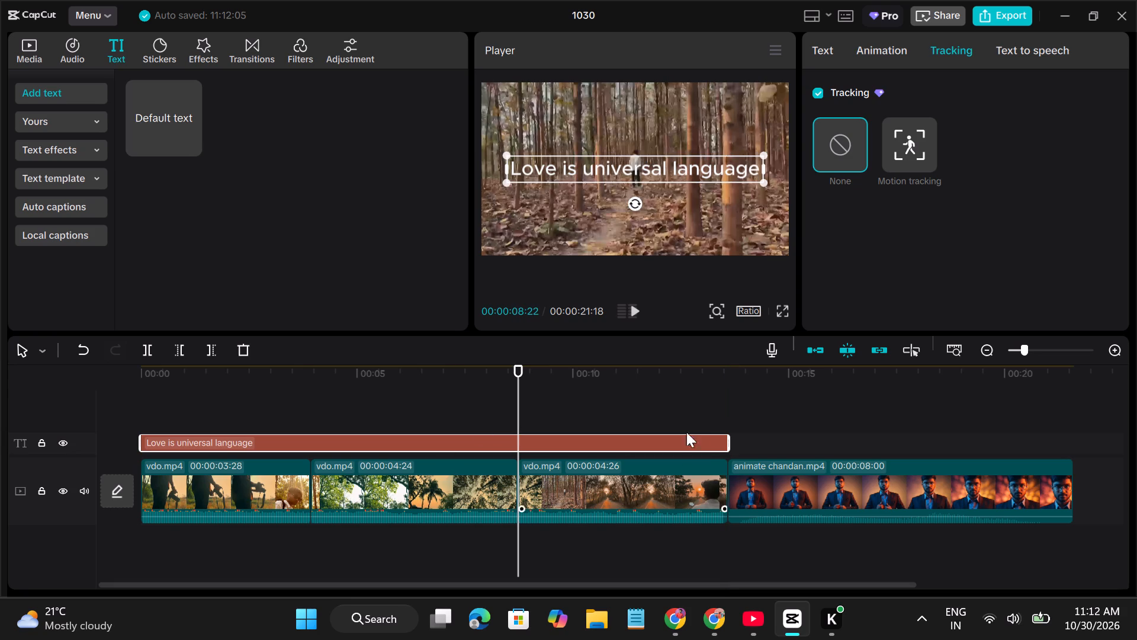
left_click_drag(729, 440, 1026, 456)
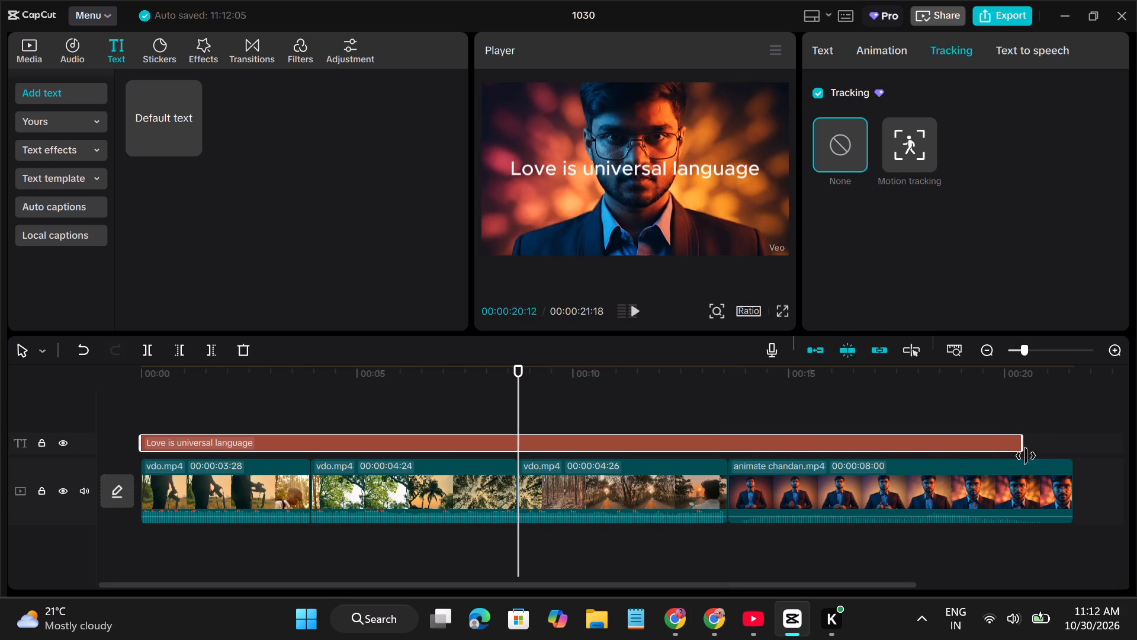
left_click_drag(1026, 456, 1064, 456)
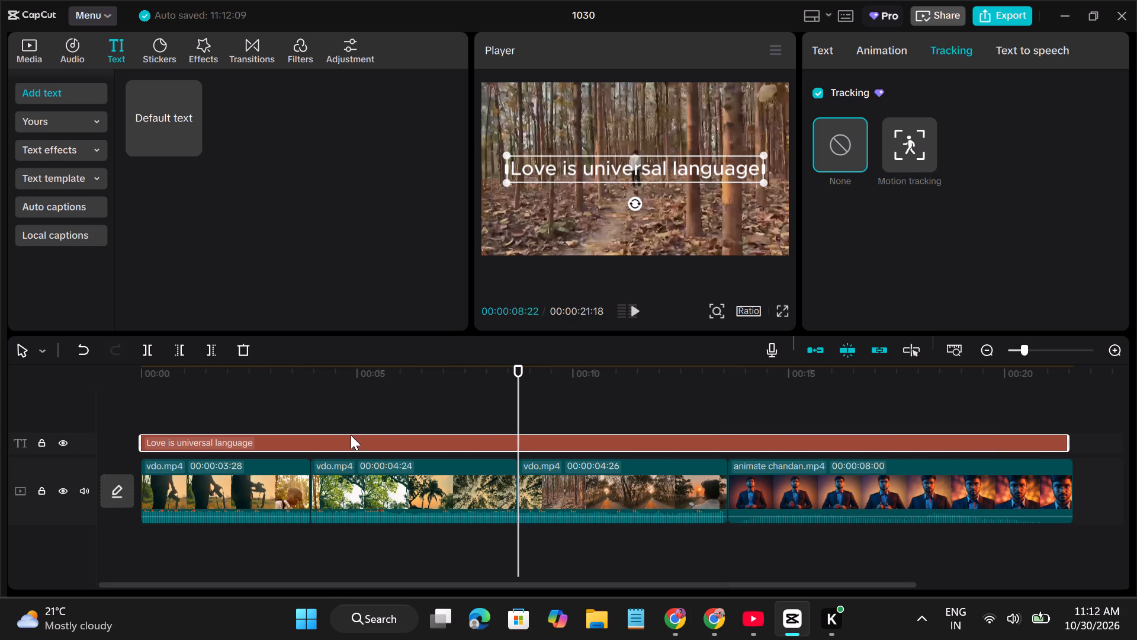
Move the playhead to 00:00:13:24 to view the text over the animate chandan.mp4 clip.
left_click(348, 436)
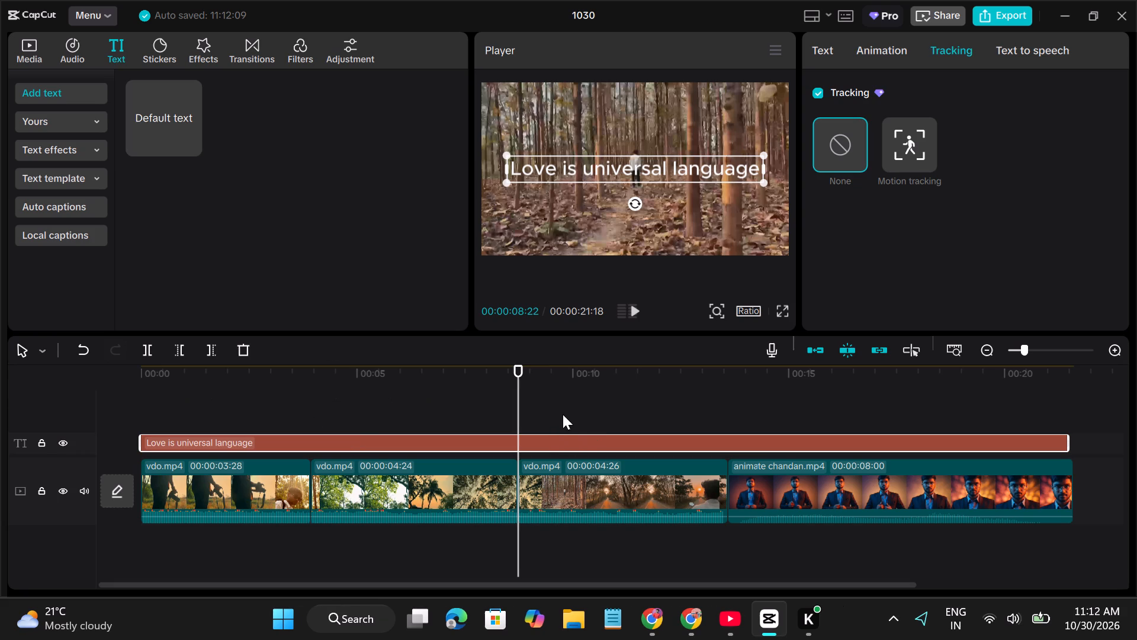
left_click(583, 413)
left_click(737, 421)
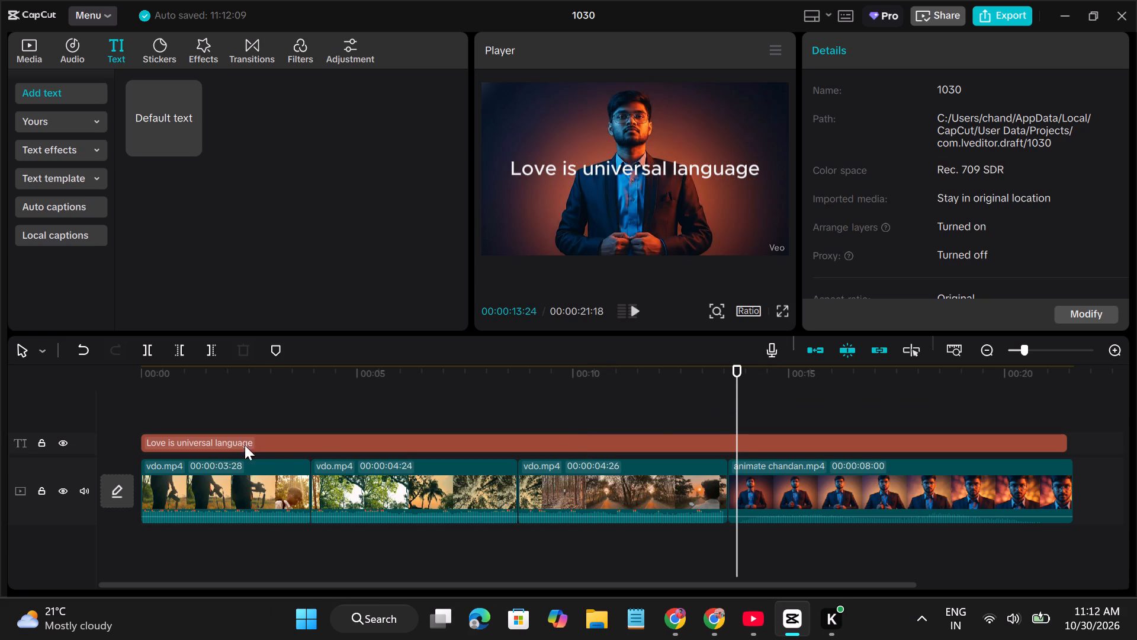
Change the color of the "Love is universal language" text to hex EFBCA0 and check it over the vdo.mp4 clips.
left_click(206, 437)
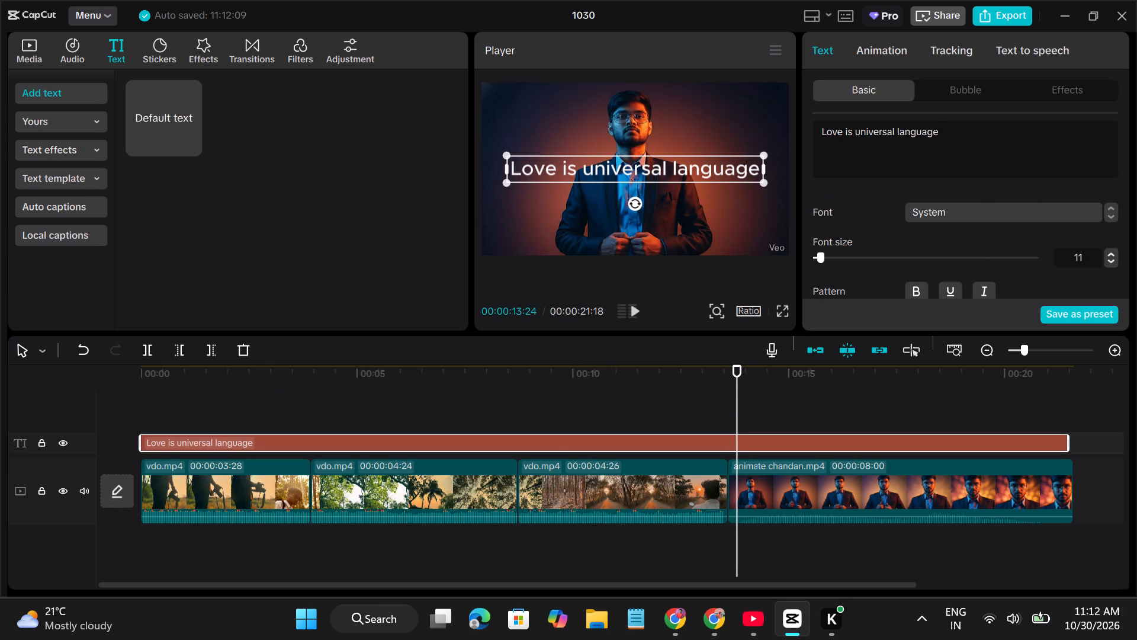
left_click(898, 57)
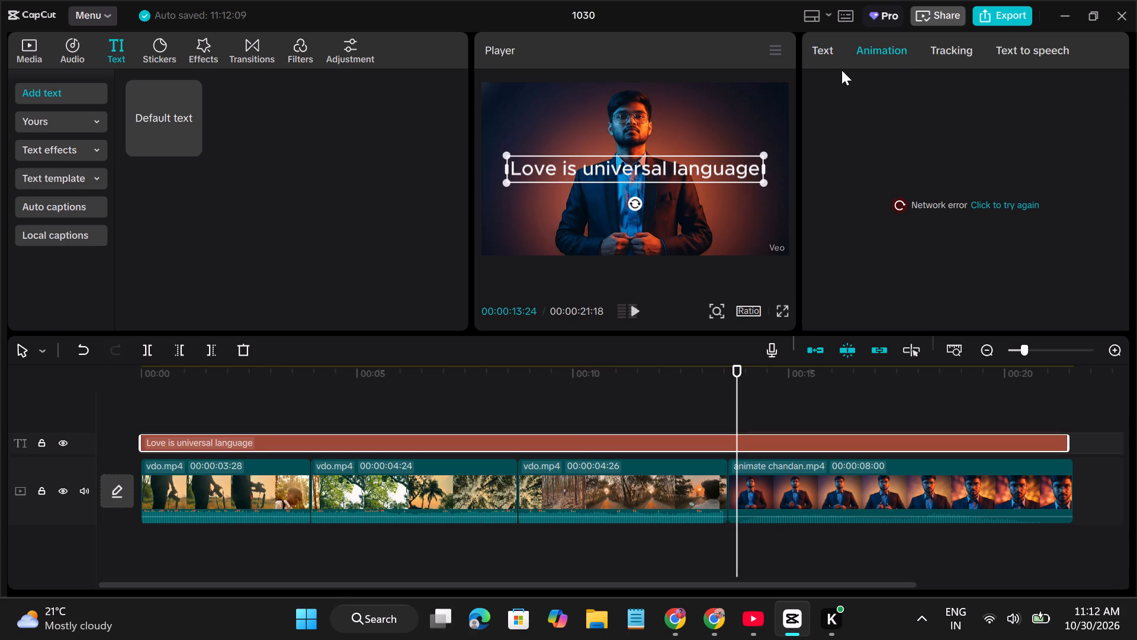
left_click(823, 51)
left_click(884, 95)
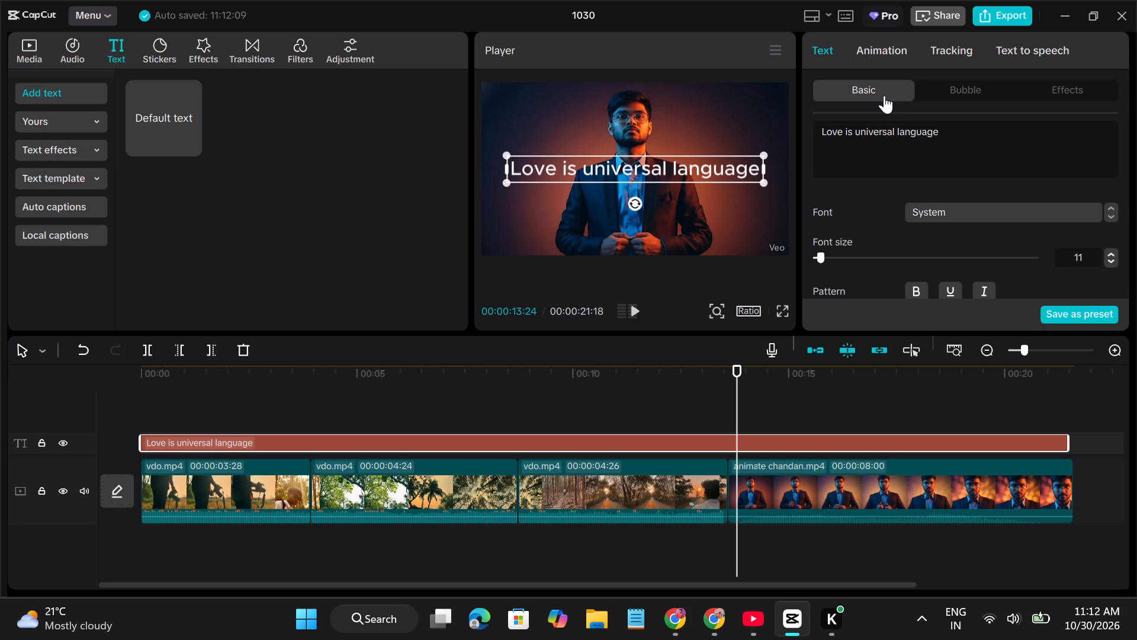
scroll(933, 176, "down", 3)
scroll(950, 247, "down", 3)
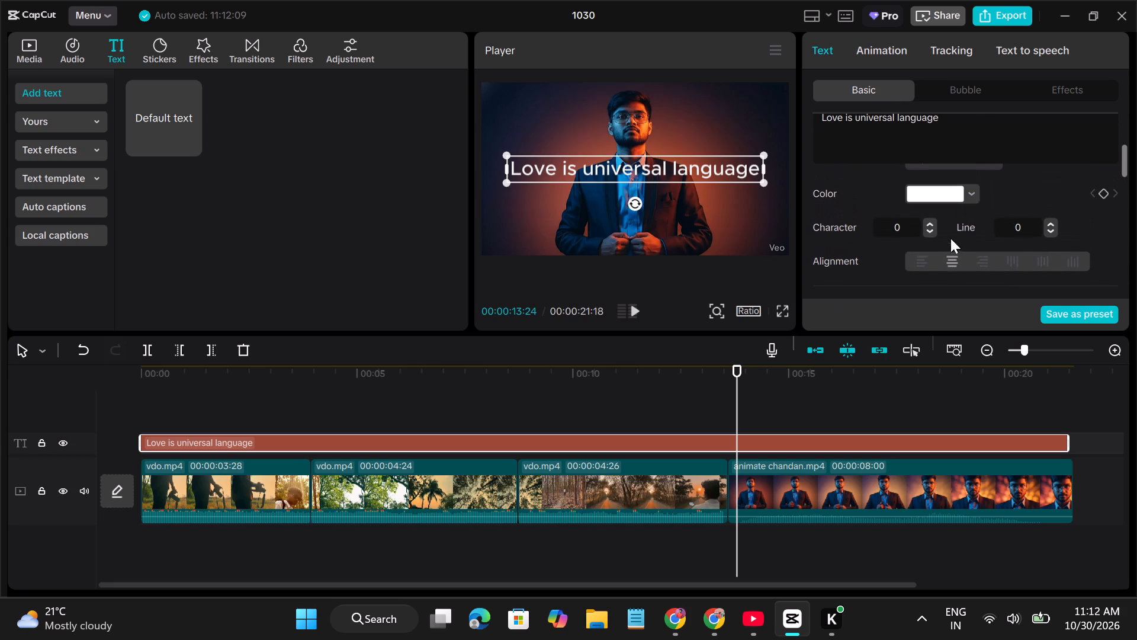
left_click(956, 195)
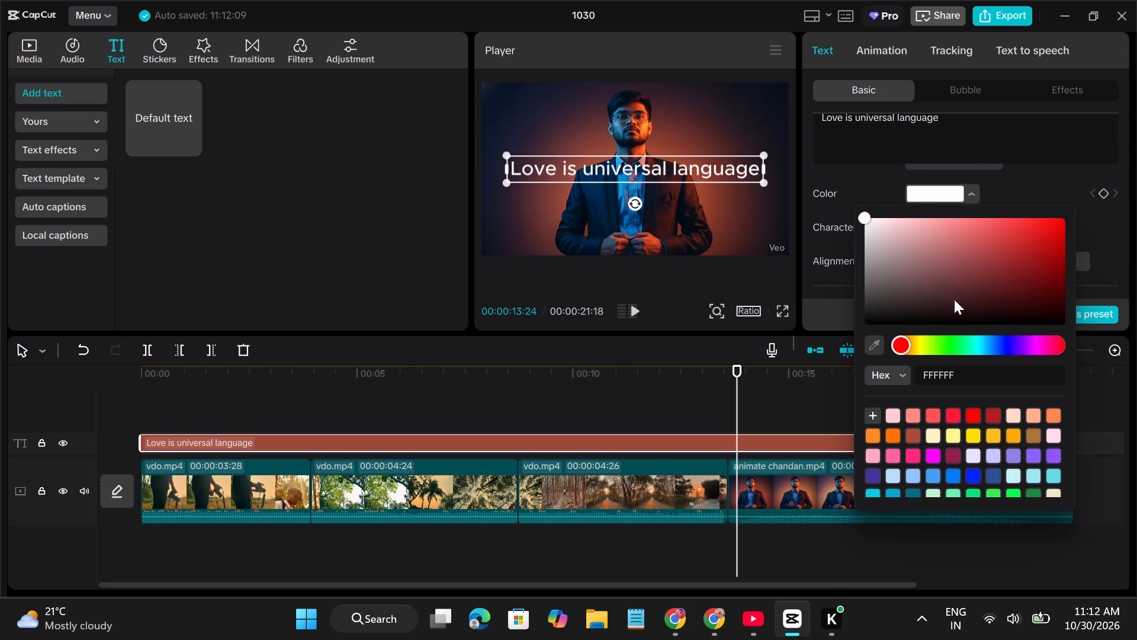
left_click_drag(868, 220, 922, 237)
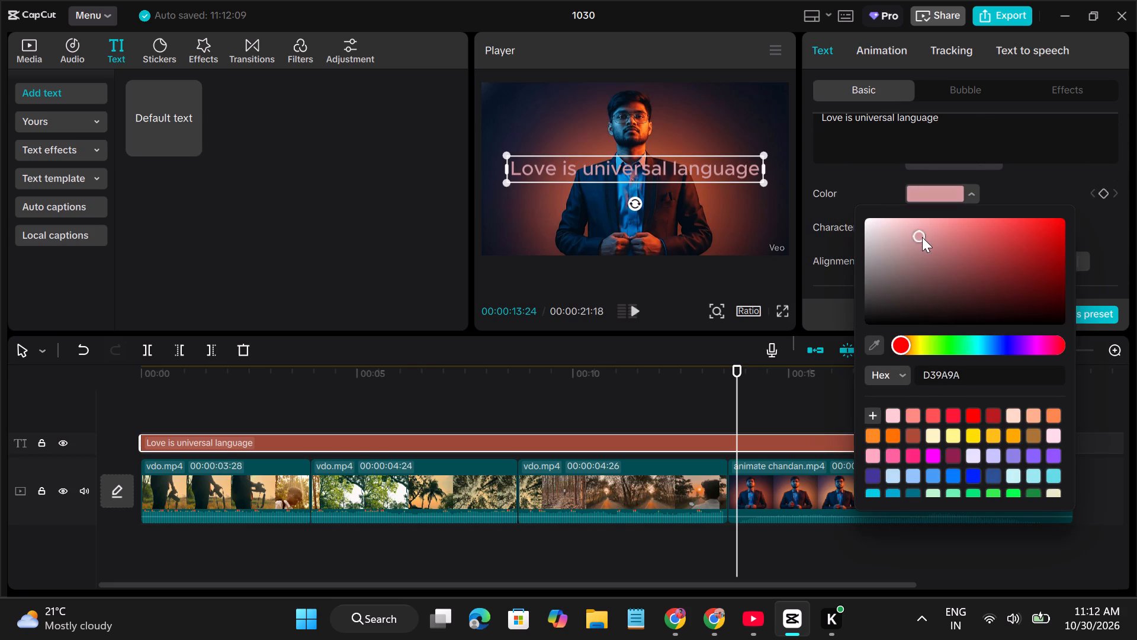
left_click_drag(922, 237, 932, 225)
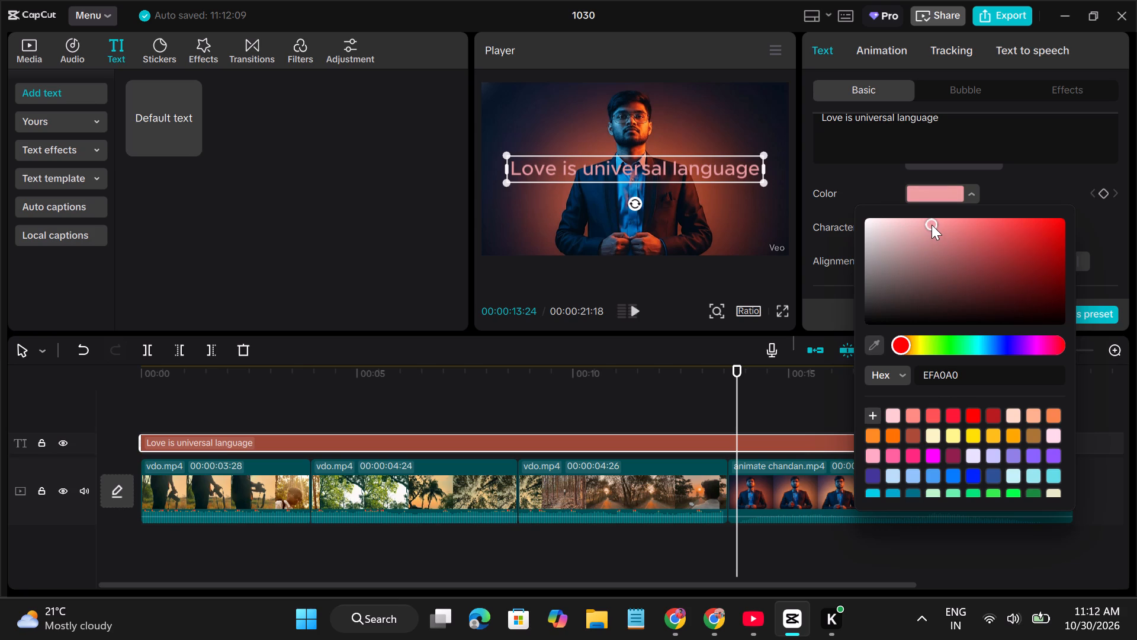
left_click_drag(901, 341, 943, 345)
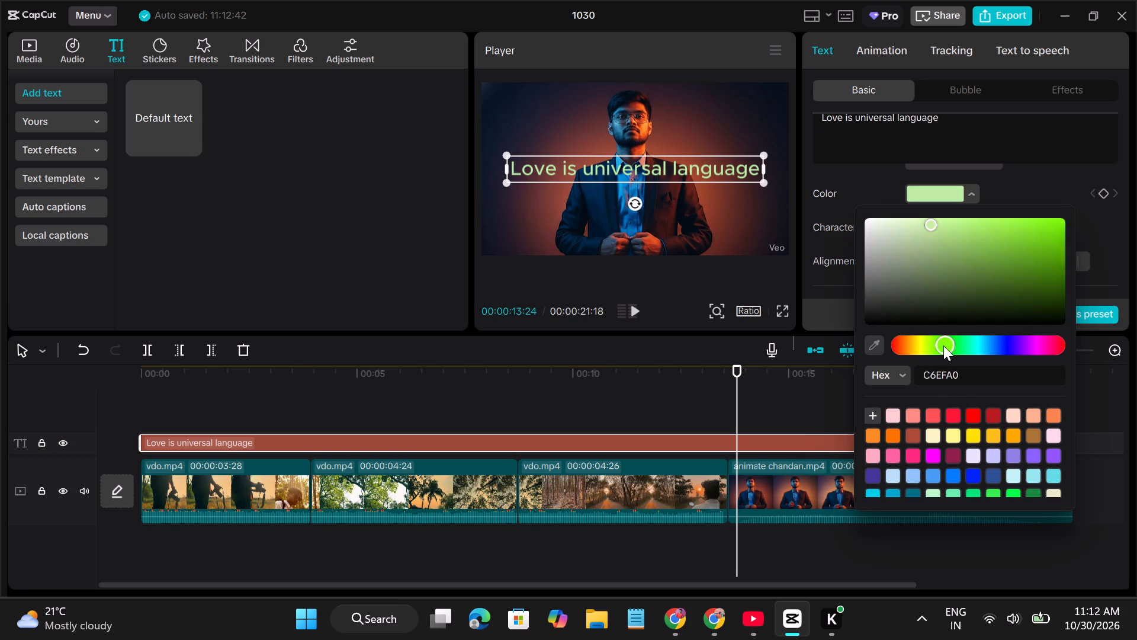
left_click_drag(943, 345, 911, 341)
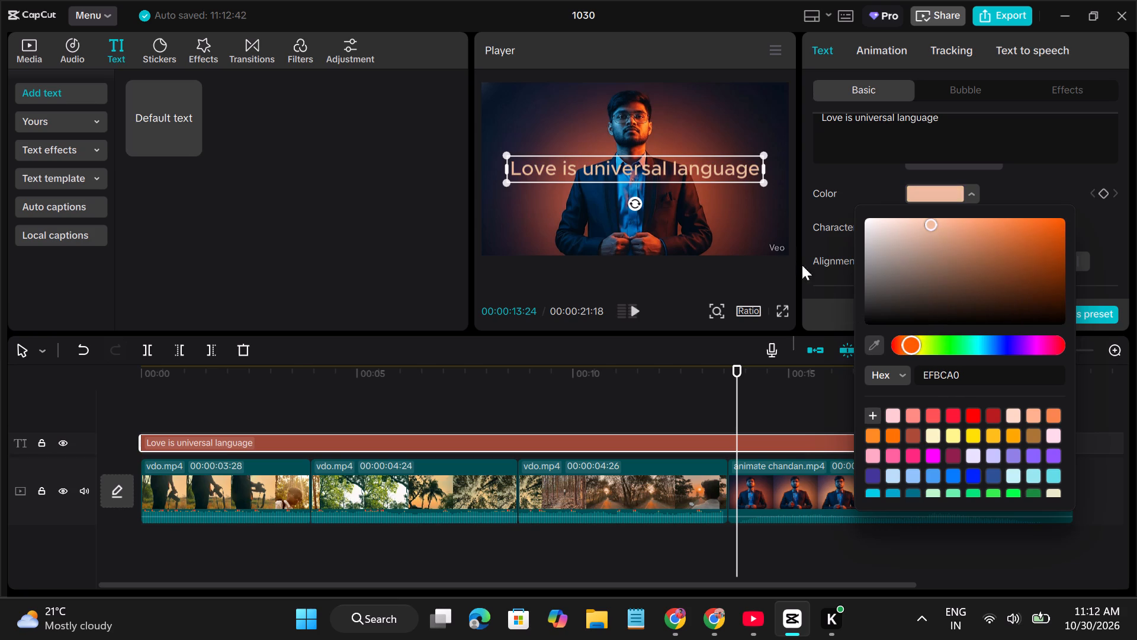
left_click(380, 413)
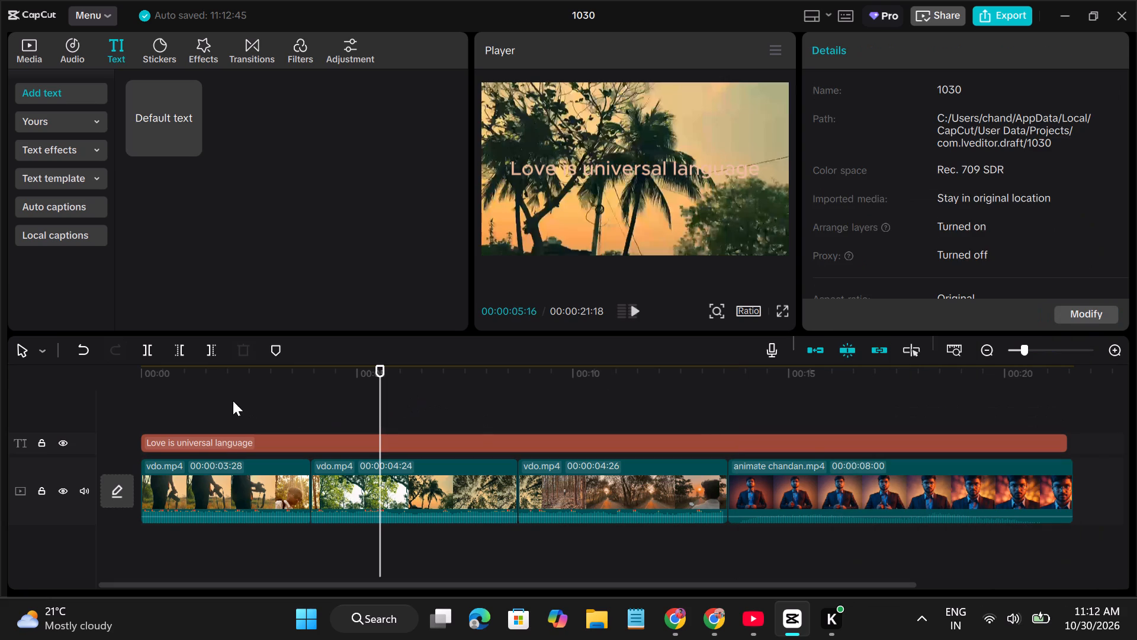
left_click(205, 405)
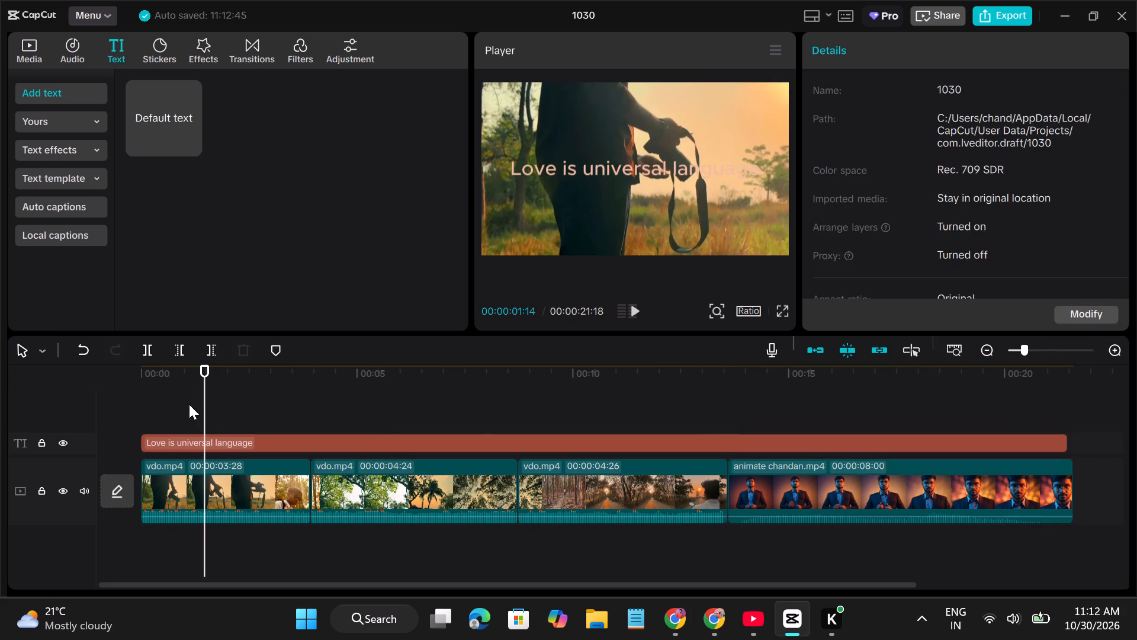
left_click(171, 408)
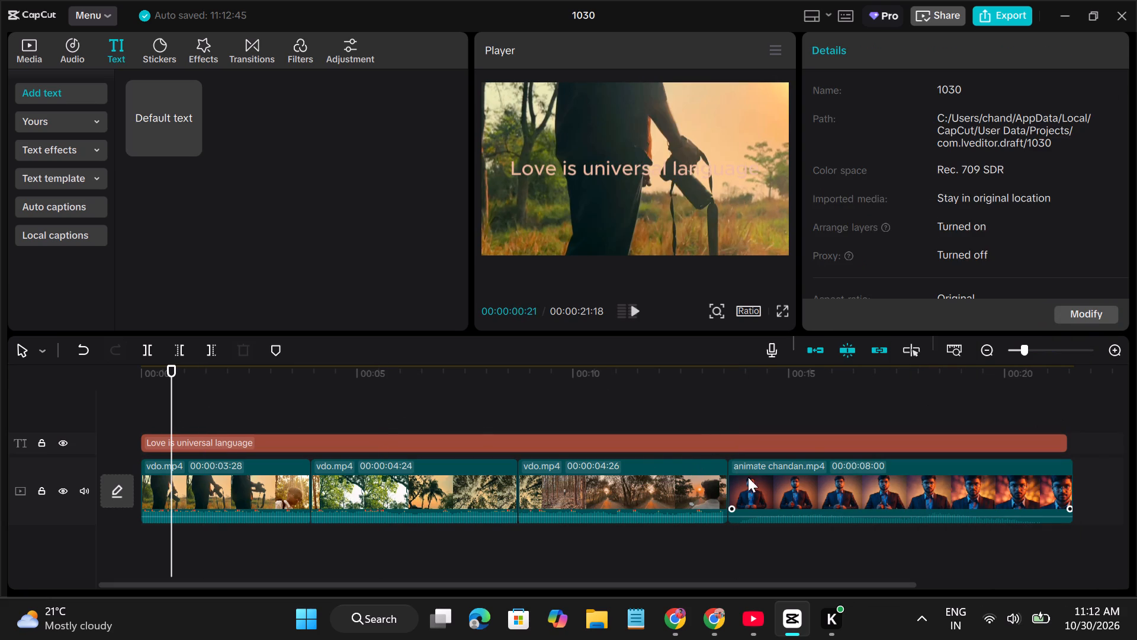
Split the animate chandan.mp4 clip at 00:00:15:26 and again at 00:00:18:07.
left_click(825, 491)
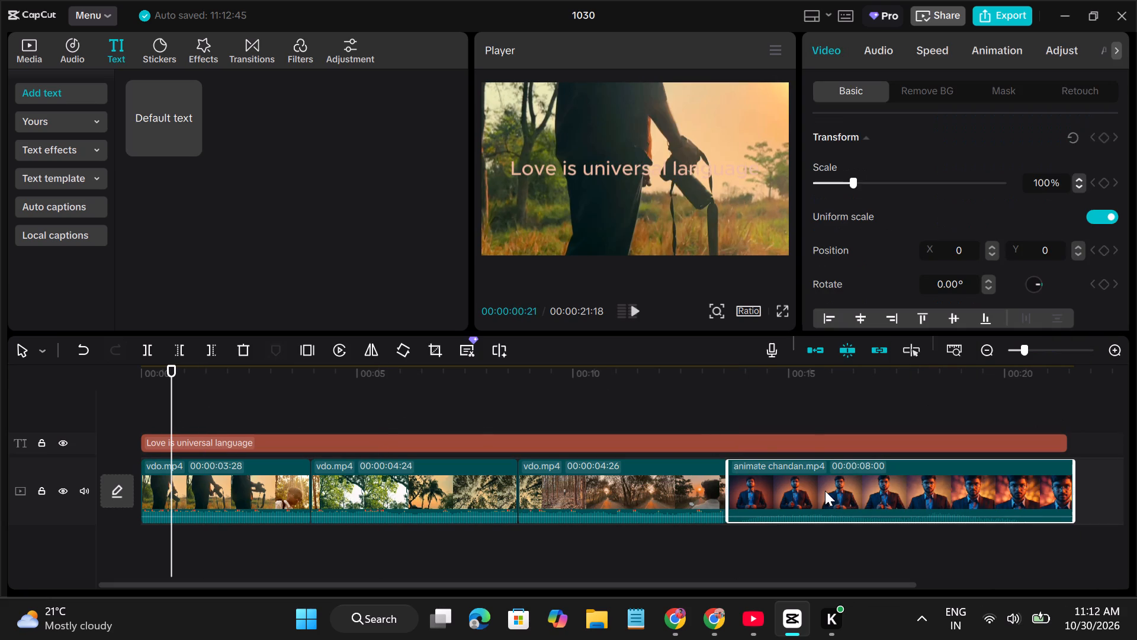
left_click(826, 425)
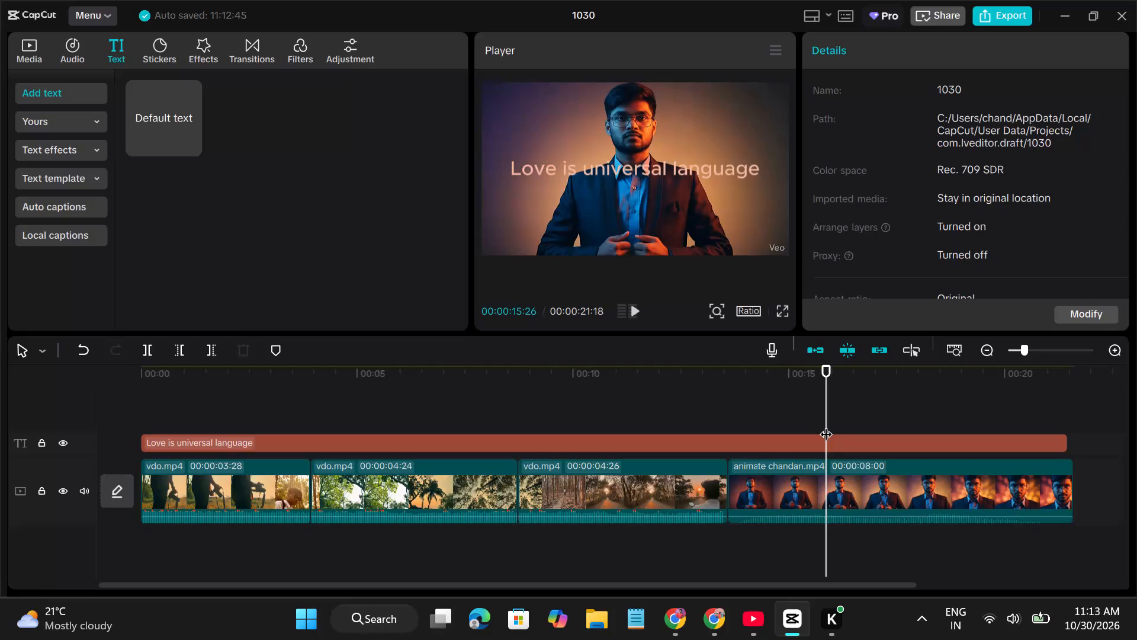
left_click(892, 511)
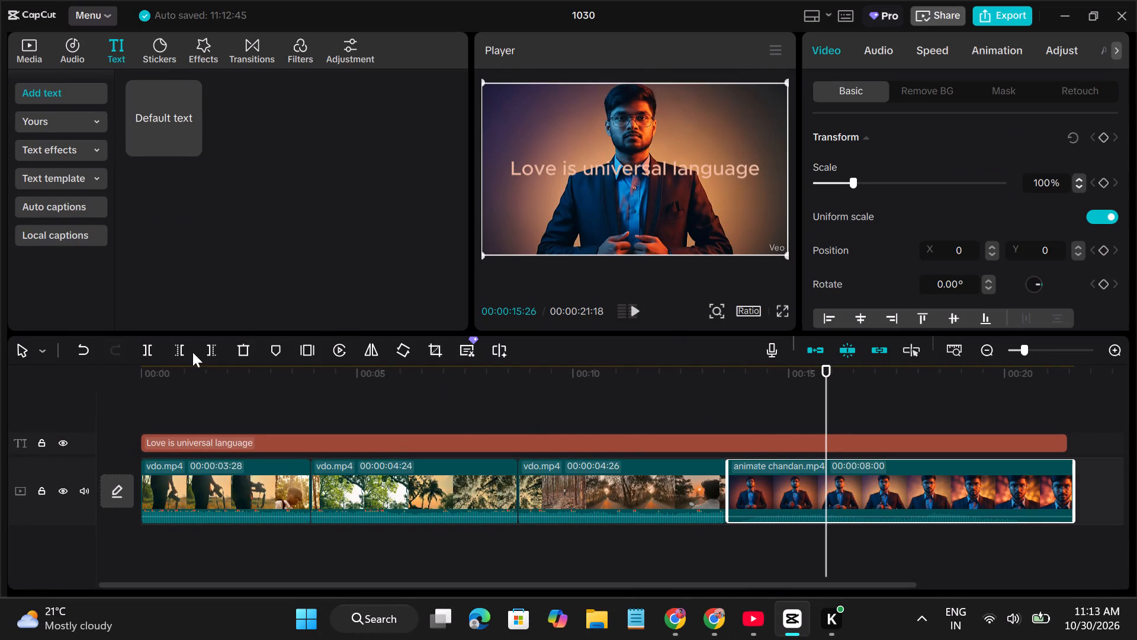
left_click(148, 351)
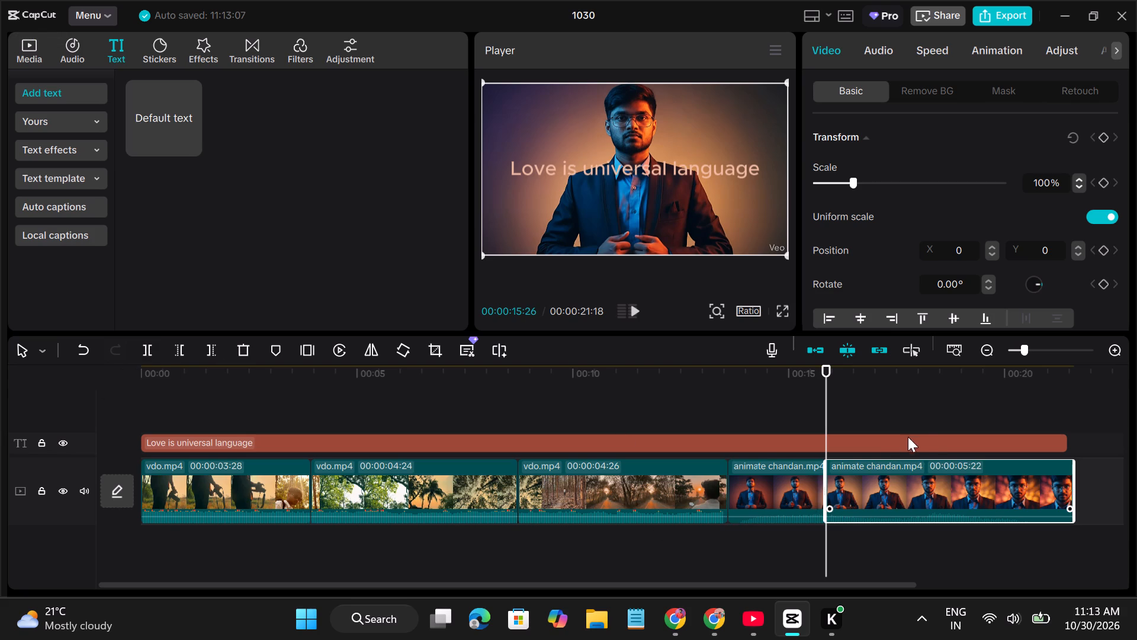
left_click(928, 407)
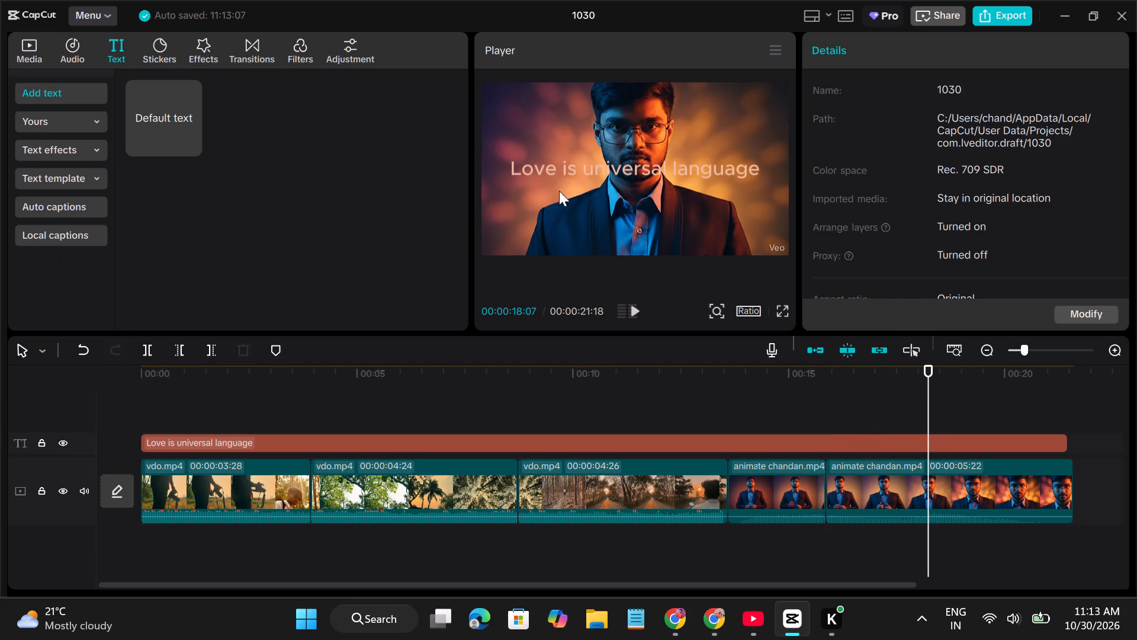
left_click(153, 353)
Move the first animate chandan.mp4 piece between the first and second vdo.mp4 clips.
left_click_drag(785, 500, 433, 505)
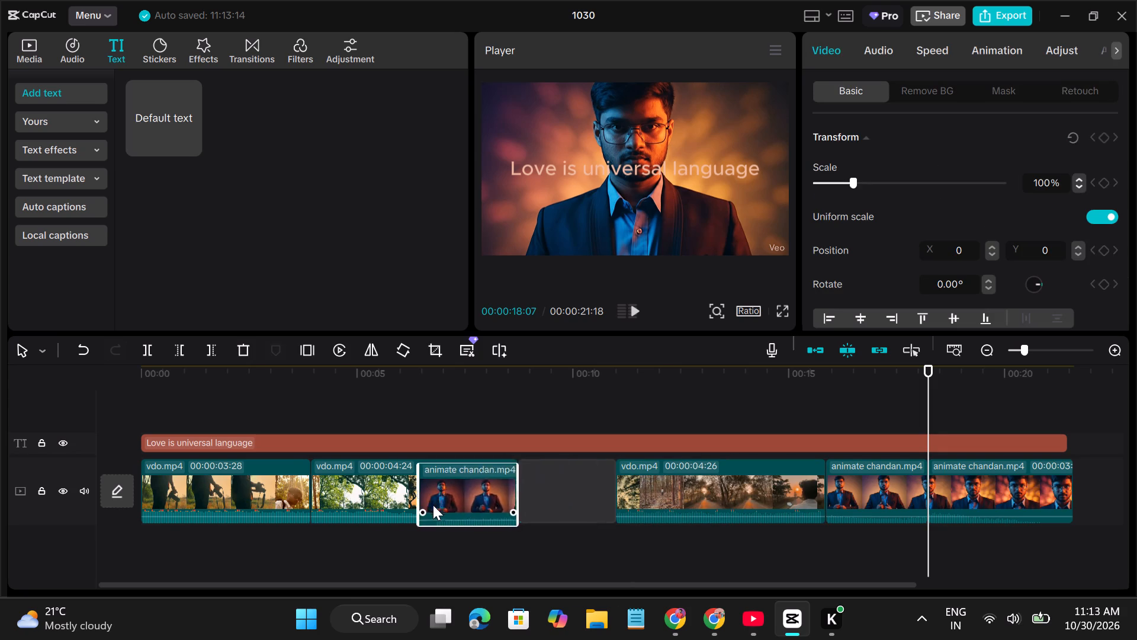
left_click_drag(433, 505, 371, 501)
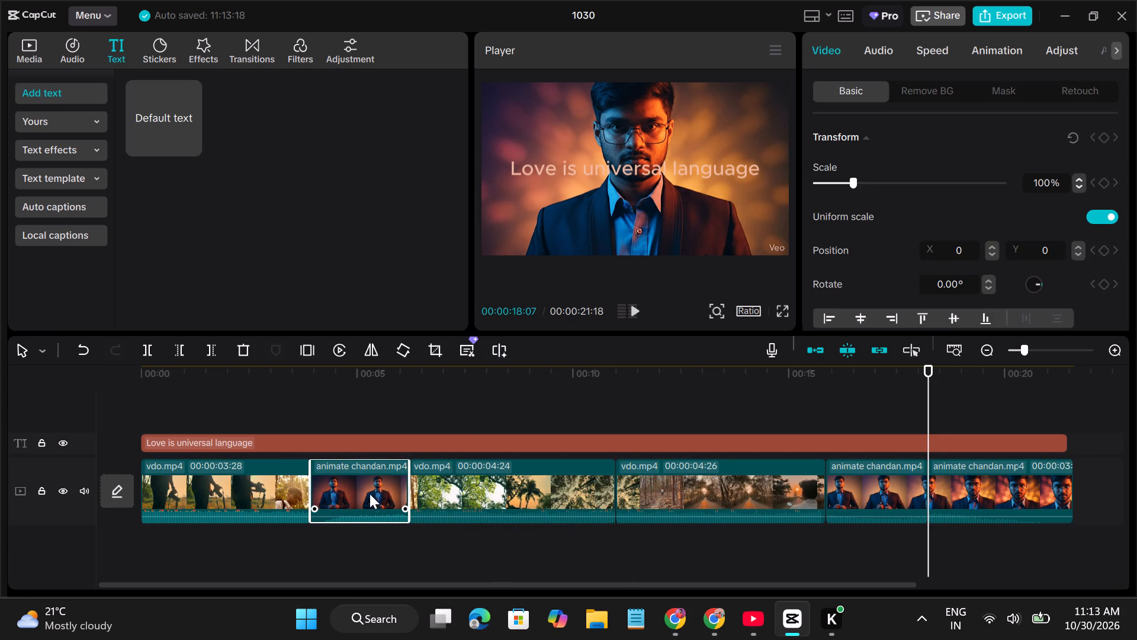
Split the moved animate chandan.mp4 piece at 00:00:04:09, 00:00:04:23 and 00:00:05:12.
scroll(374, 478, "up", 1, "ctrl")
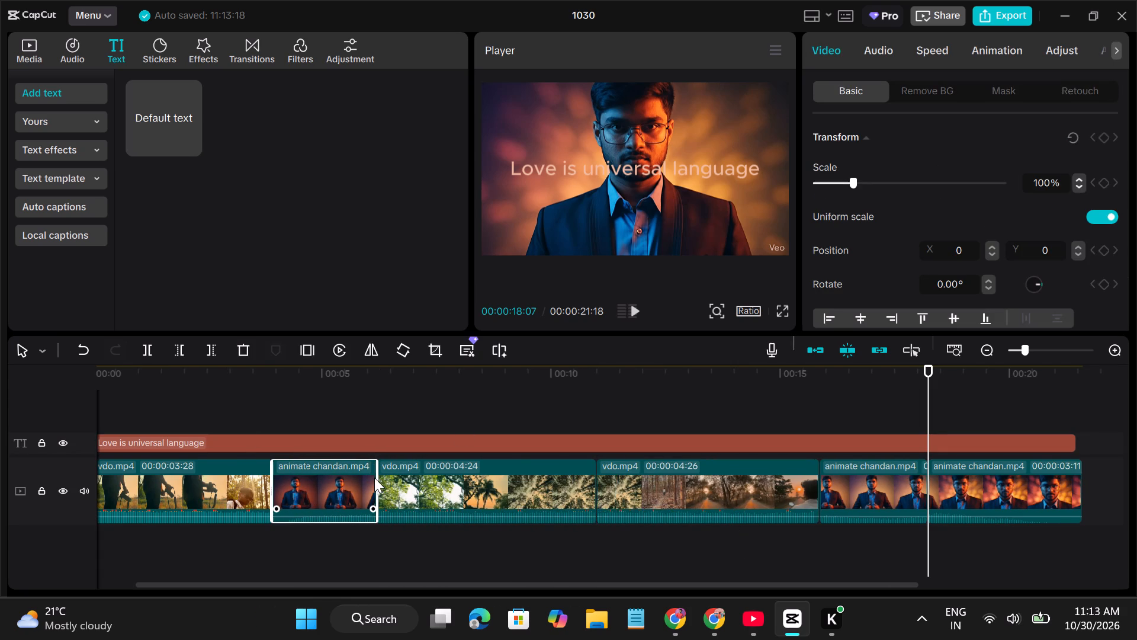
left_click(289, 400)
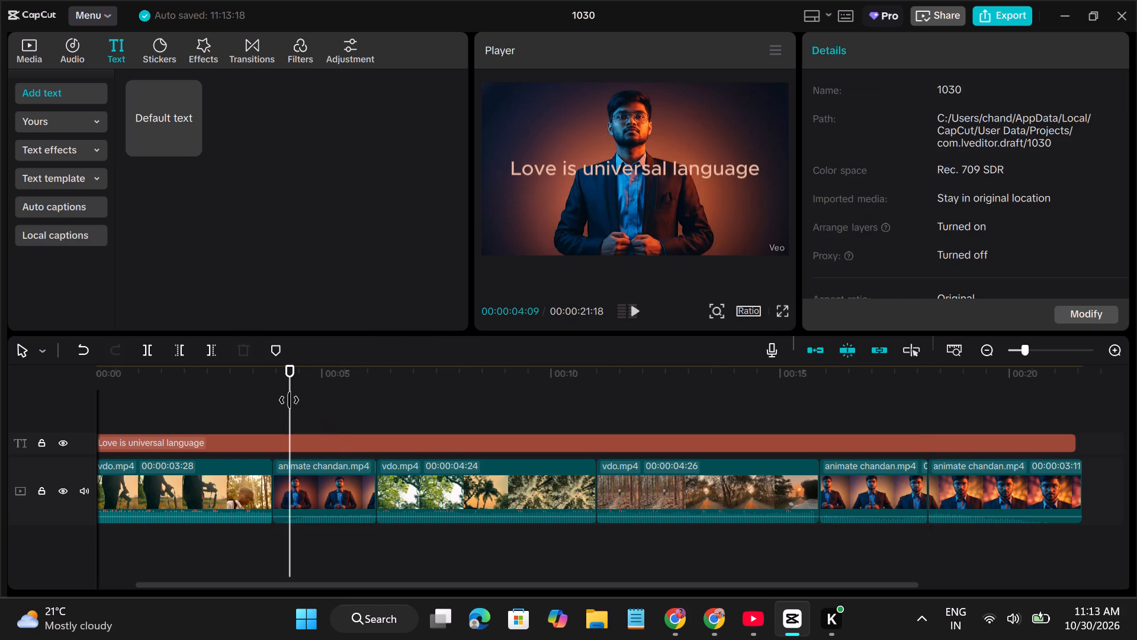
left_click(146, 348)
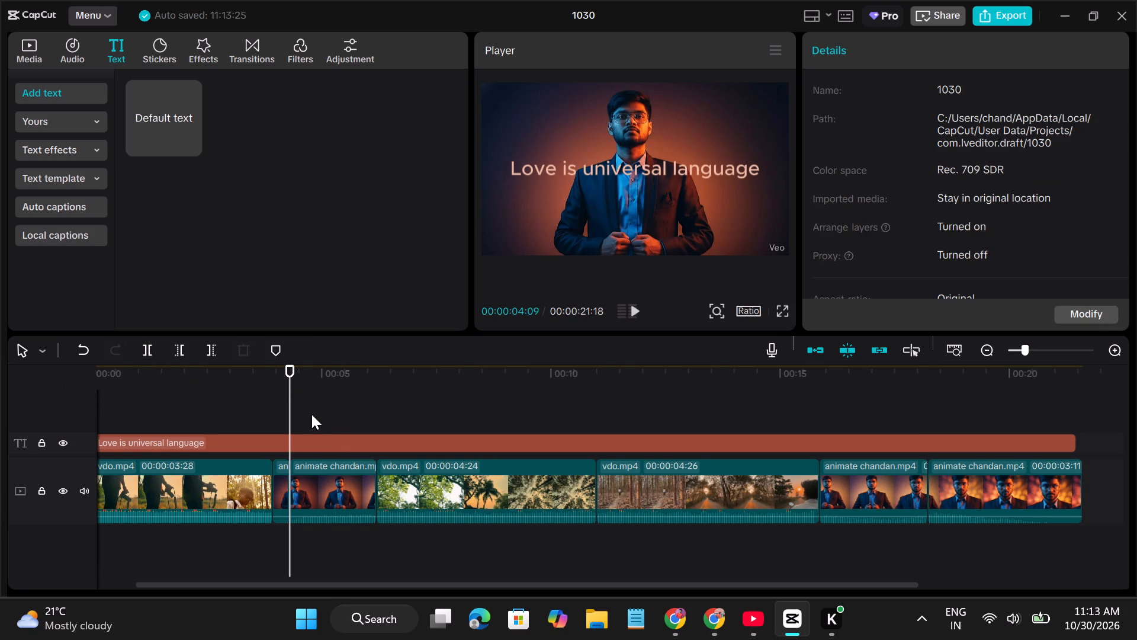
left_click(311, 414)
left_click(149, 352)
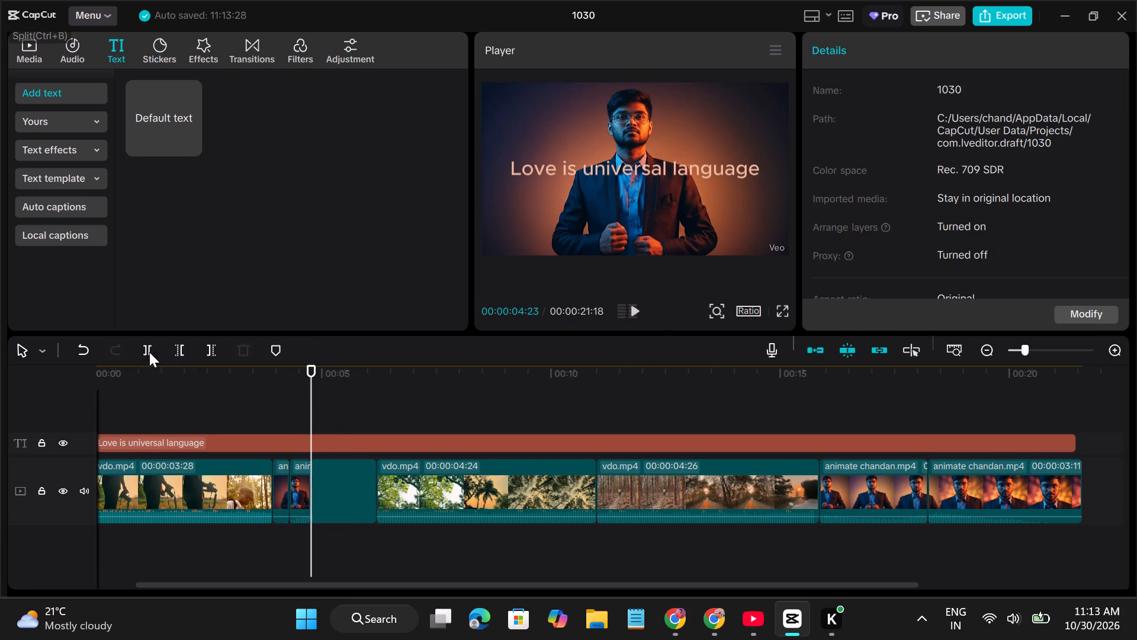
left_click(341, 411)
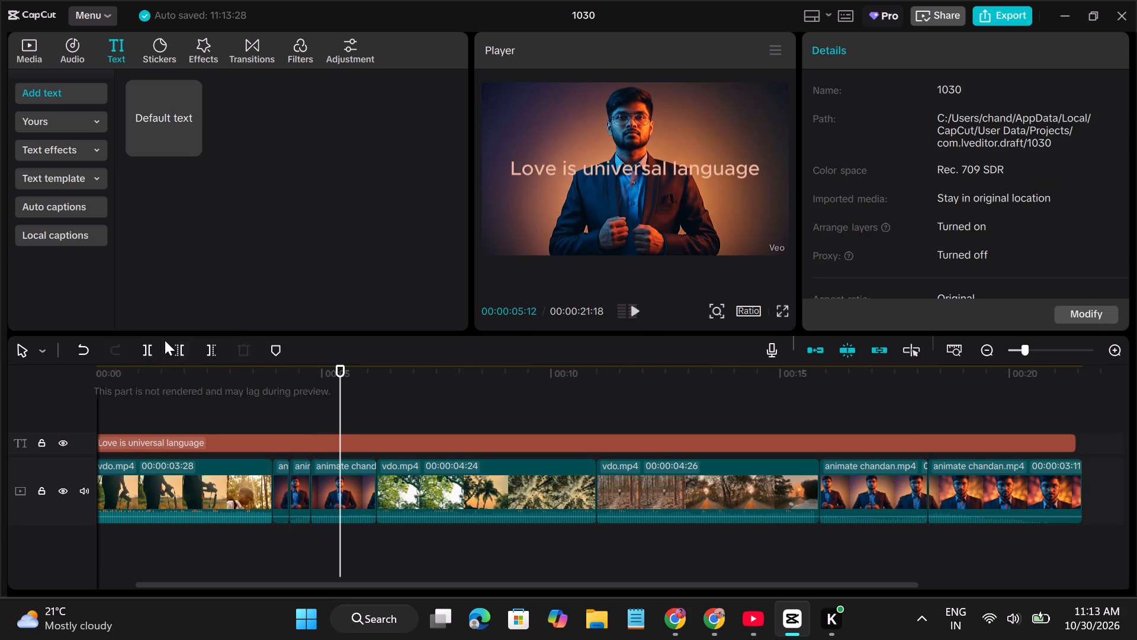
left_click(153, 346)
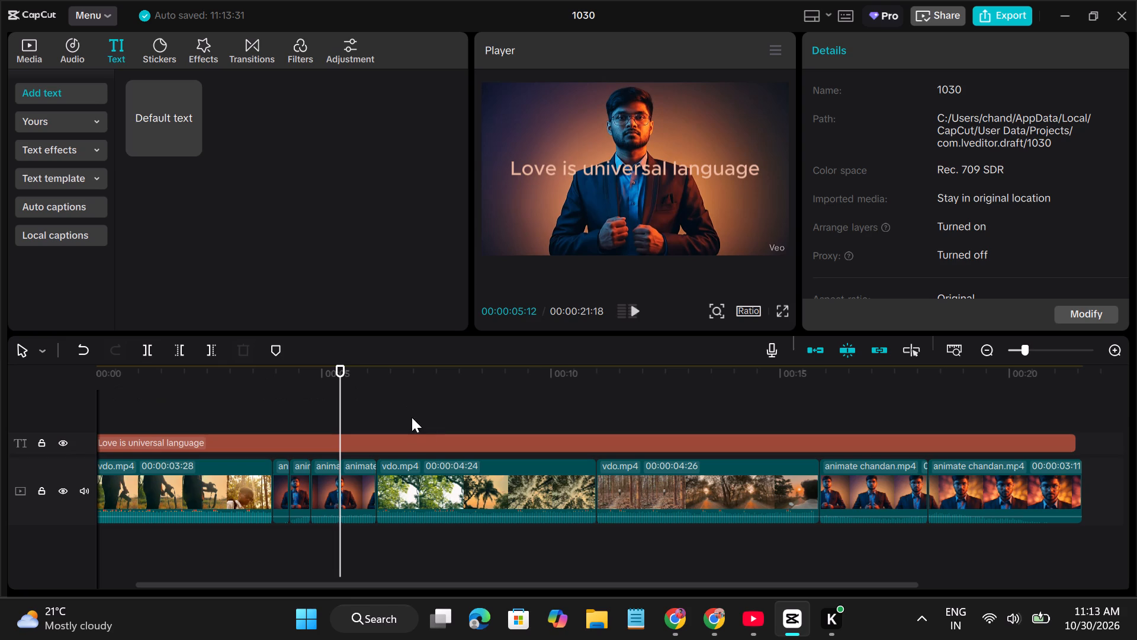
Split the second vdo.mp4 clip at 00:00:06:24, 00:00:07:09, 00:00:07:22 and 00:00:08:09.
left_click(410, 416)
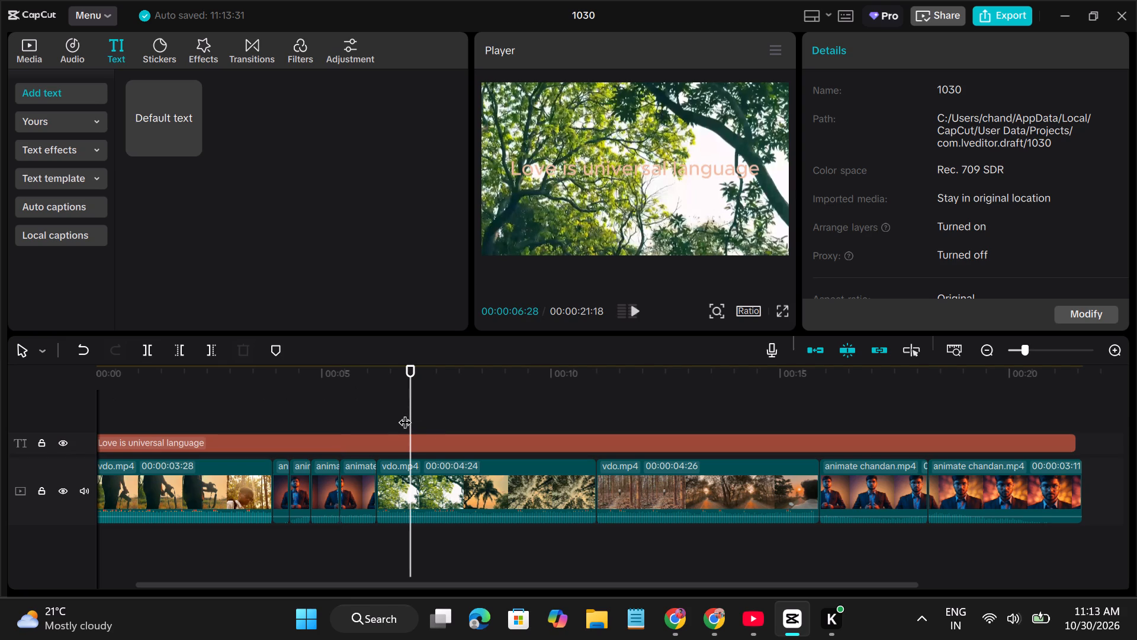
left_click(409, 411)
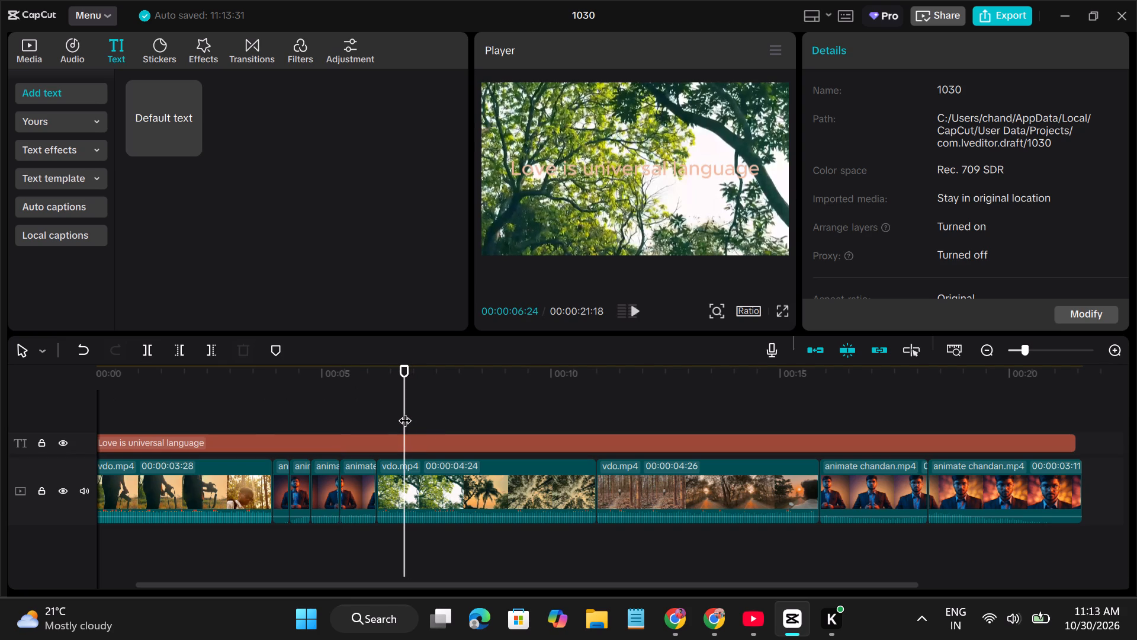
left_click(149, 350)
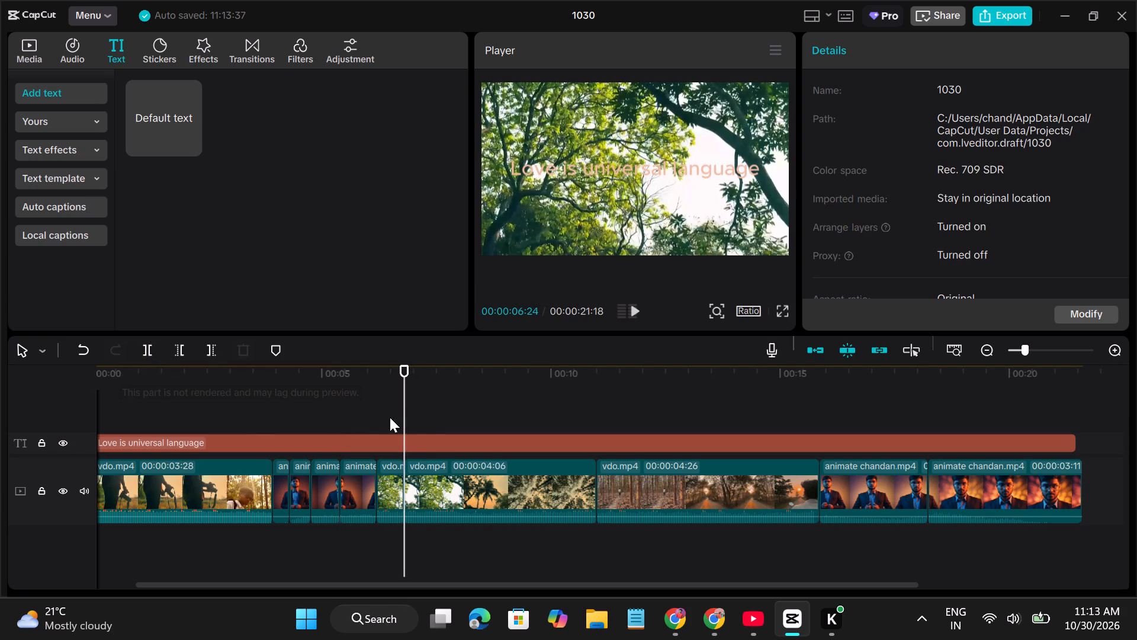
left_click(428, 417)
left_click(145, 348)
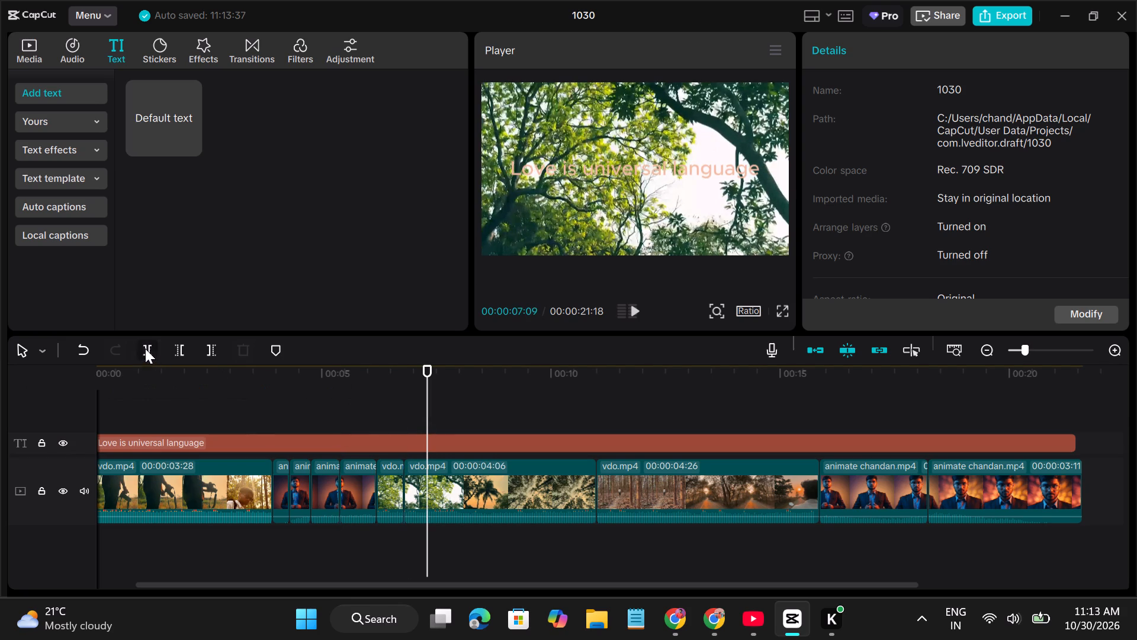
left_click(448, 409)
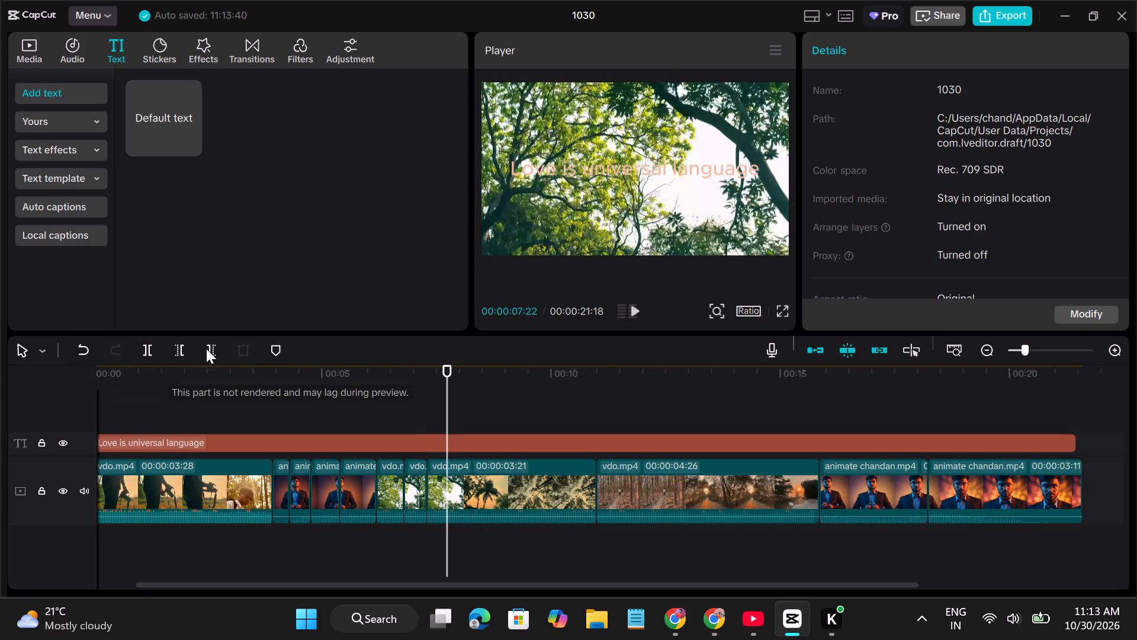
left_click(146, 351)
left_click(473, 407)
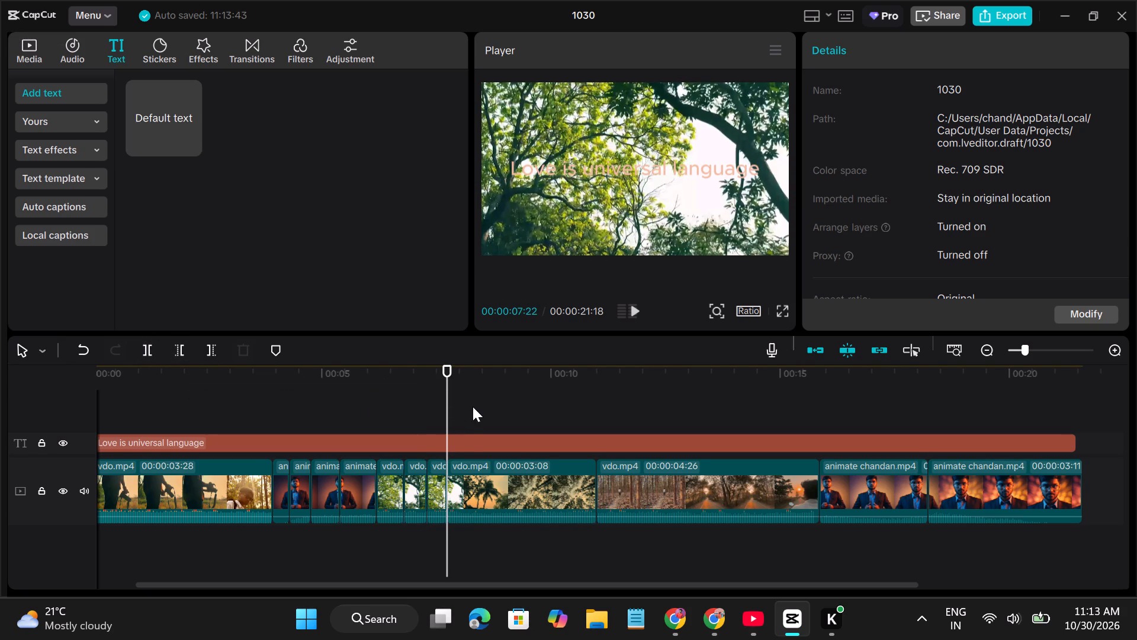
left_click(153, 351)
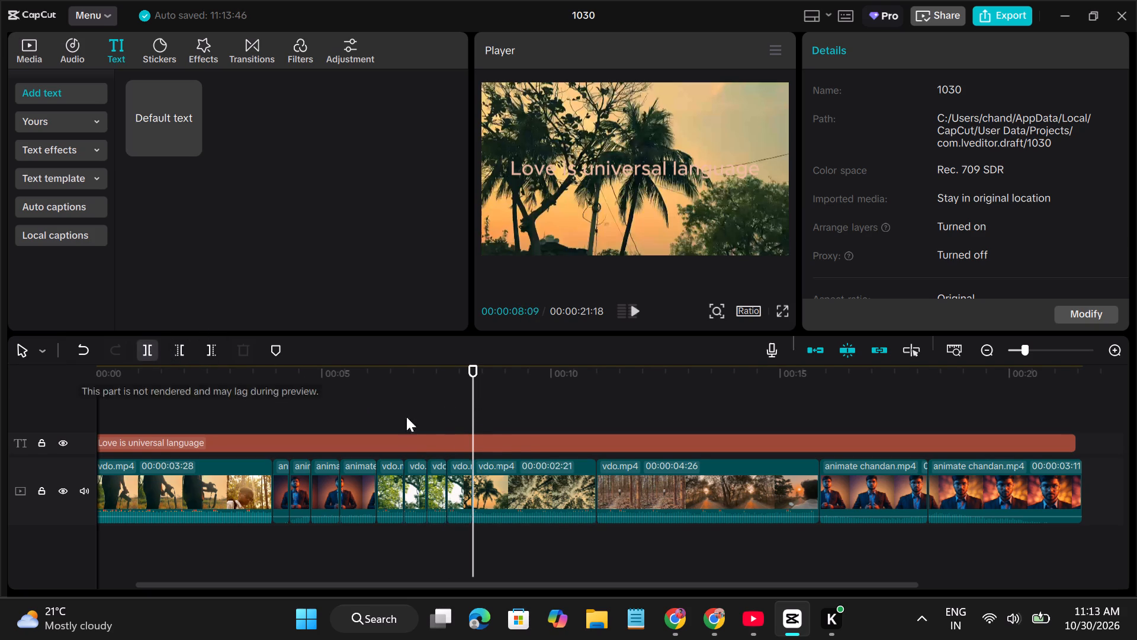
Split the rest of the second vdo.mp4 clip at 00:00:08:25, 00:00:09:12, 00:00:10:01 and 00:00:10:16.
left_click(497, 411)
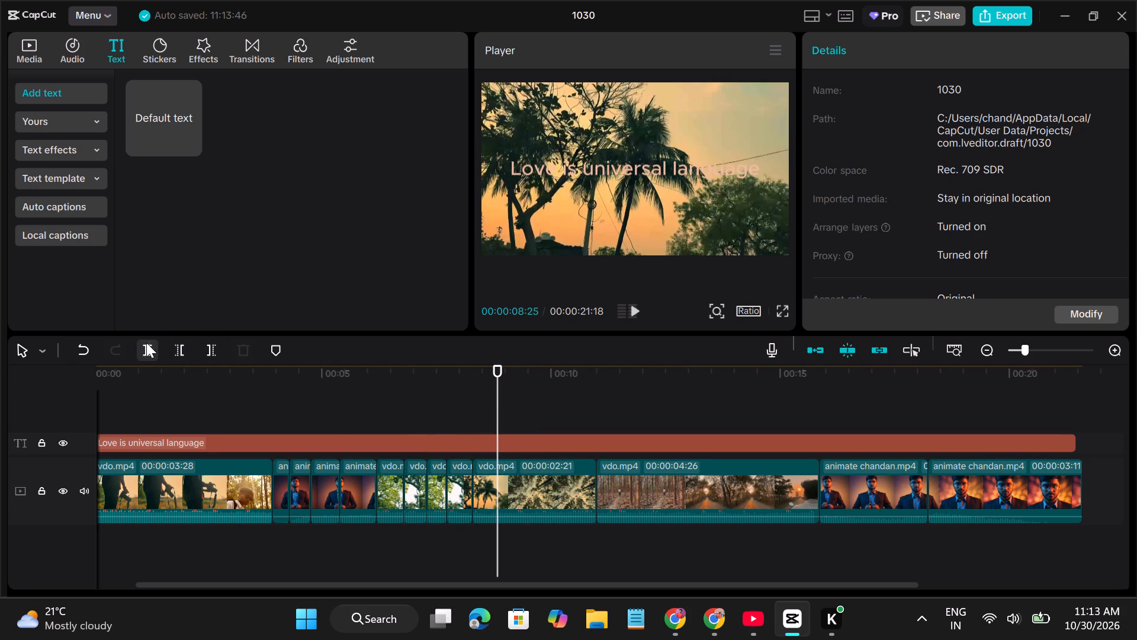
left_click(146, 343)
left_click(523, 414)
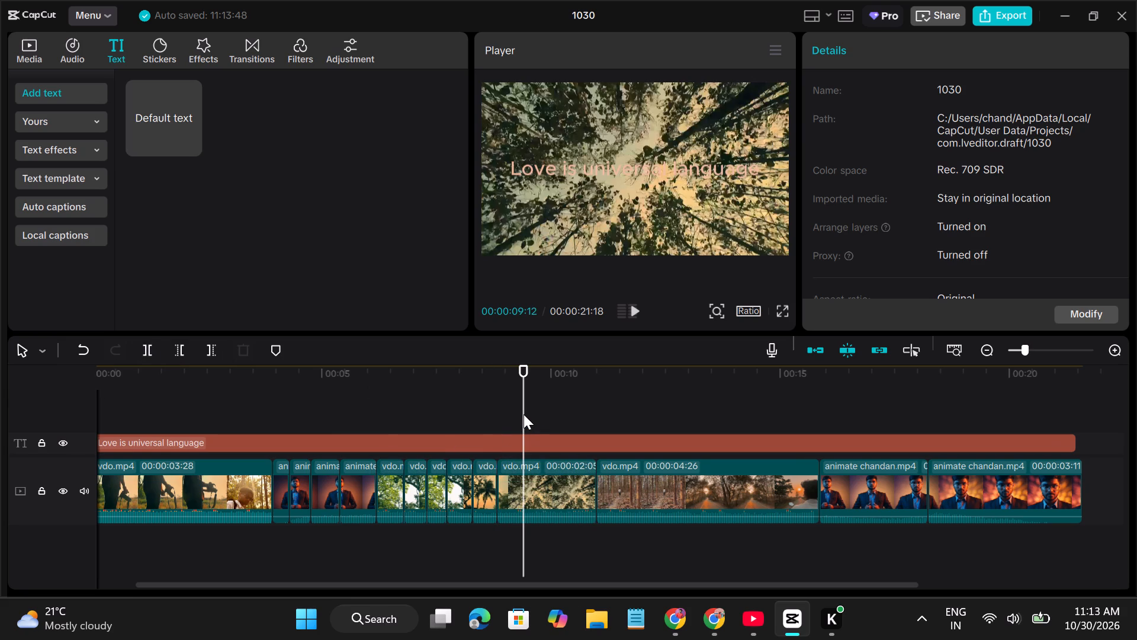
left_click(143, 343)
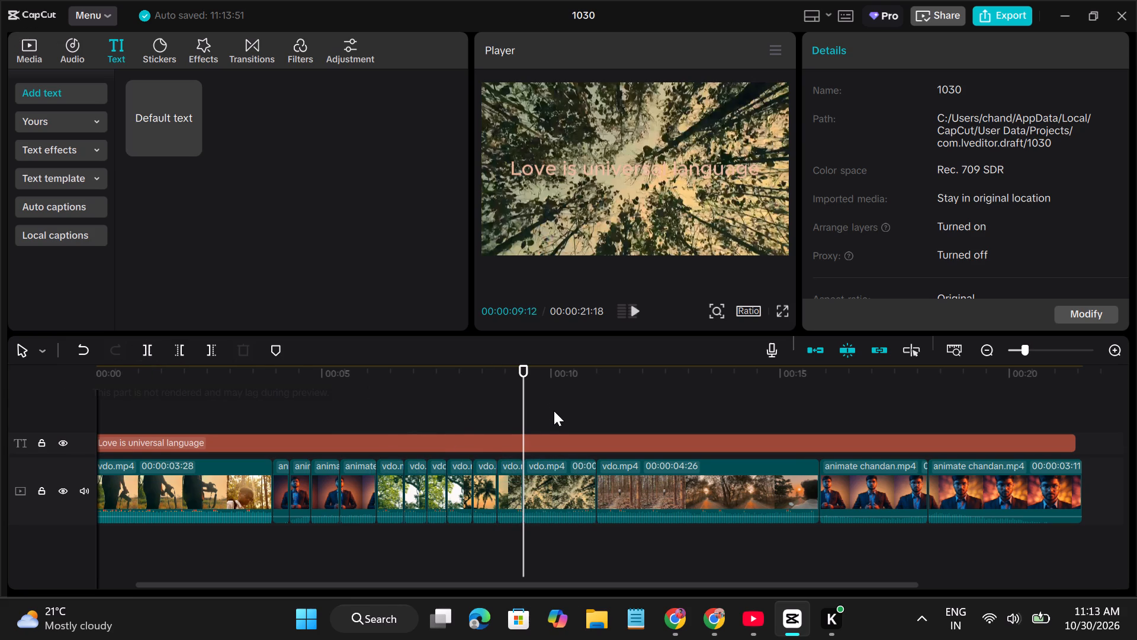
left_click(553, 412)
left_click(140, 346)
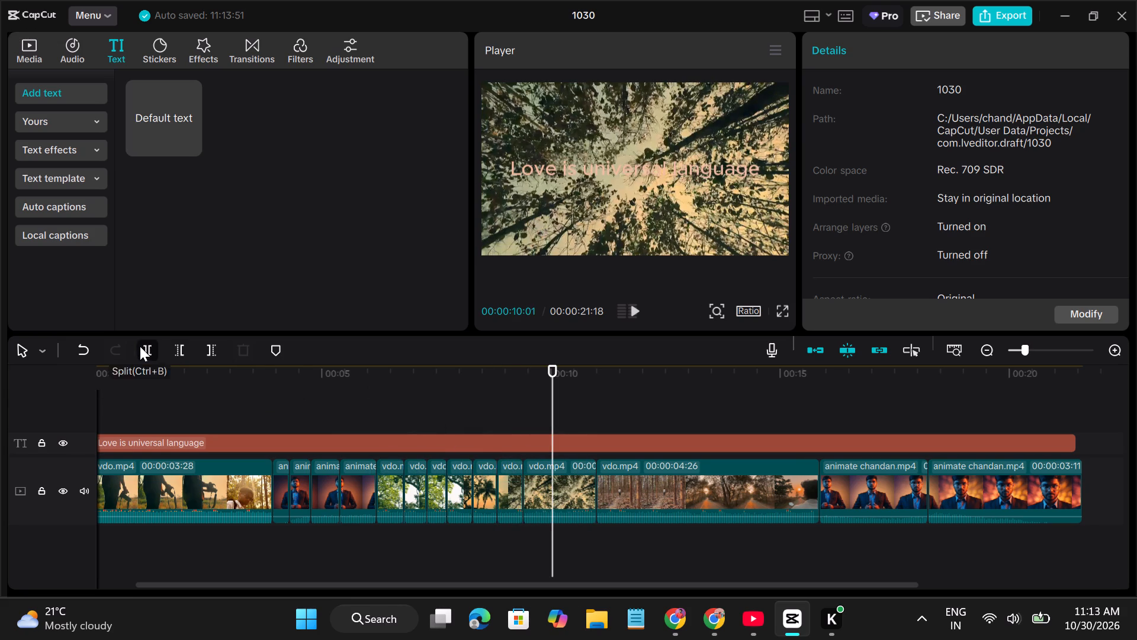
left_click(581, 422)
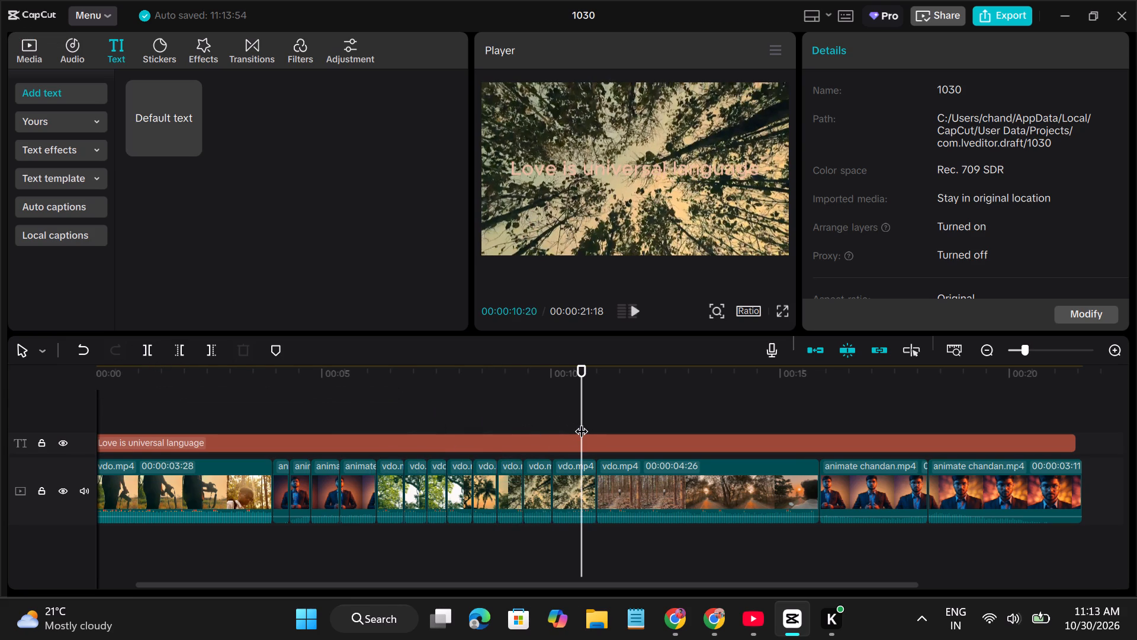
left_click(579, 411)
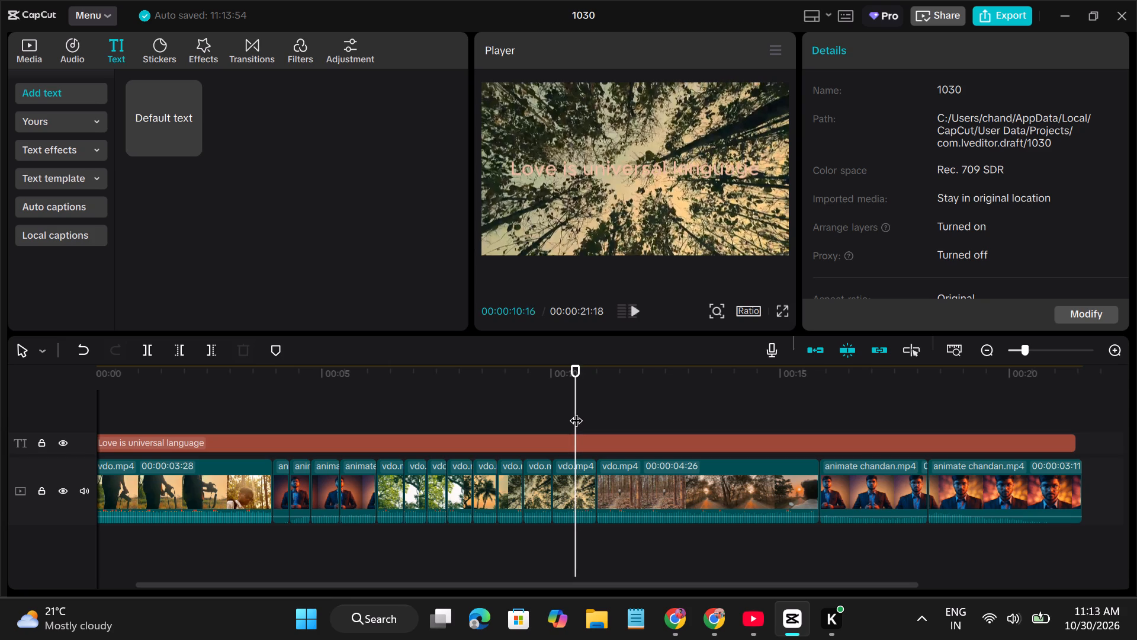
left_click(153, 349)
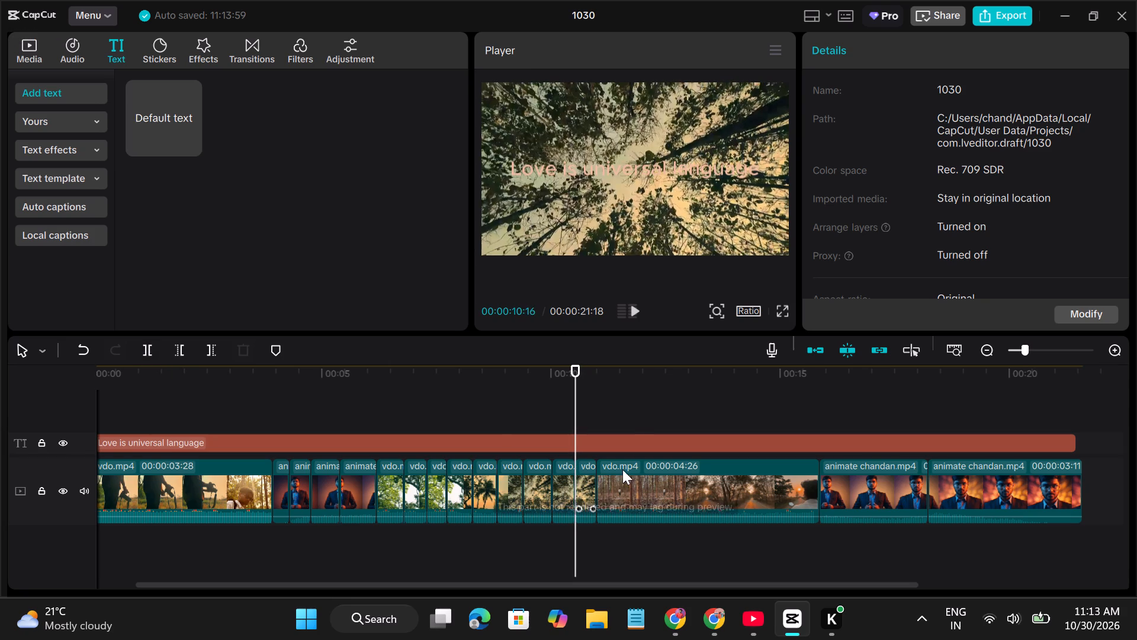
Split the third vdo.mp4 clip, the forest and road footage, at 00:00:11:18, 00:00:12:10 and 00:00:13:04.
left_click(624, 417)
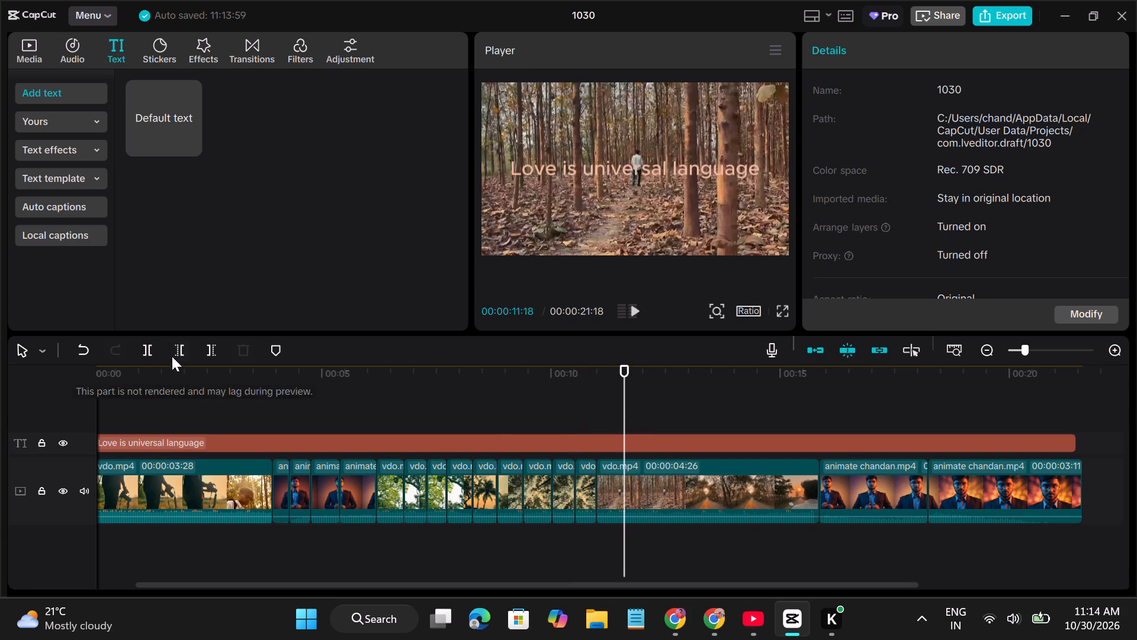
left_click(144, 348)
left_click(666, 414)
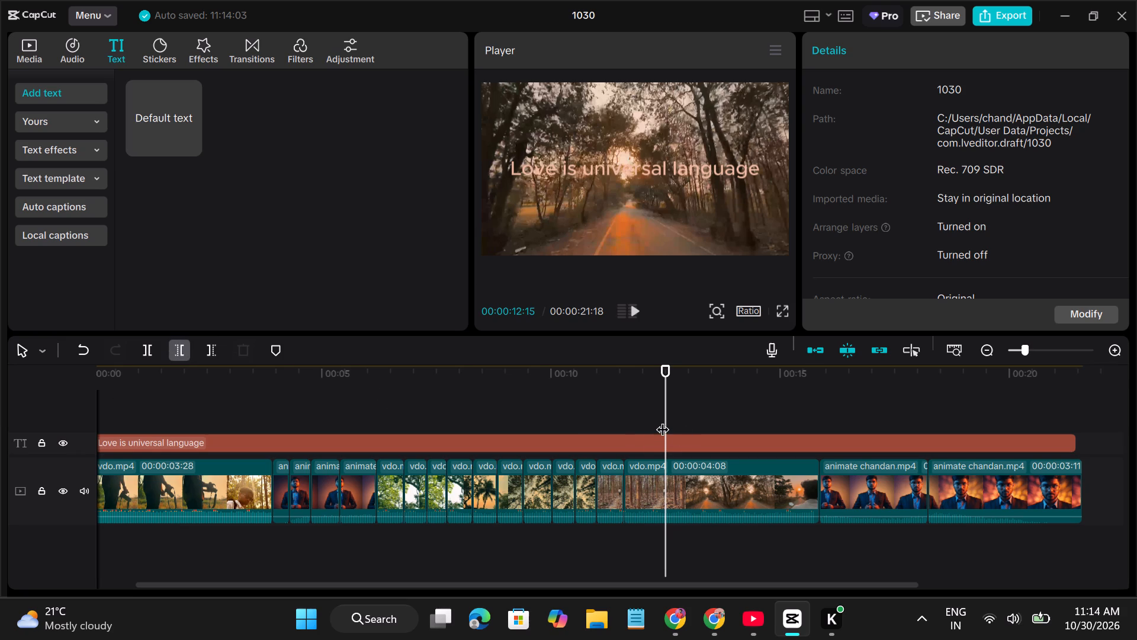
left_click(662, 420)
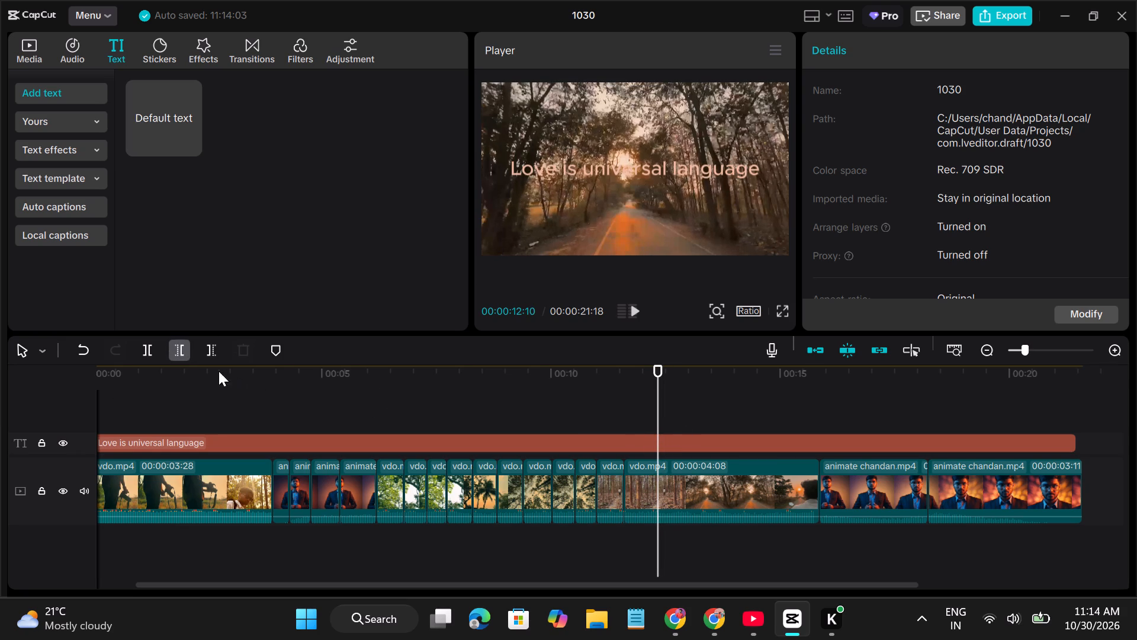
left_click(140, 348)
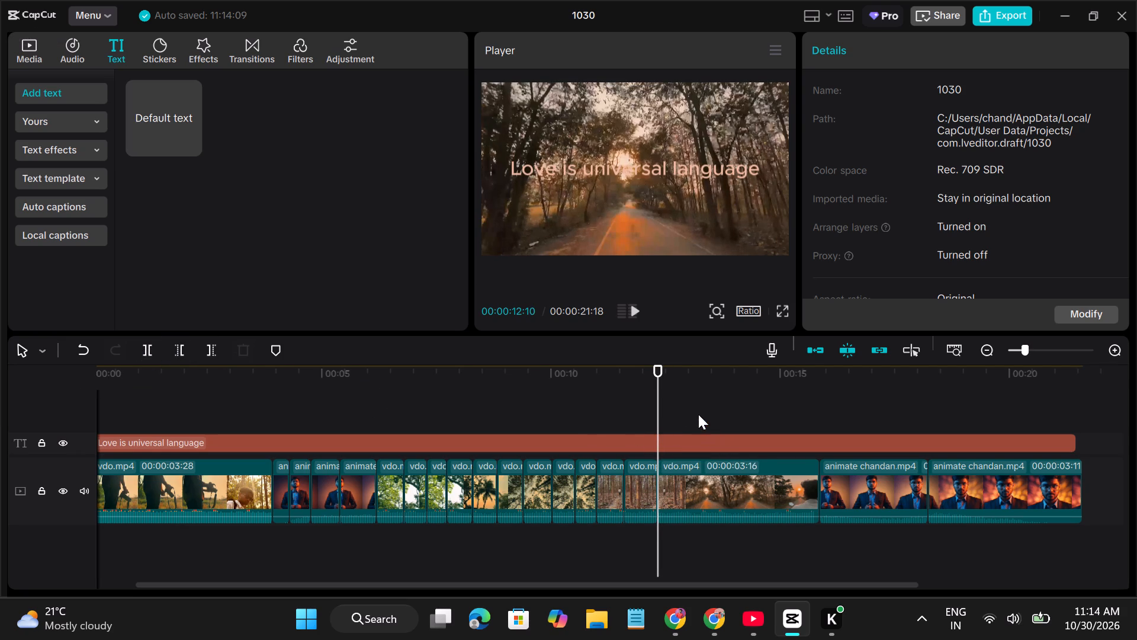
left_click(694, 413)
left_click(141, 348)
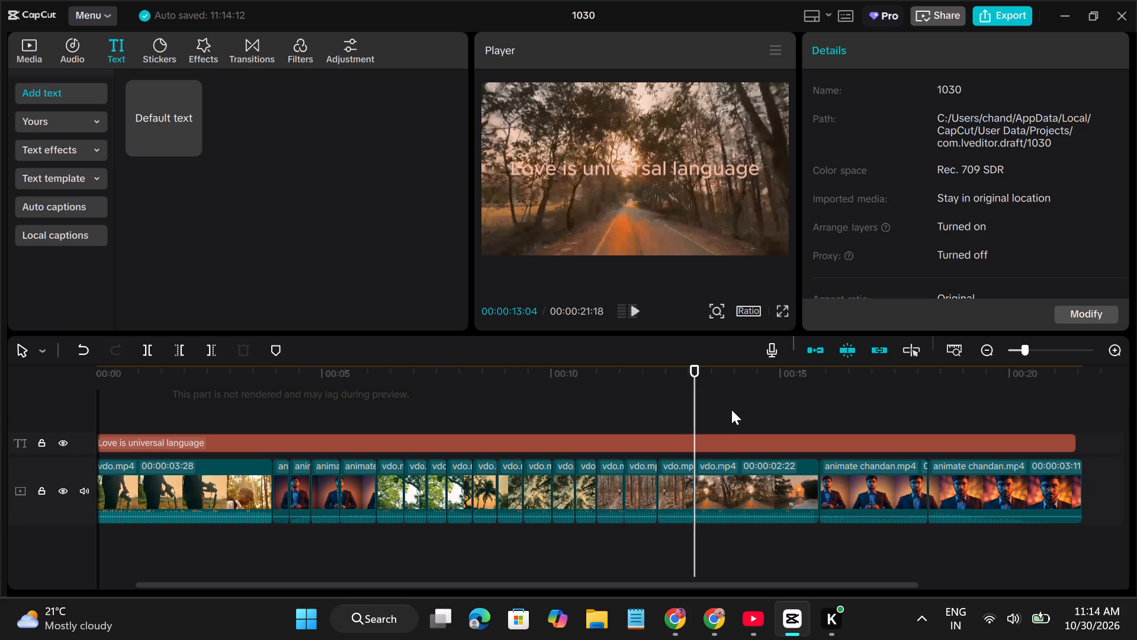
Split the rest of the third vdo.mp4 clip at 00:00:13:26, 00:00:14:14, 00:00:15:00 and 00:00:15:11.
left_click(728, 410)
left_click(148, 350)
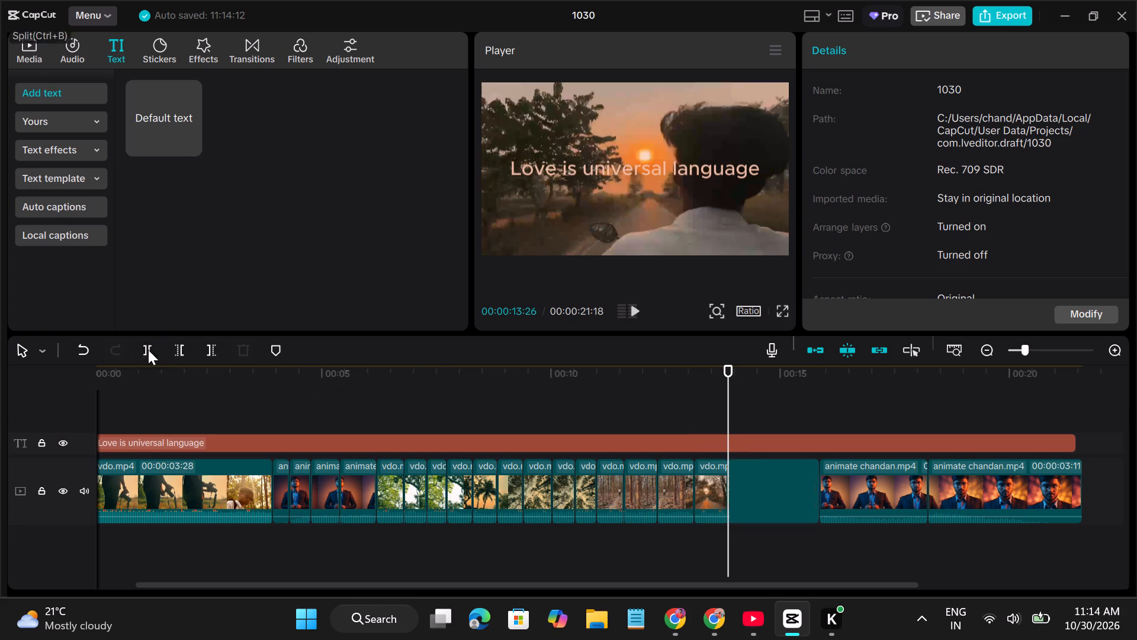
left_click(756, 416)
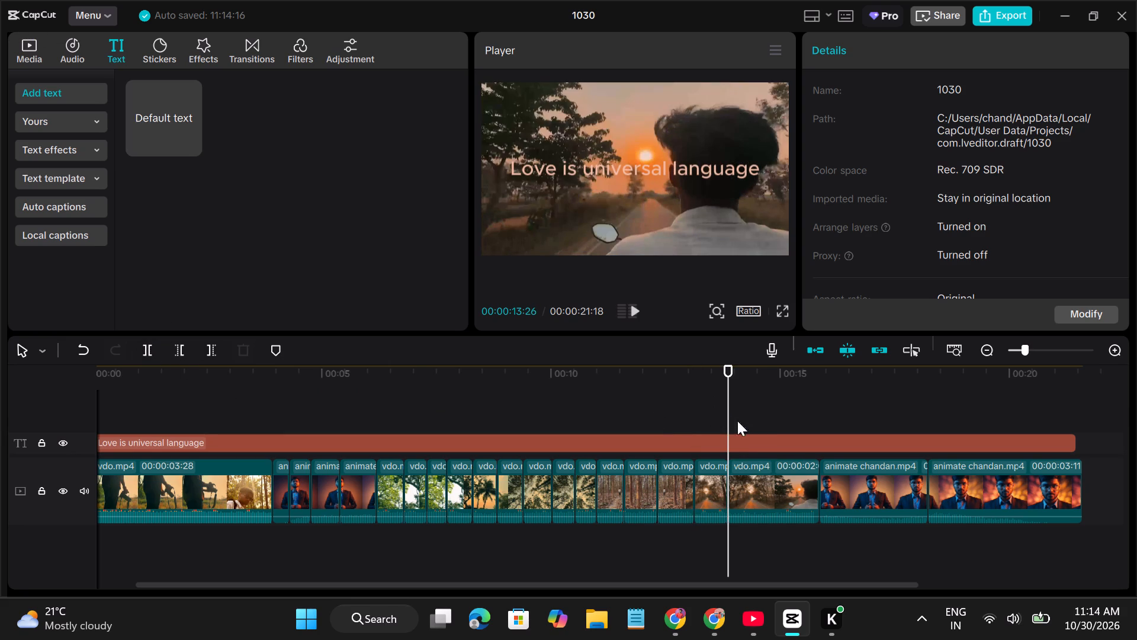
left_click(147, 350)
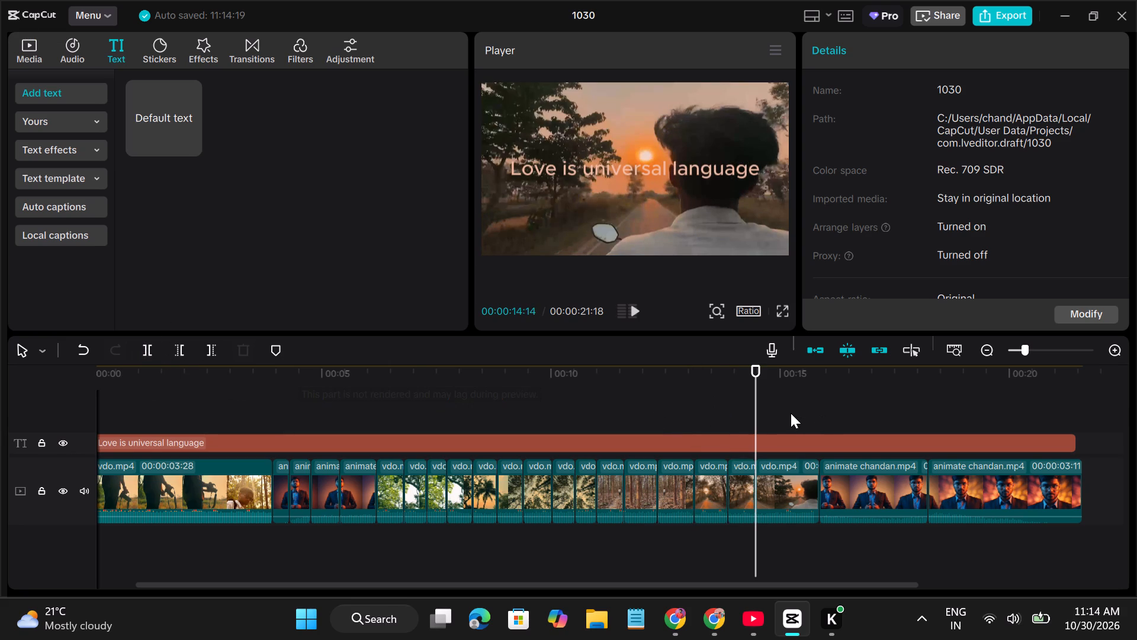
left_click(781, 412)
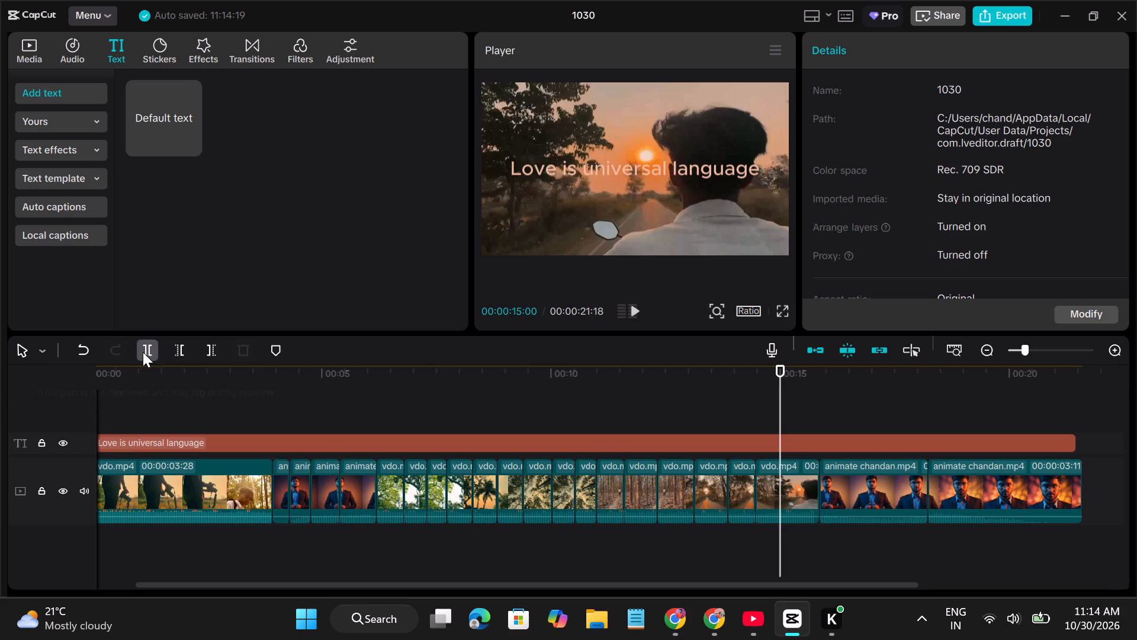
left_click(143, 352)
left_click(797, 409)
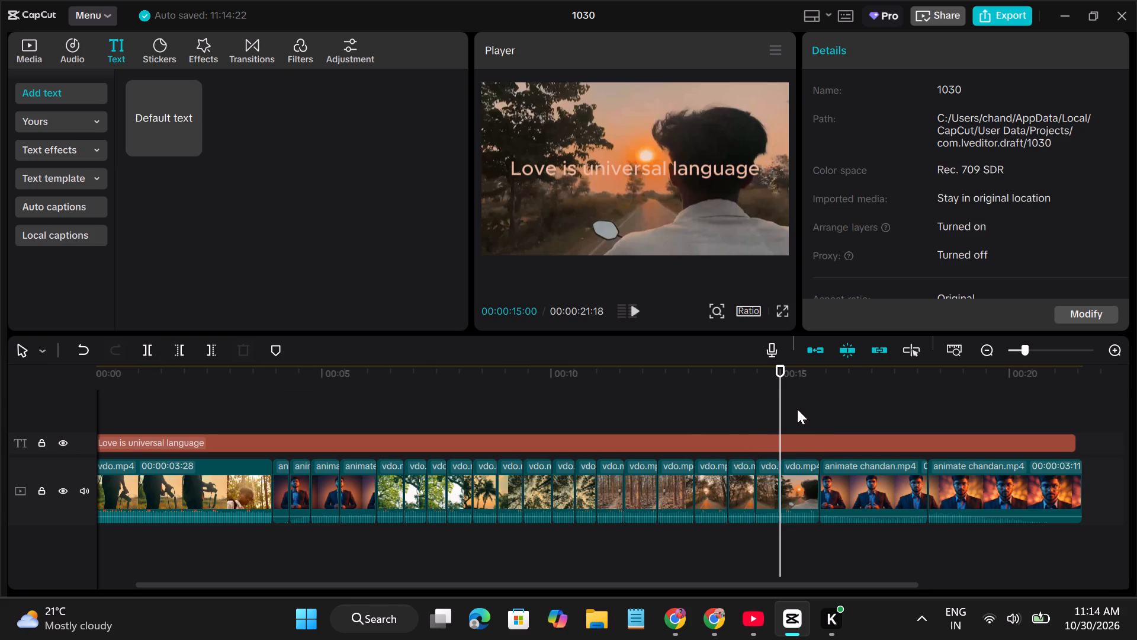
left_click(144, 351)
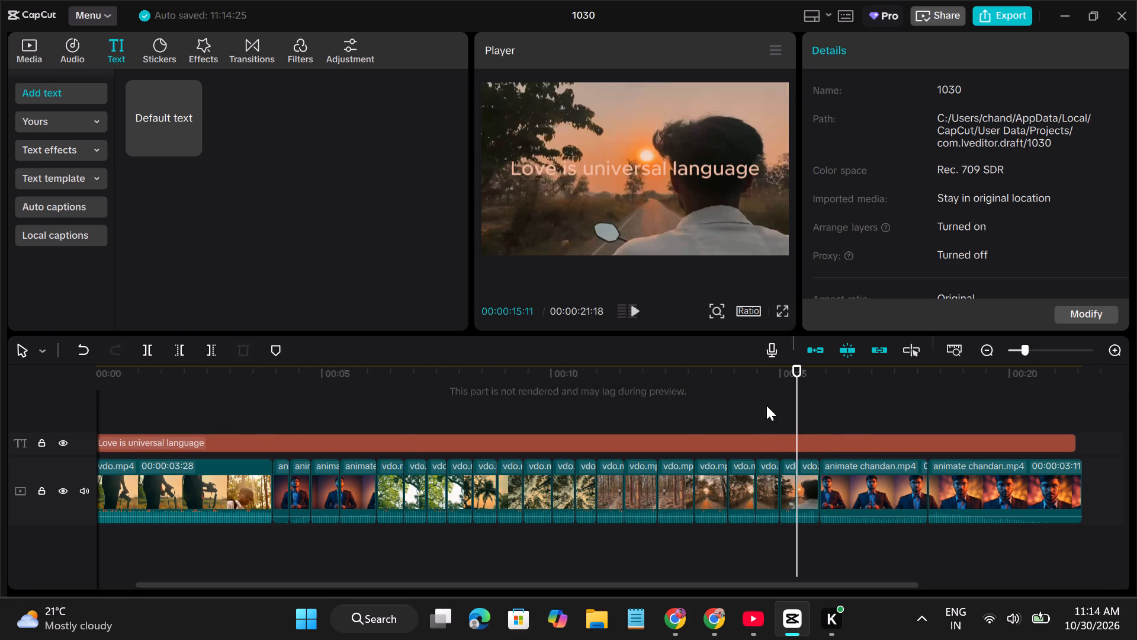
Split the animate chandan.mp4 piece following the vdo.mp4 clips at 00:00:16:12, 00:00:16:28 and 00:00:17:17.
left_click(844, 417)
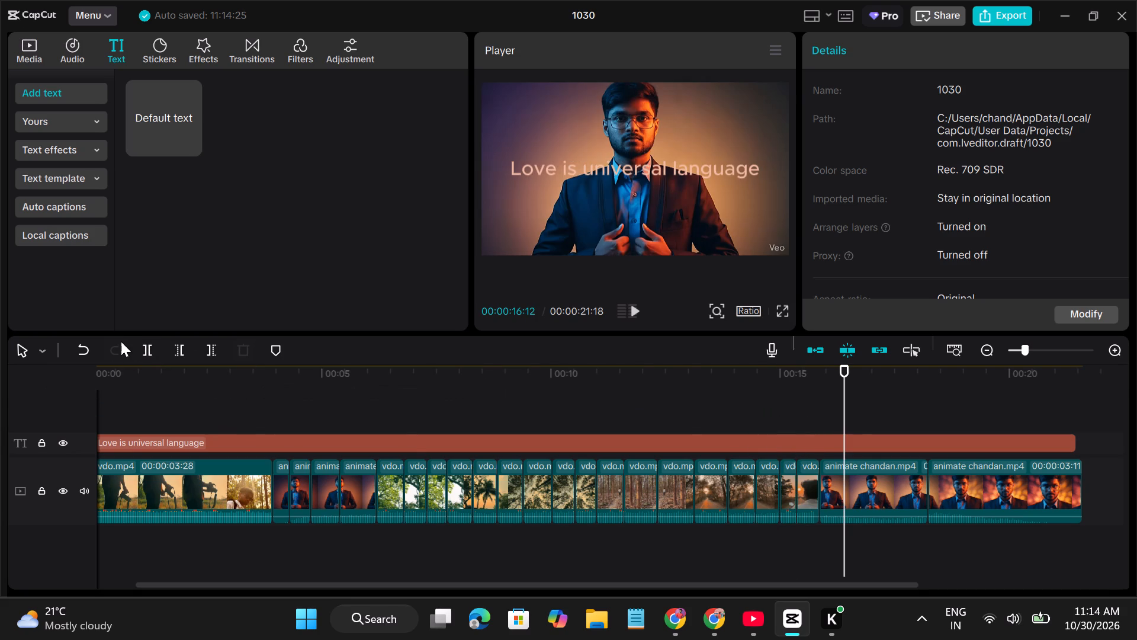
left_click(135, 346)
left_click(142, 350)
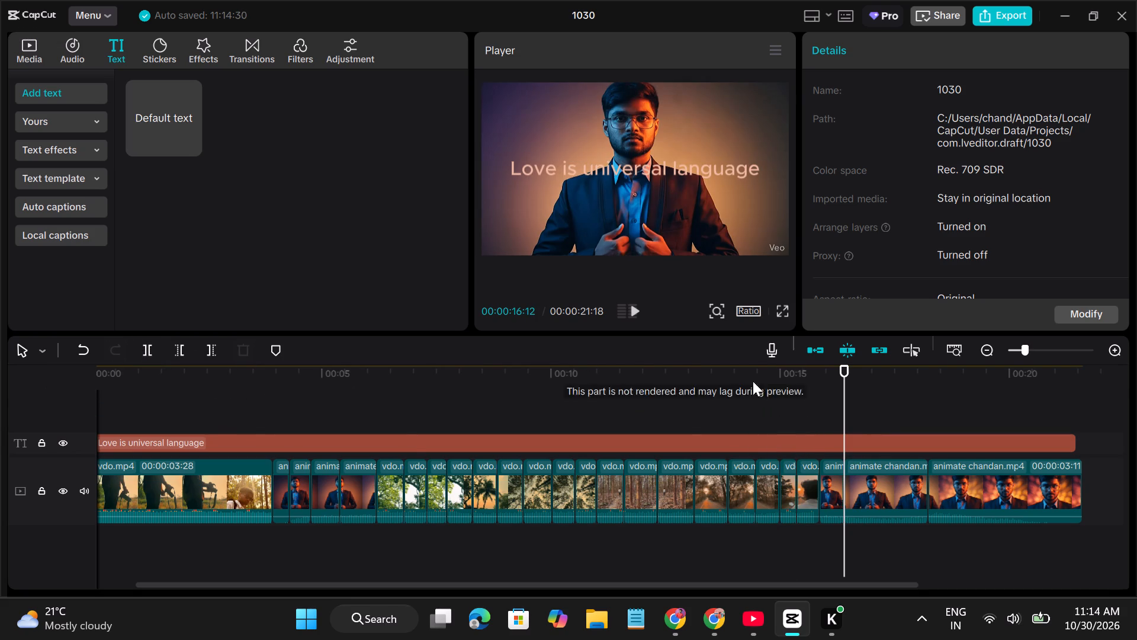
left_click(869, 416)
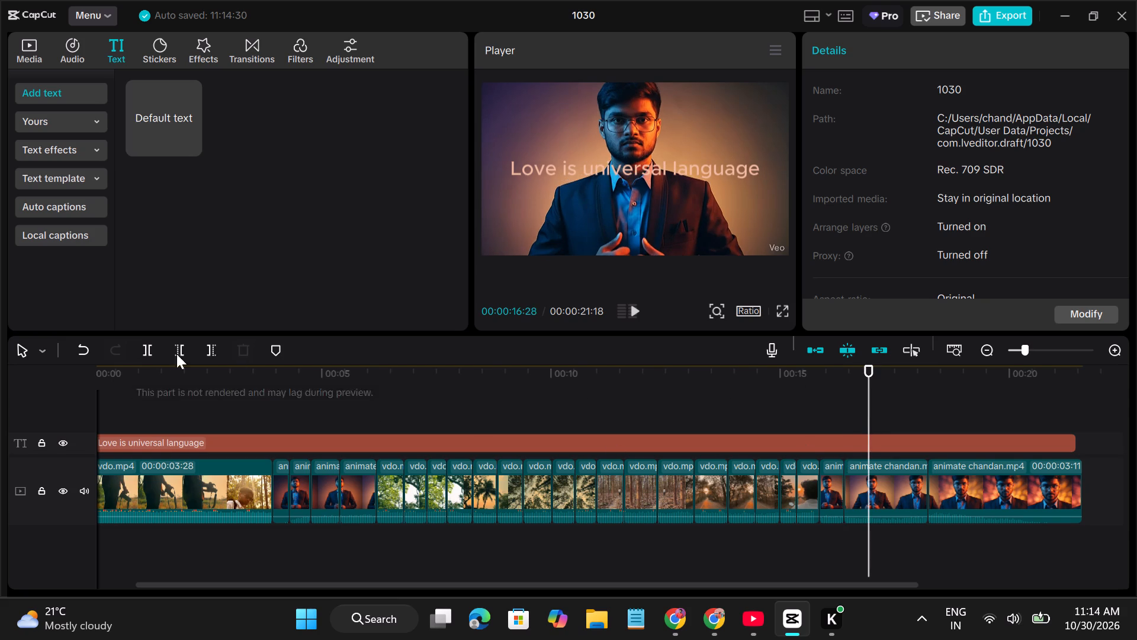
left_click(144, 347)
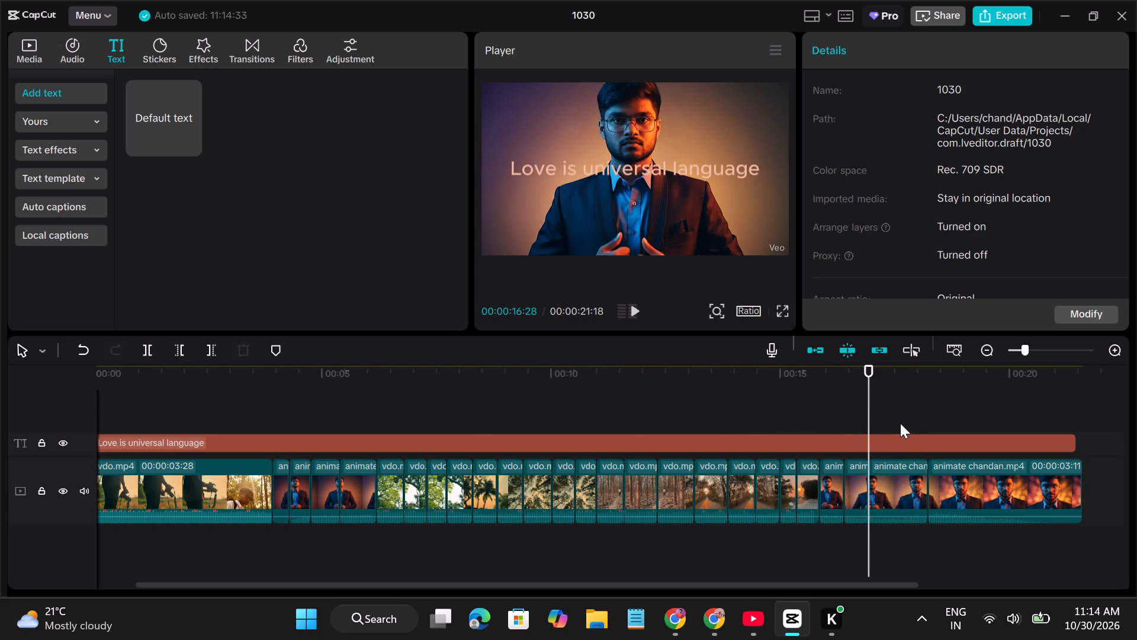
left_click(898, 420)
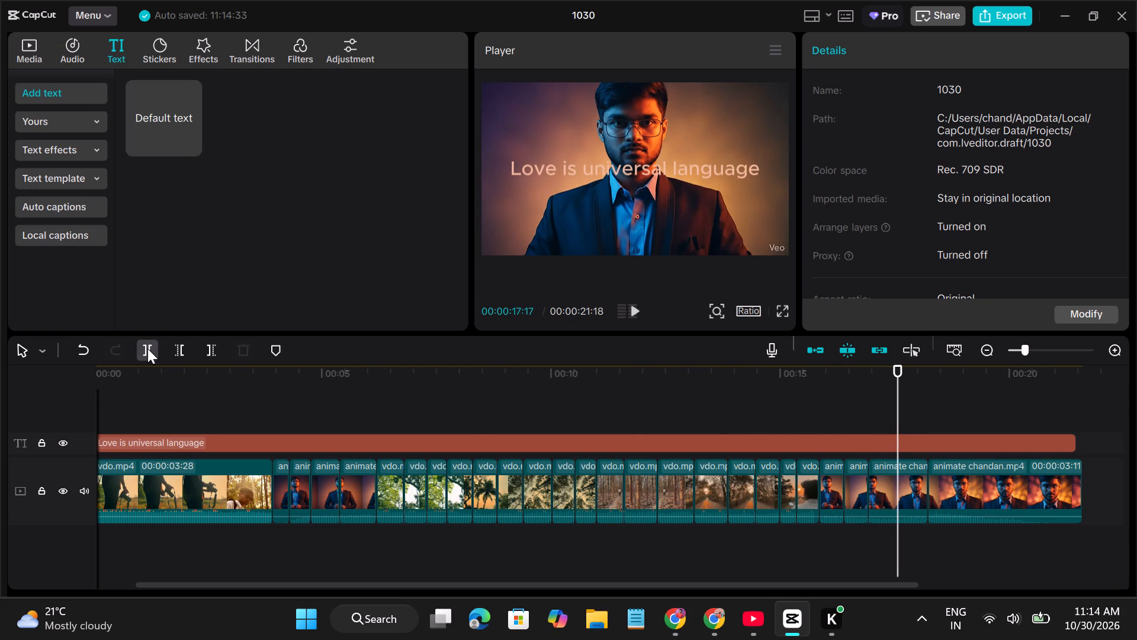
left_click(147, 348)
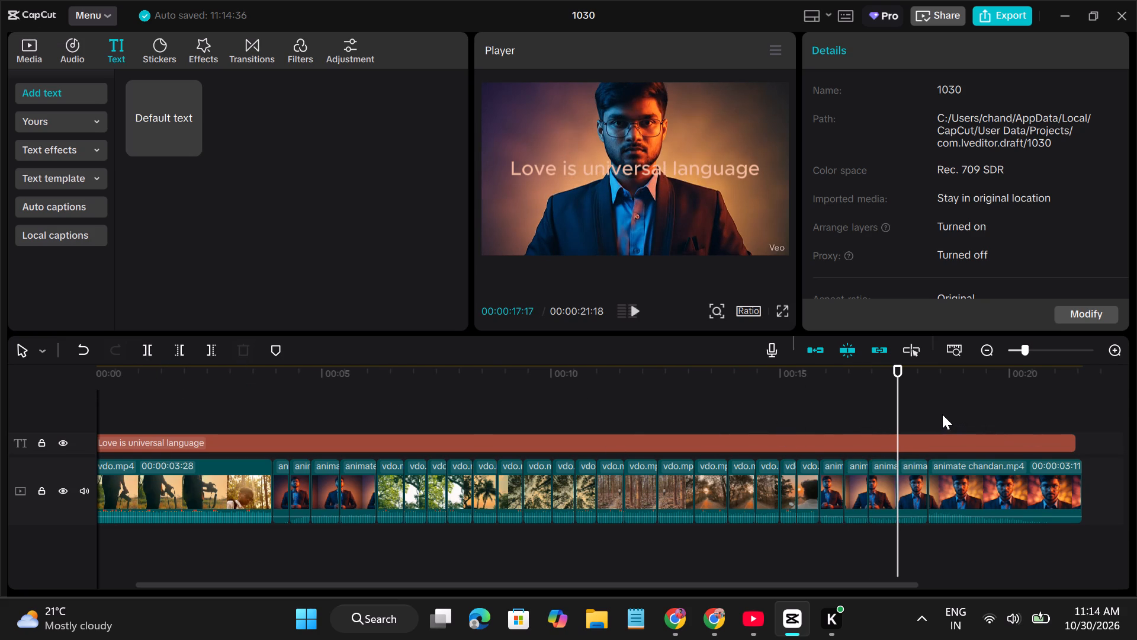
Split the remaining animate chandan.mp4 clip at 00:00:18:16, 00:00:19:07 and 00:00:19:21.
left_click(942, 414)
left_click(146, 351)
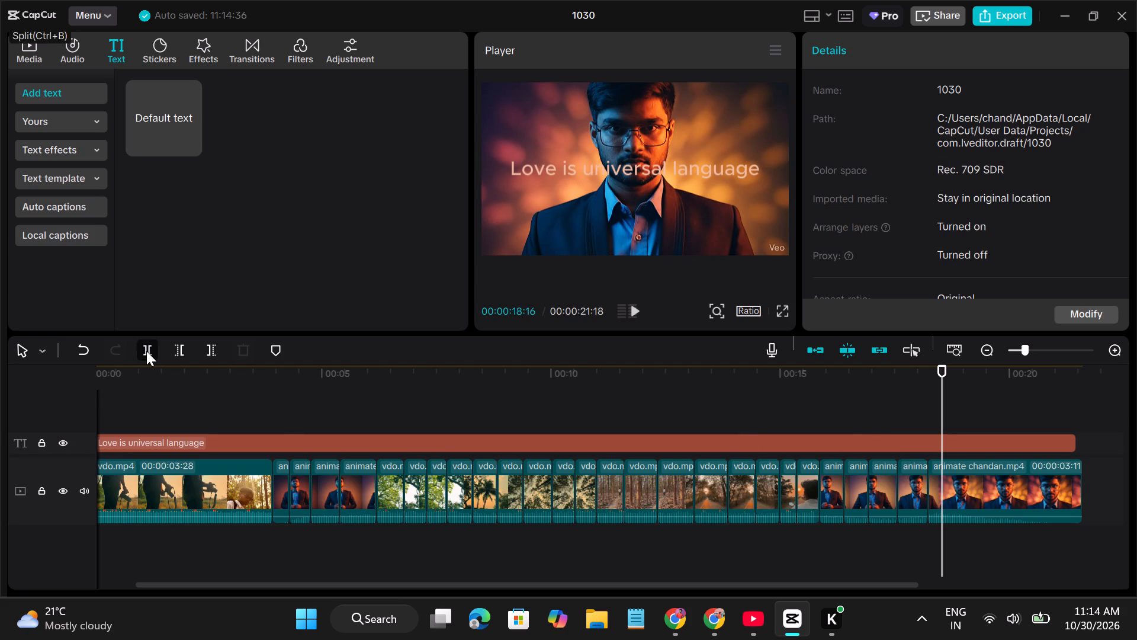
left_click(975, 415)
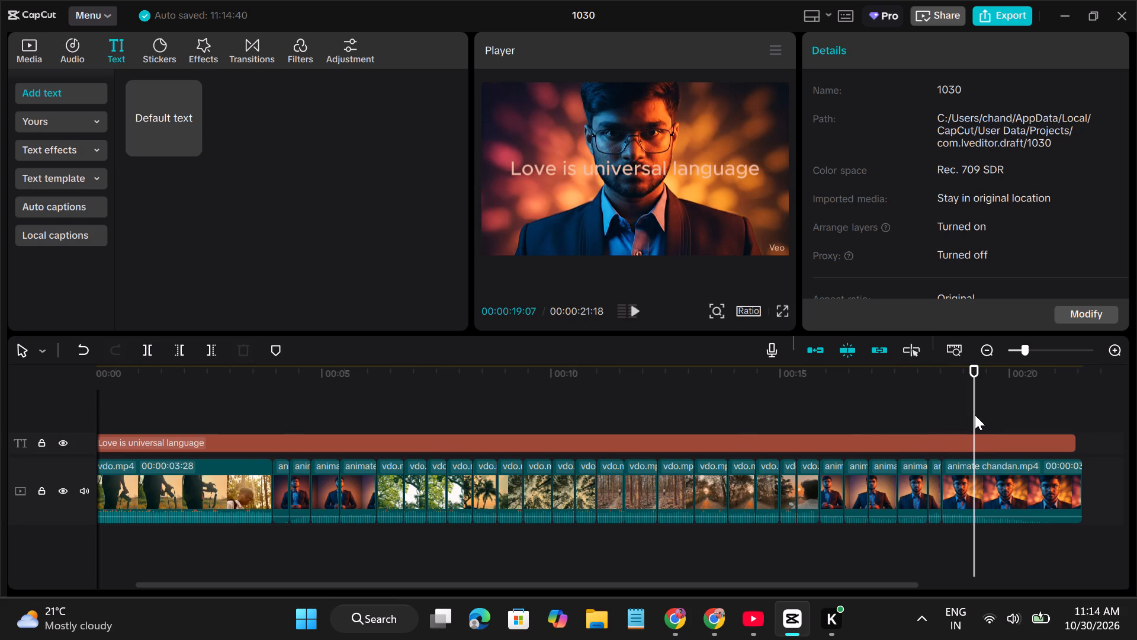
left_click(142, 353)
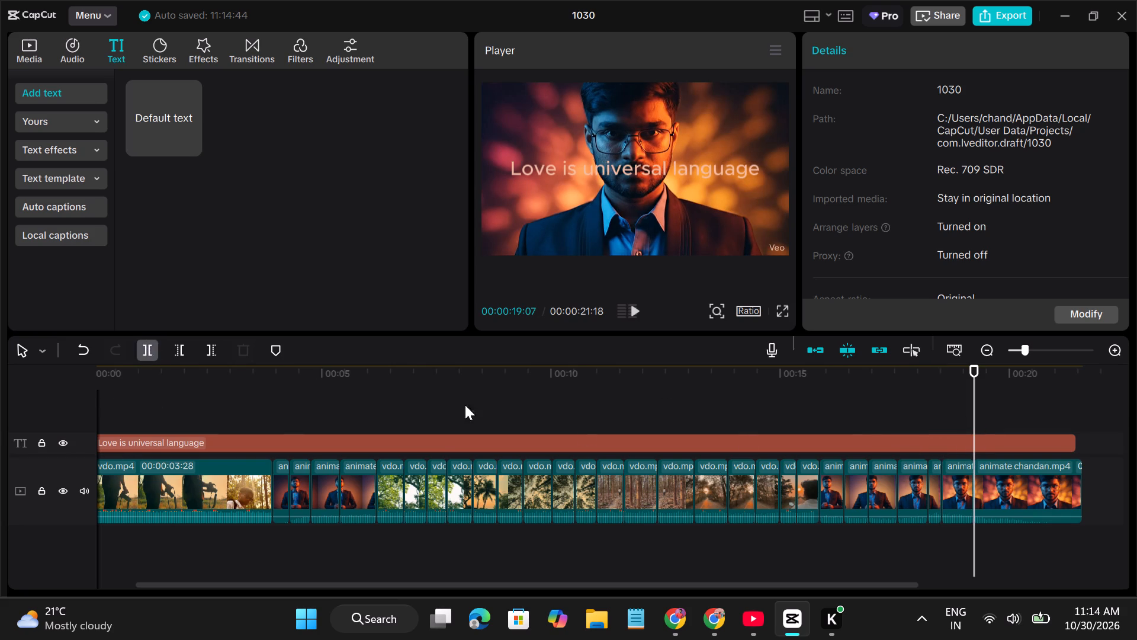
left_click(995, 411)
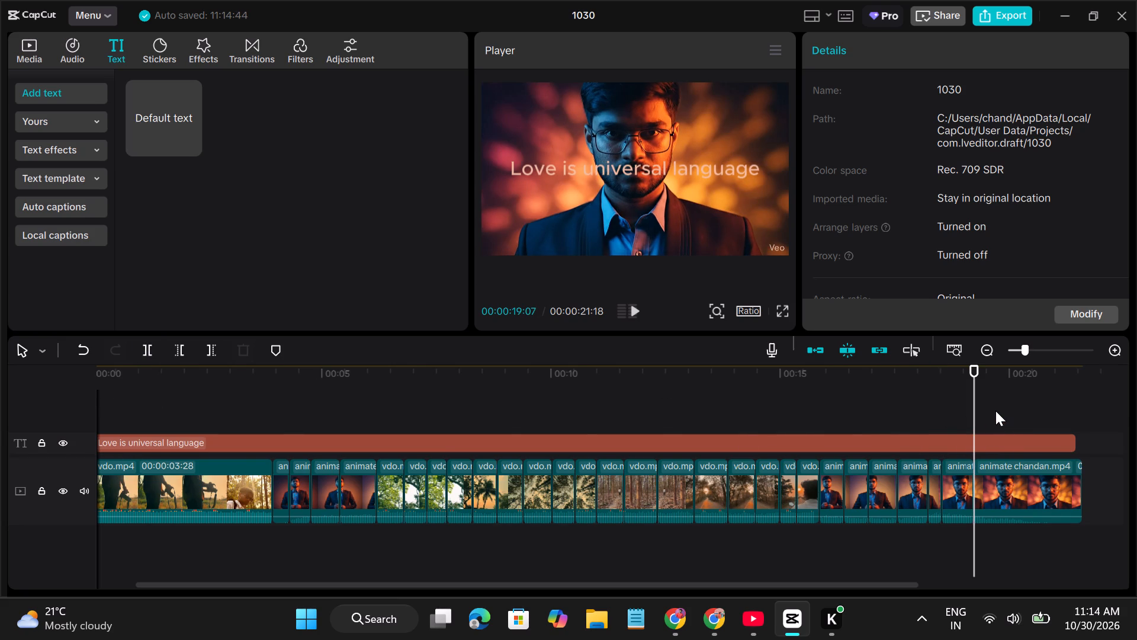
left_click(150, 350)
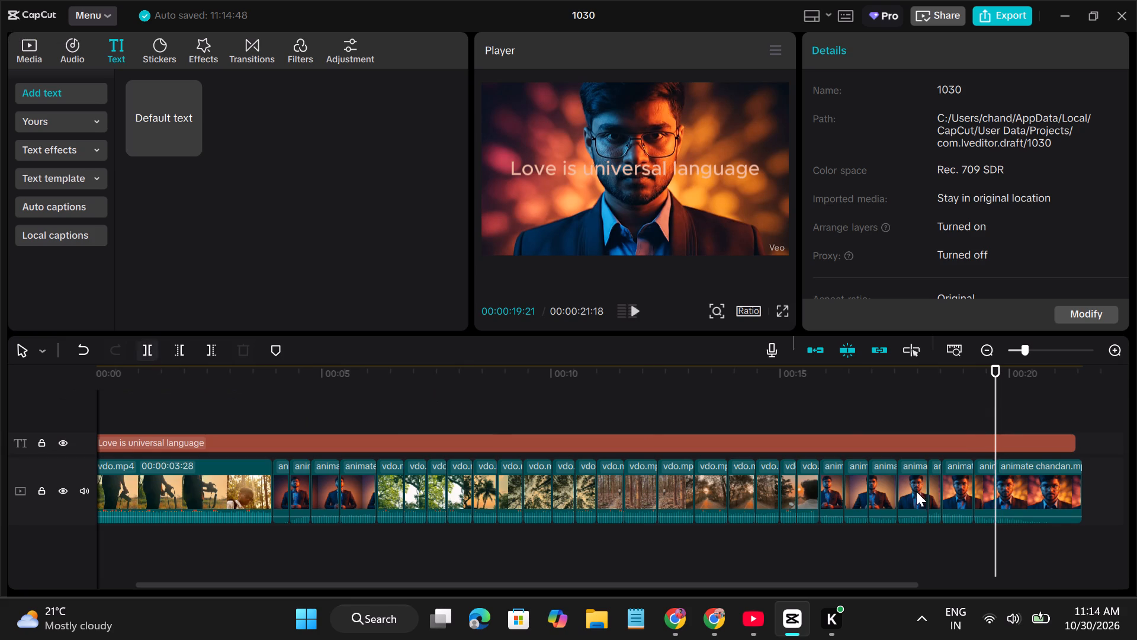
Split the end of the animate chandan.mp4 clip at 00:00:20:09, 00:00:20:24 and 00:00:21:06.
left_click(1023, 411)
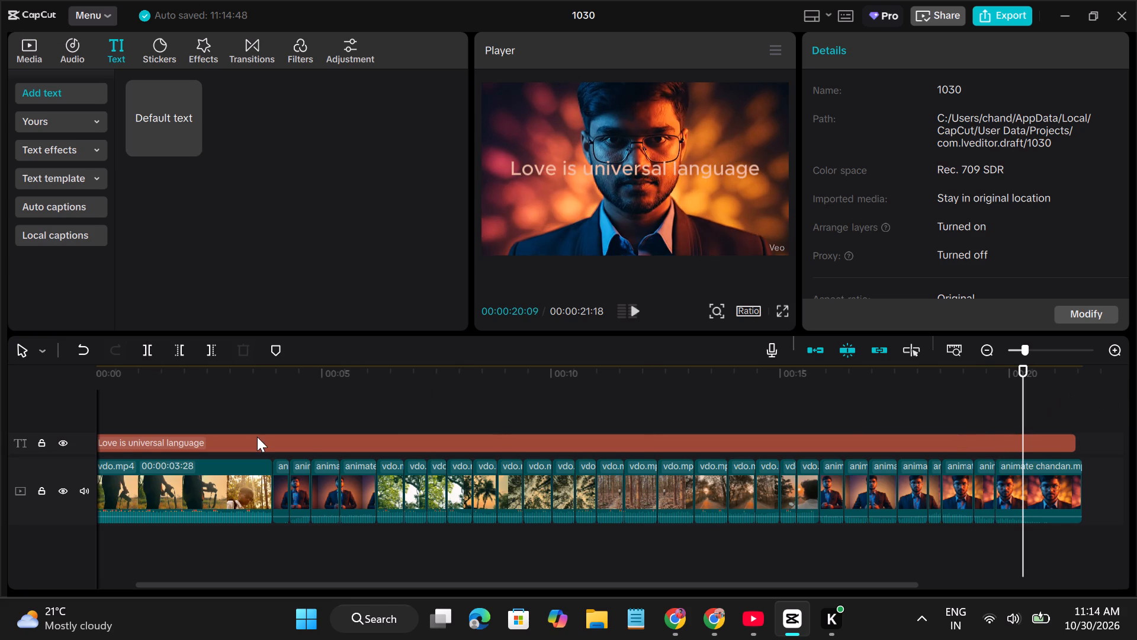
left_click(146, 353)
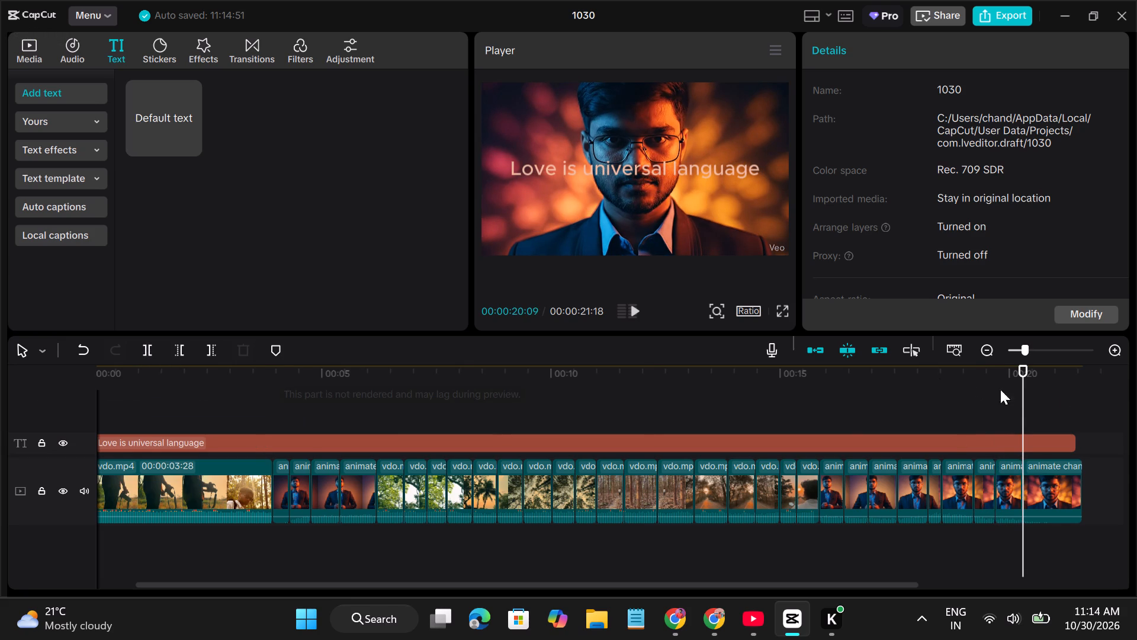
left_click(1046, 411)
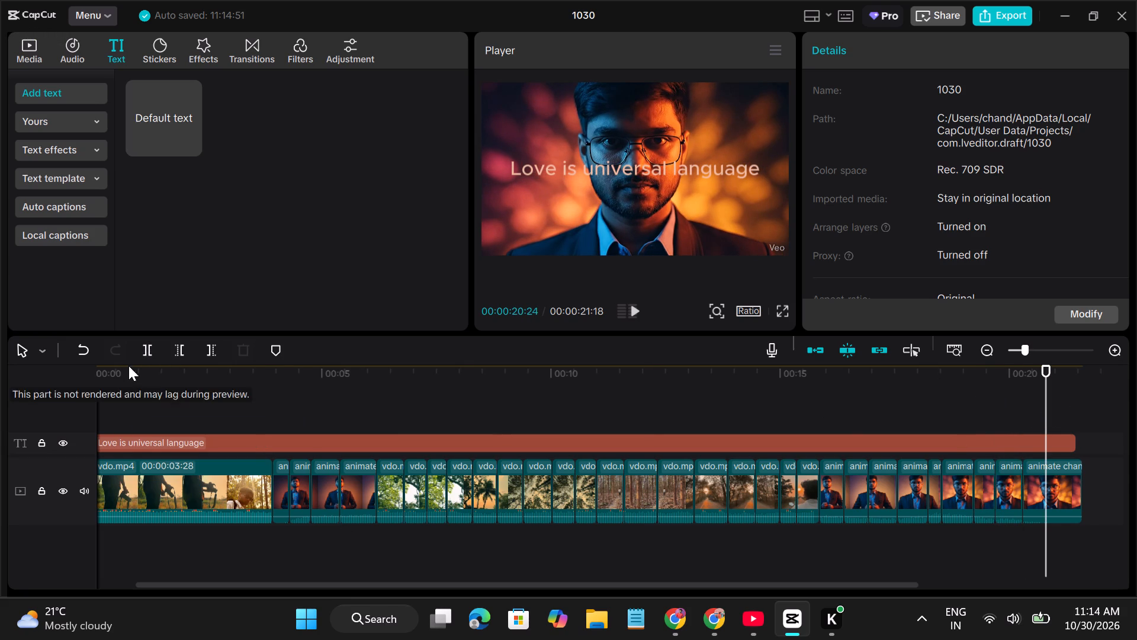
left_click(148, 347)
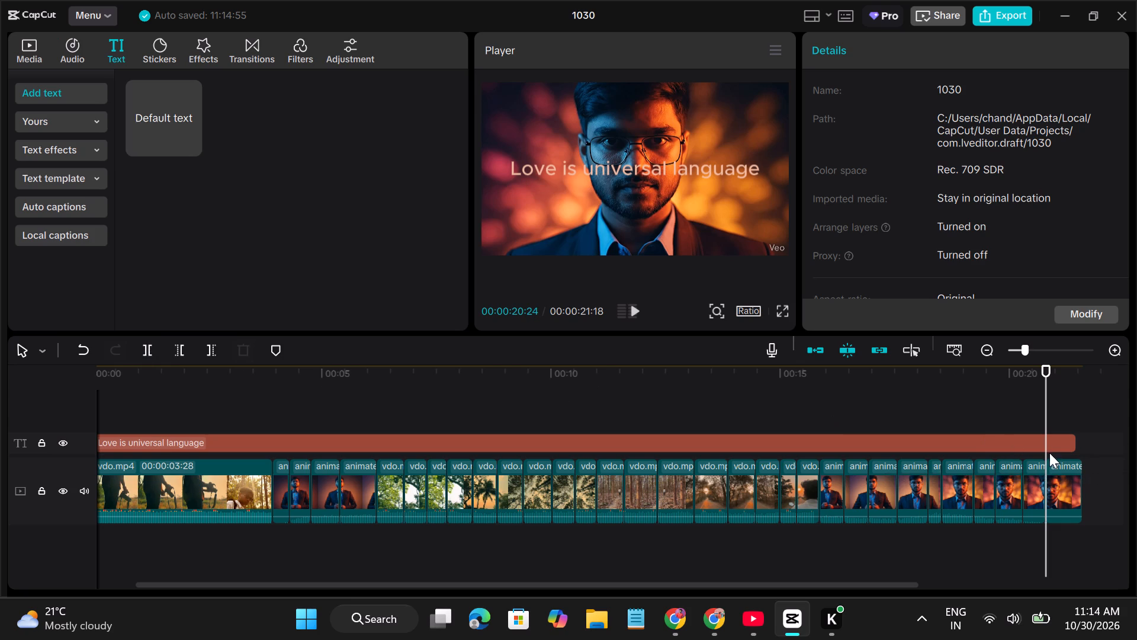
left_click(1076, 439)
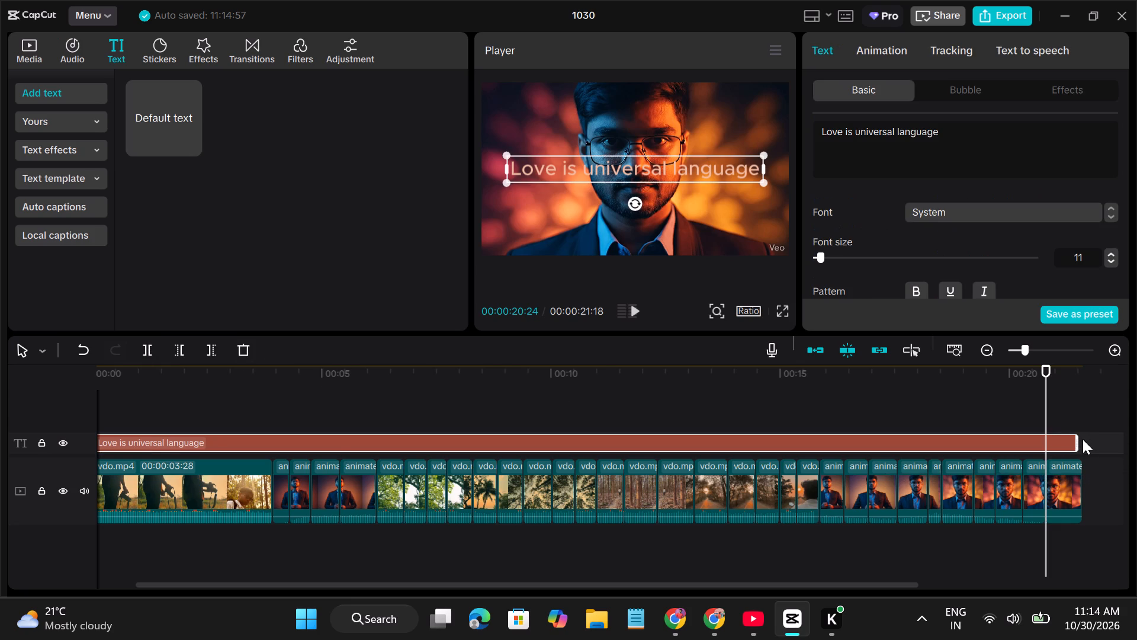
left_click(1064, 414)
left_click(151, 349)
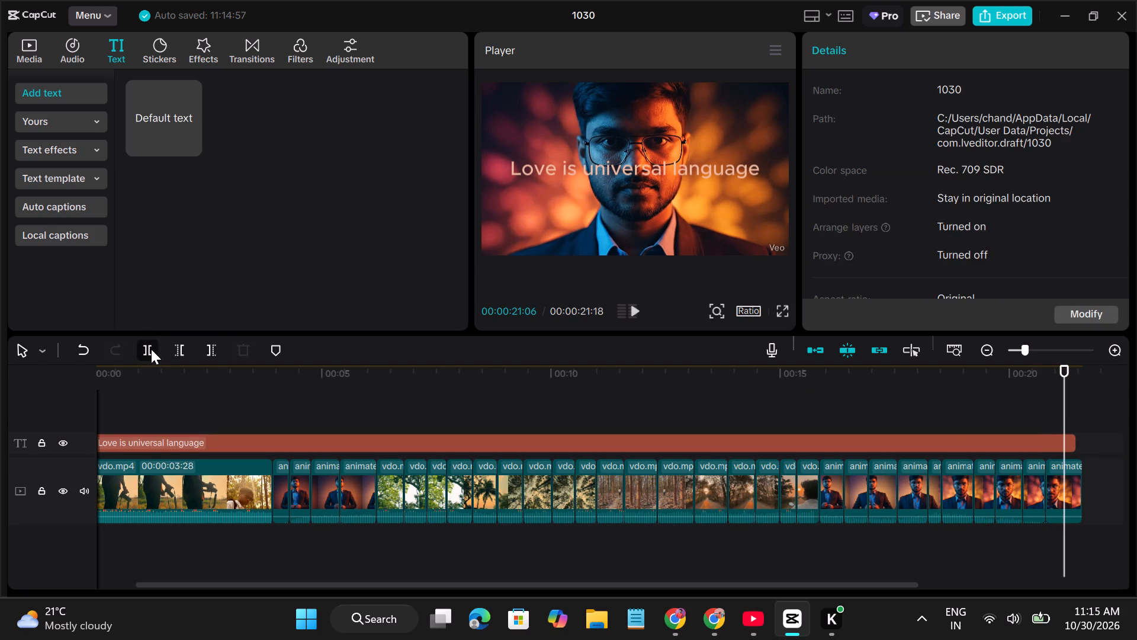
Move the first three green-forest vdo.mp4 pieces one by one into the gaps between the first four animate chandan.mp4 pieces.
scroll(663, 487, "right", 5)
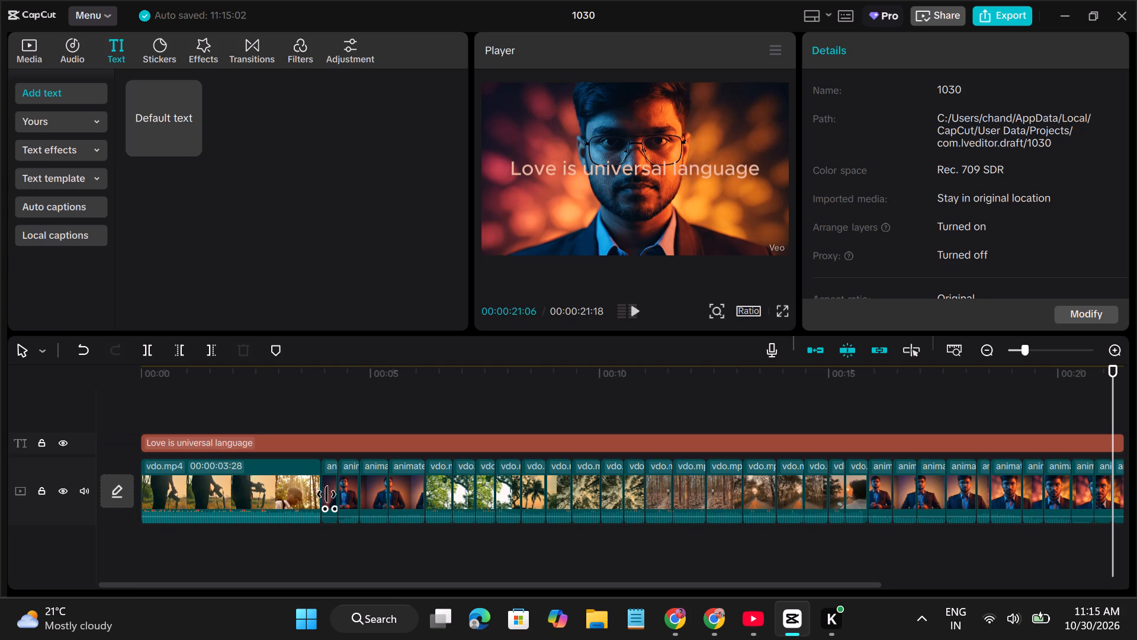
scroll(329, 493, "up", 5, "ctrl")
scroll(329, 493, "right", 2)
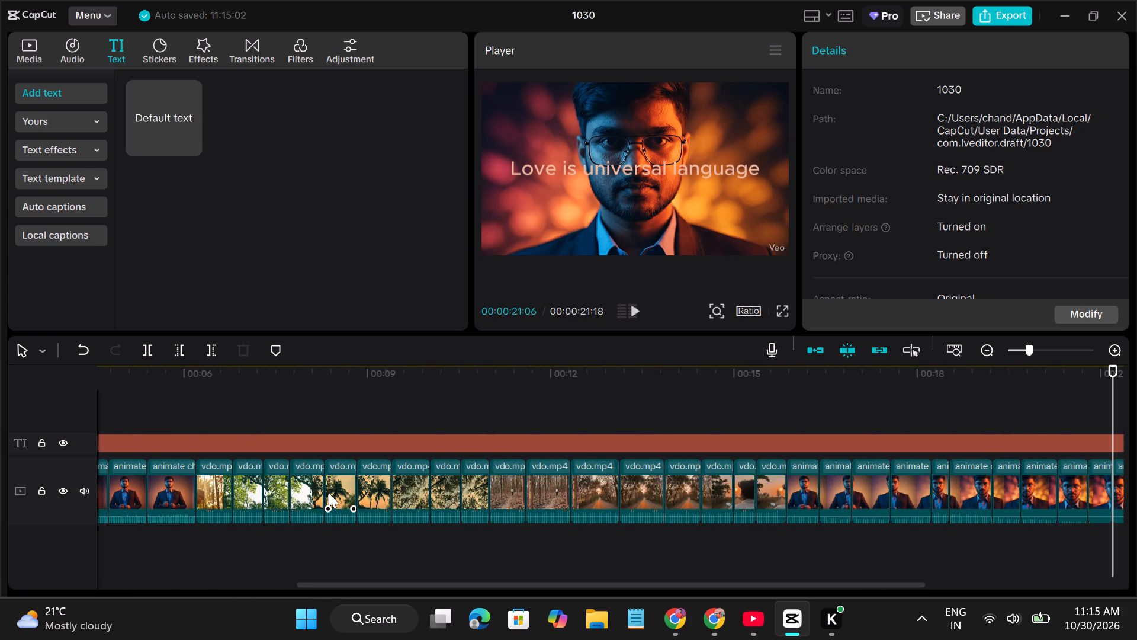
scroll(329, 493, "right", 6)
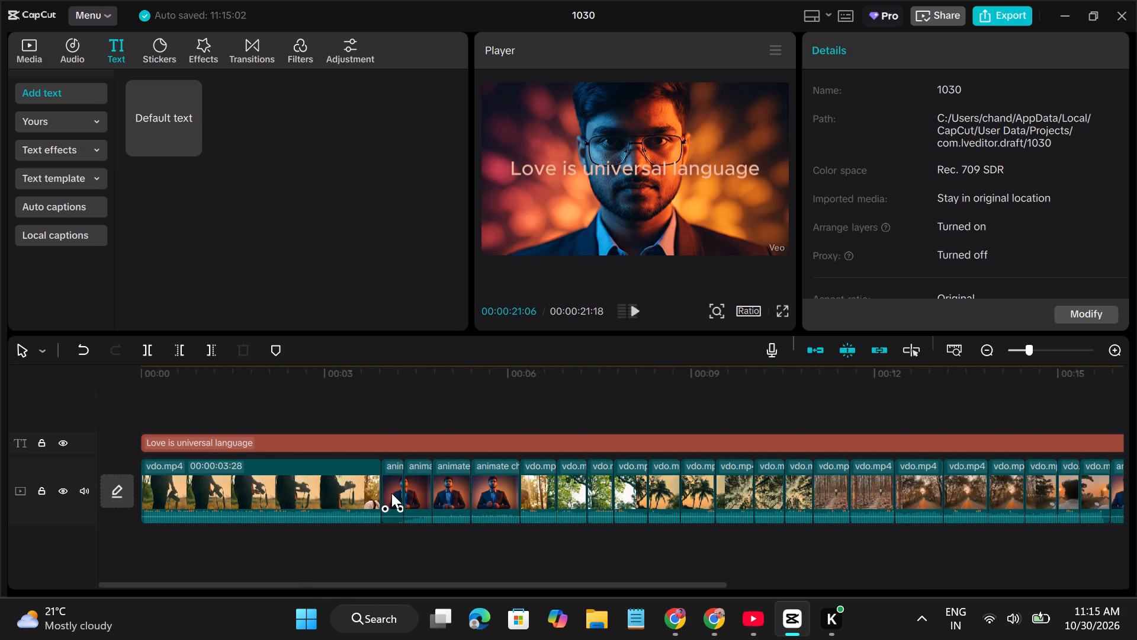
left_click(391, 493)
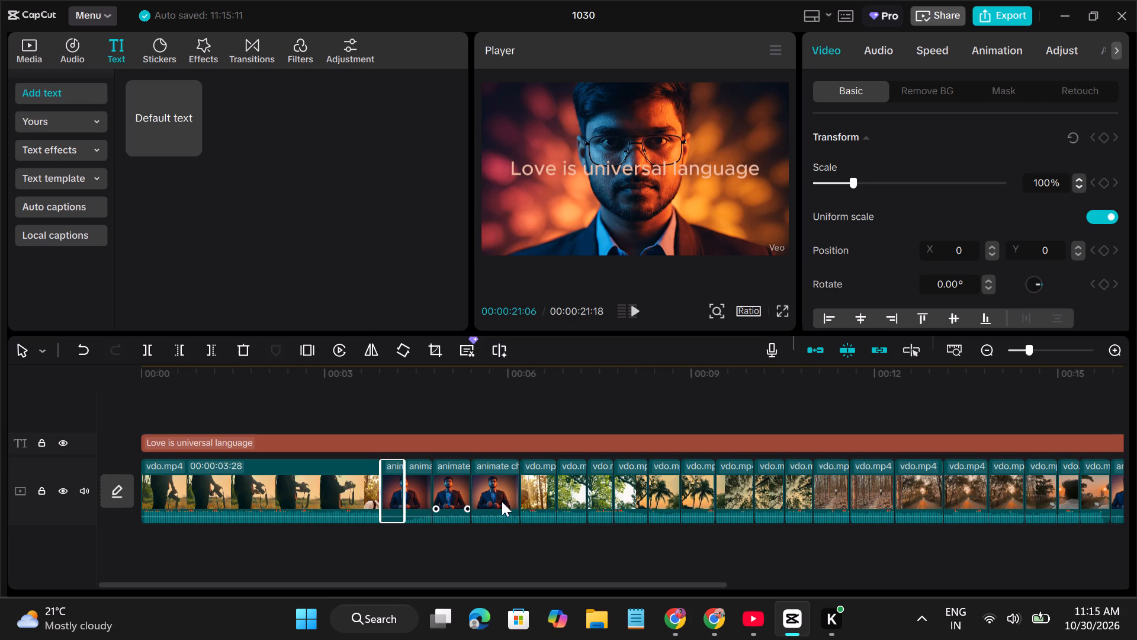
left_click_drag(536, 489, 409, 483)
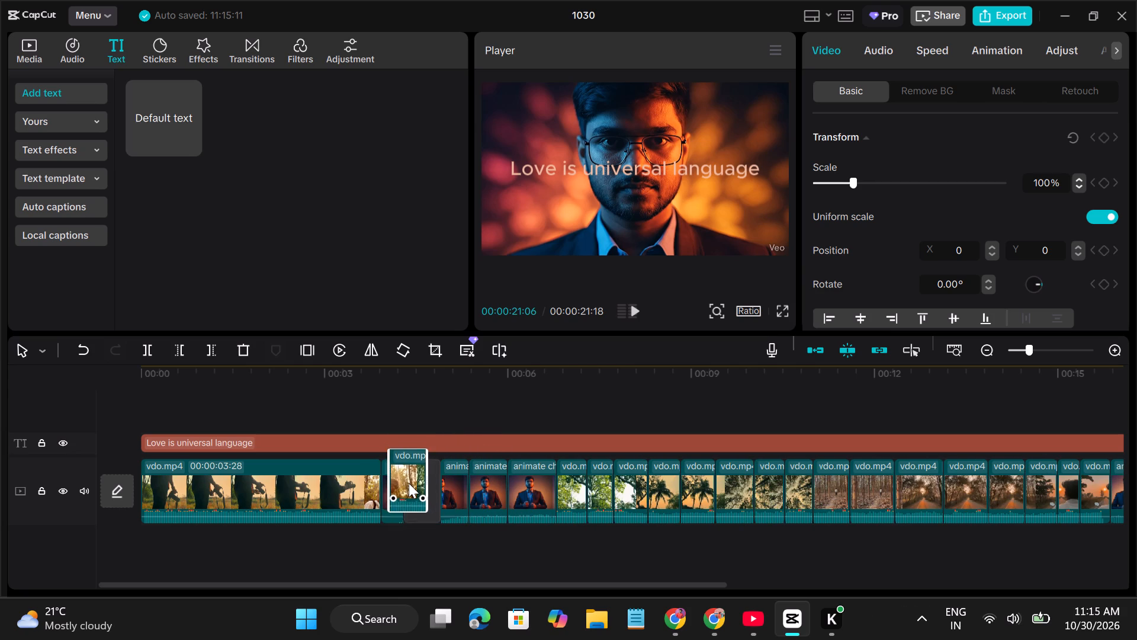
left_click_drag(409, 483, 412, 484)
left_click_drag(571, 492, 483, 487)
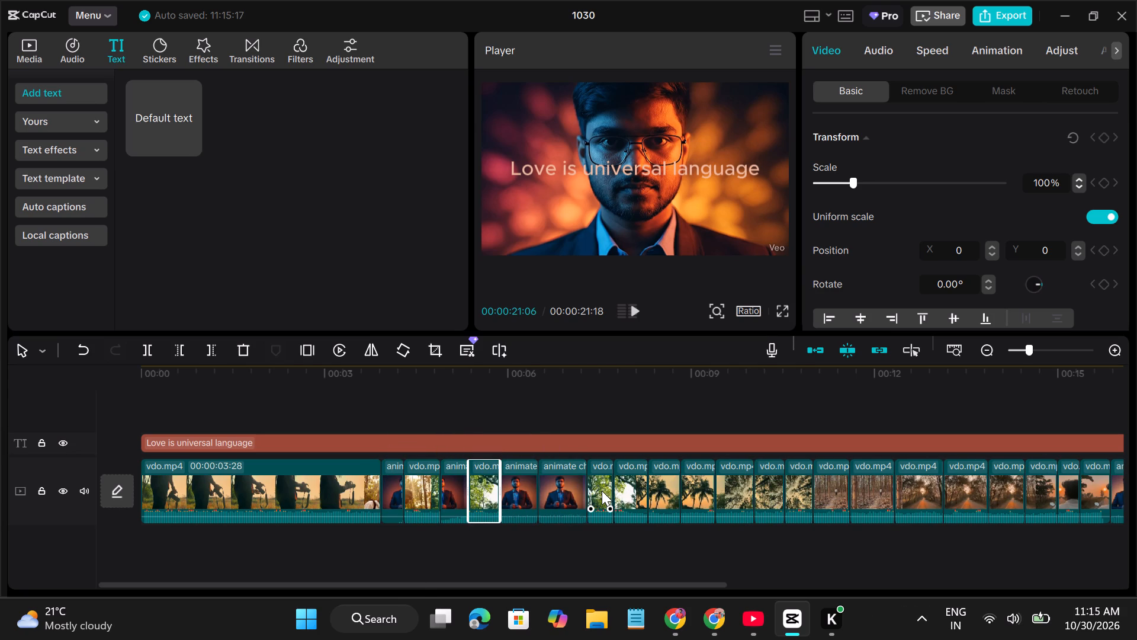
left_click_drag(602, 491, 551, 487)
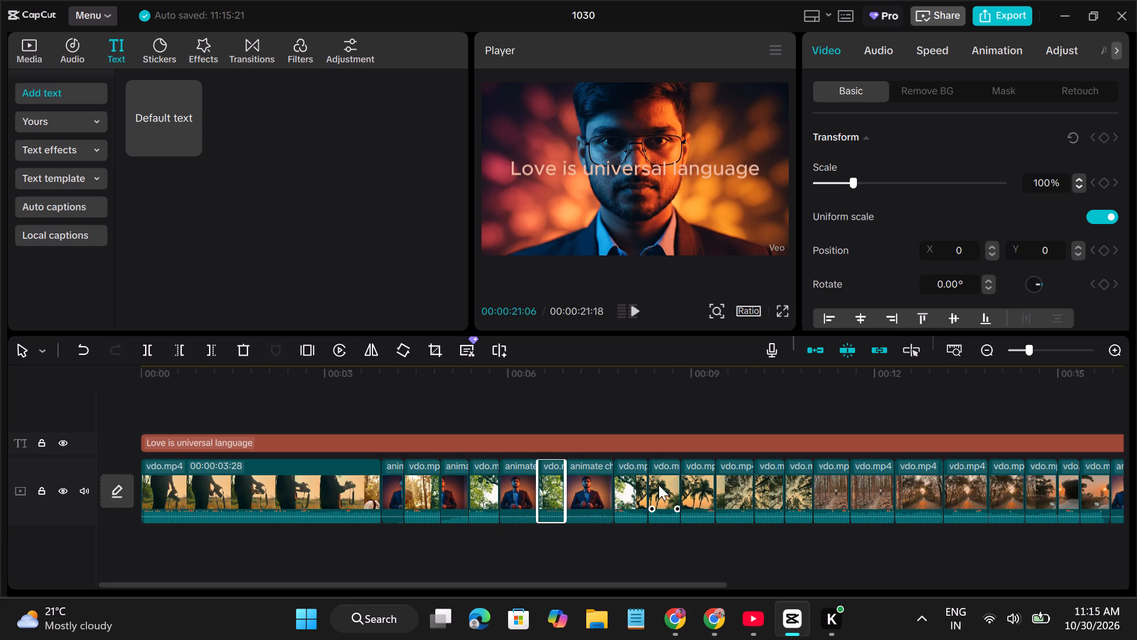
Move three later animate chandan.mp4 pieces forward: before the first palm-tree vdo.mp4 piece, between the two palm-tree pieces, and after the second.
scroll(916, 503, "left", 1)
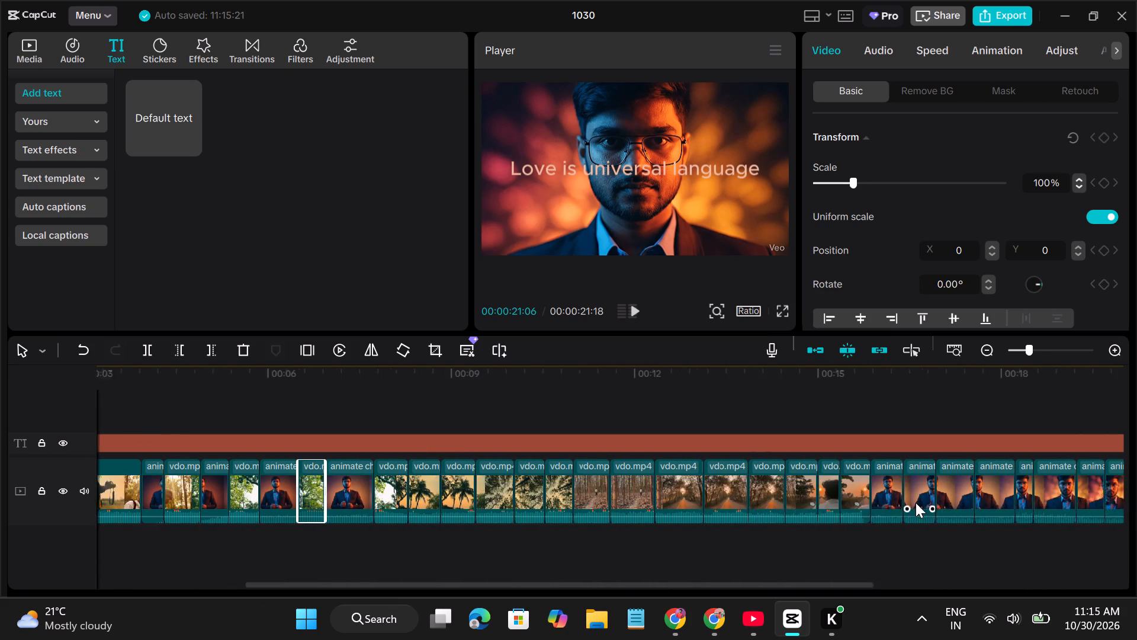
scroll(916, 503, "left", 1)
left_click_drag(854, 489, 549, 485)
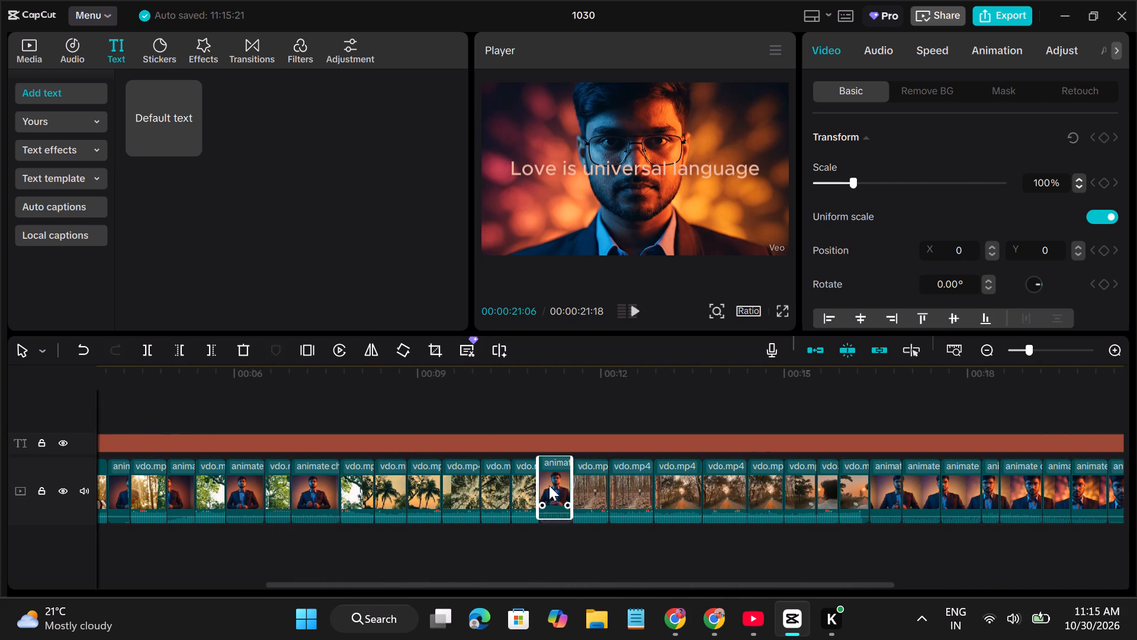
left_click_drag(549, 485, 375, 497)
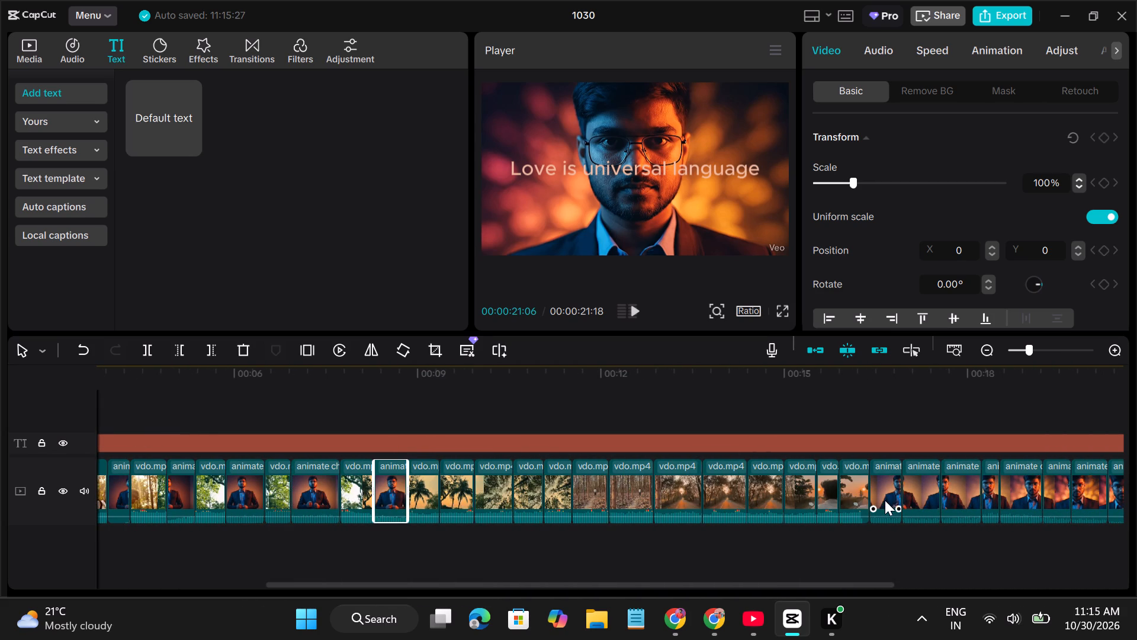
left_click_drag(887, 500, 442, 503)
scroll(648, 485, "left", 1)
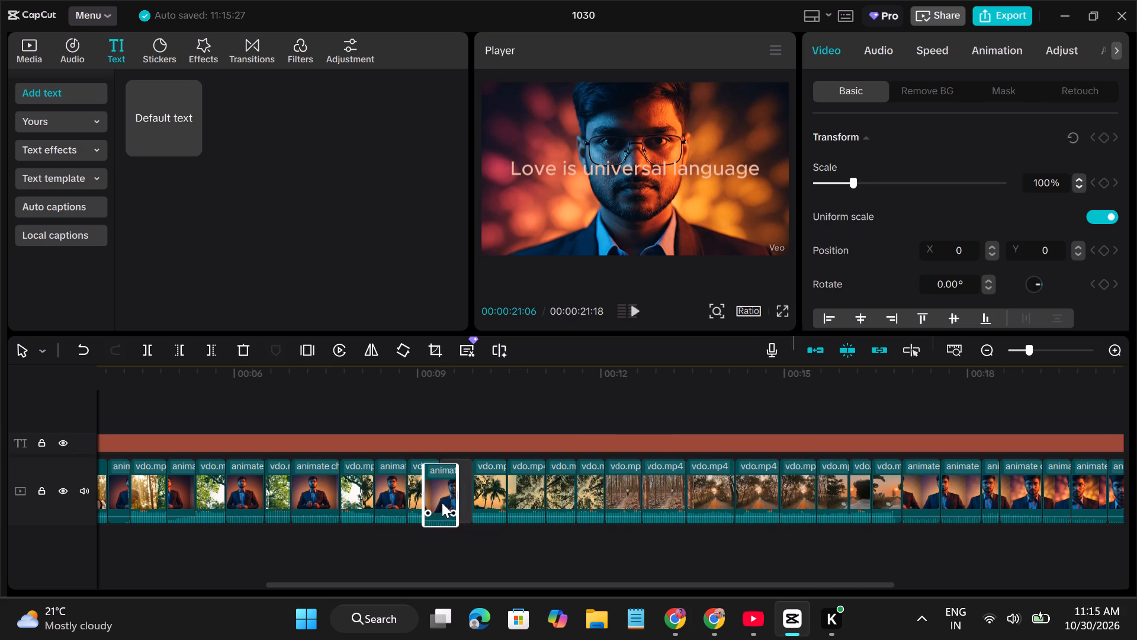
left_click_drag(442, 503, 448, 497)
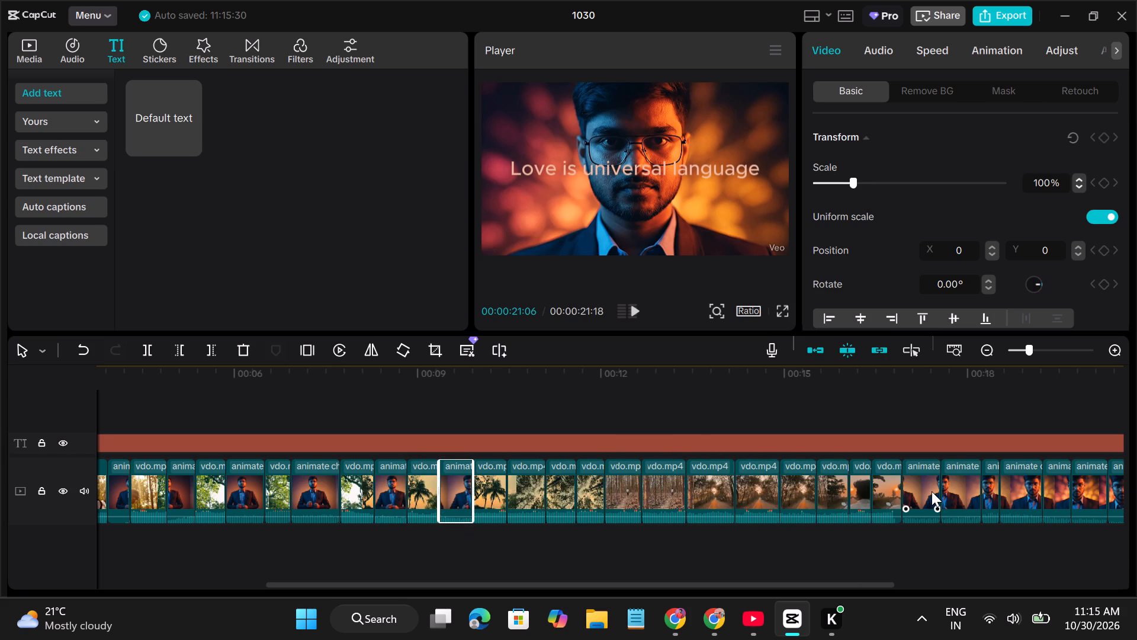
left_click_drag(926, 491, 522, 492)
Move the next three animate chandan.mp4 pieces forward, placing one after each of the three pale-foliage vdo.mp4 pieces.
scroll(566, 493, "left", 1)
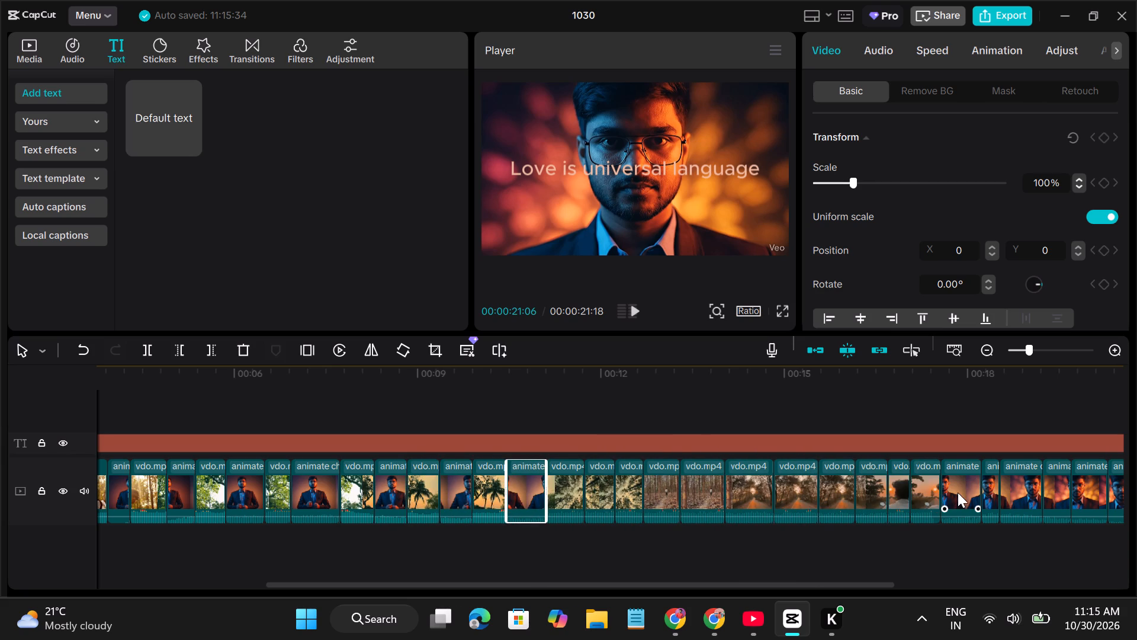
left_click_drag(958, 492, 612, 494)
scroll(645, 465, "left", 1)
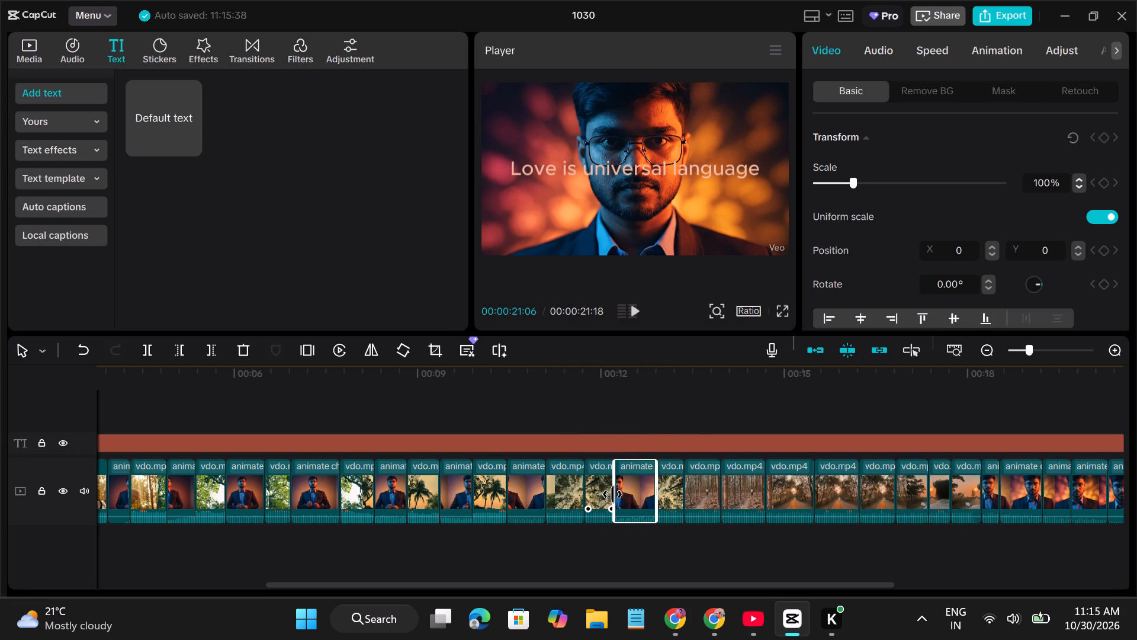
left_click_drag(631, 494, 600, 495)
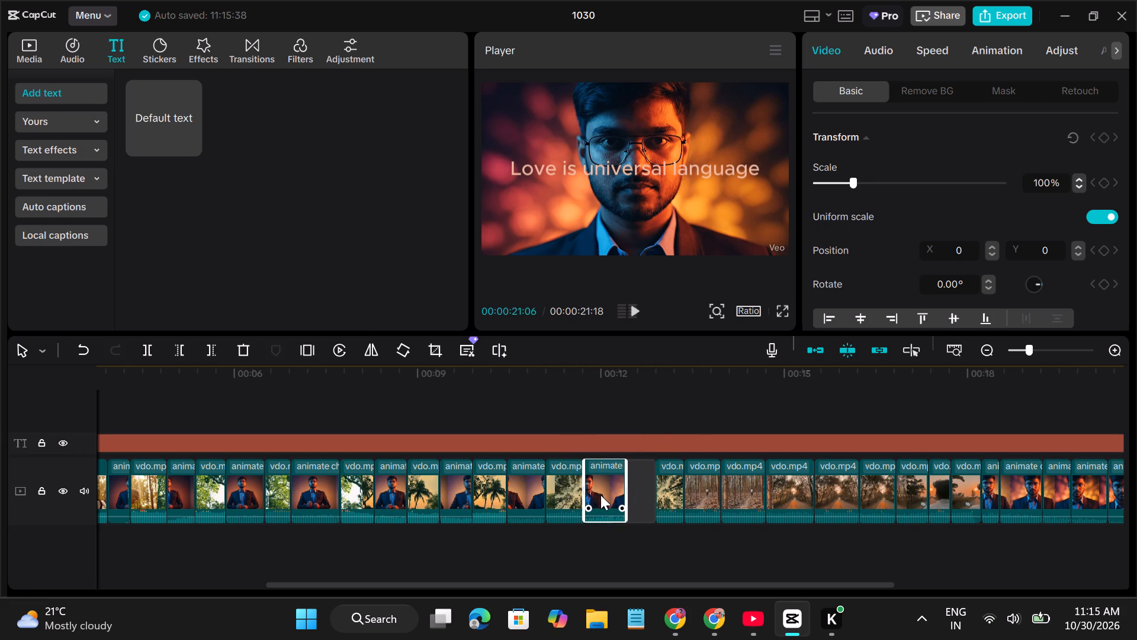
left_click_drag(600, 495, 589, 500)
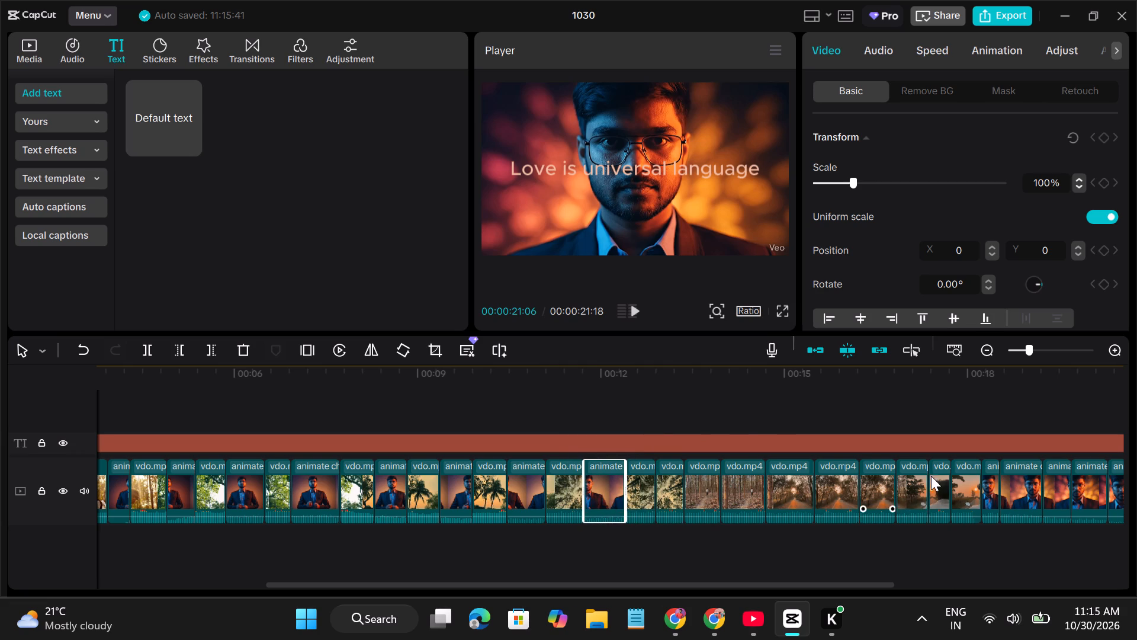
left_click_drag(991, 494, 742, 493)
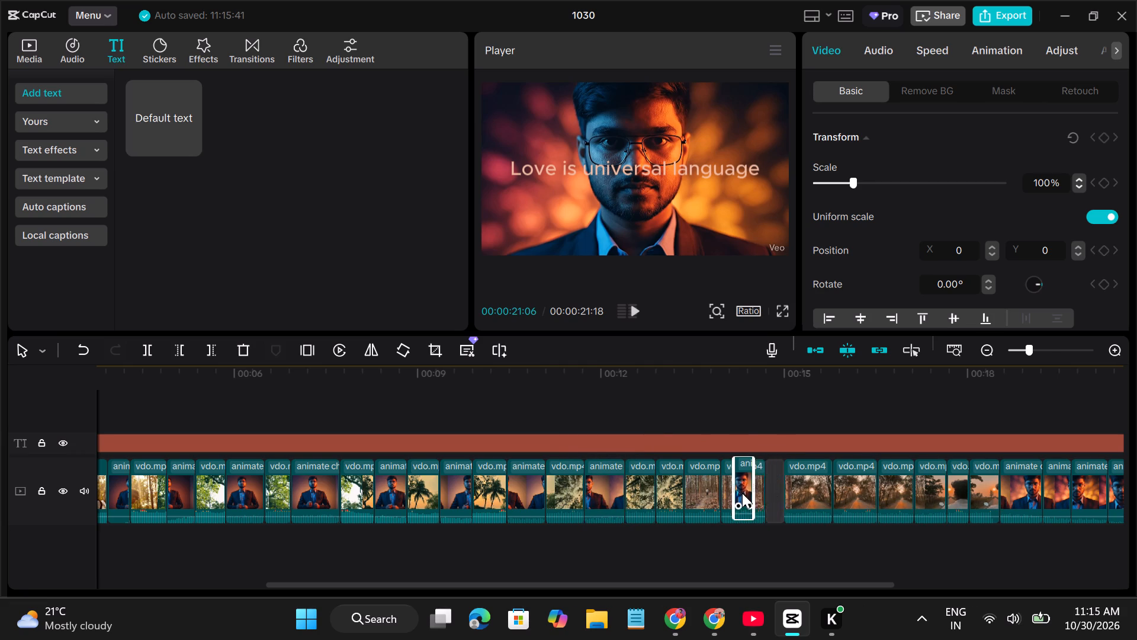
left_click_drag(742, 493, 670, 495)
scroll(706, 495, "left", 1)
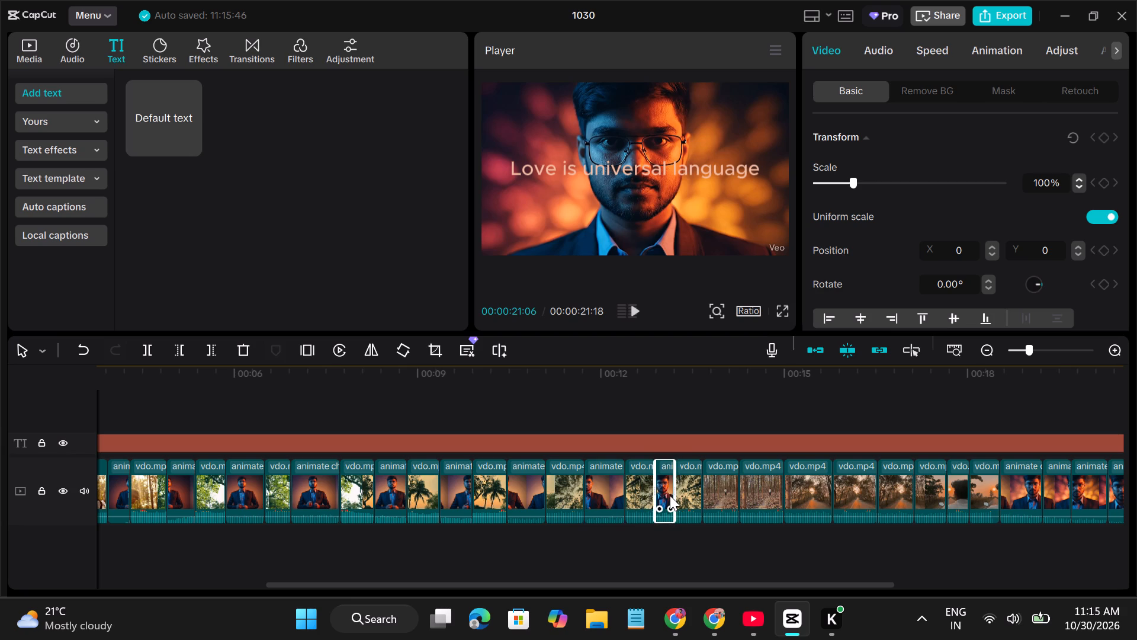
left_click_drag(1020, 487, 751, 489)
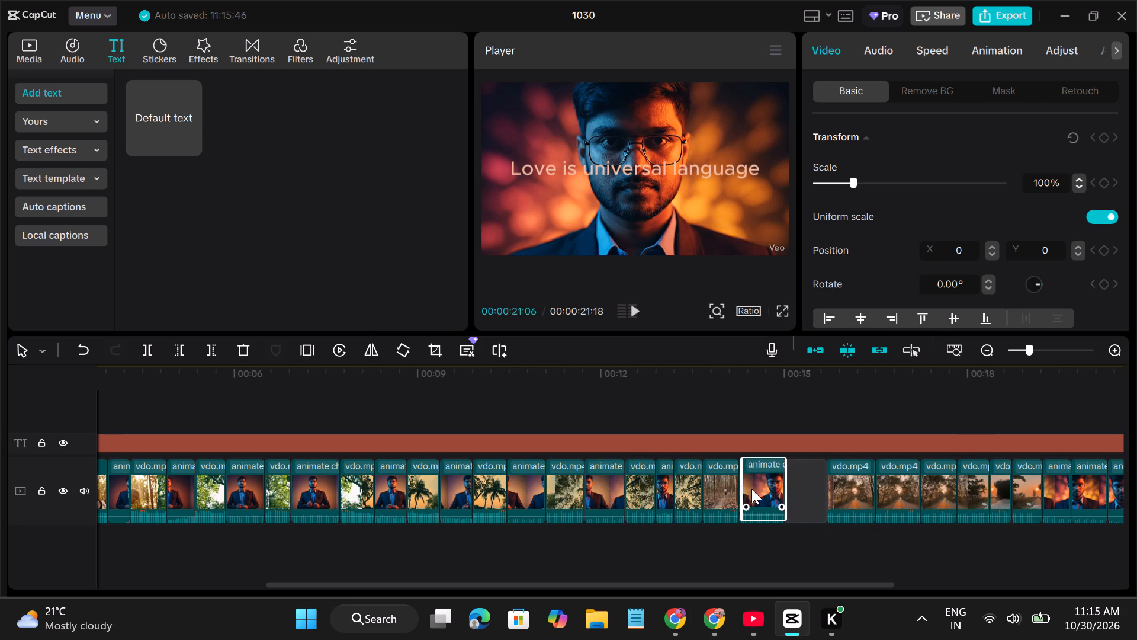
left_click_drag(751, 489, 711, 491)
Move the next two animate chandan.mp4 pieces forward, one between the two bare-trunk forest vdo.mp4 pieces and one before the road footage.
scroll(711, 491, "left", 1)
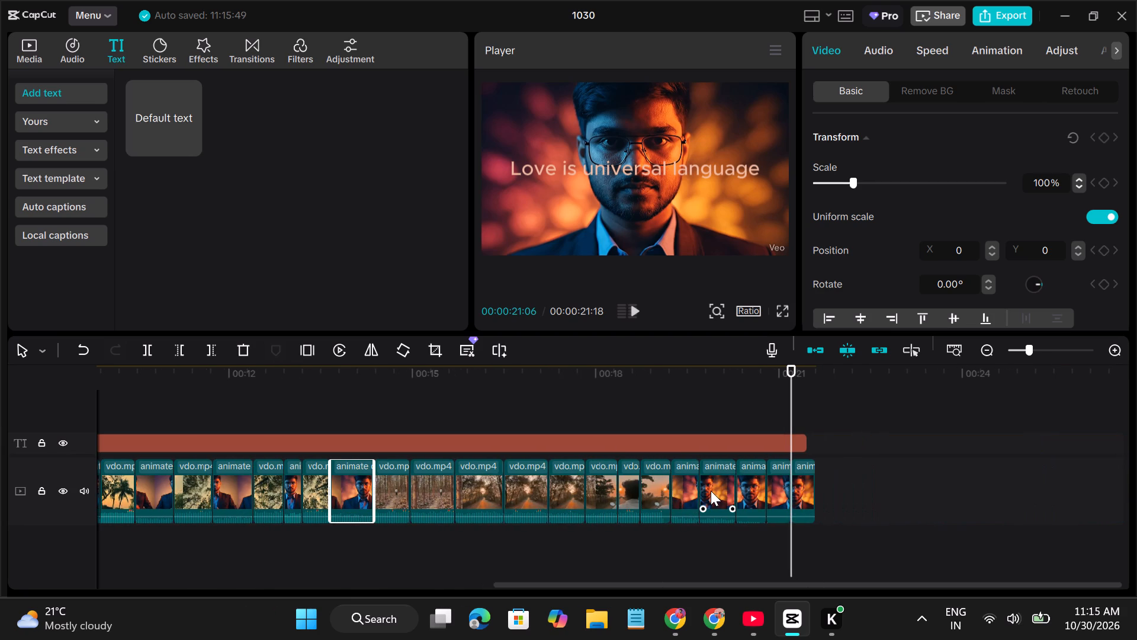
scroll(711, 491, "left", 1)
left_click_drag(685, 491, 535, 482)
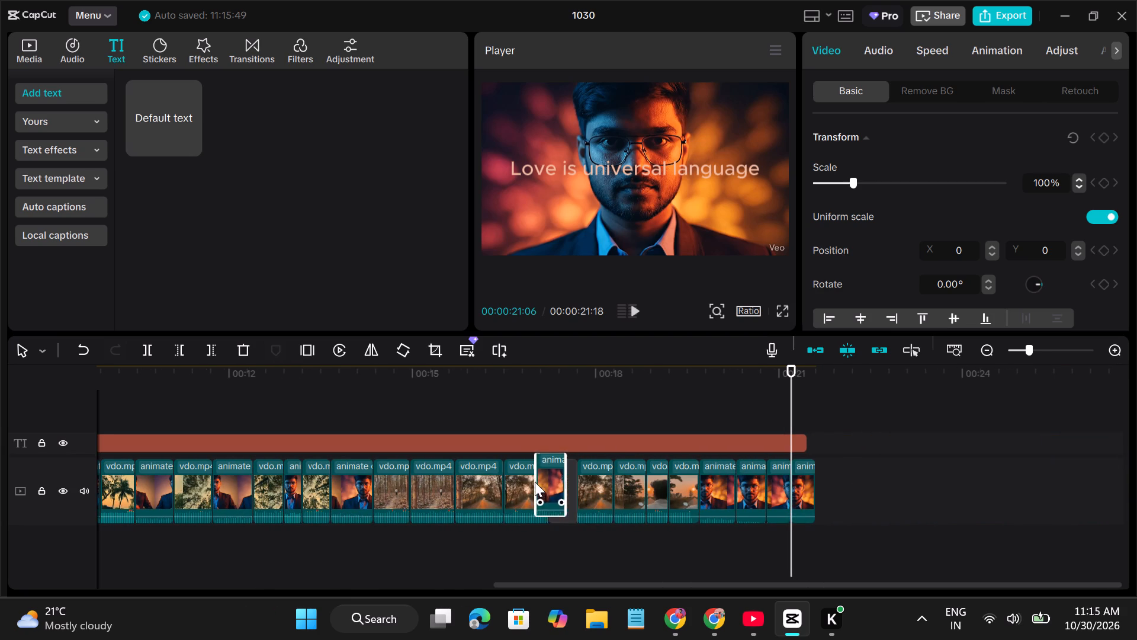
left_click_drag(535, 482, 423, 490)
scroll(535, 482, "left", 1)
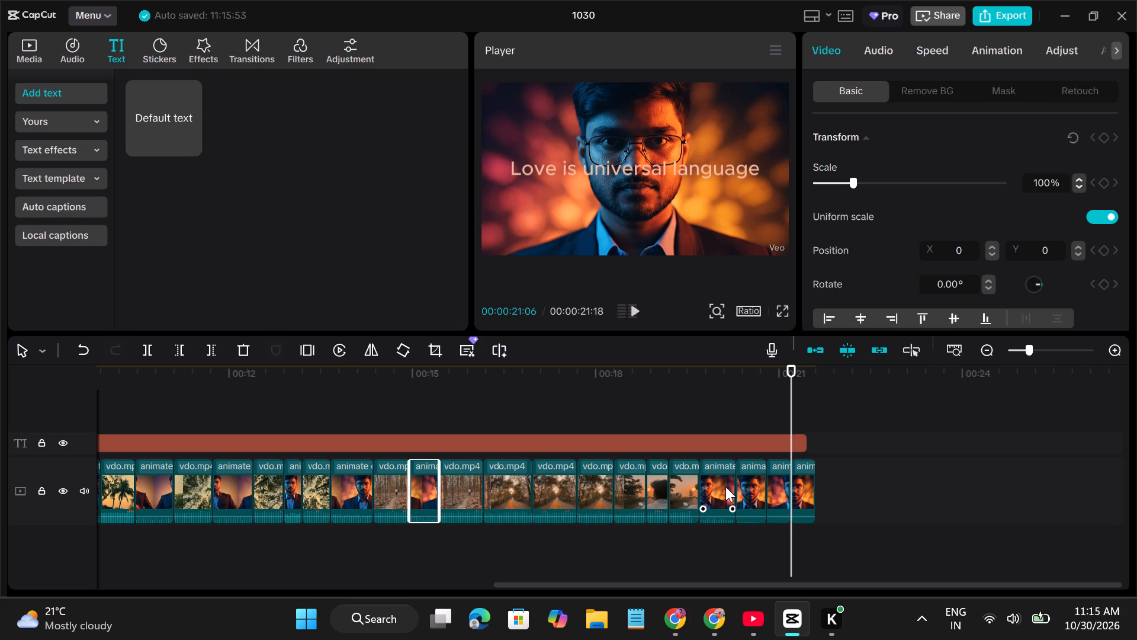
left_click_drag(722, 495, 481, 500)
scroll(612, 485, "left", 1)
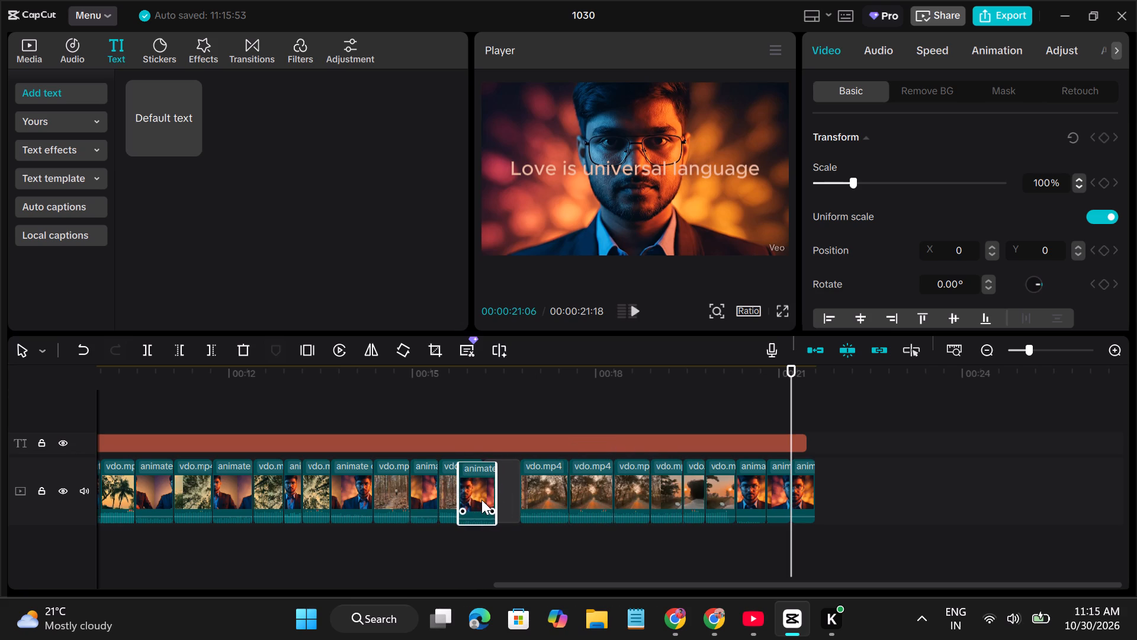
left_click_drag(481, 500, 502, 501)
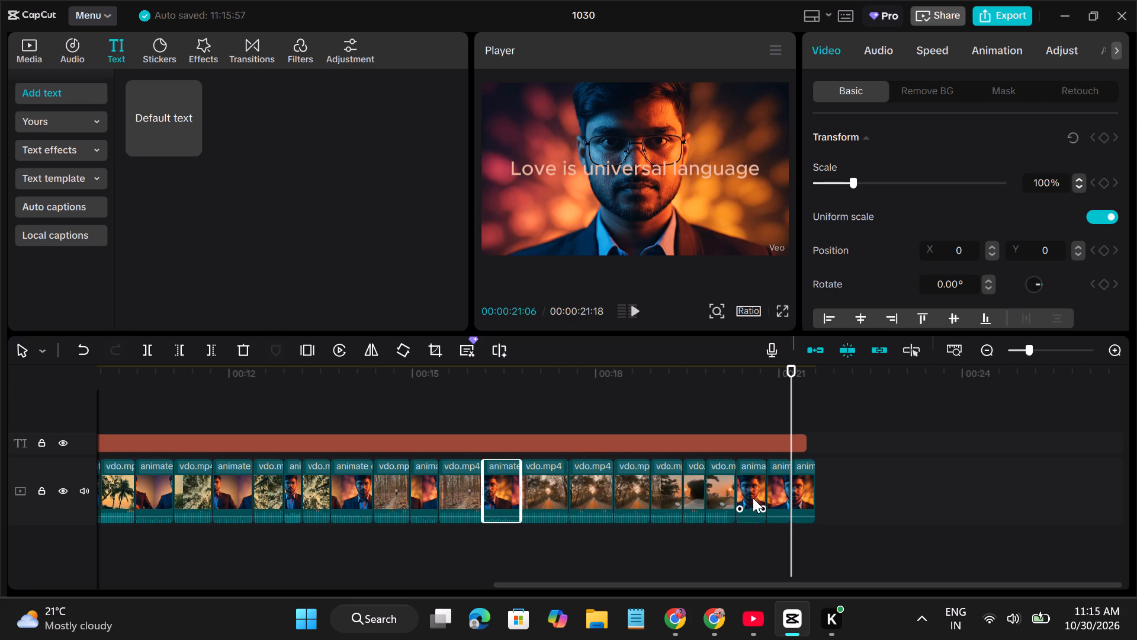
Move the next two animate chandan.mp4 pieces forward, placing one after each of the first two road-footage vdo.mp4 pieces.
left_click_drag(751, 487, 575, 487)
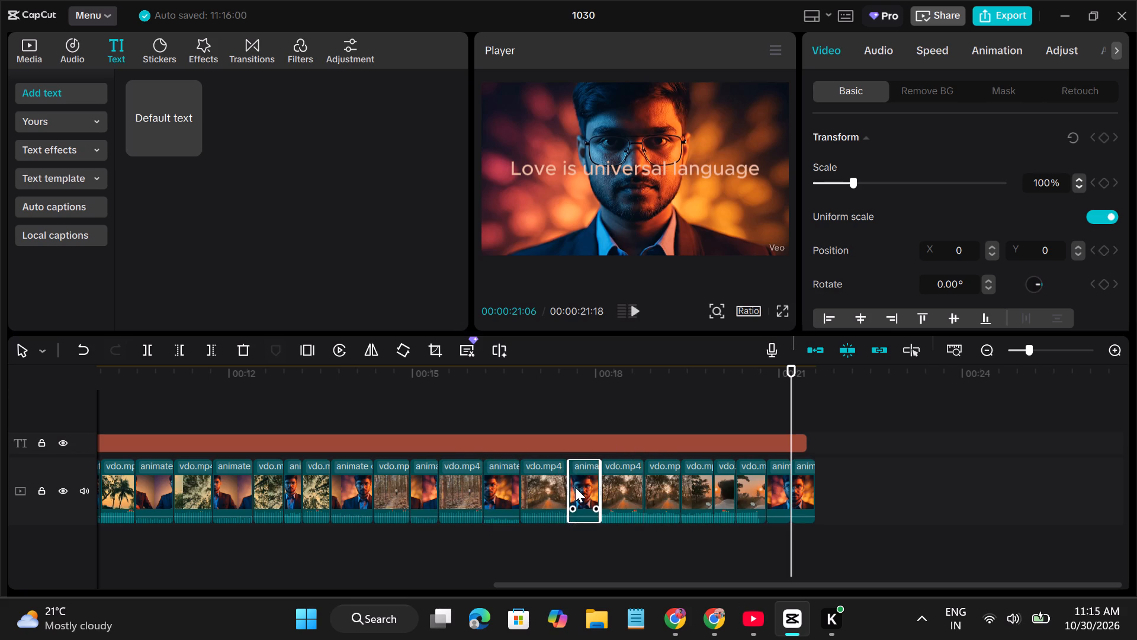
left_click_drag(782, 489, 669, 490)
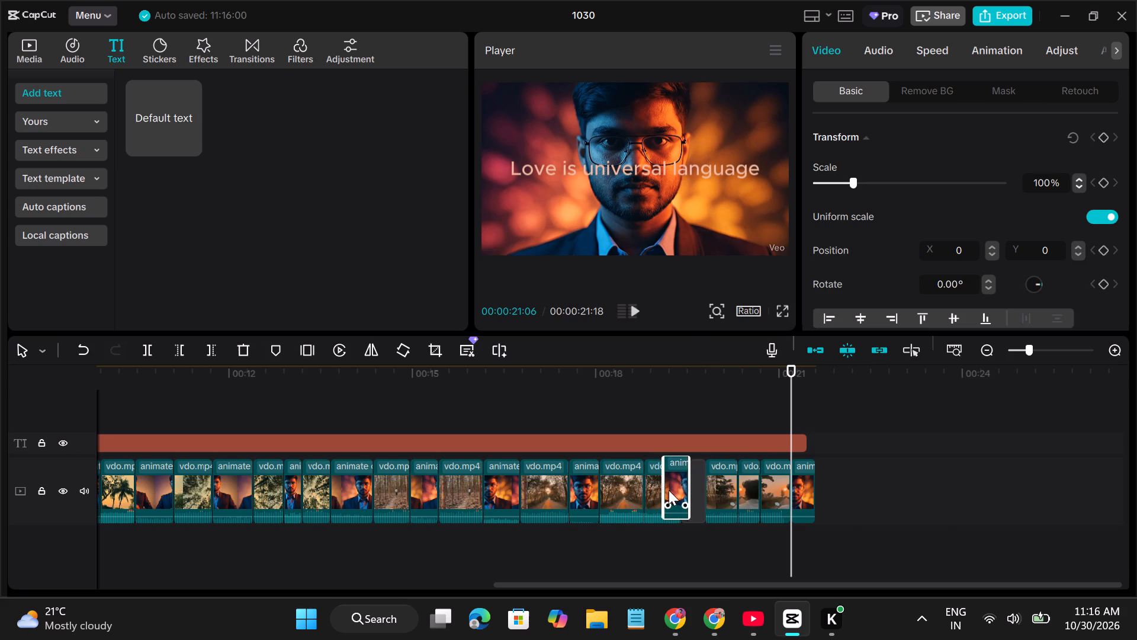
left_click_drag(669, 490, 659, 492)
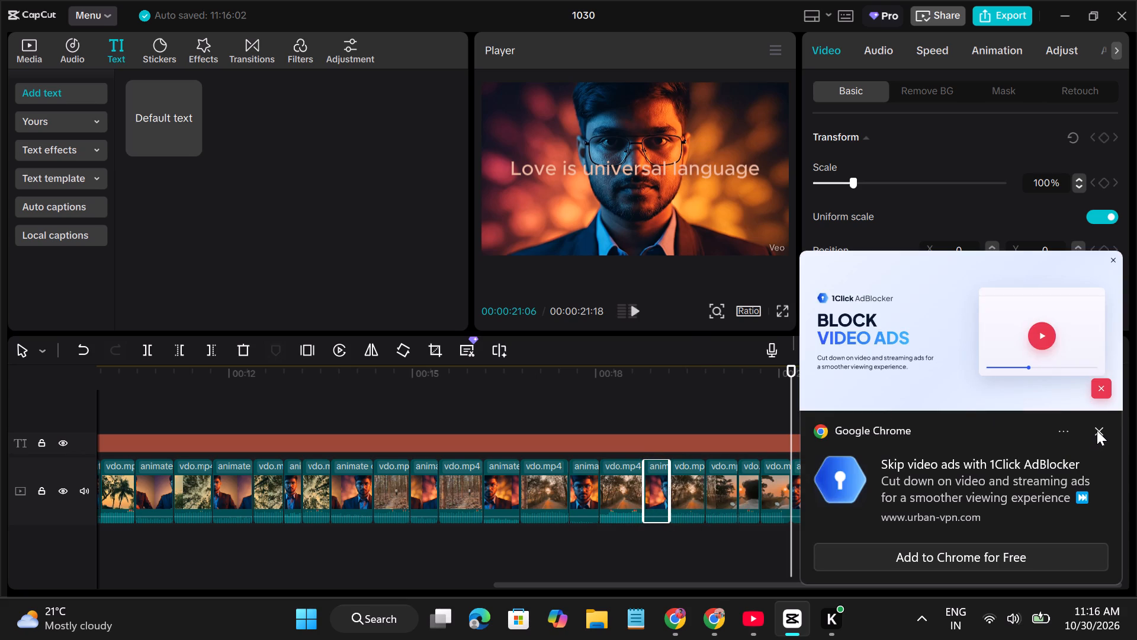
left_click(1097, 430)
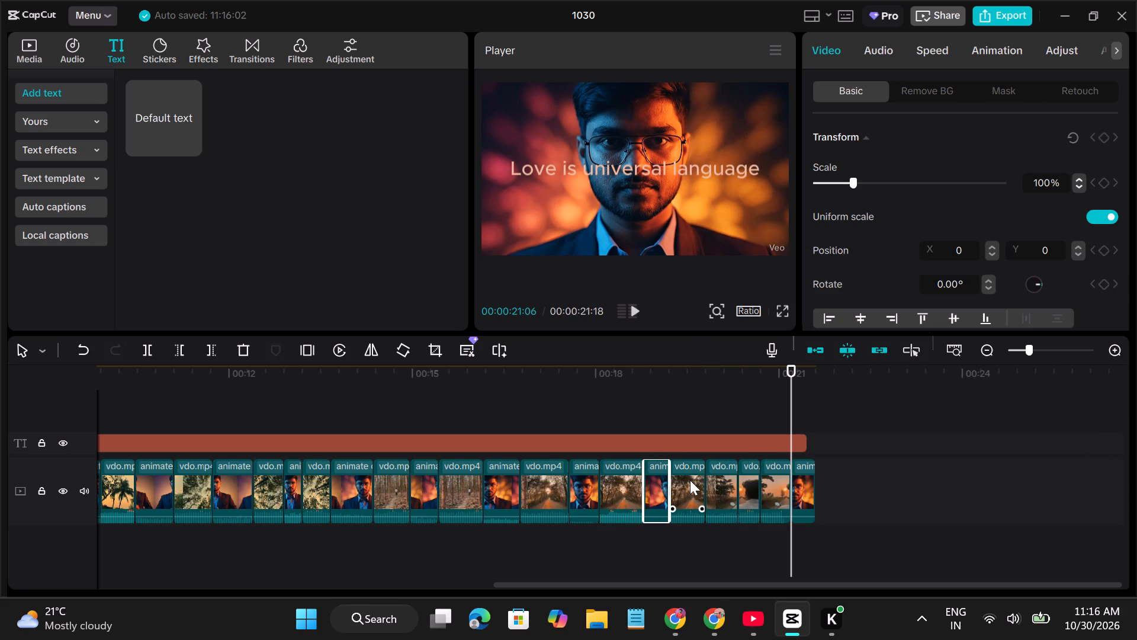
Split the opening vdo.mp4 clip at 00:00:02:05 and insert a copy of the first animate chandan.mp4 piece at the cut.
scroll(579, 468, "right", 12)
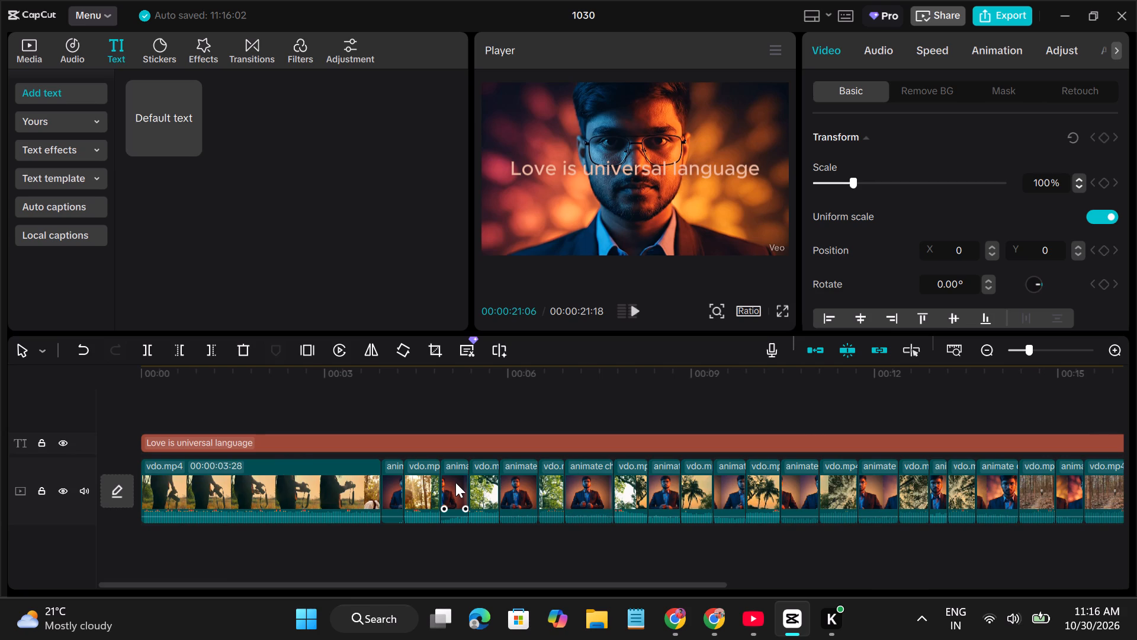
right_click(392, 488)
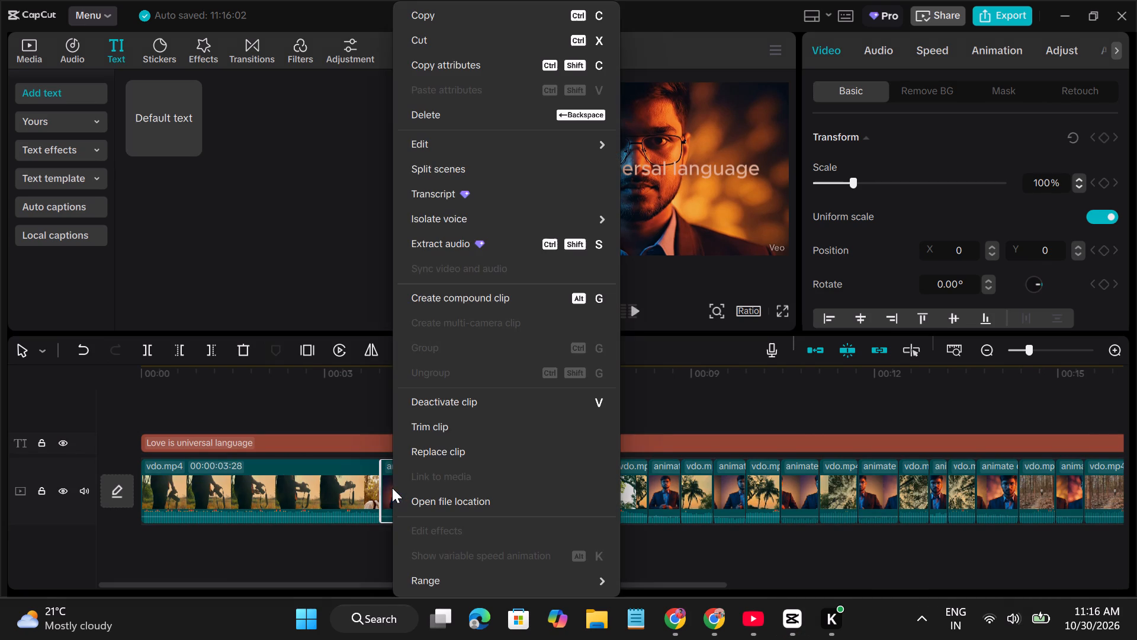
left_click(300, 397)
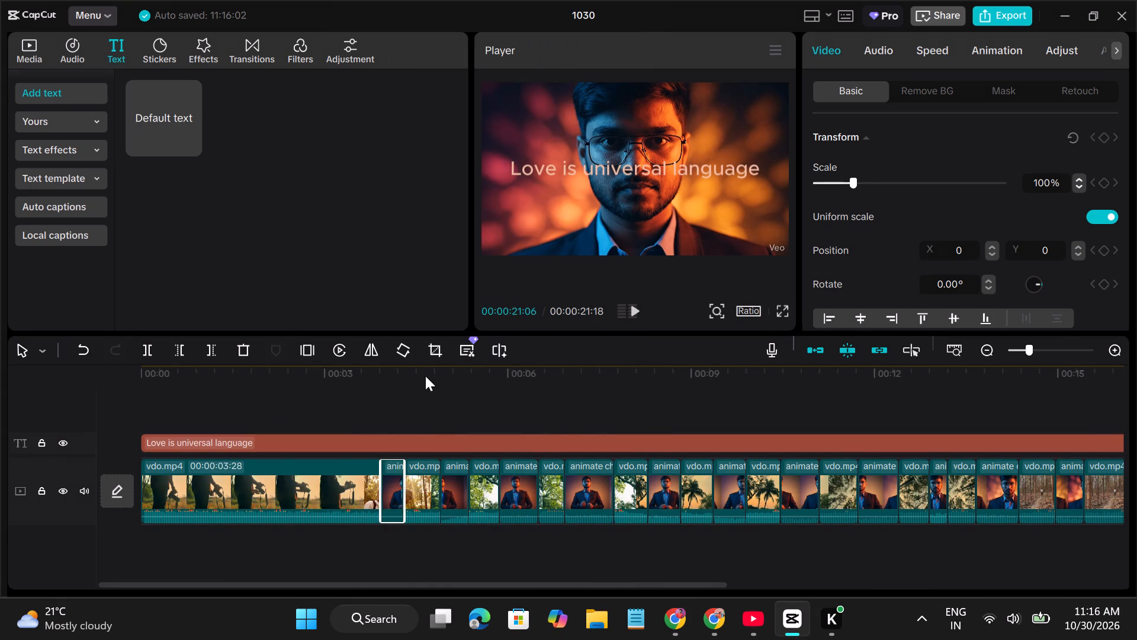
right_click(392, 493)
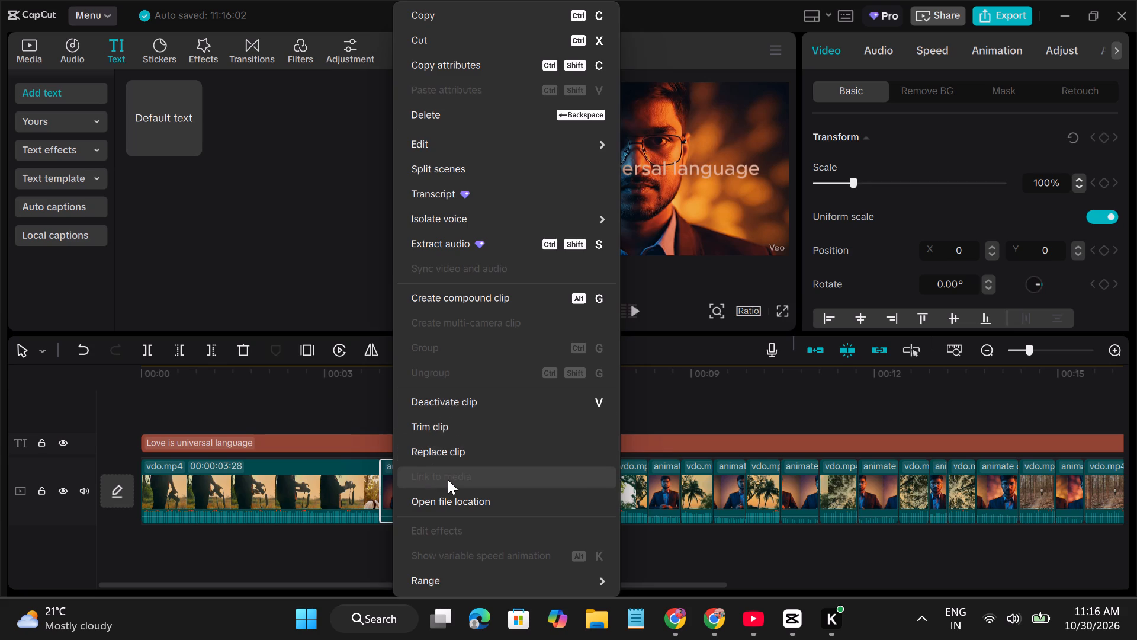
scroll(448, 479, "down", 1)
left_click(439, 12)
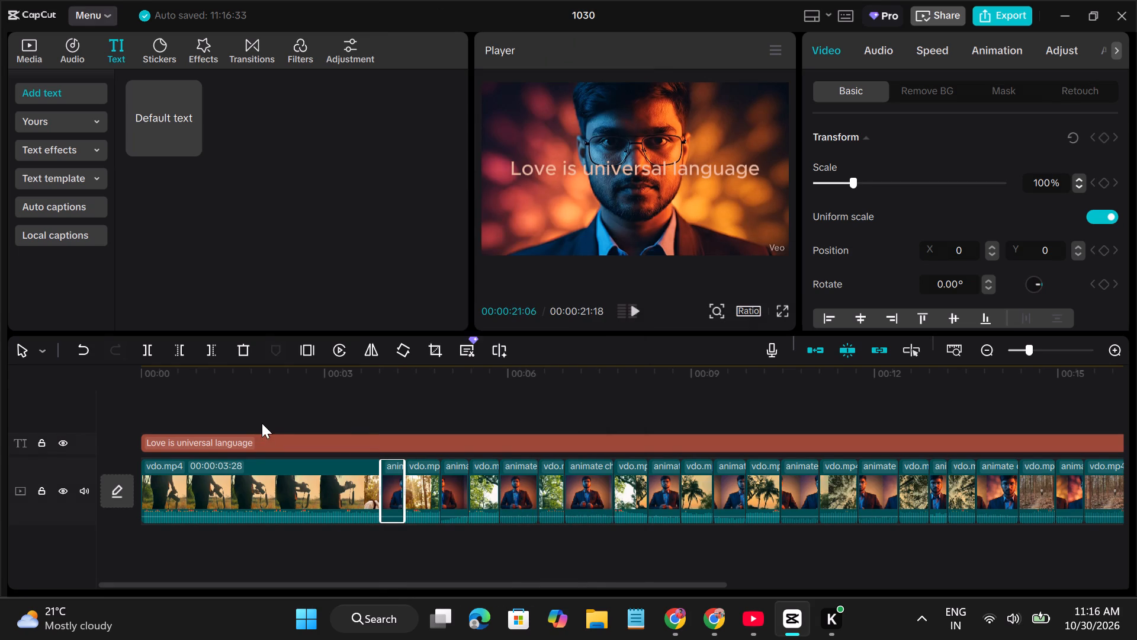
left_click(274, 418)
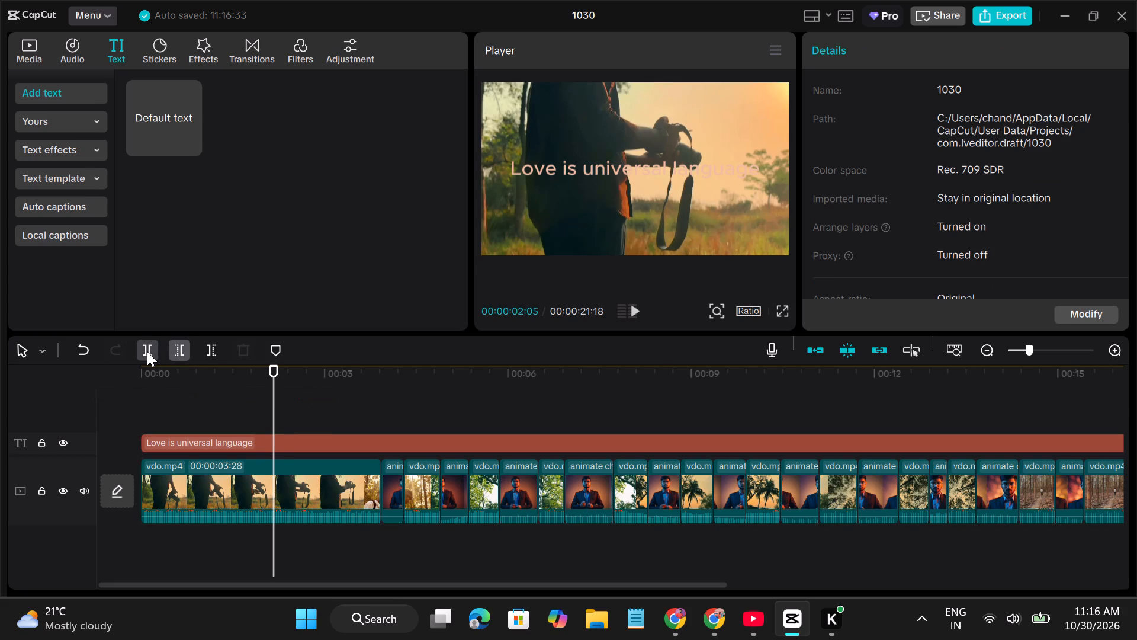
left_click(147, 351)
key("ctrl+v")
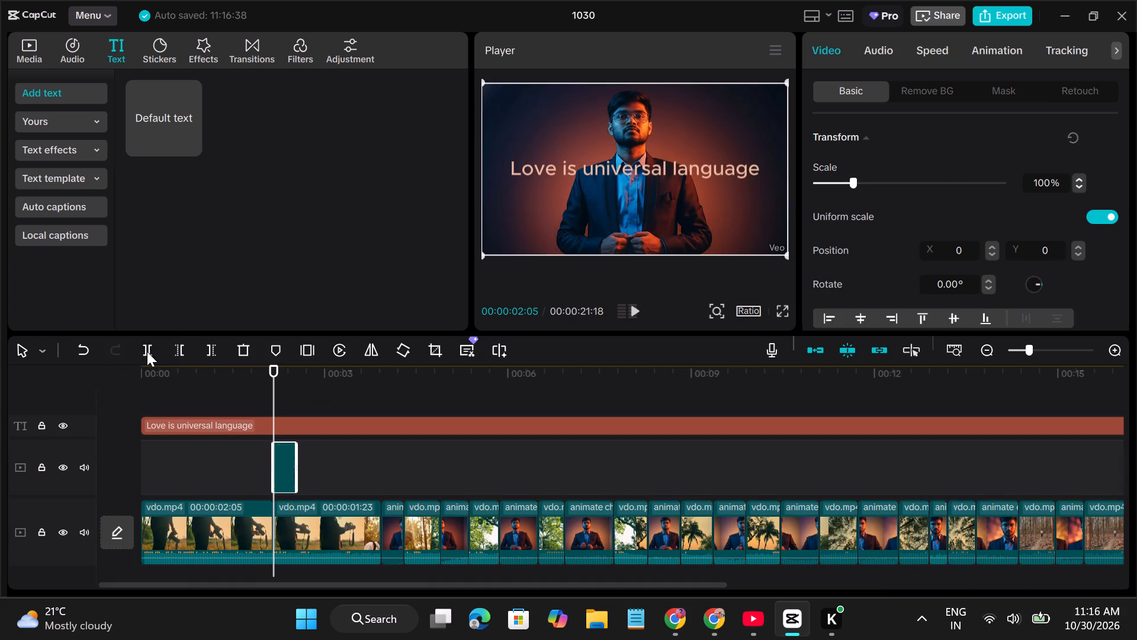
left_click_drag(285, 457, 279, 524)
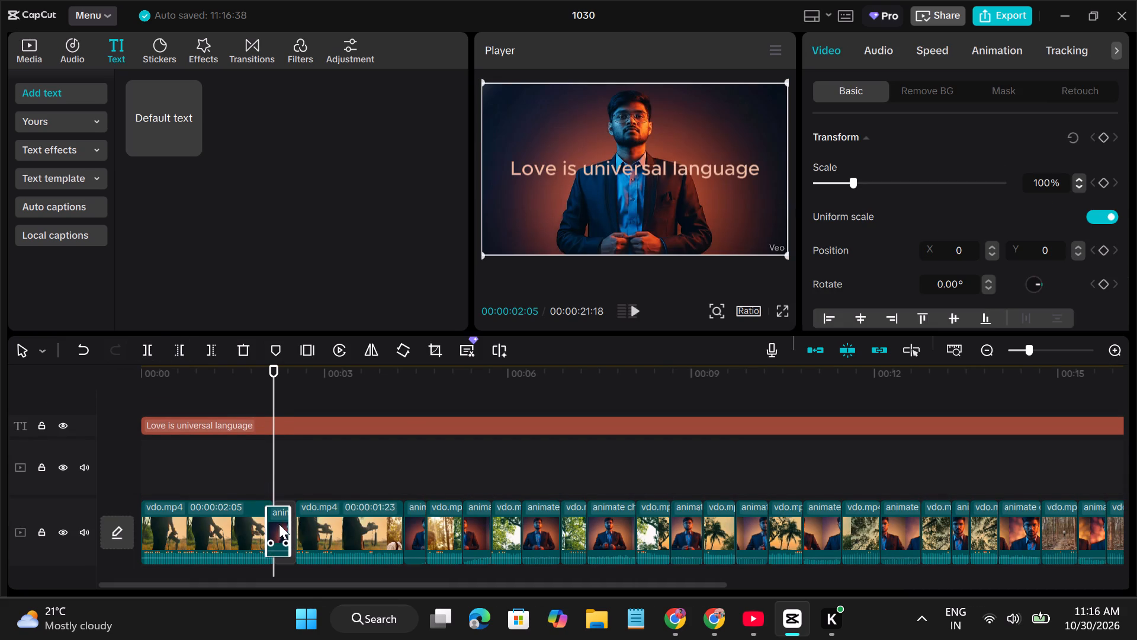
left_click_drag(279, 524, 279, 525)
Split the first vdo.mp4 piece at 00:00:01:06 and insert another copy of the short animate chandan.mp4 piece at that cut.
scroll(358, 473, "right", 1)
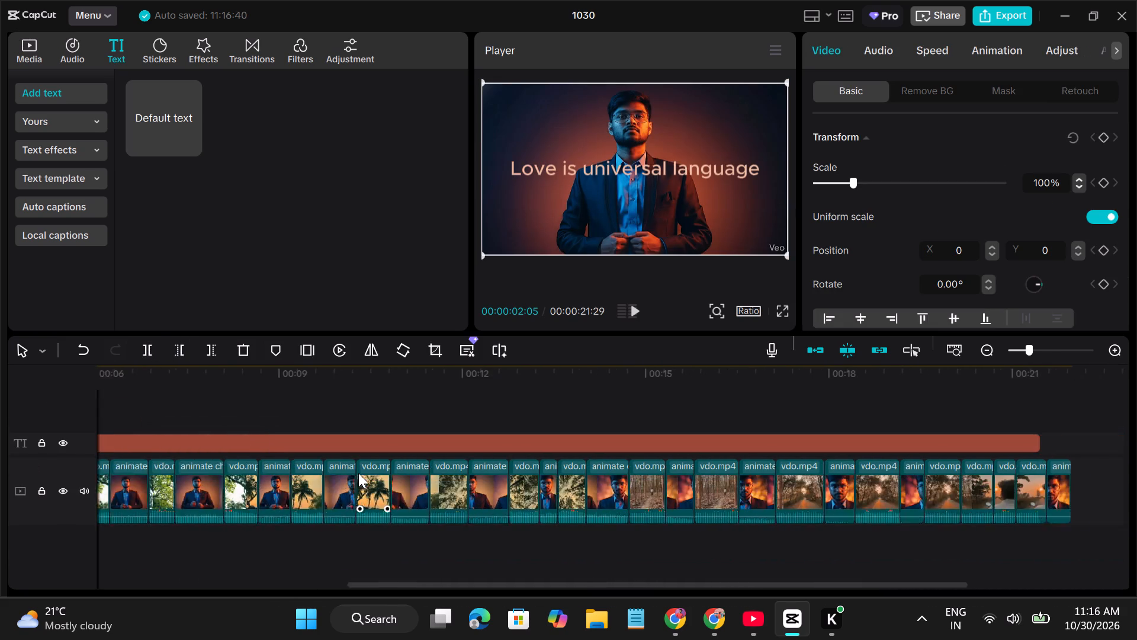
scroll(358, 473, "right", 1)
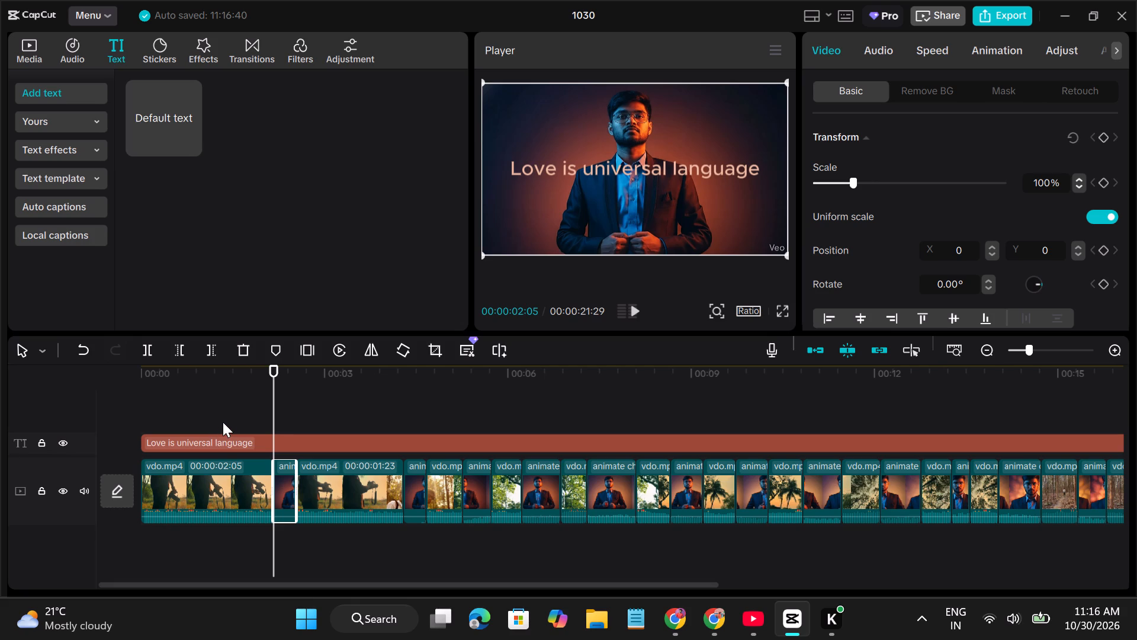
right_click(280, 483)
left_click(330, 15)
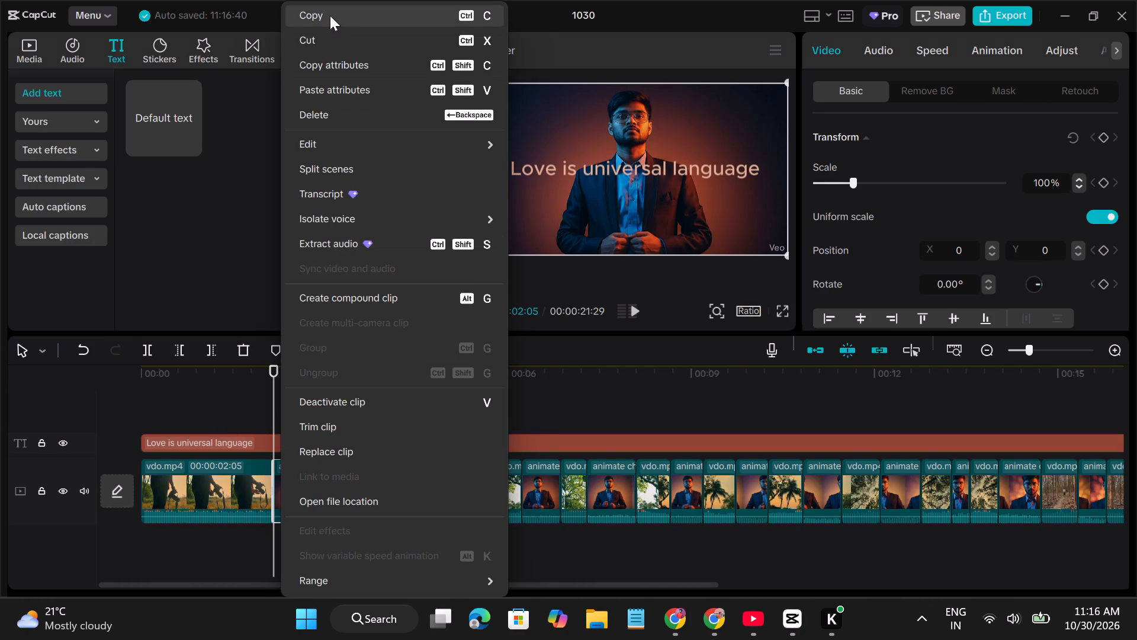
left_click(214, 414)
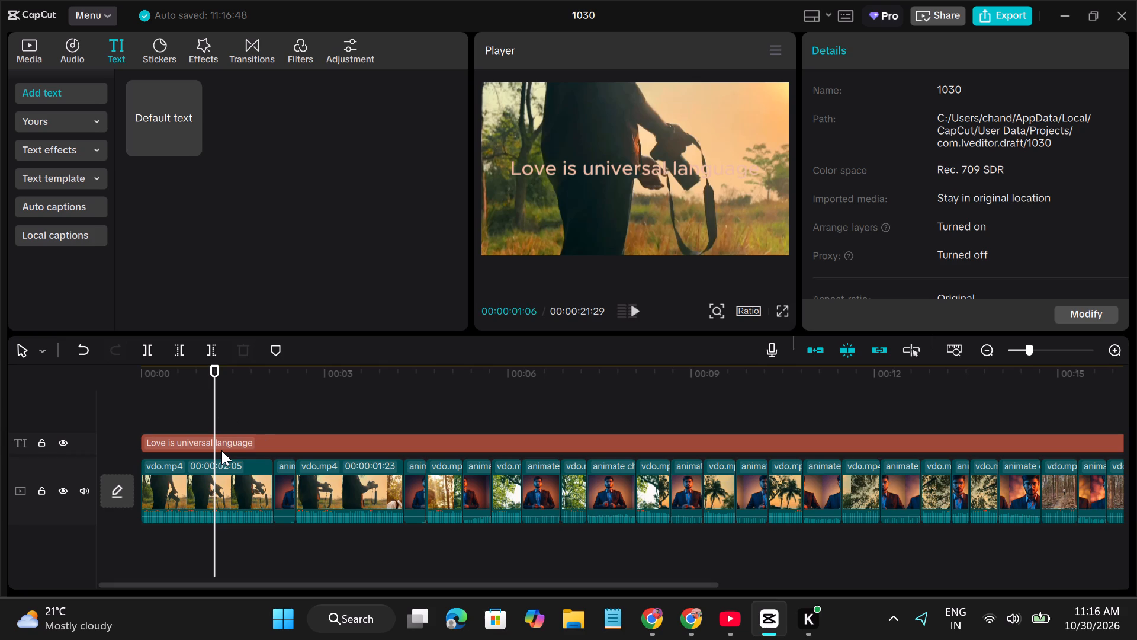
key("ctrl+v")
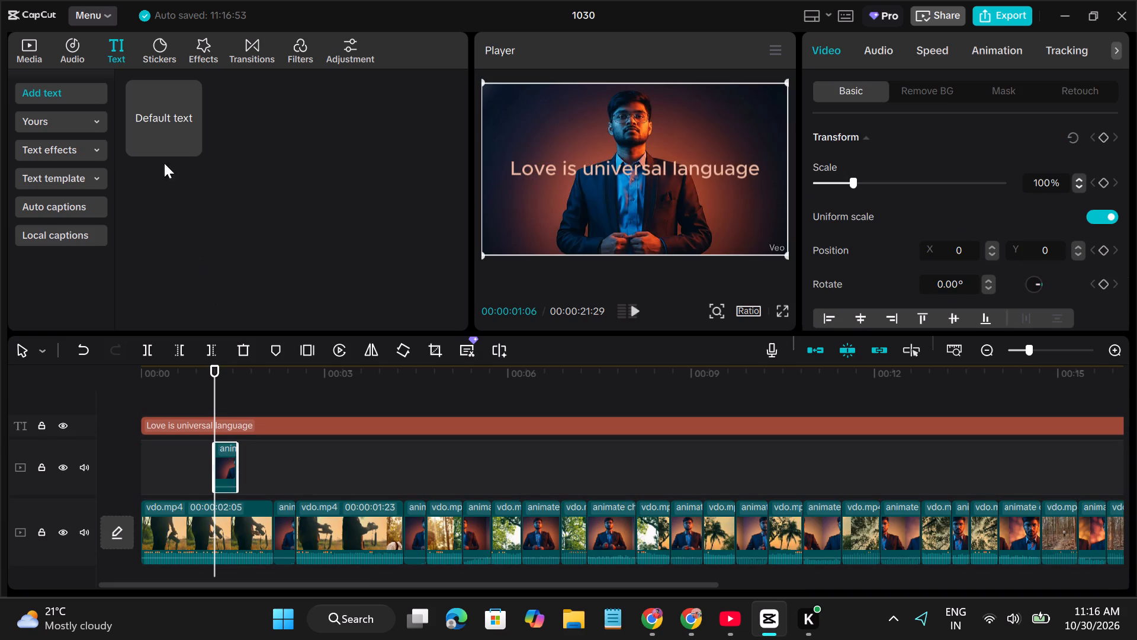
left_click(215, 526)
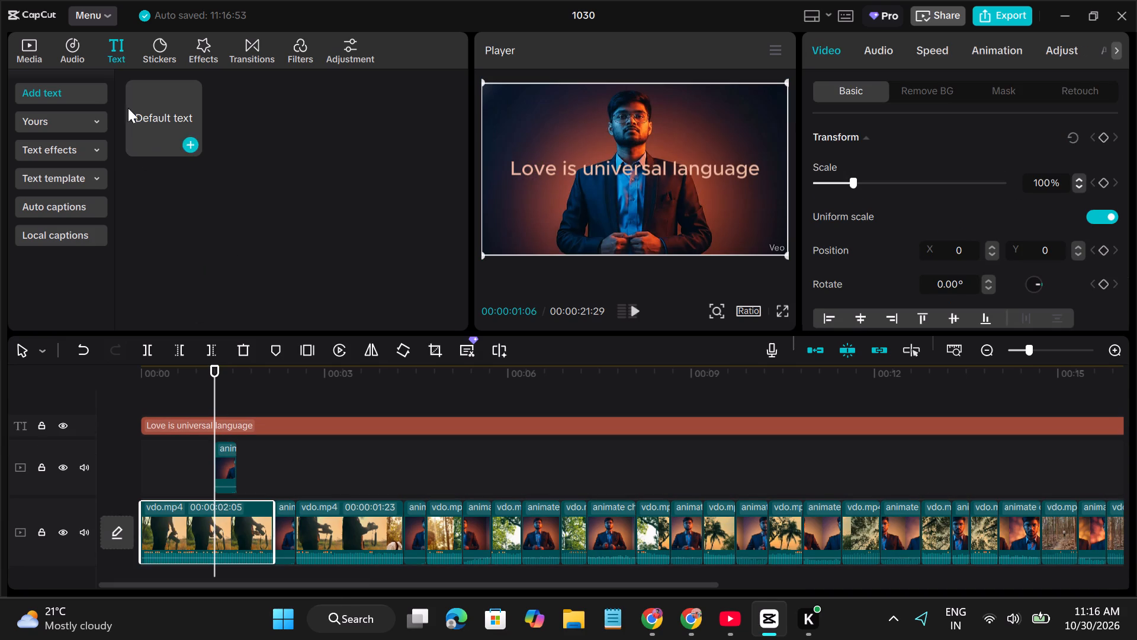
left_click(150, 345)
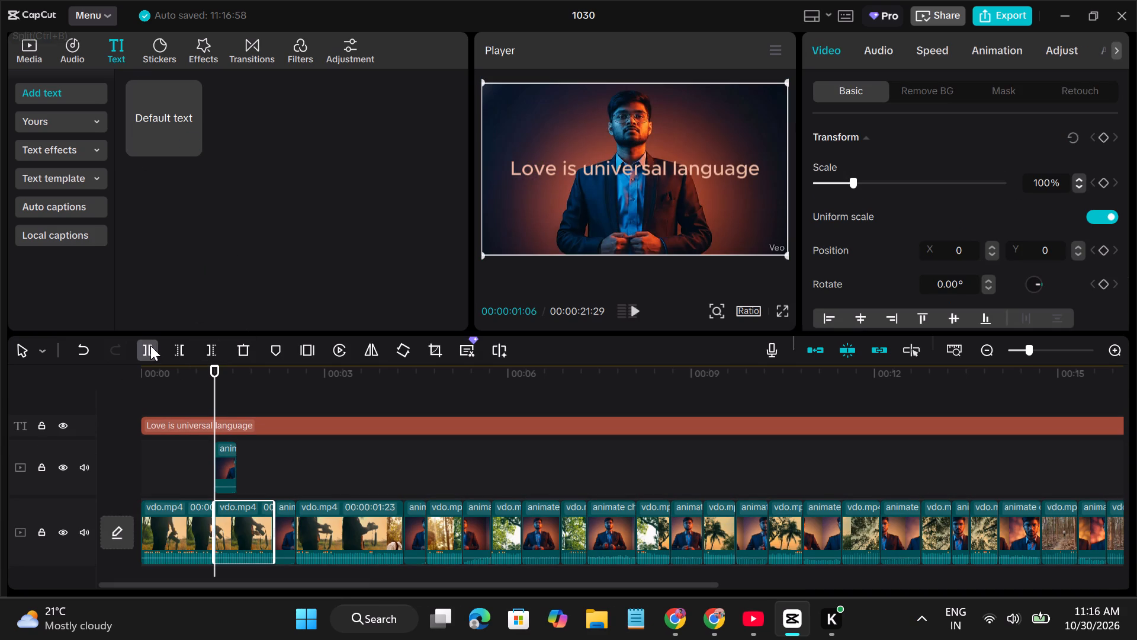
left_click_drag(224, 460, 216, 536)
Play the interleaved sequence from near its start through to the end.
scroll(528, 508, "left", 5)
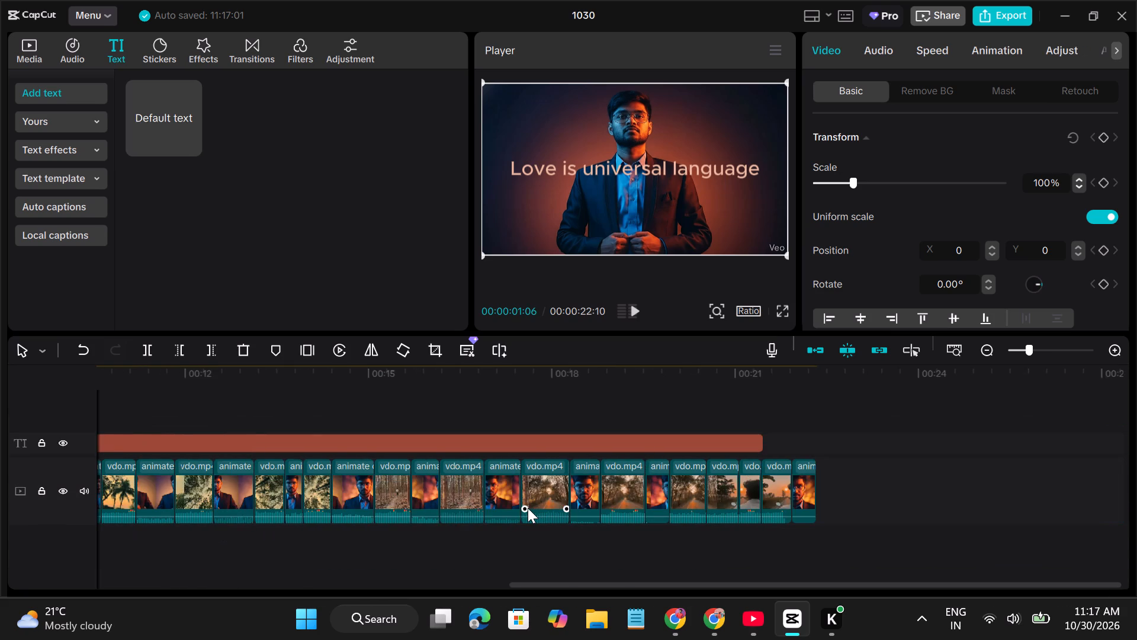
scroll(528, 508, "right", 9)
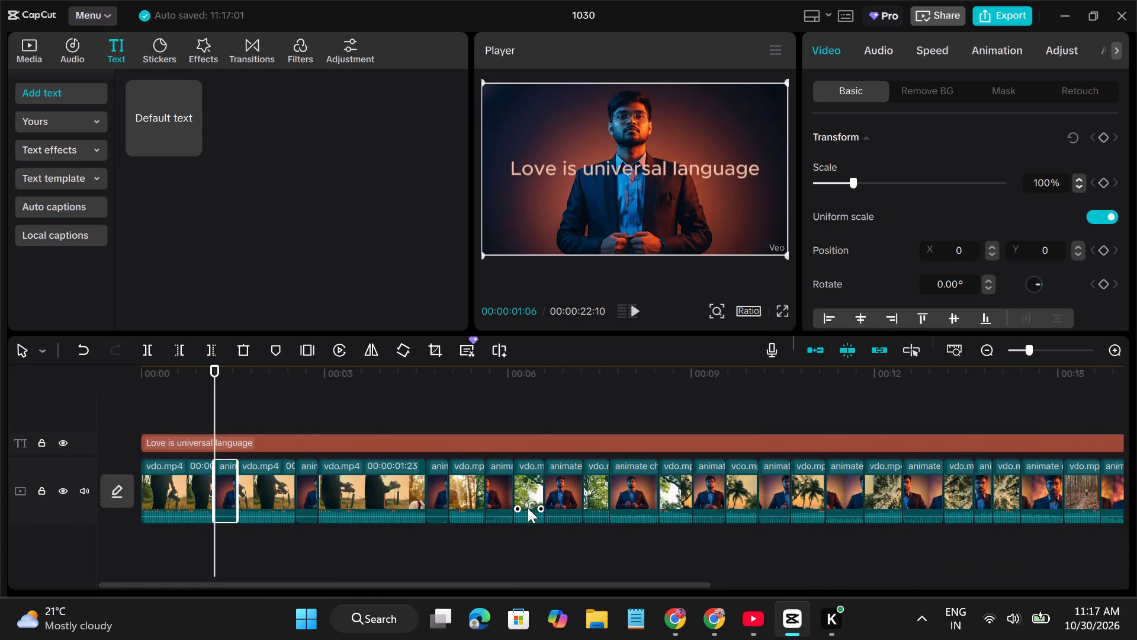
left_click(155, 407)
left_click(636, 312)
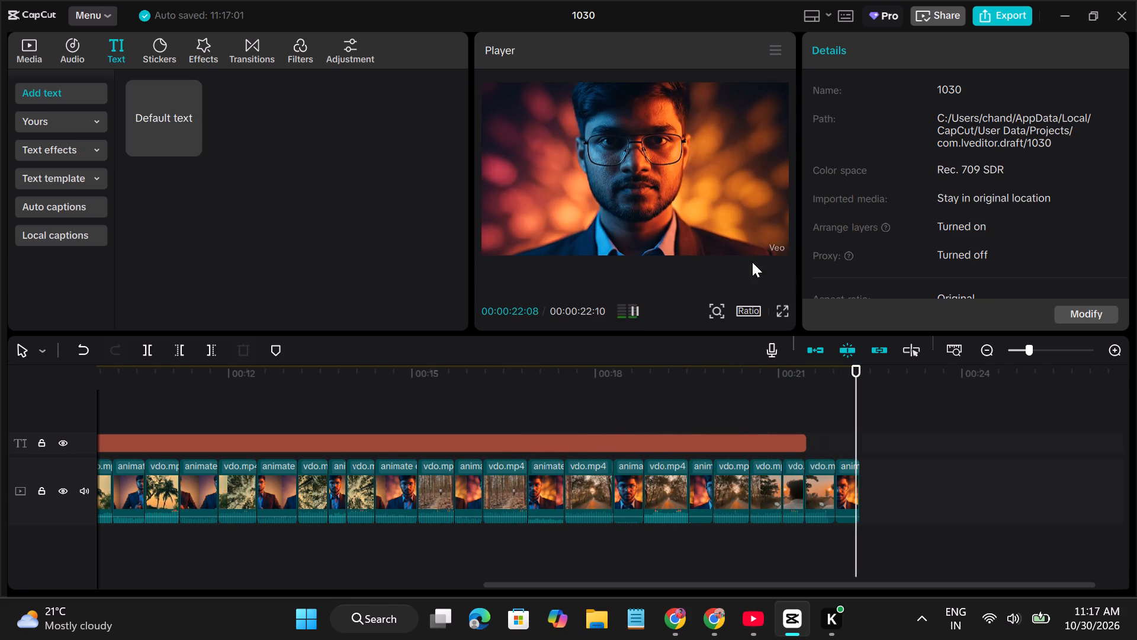
Extend the "Love is universal language" caption to the end of the last clip at 00:00:22:10.
left_click(799, 446)
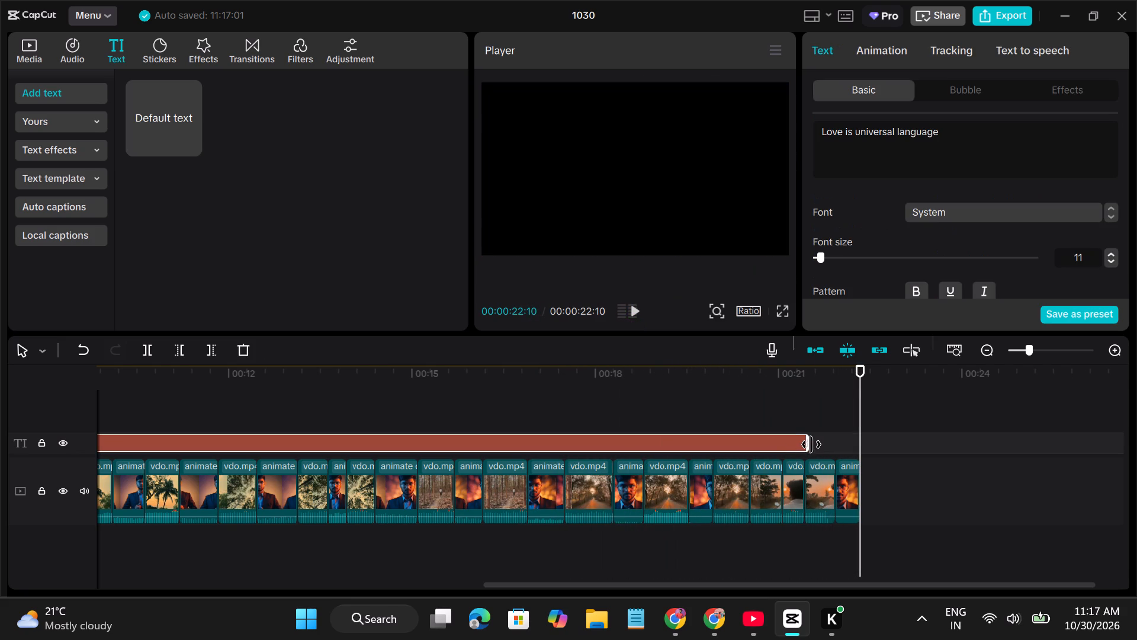
left_click_drag(811, 444, 864, 442)
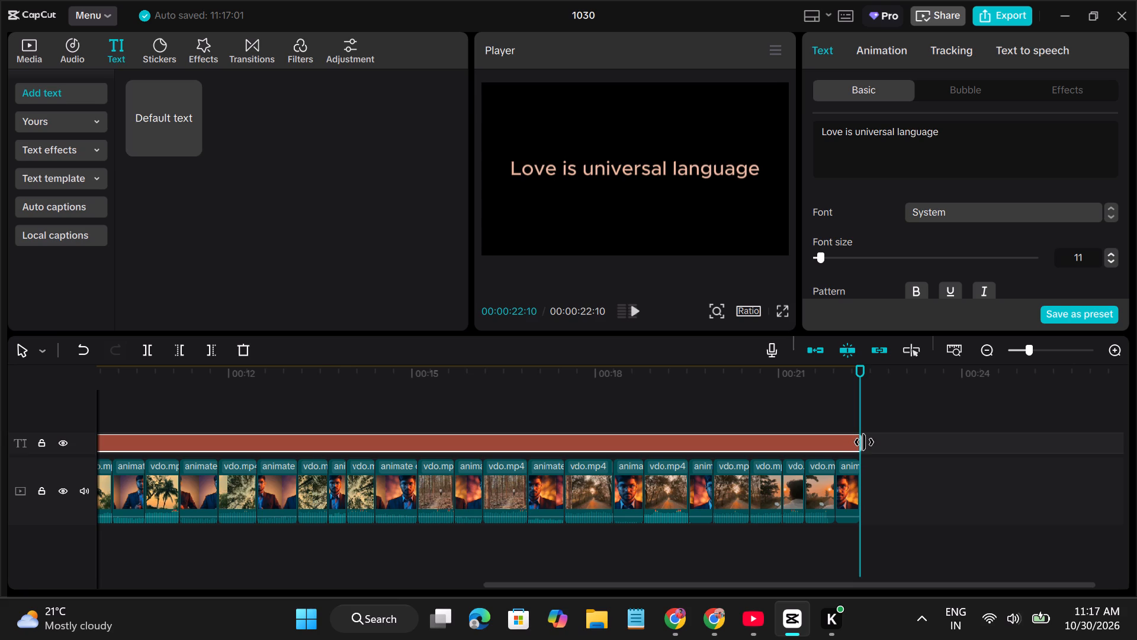
left_click_drag(864, 442, 862, 442)
Play the sequence again from 00:00:00:10.
scroll(680, 444, "right", 6)
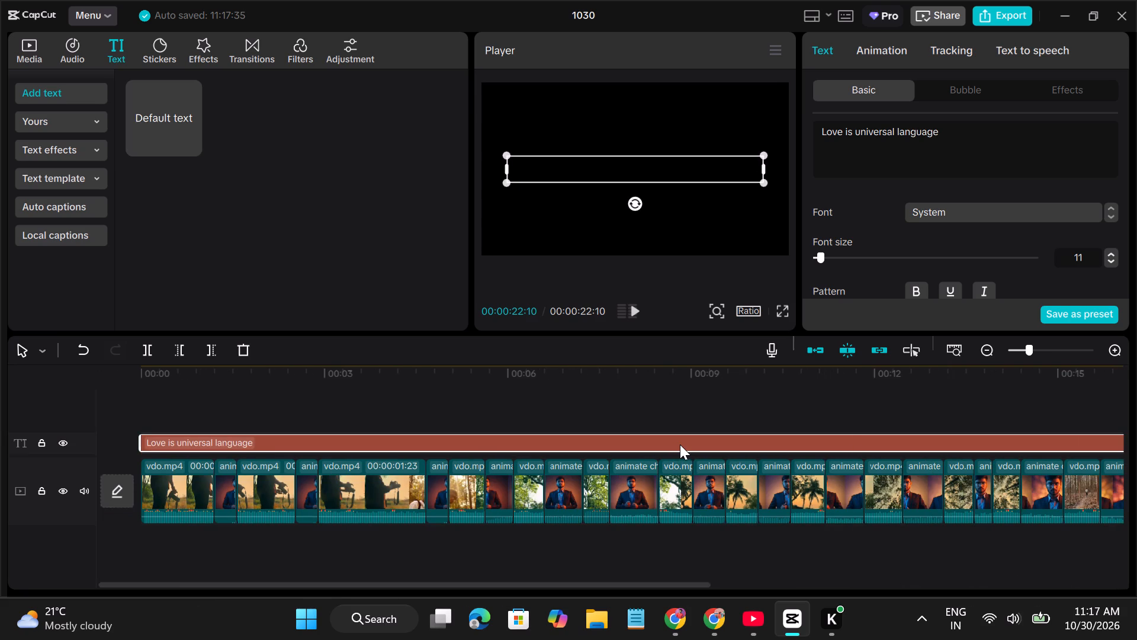
scroll(680, 444, "right", 4)
left_click(162, 410)
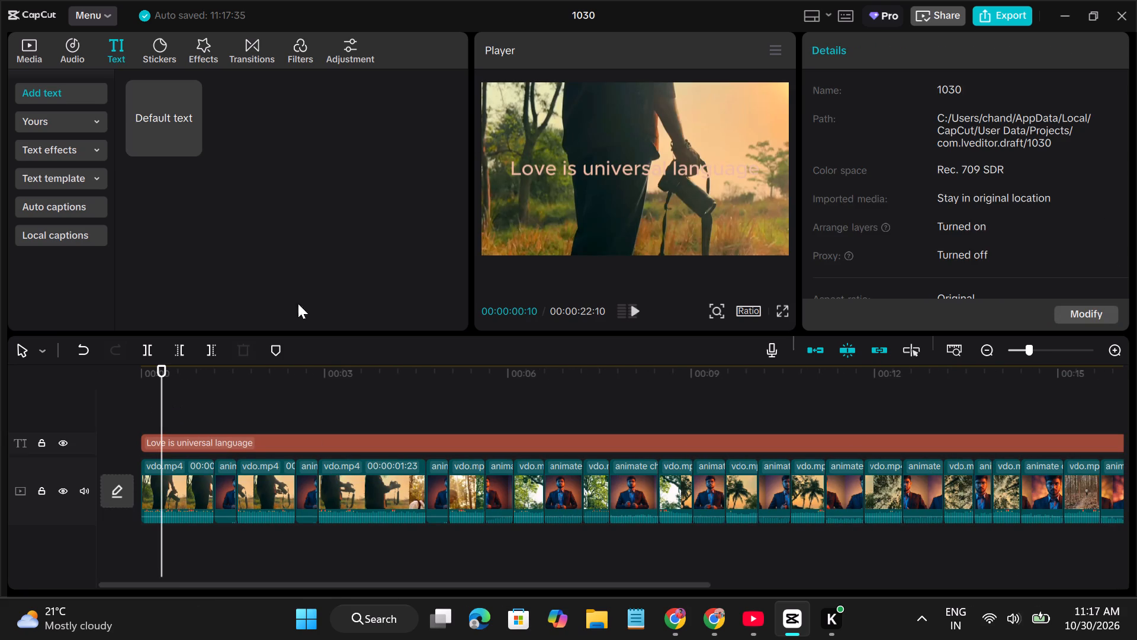
left_click(638, 310)
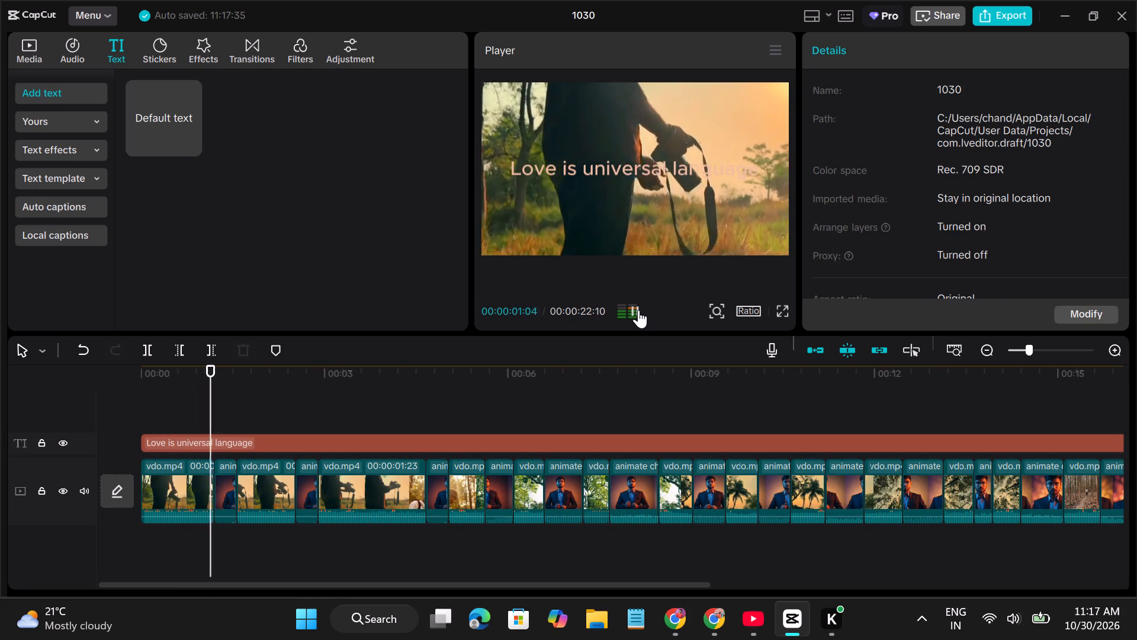
Look through the CHANDAN DOCUMENT and Downloads folders for another media file to import.
left_click(30, 52)
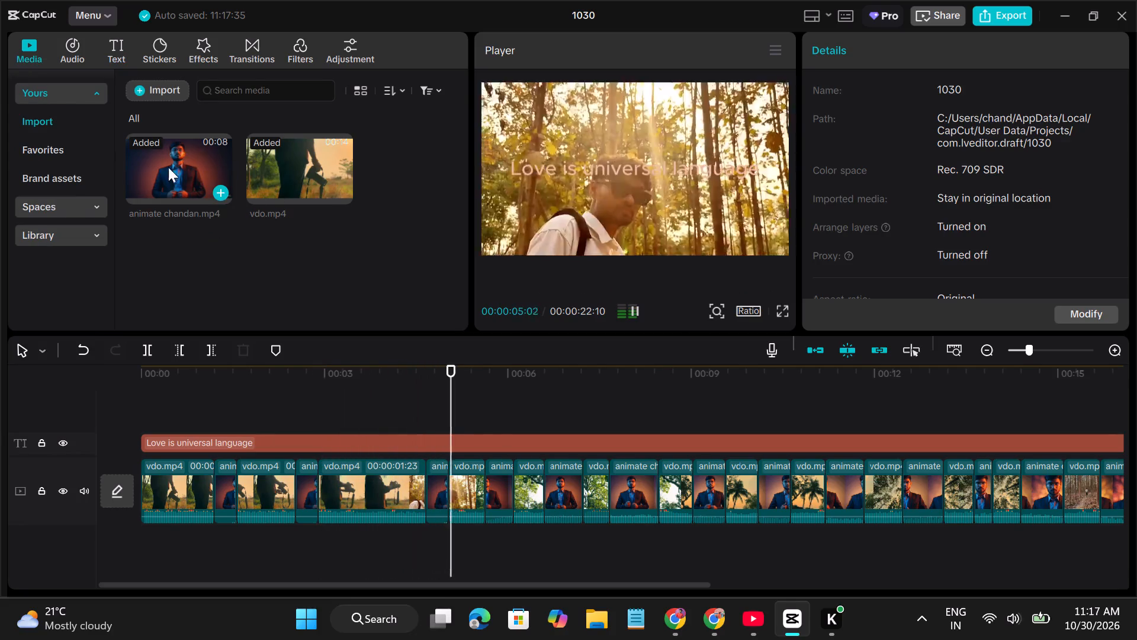
left_click(160, 97)
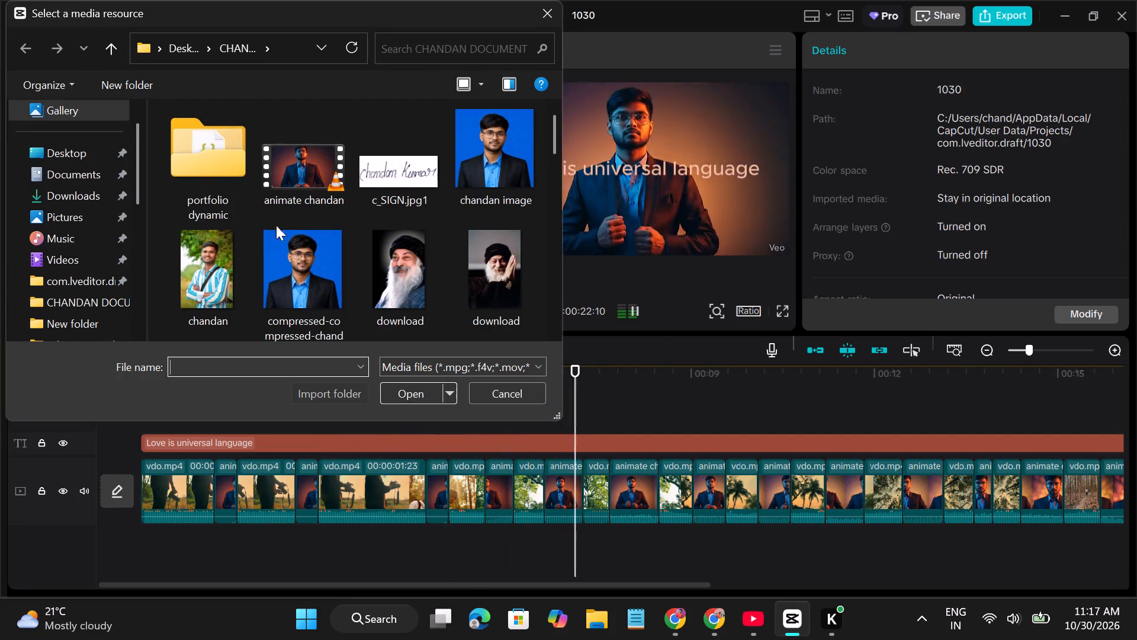
scroll(295, 263, "down", 2)
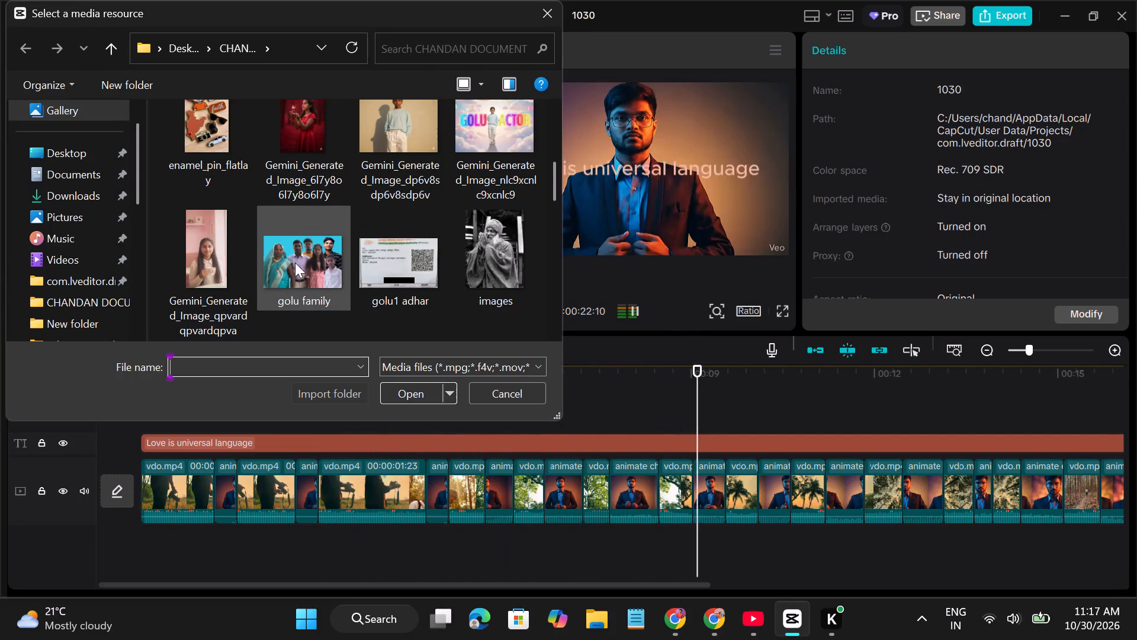
scroll(295, 263, "down", 1)
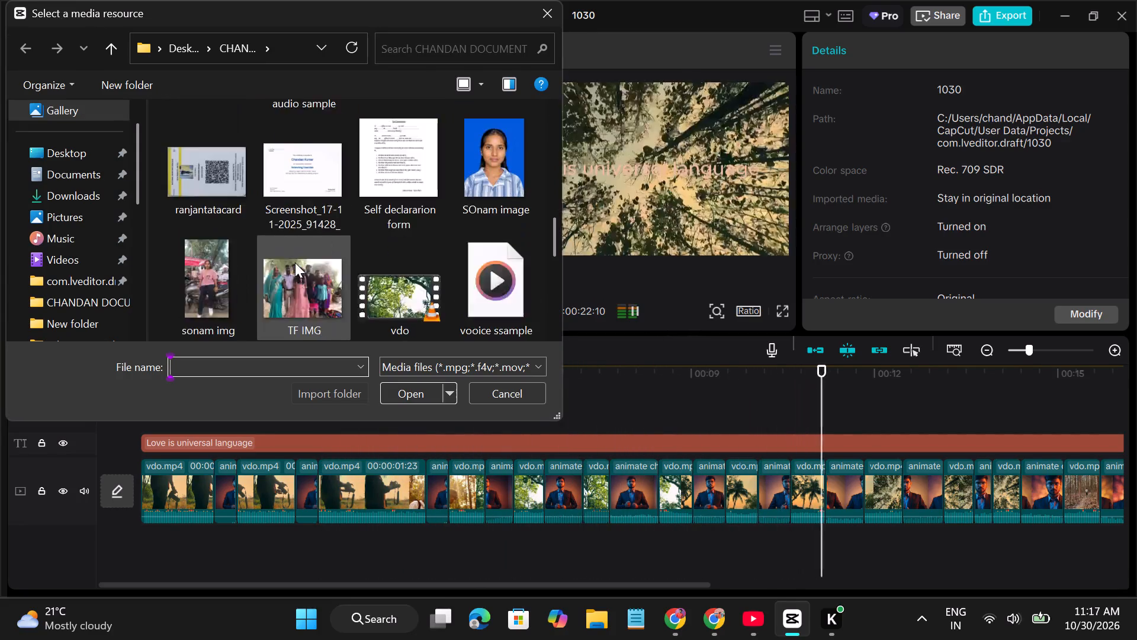
scroll(295, 263, "down", 2)
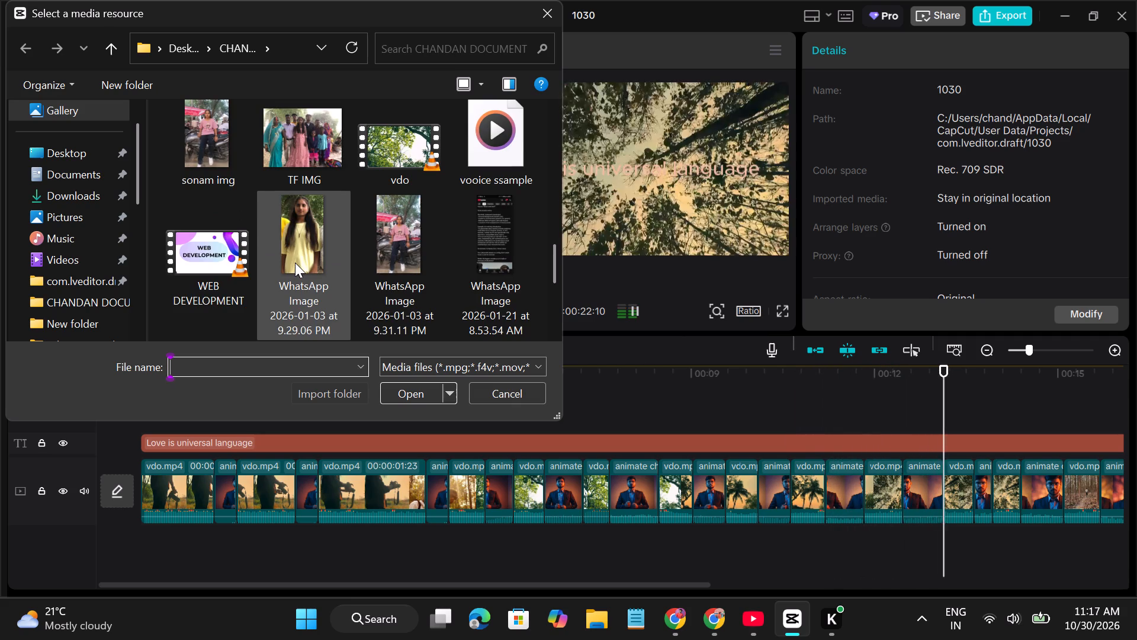
scroll(295, 263, "down", 3)
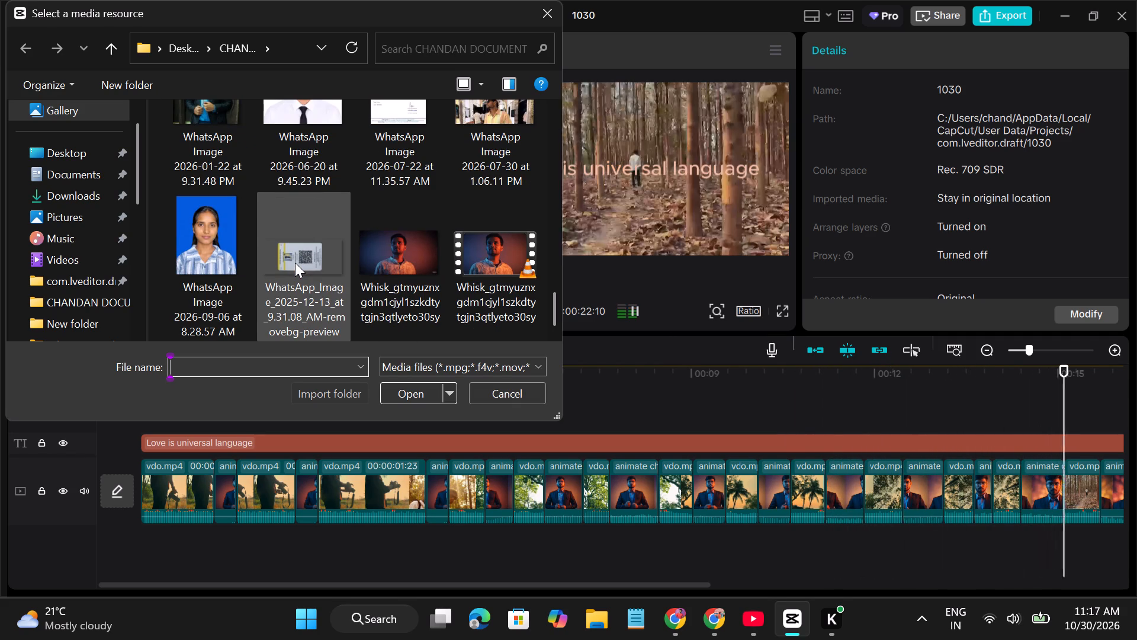
scroll(295, 263, "down", 2)
scroll(295, 263, "up", 4)
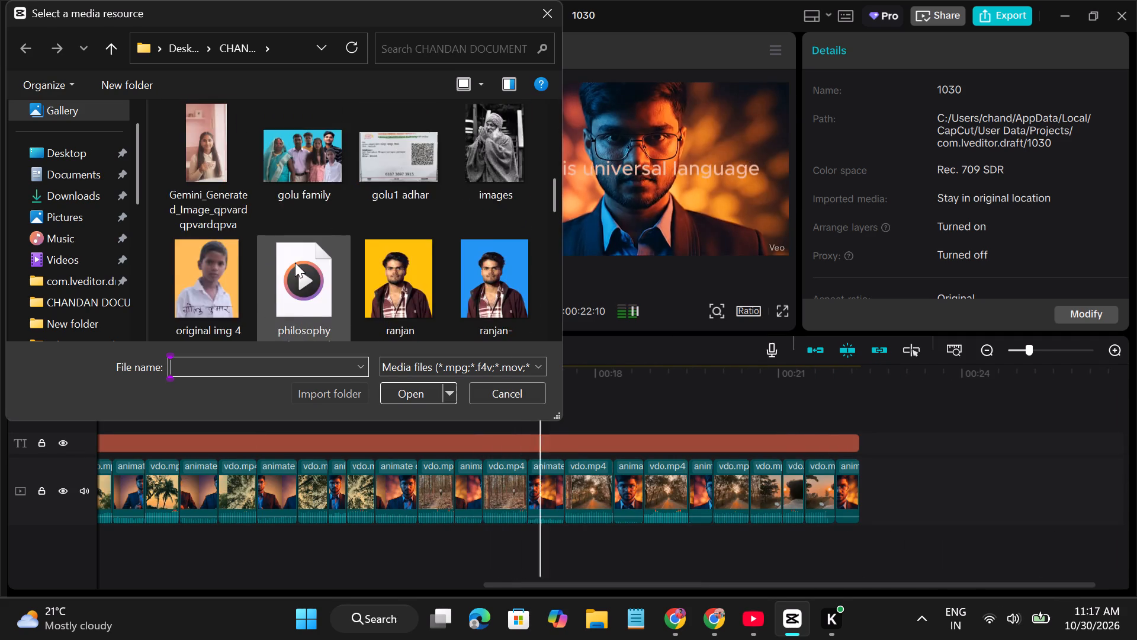
scroll(295, 263, "up", 1)
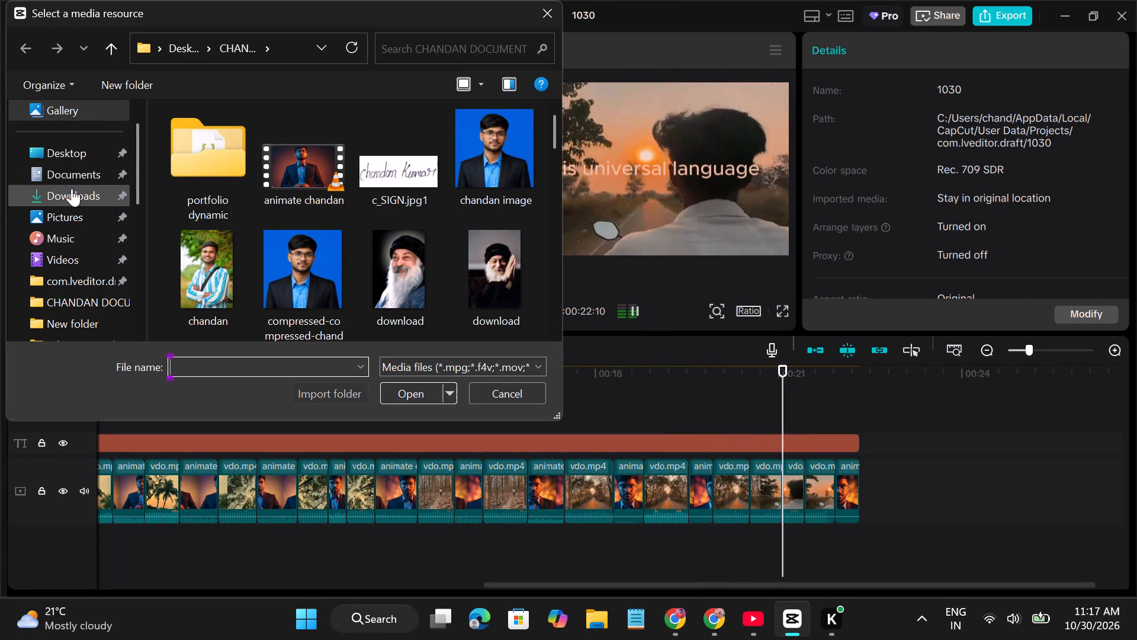
left_click(66, 87)
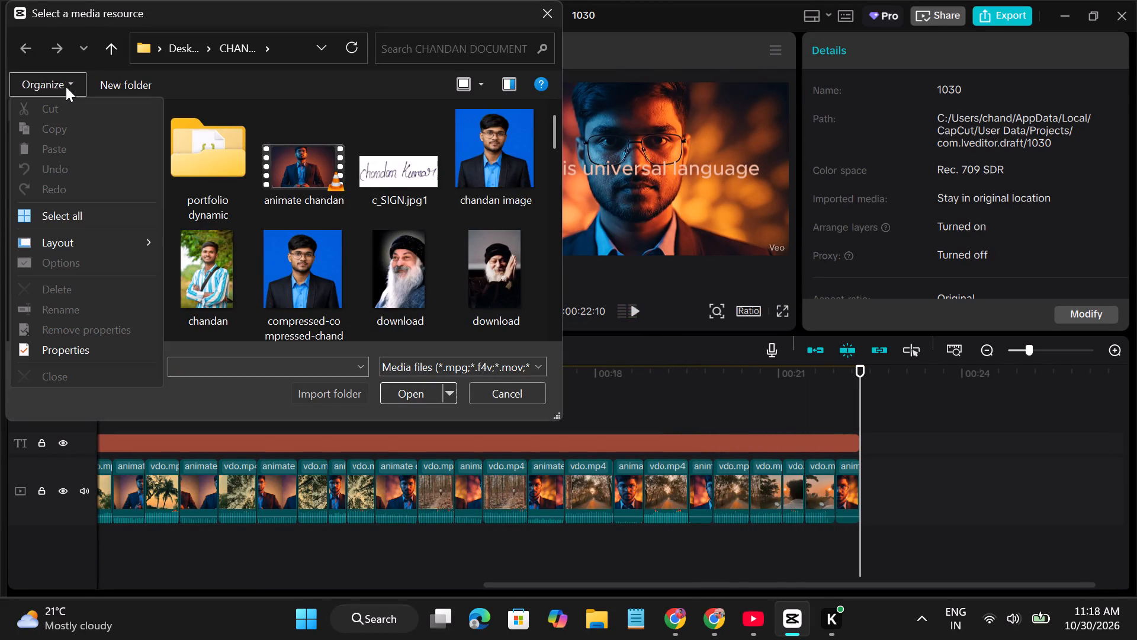
left_click(272, 121)
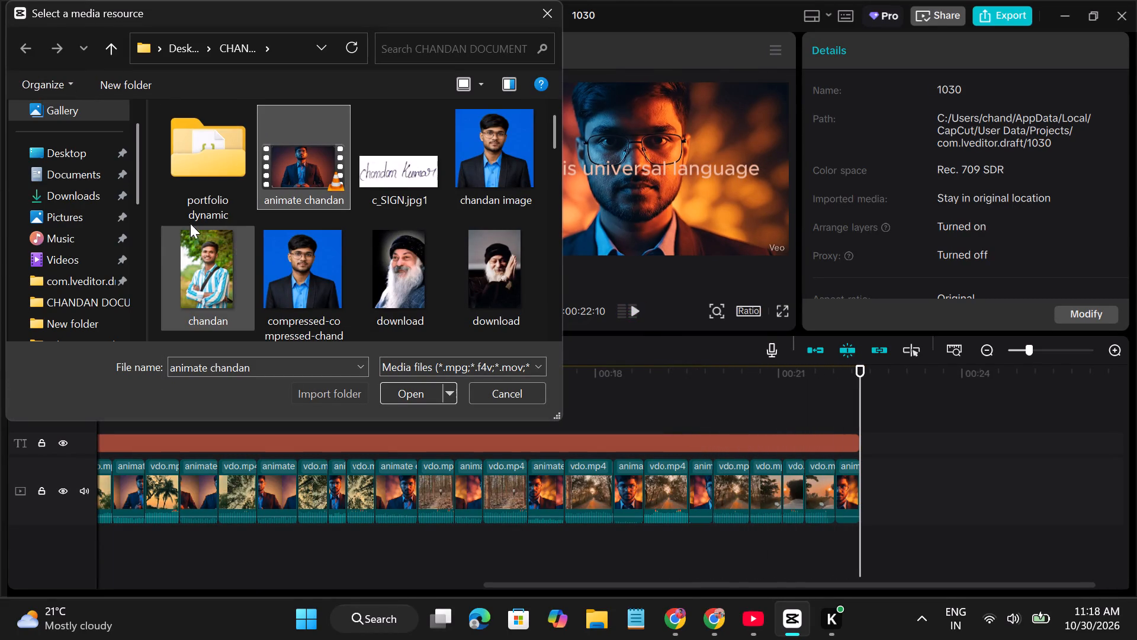
left_click(69, 197)
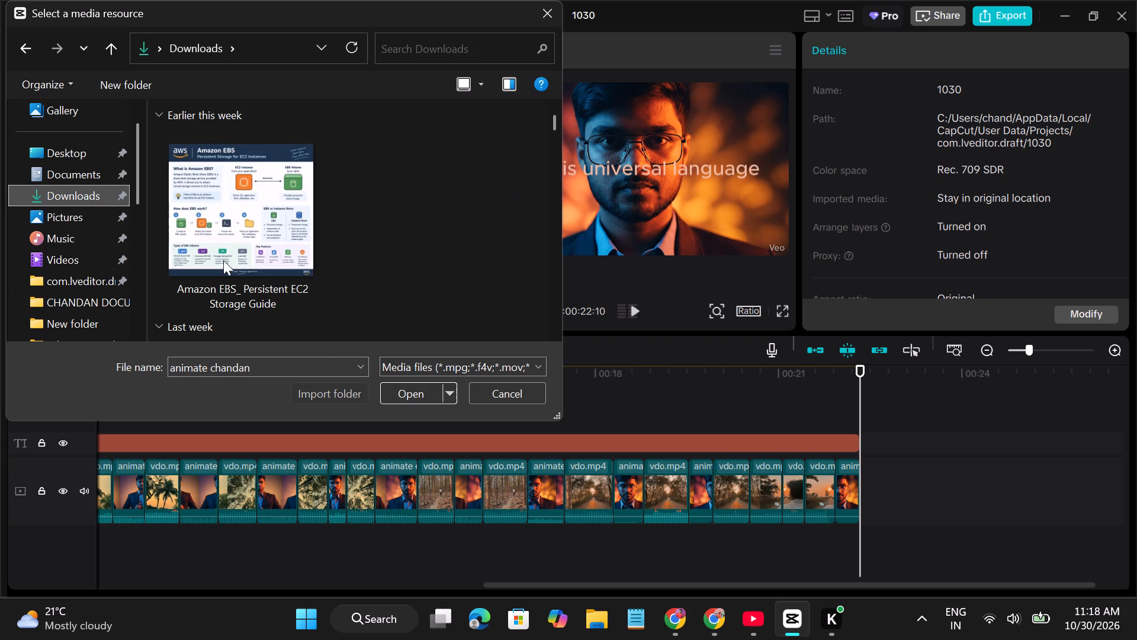
left_click(359, 256)
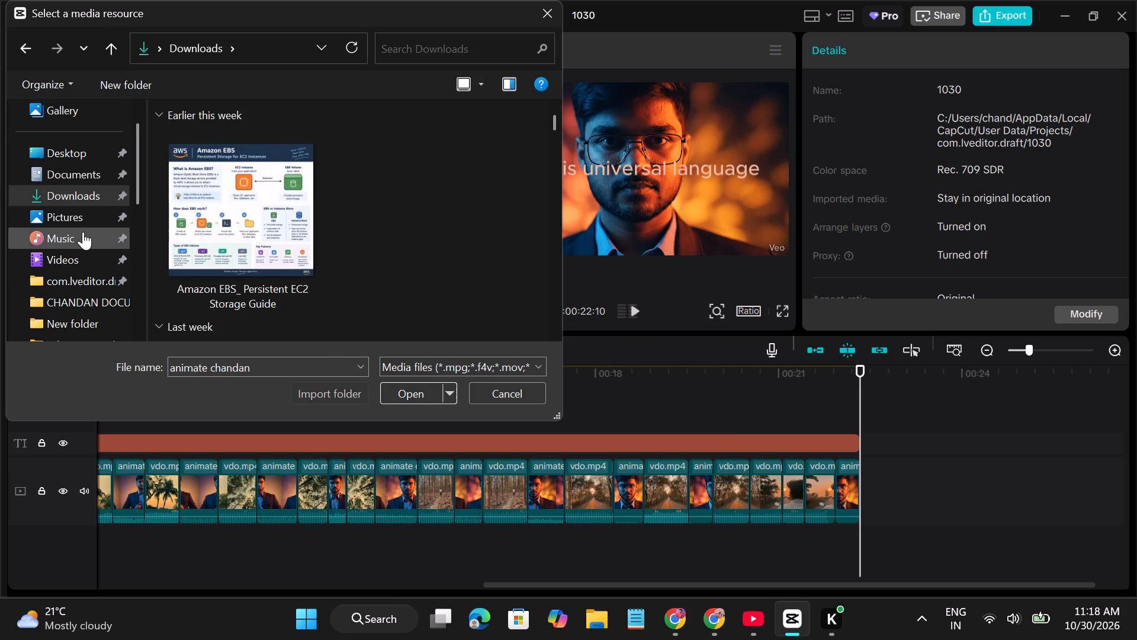
left_click(63, 114)
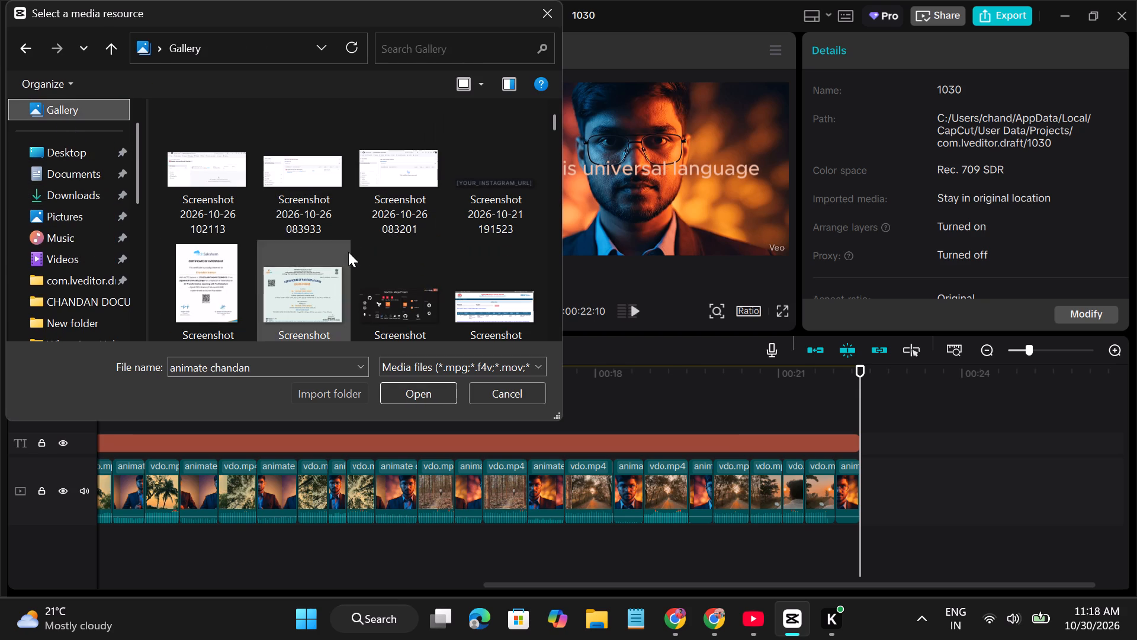
scroll(357, 258, "down", 3)
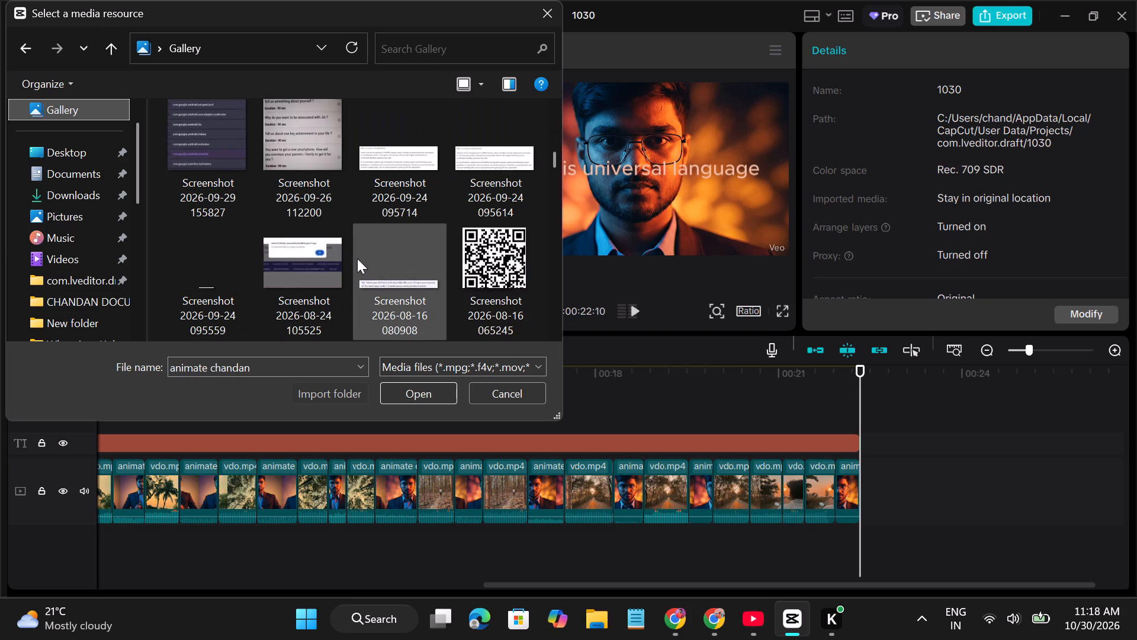
scroll(357, 258, "down", 1)
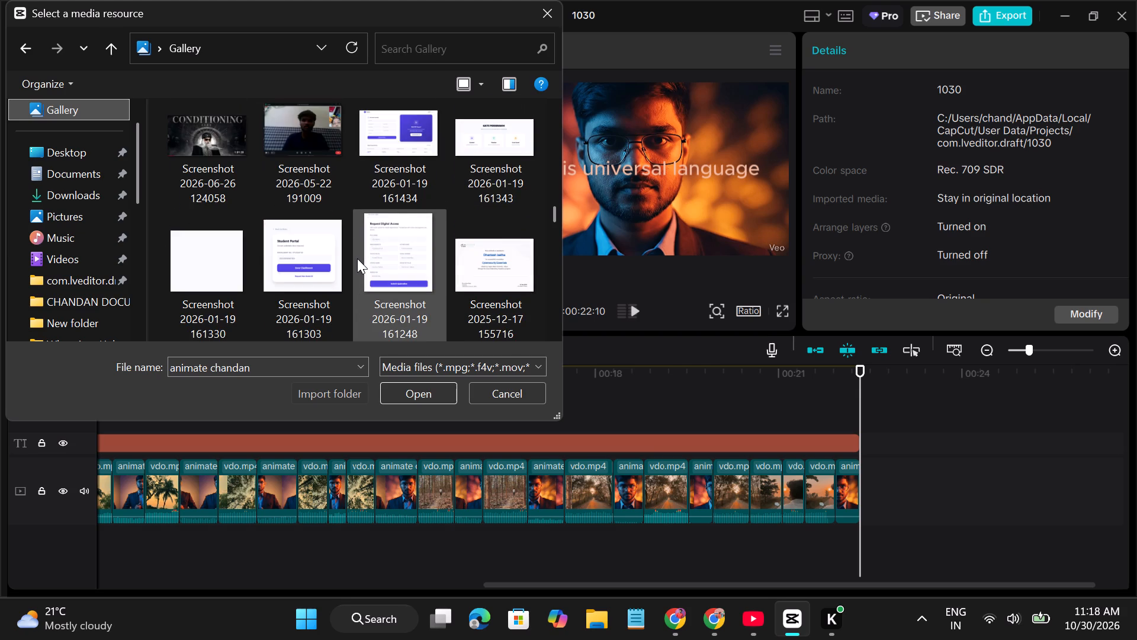
scroll(357, 258, "down", 2)
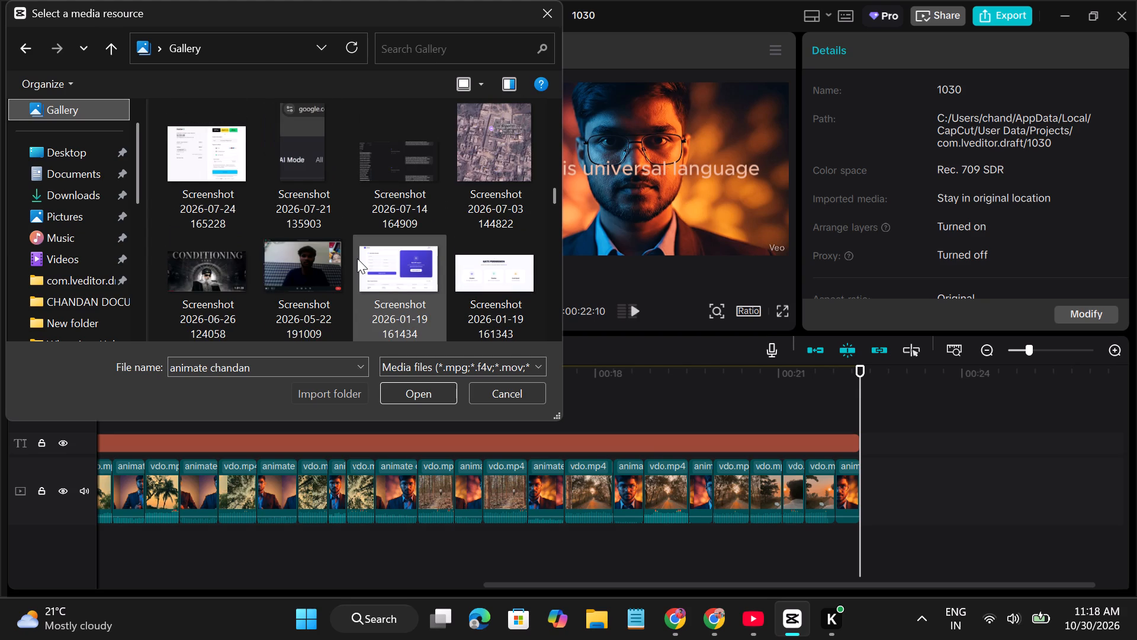
scroll(357, 258, "down", 1)
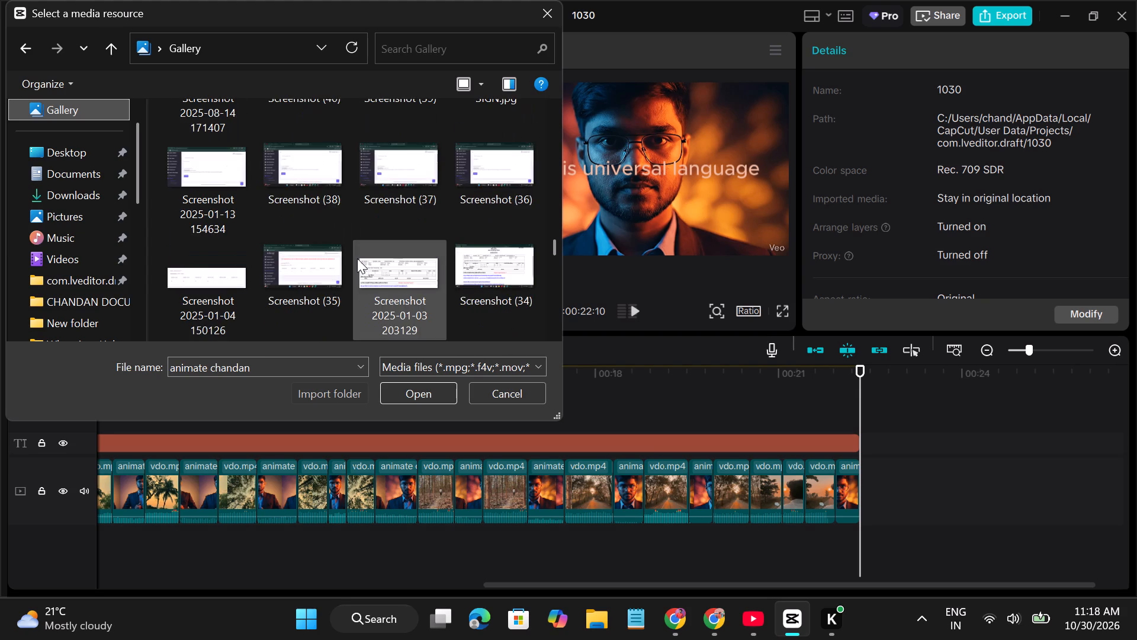
scroll(357, 258, "down", 5)
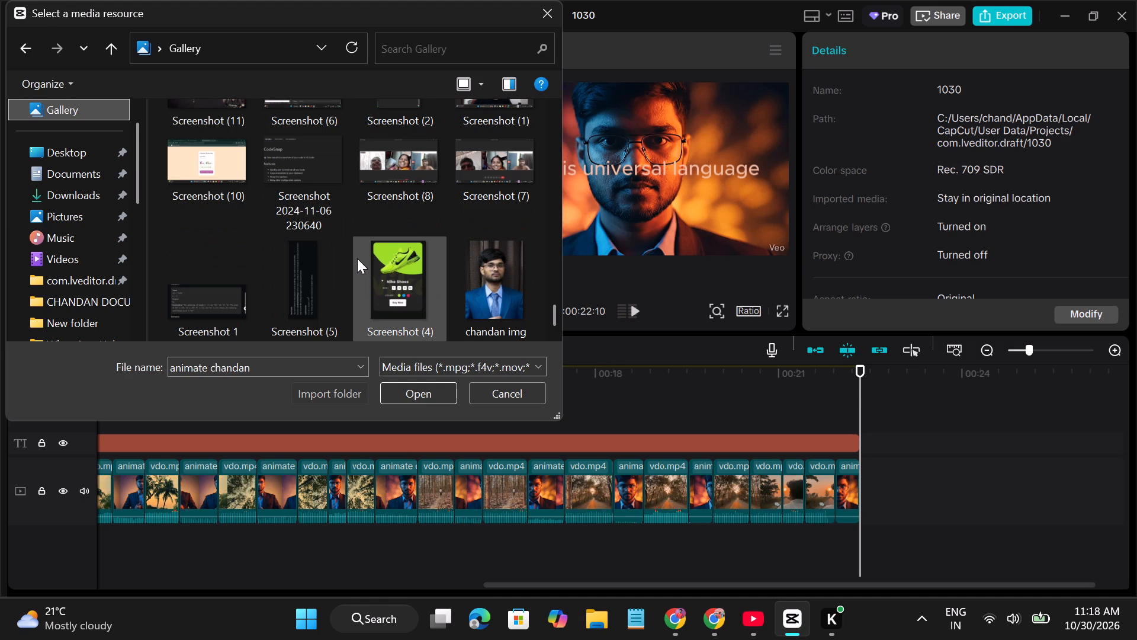
scroll(357, 258, "up", 2)
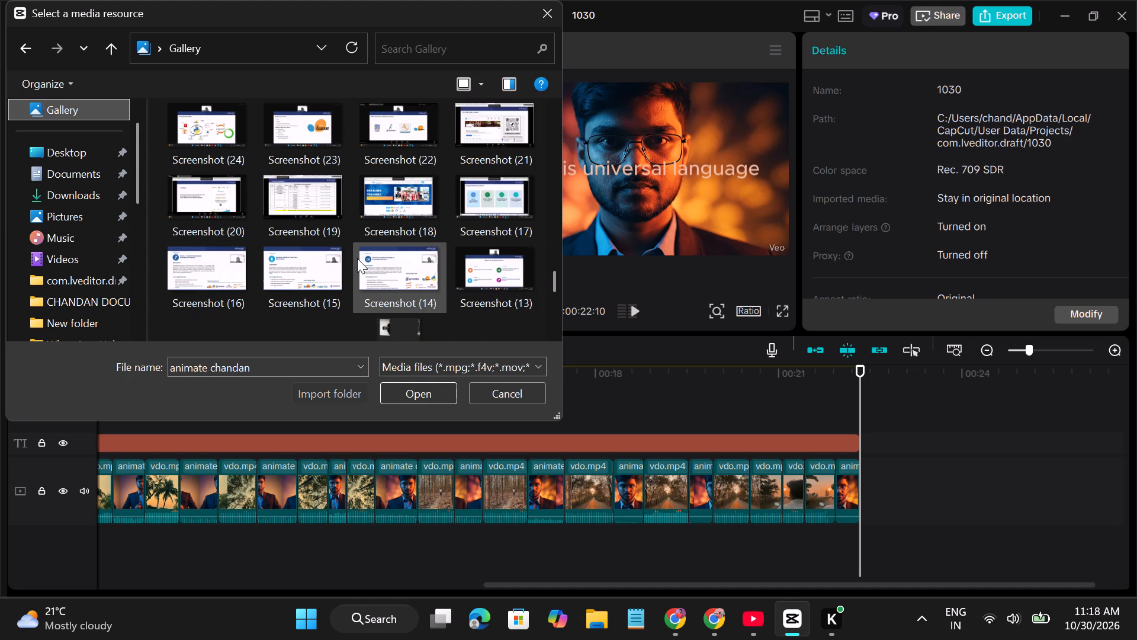
scroll(357, 258, "up", 2)
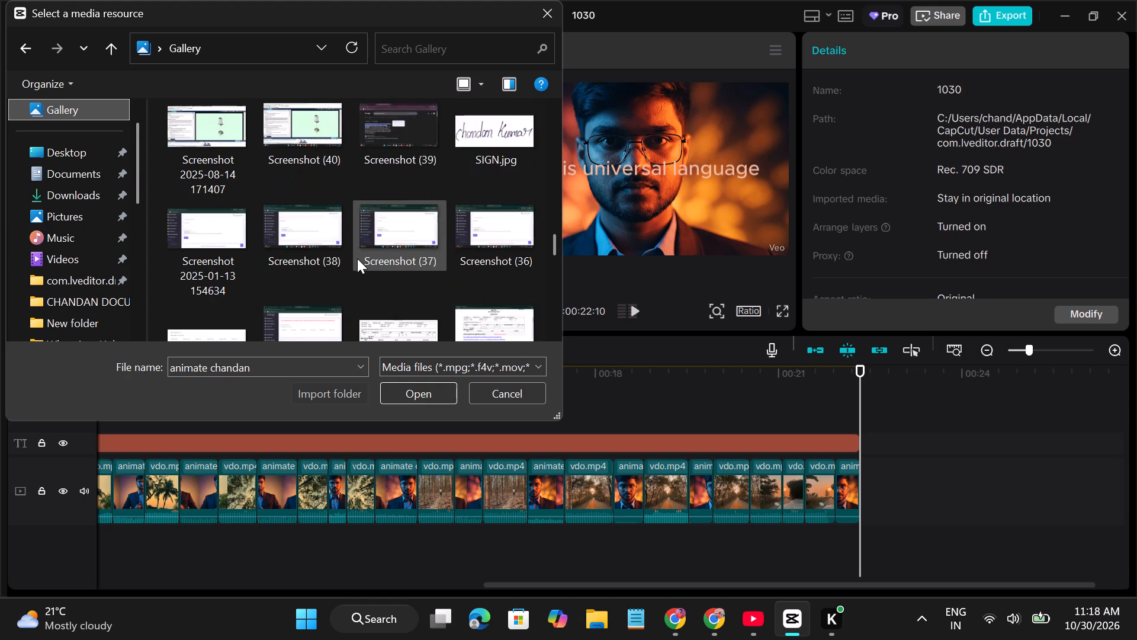
scroll(357, 258, "up", 2)
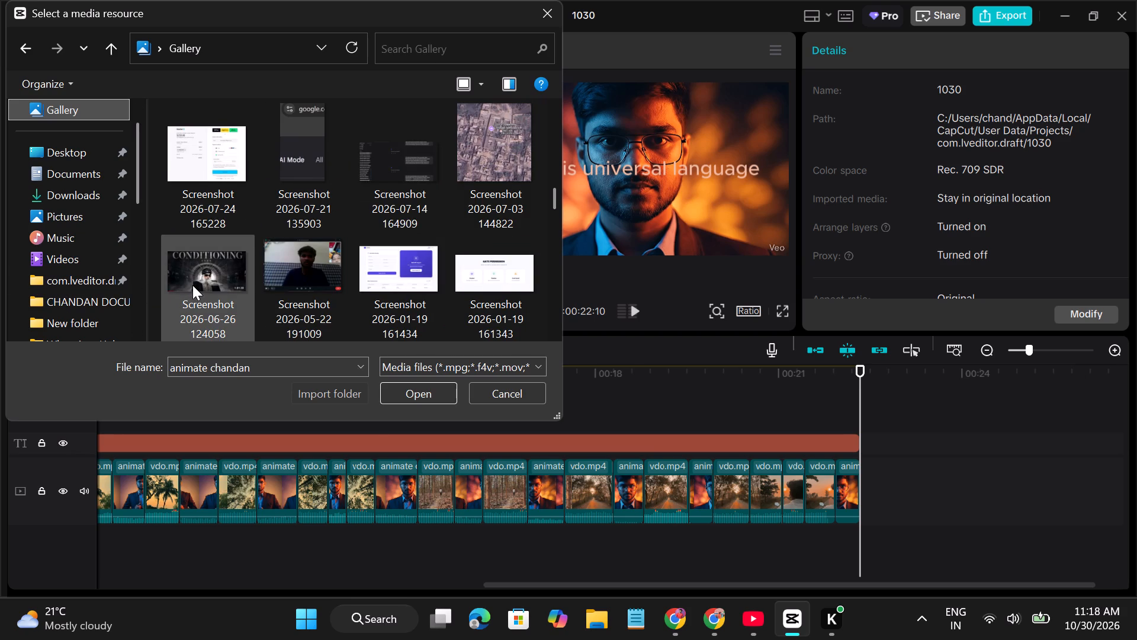
left_click(192, 285)
left_click(412, 398)
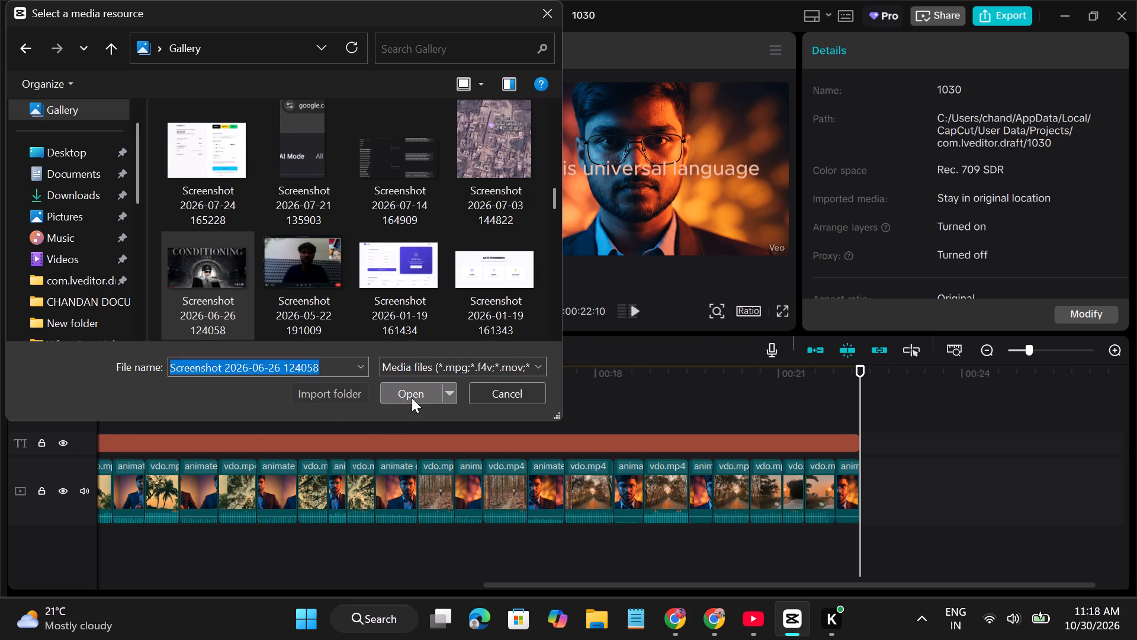
Place the "CONDITIONING" image on a new track above the caption and move it earlier, starting at about 00:00:01:26.
left_click_drag(220, 288, 178, 412)
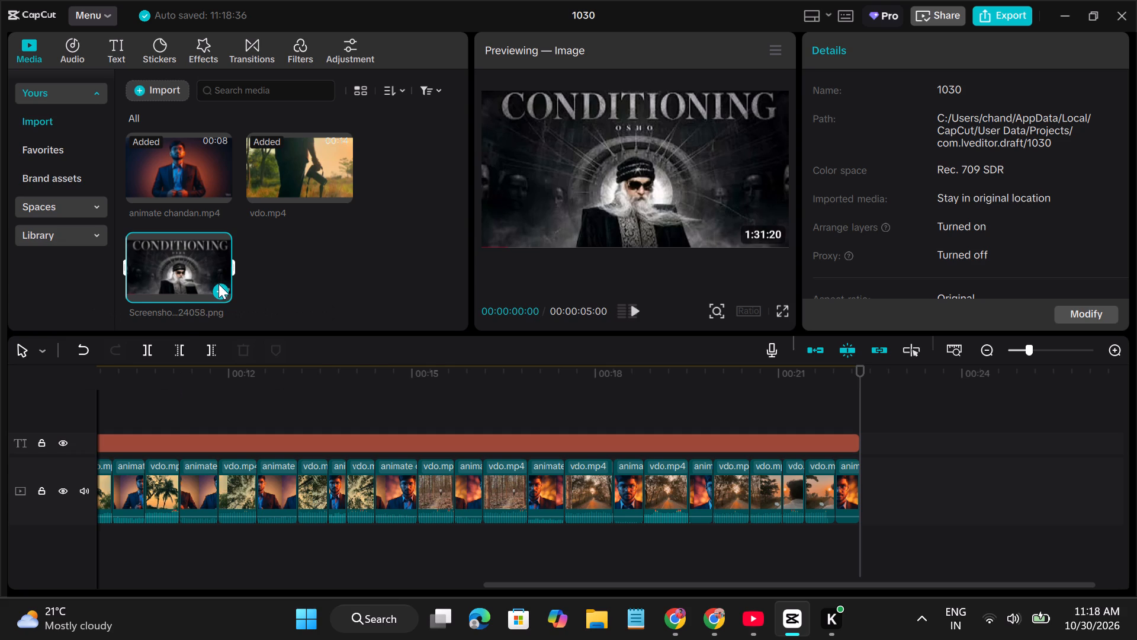
left_click(189, 267)
left_click_drag(189, 267, 161, 402)
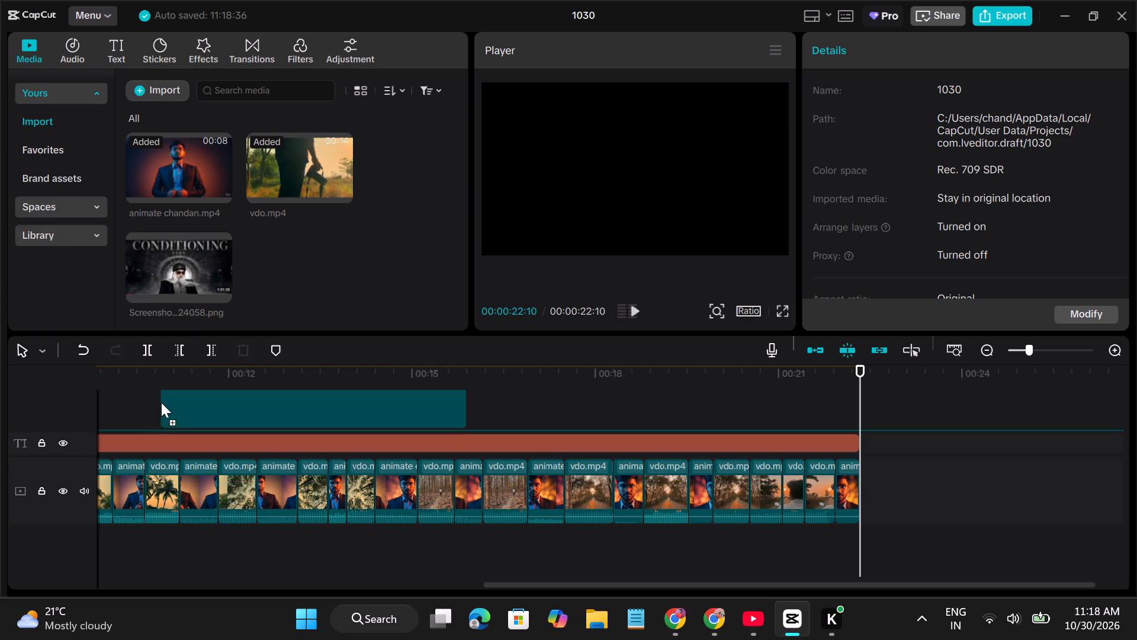
left_click_drag(161, 402, 97, 409)
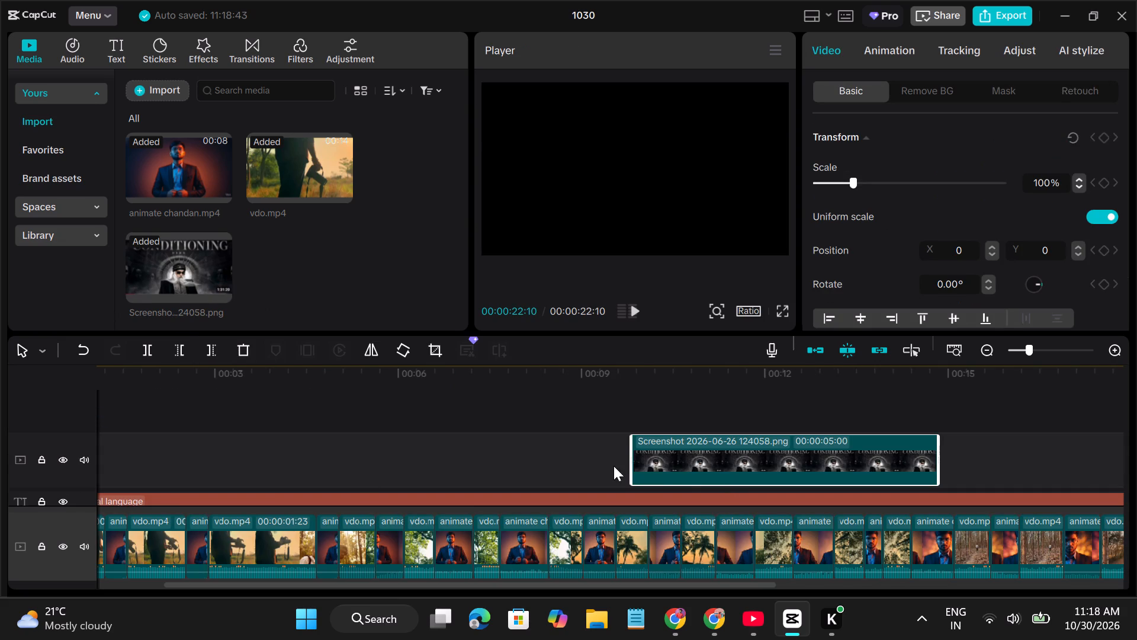
left_click_drag(635, 471, 232, 483)
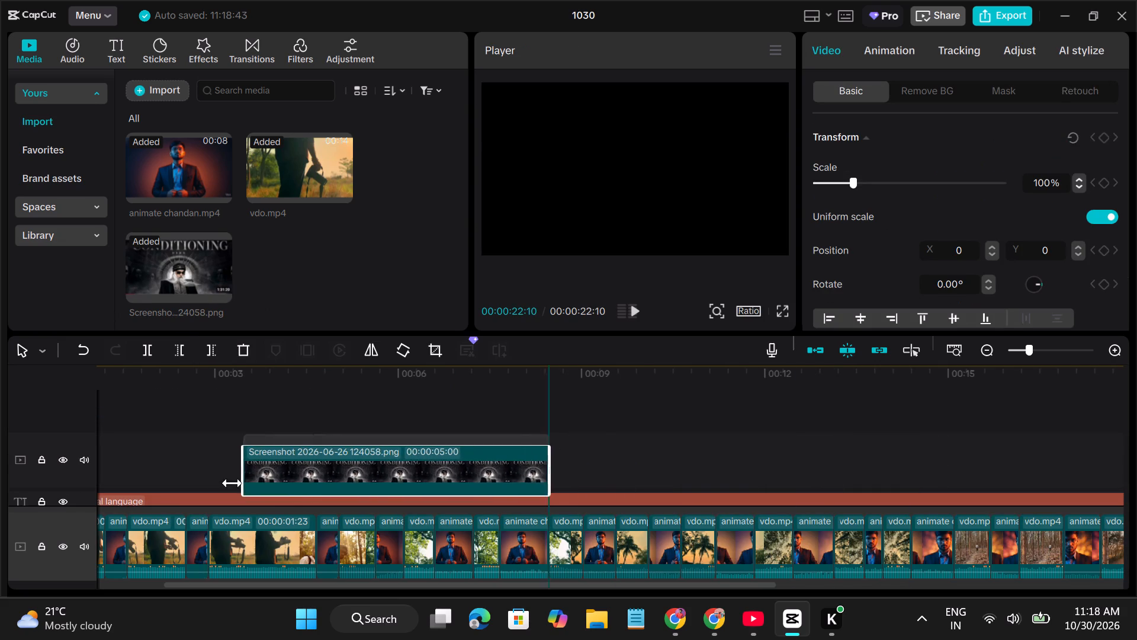
left_click_drag(232, 483, 148, 472)
scroll(300, 463, "right", 7)
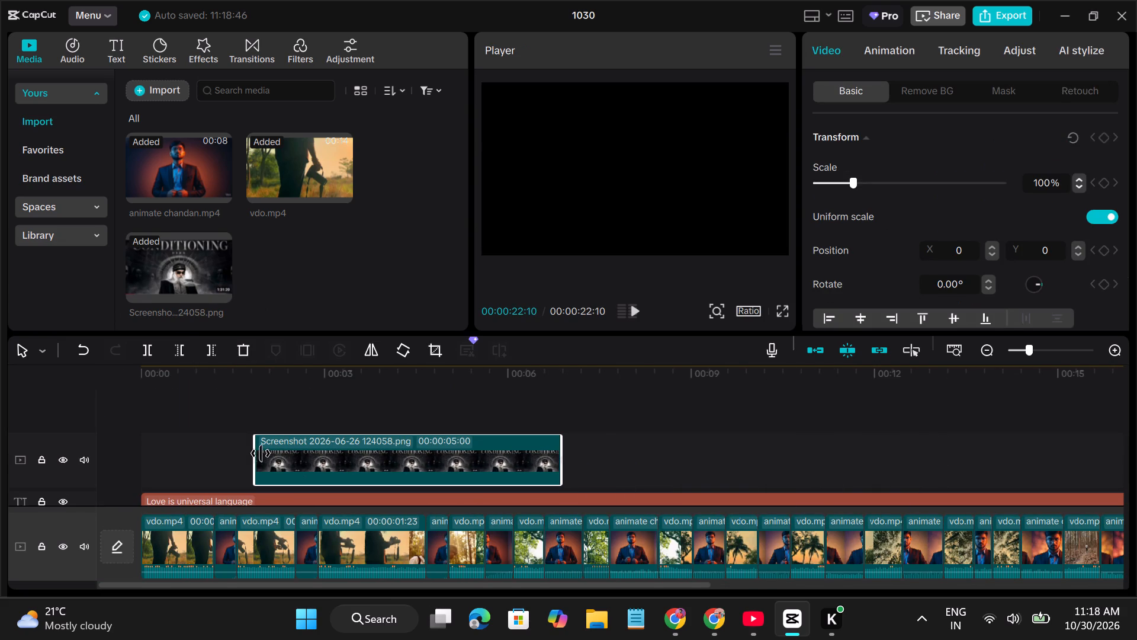
Extend both ends of the "CONDITIONING" image clip so it spans the whole sequence, from 00:00:00:00 to 00:00:22:10.
left_click_drag(255, 456, 137, 466)
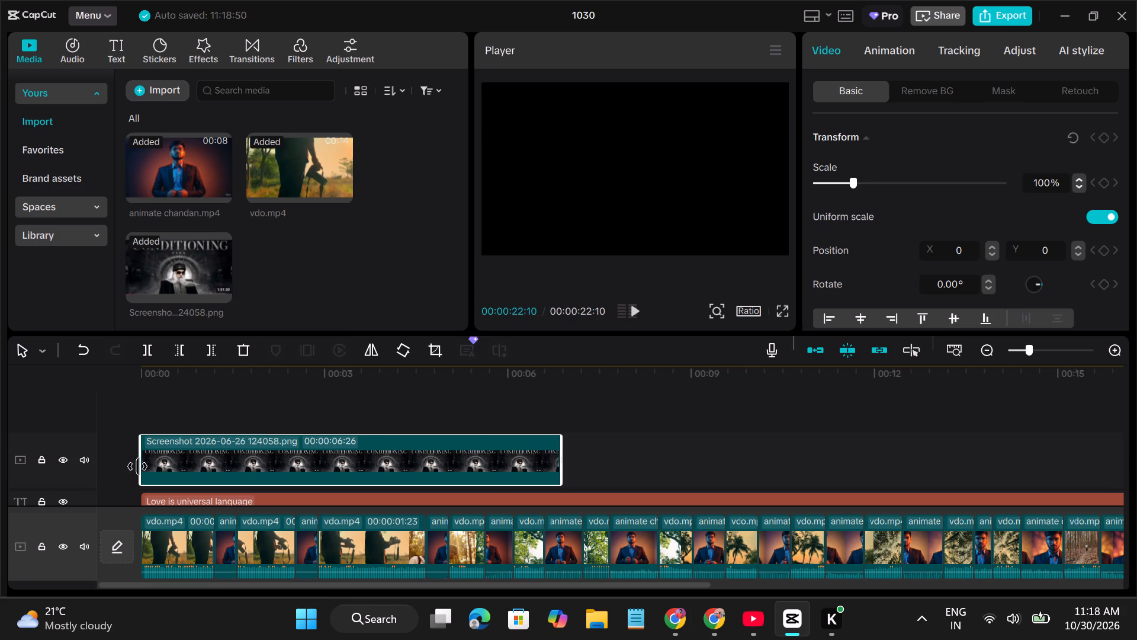
left_click_drag(561, 461, 895, 484)
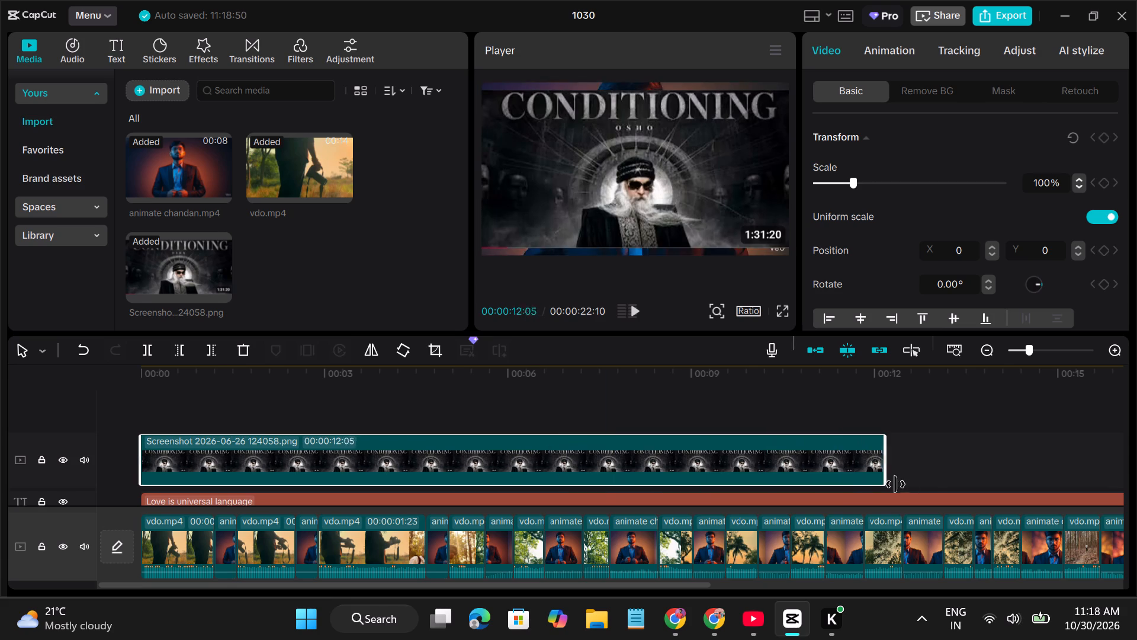
left_click_drag(895, 484, 1001, 484)
scroll(1001, 484, "left", 1)
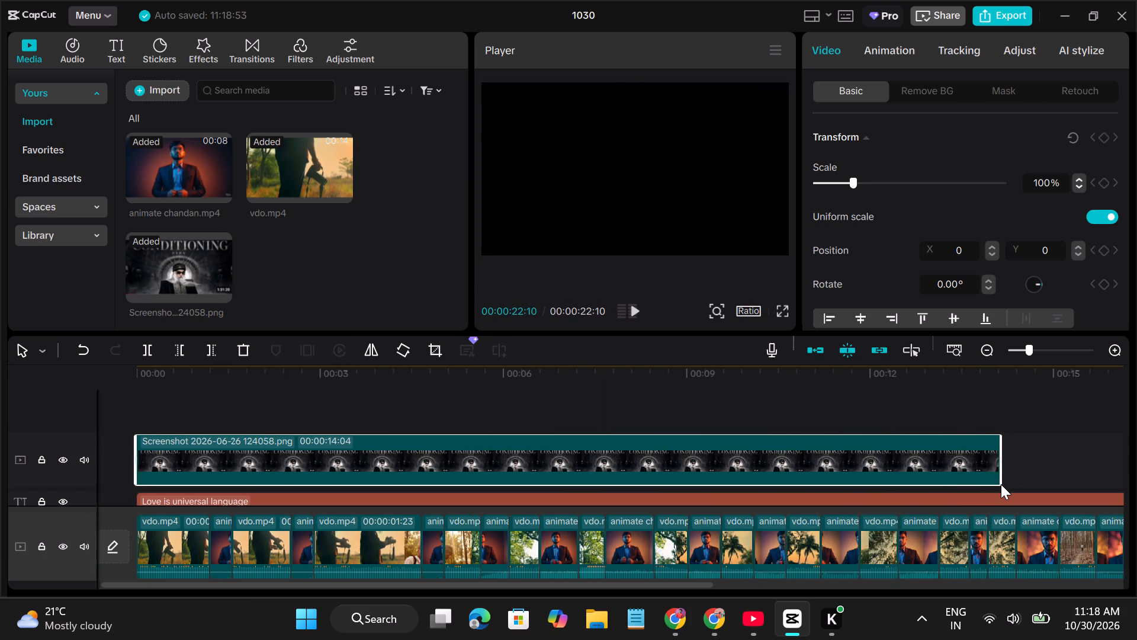
scroll(1001, 484, "left", 2)
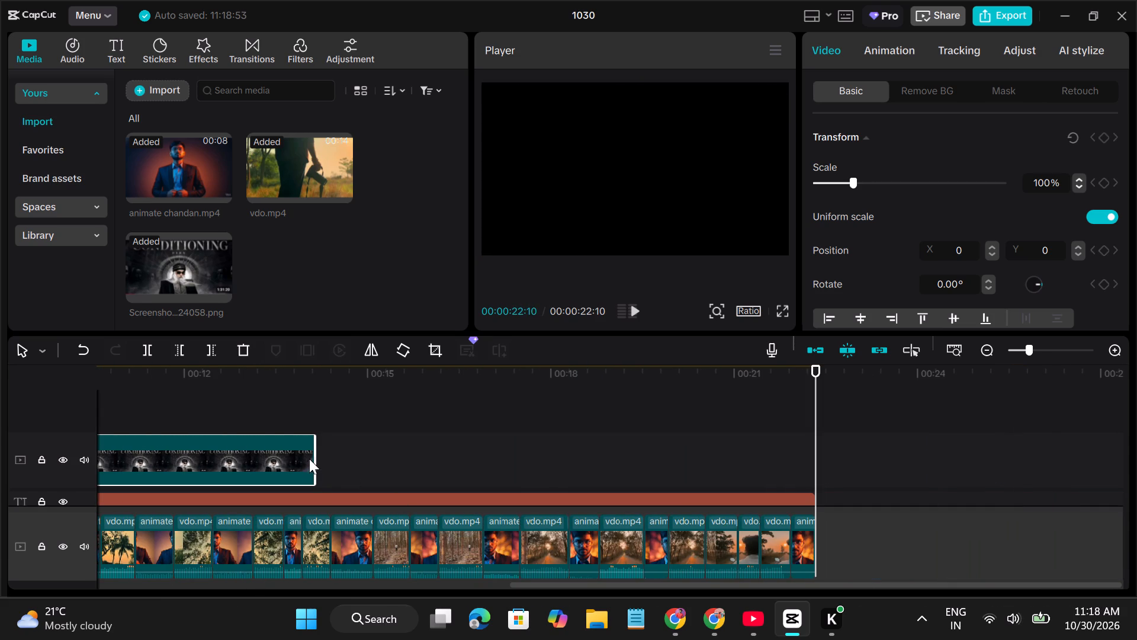
left_click_drag(314, 458, 810, 489)
Crop the "CONDITIONING" image to a narrow portrait area around Osho, cutting off the title and the 1:31:20 duration stamp.
scroll(605, 453, "right", 6)
left_click(354, 453)
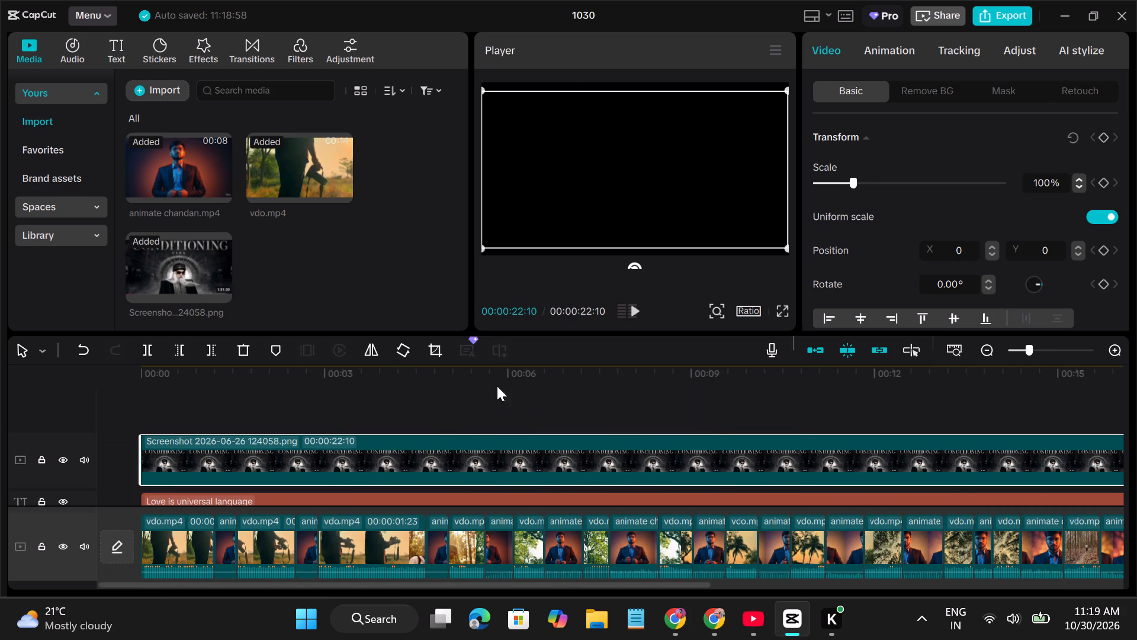
left_click(429, 347)
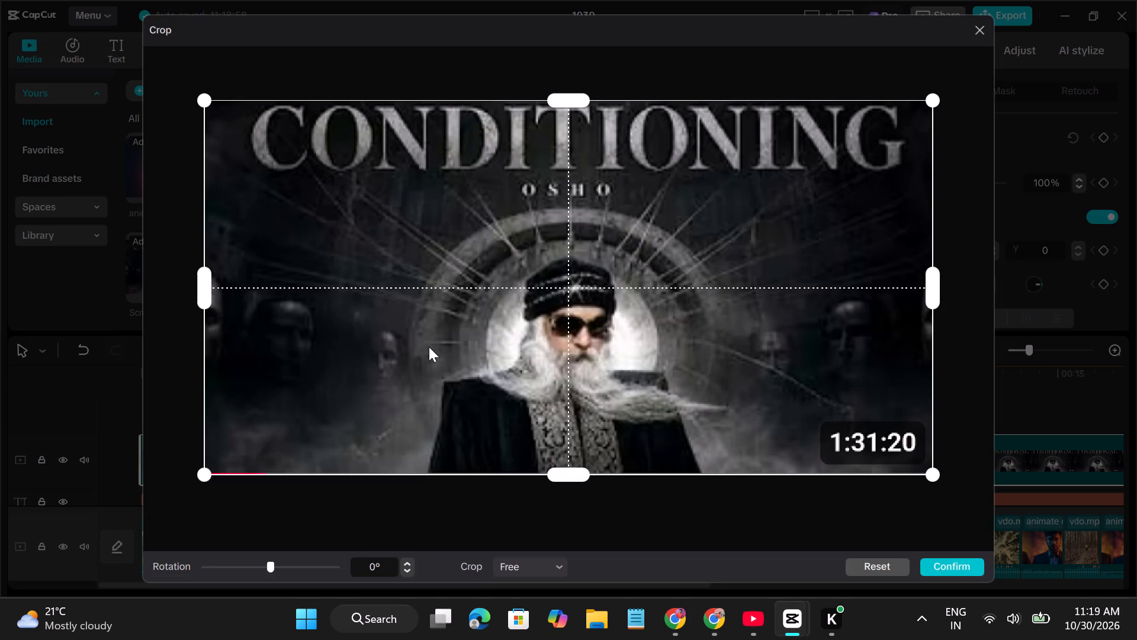
left_click_drag(205, 475, 230, 417)
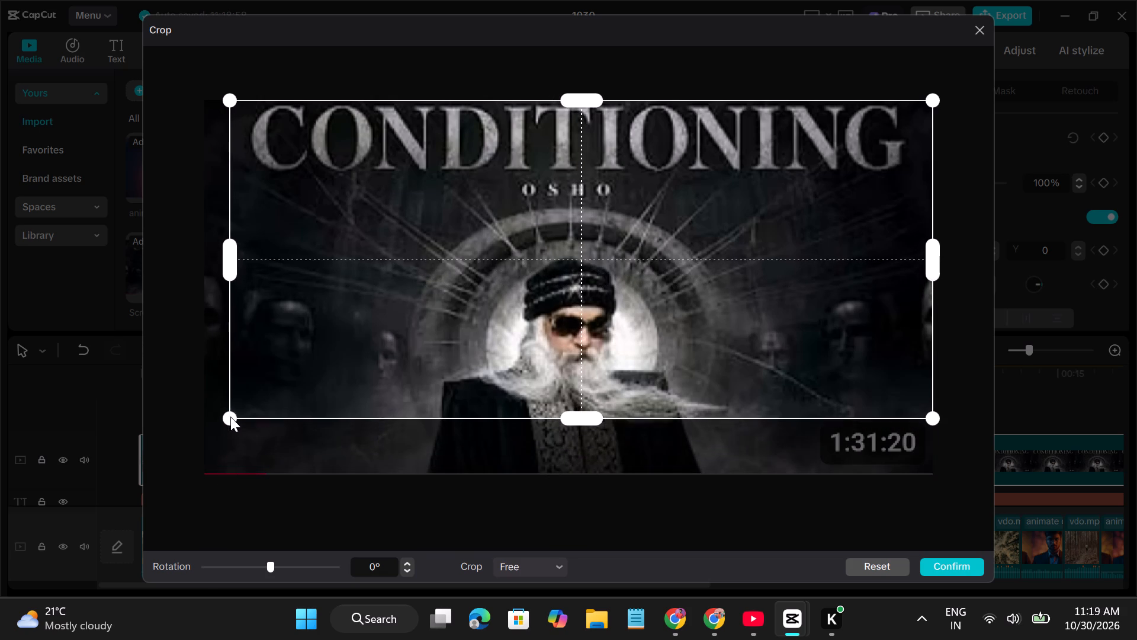
left_click_drag(230, 417, 354, 529)
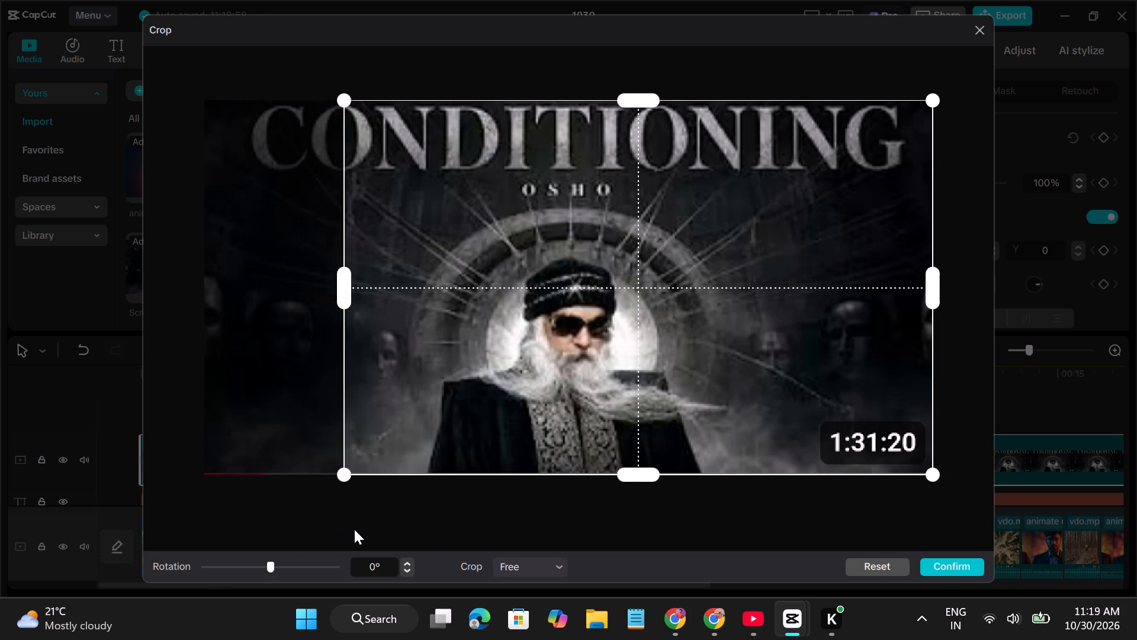
left_click_drag(354, 529, 367, 539)
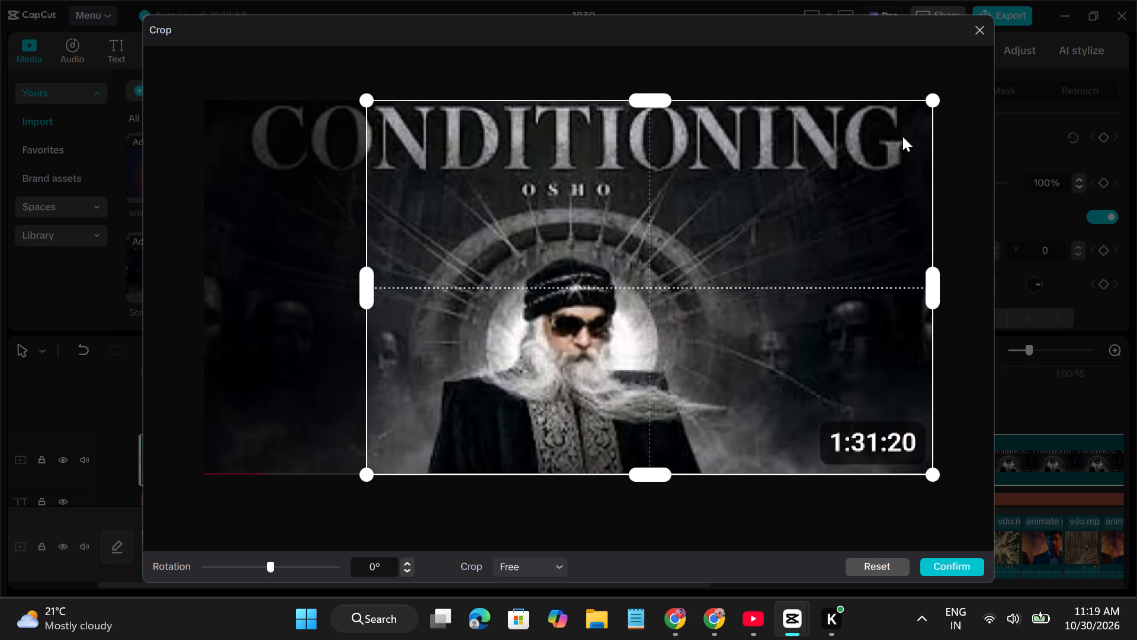
left_click_drag(932, 96, 759, 148)
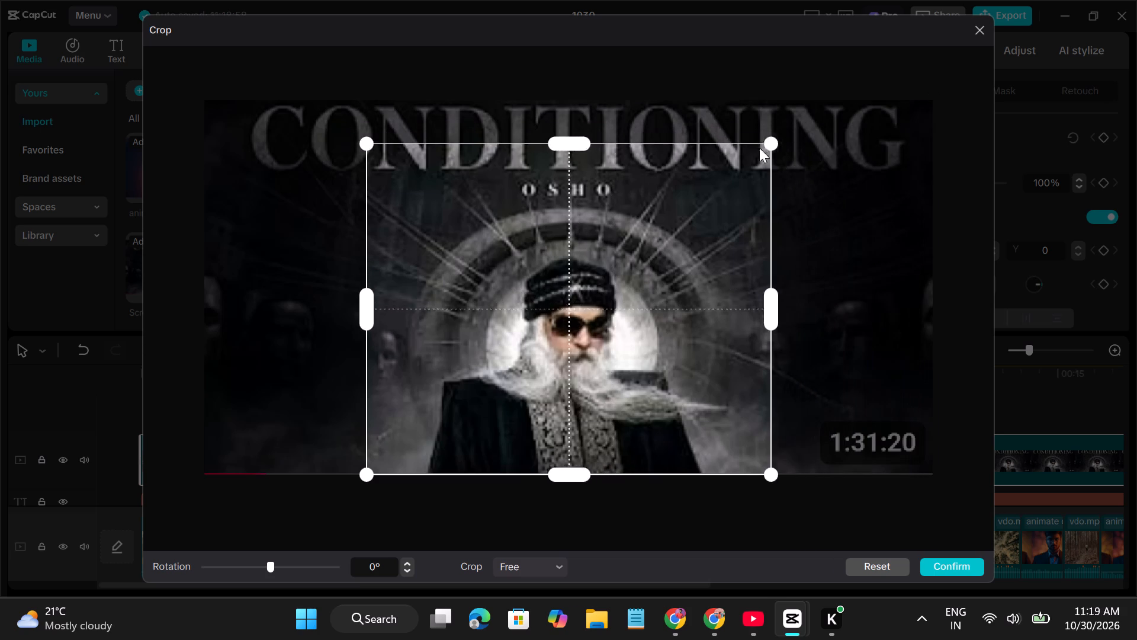
left_click_drag(759, 148, 735, 170)
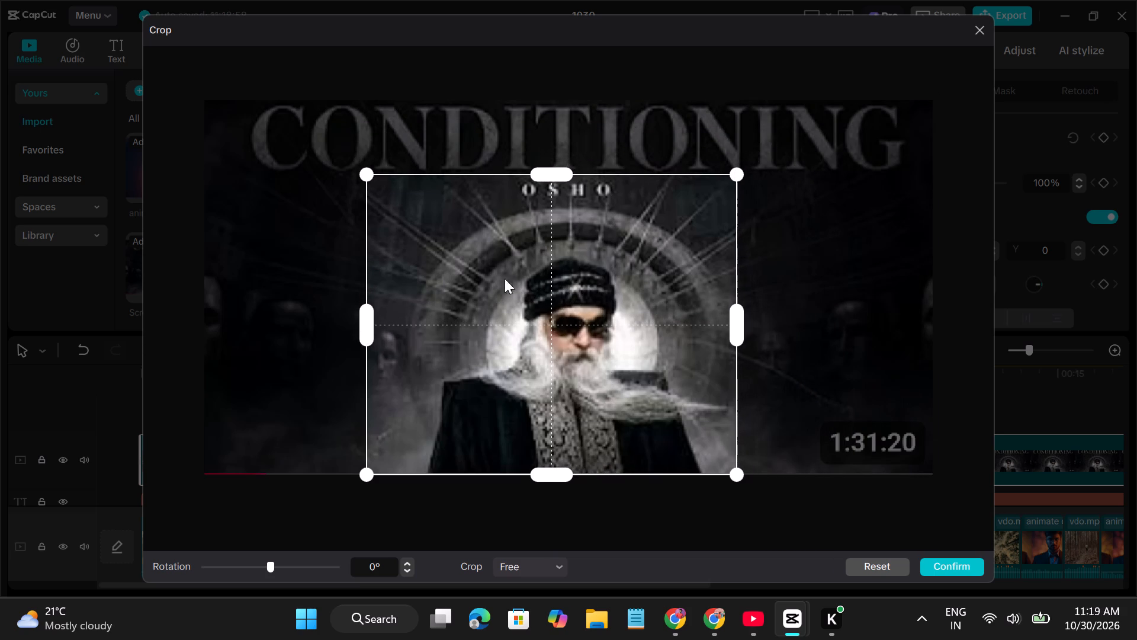
left_click_drag(365, 329, 400, 333)
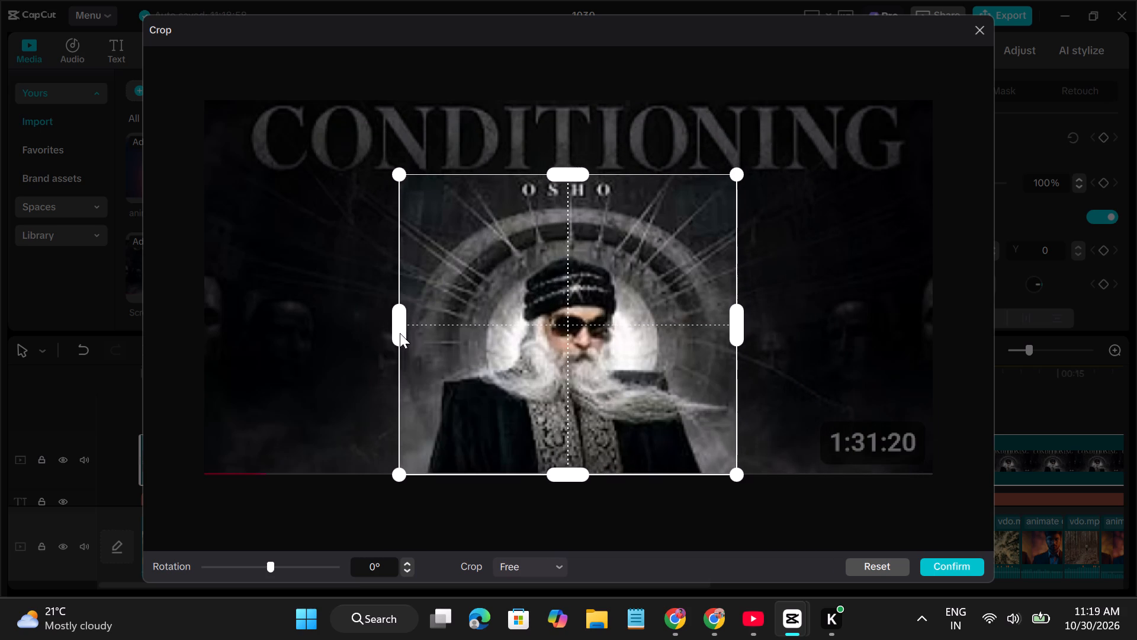
left_click_drag(400, 333, 426, 335)
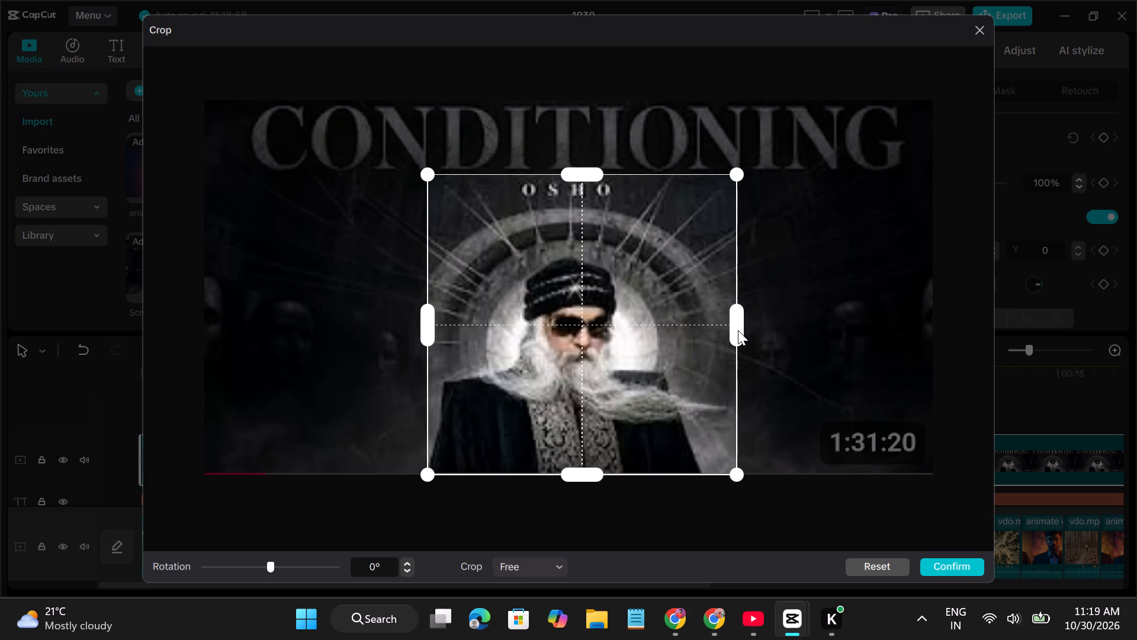
left_click_drag(738, 330, 698, 334)
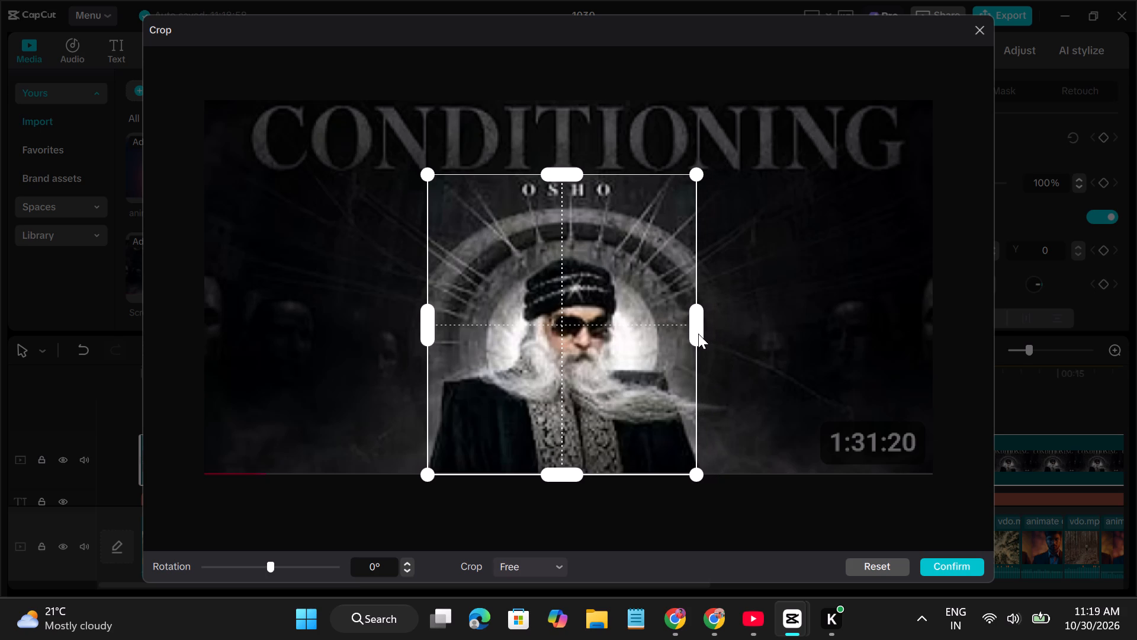
left_click(949, 564)
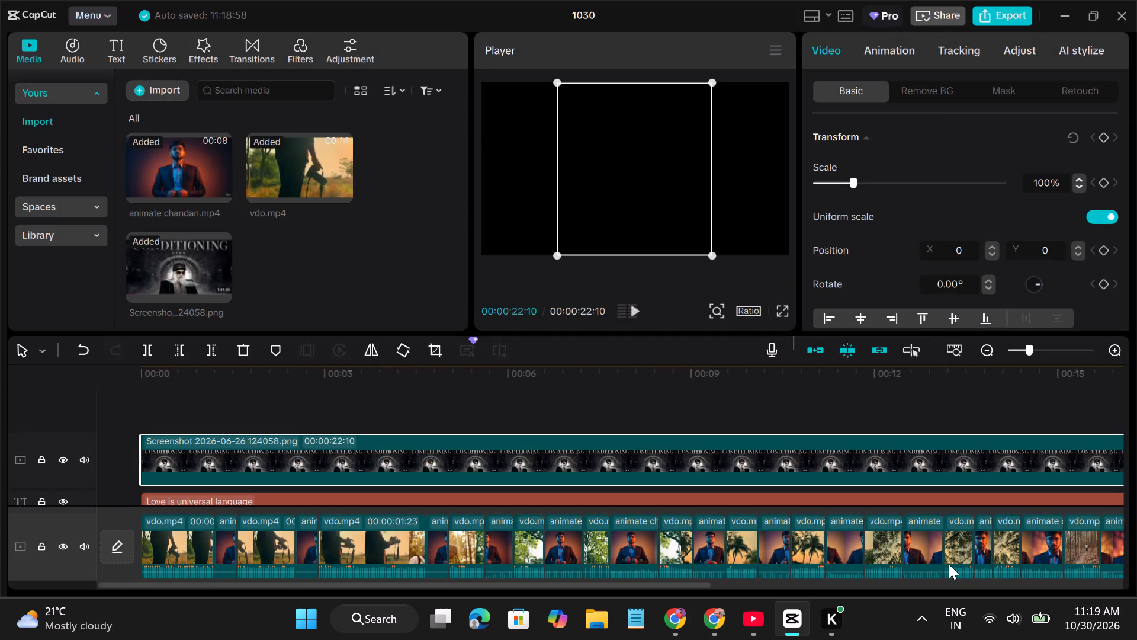
Split the first vdo.mp4 clip on the main track at 00:00:00:29.
left_click(631, 184)
scroll(265, 449, "right", 1)
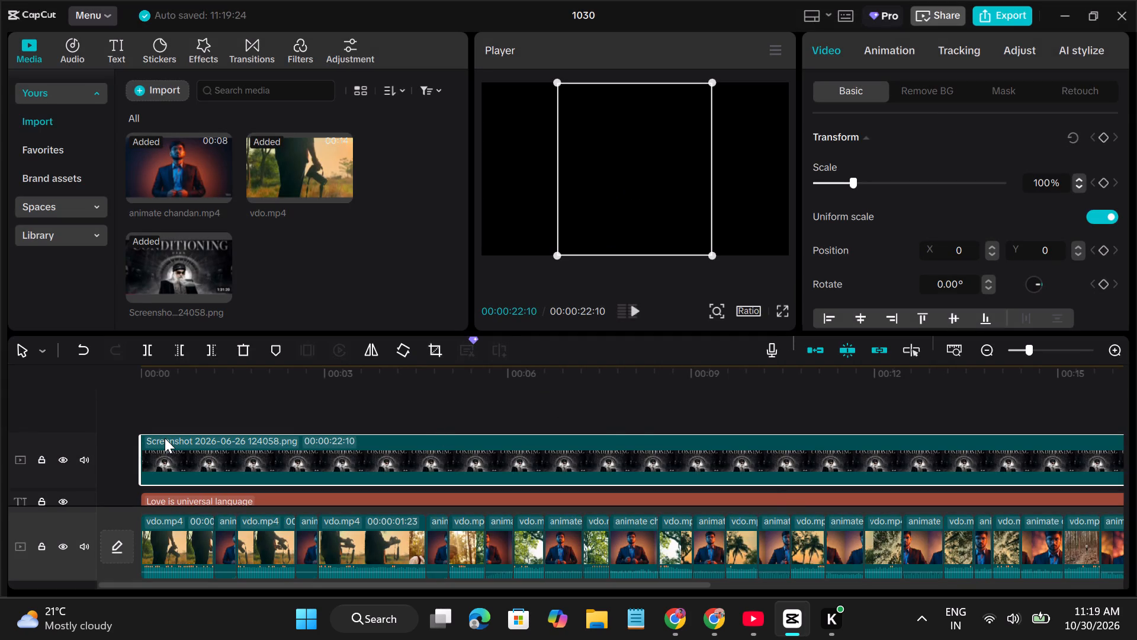
left_click(165, 438)
left_click(259, 423)
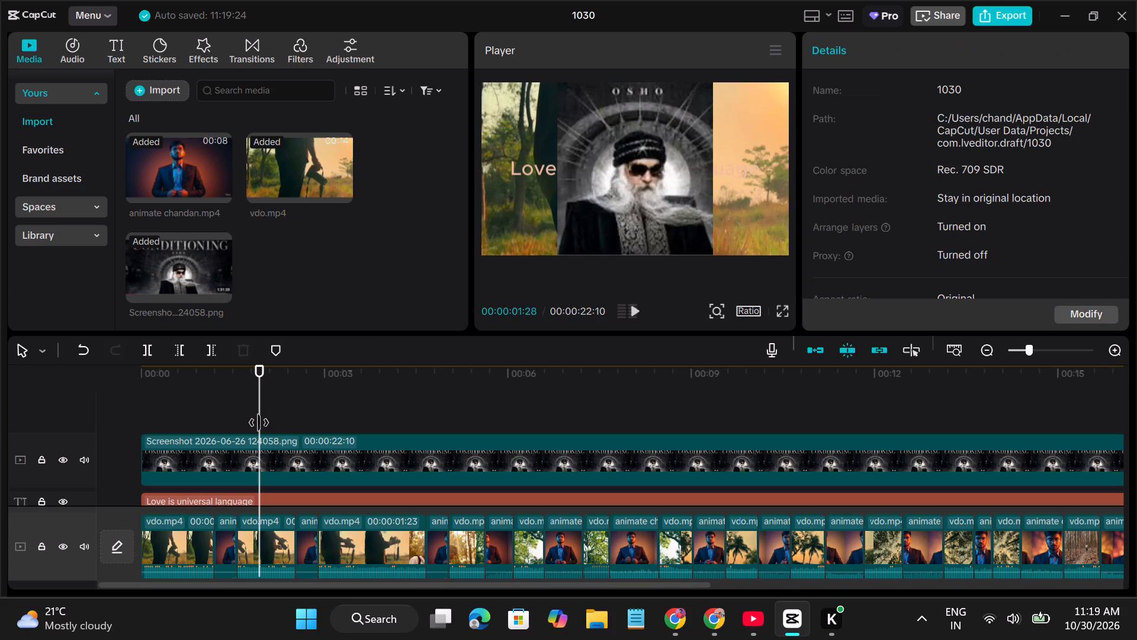
left_click(201, 418)
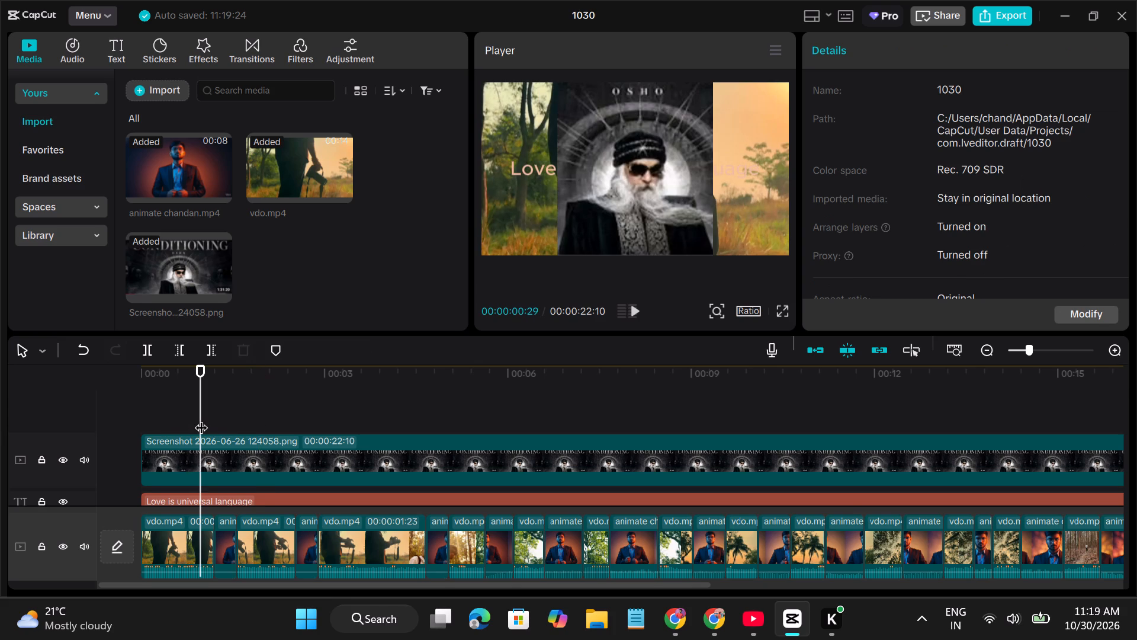
left_click(148, 350)
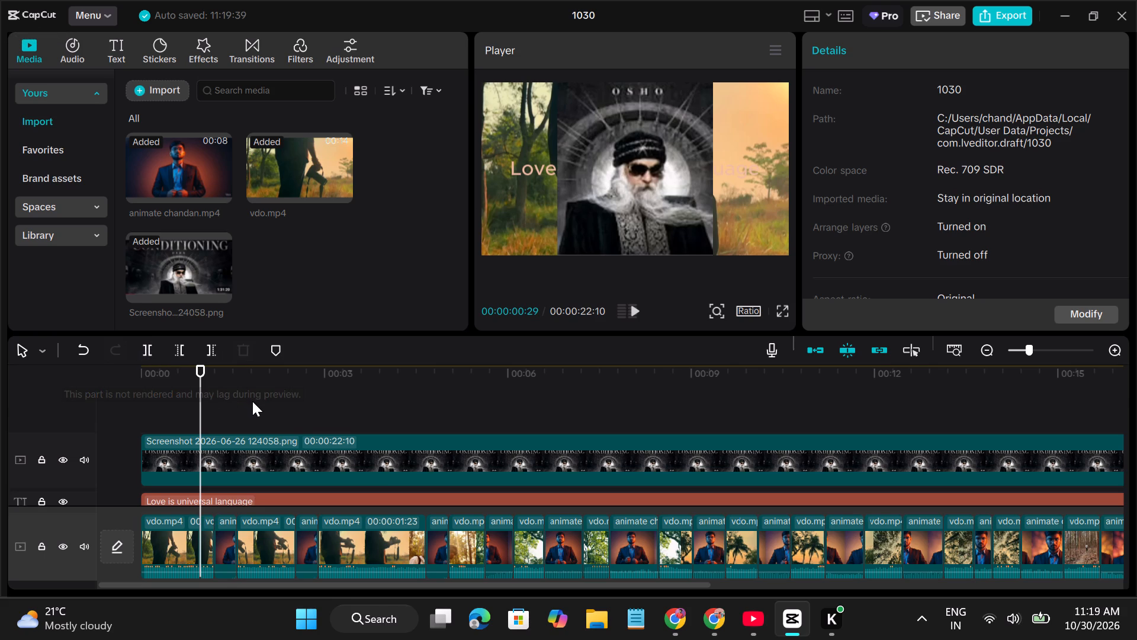
Split the full-length "CONDITIONING" image clip at 00:00:01:02.
key("Right")
key("Right")
key("Right")
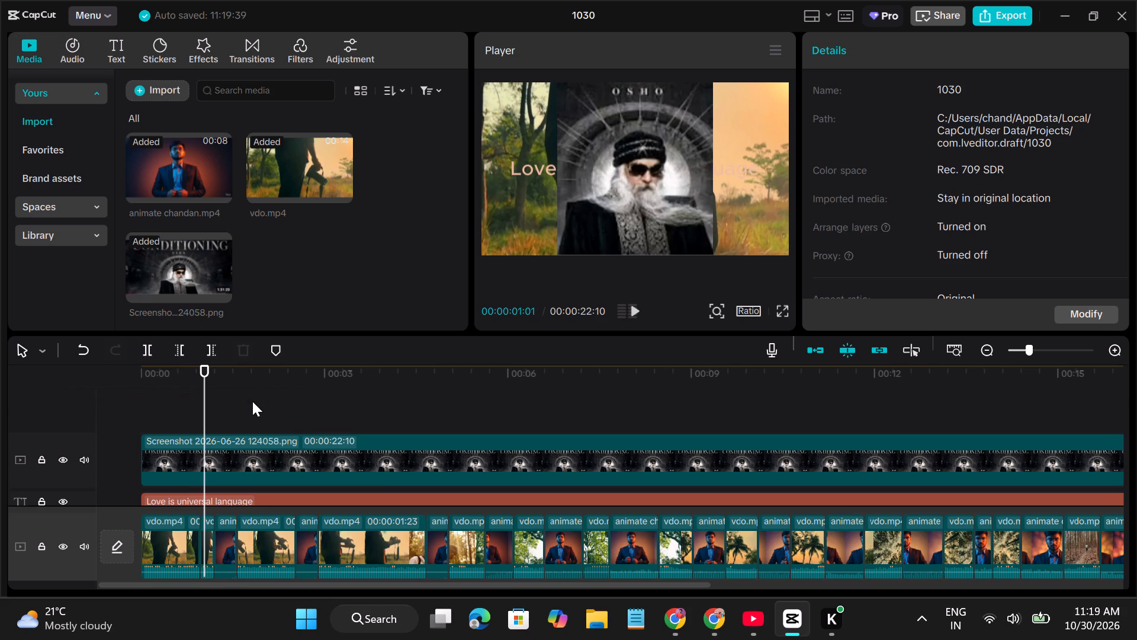
left_click(246, 463)
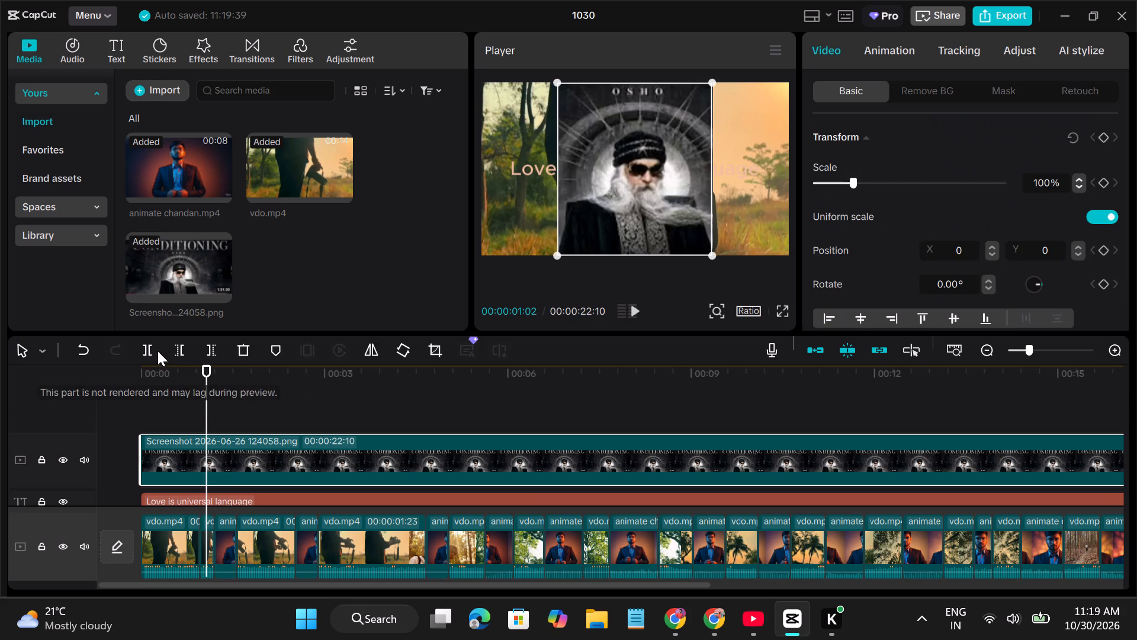
left_click(150, 353)
Split the remaining long "CONDITIONING" image segment at 00:00:02:27 and again at 00:00:04:20.
left_click(323, 415)
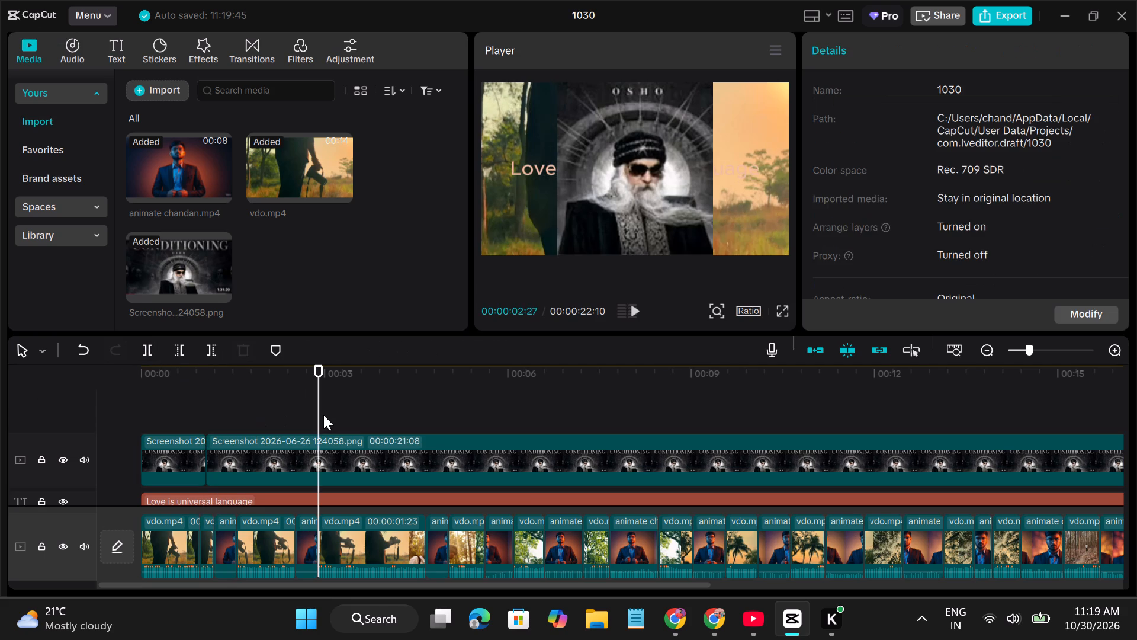
left_click(313, 451)
left_click(152, 347)
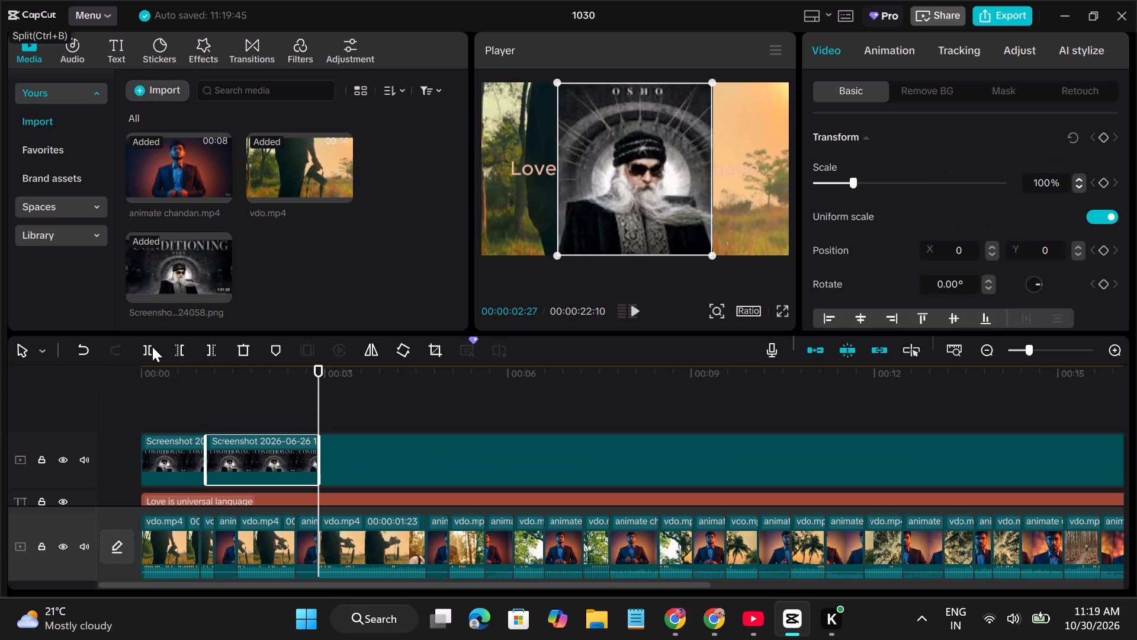
left_click(436, 454)
left_click(426, 419)
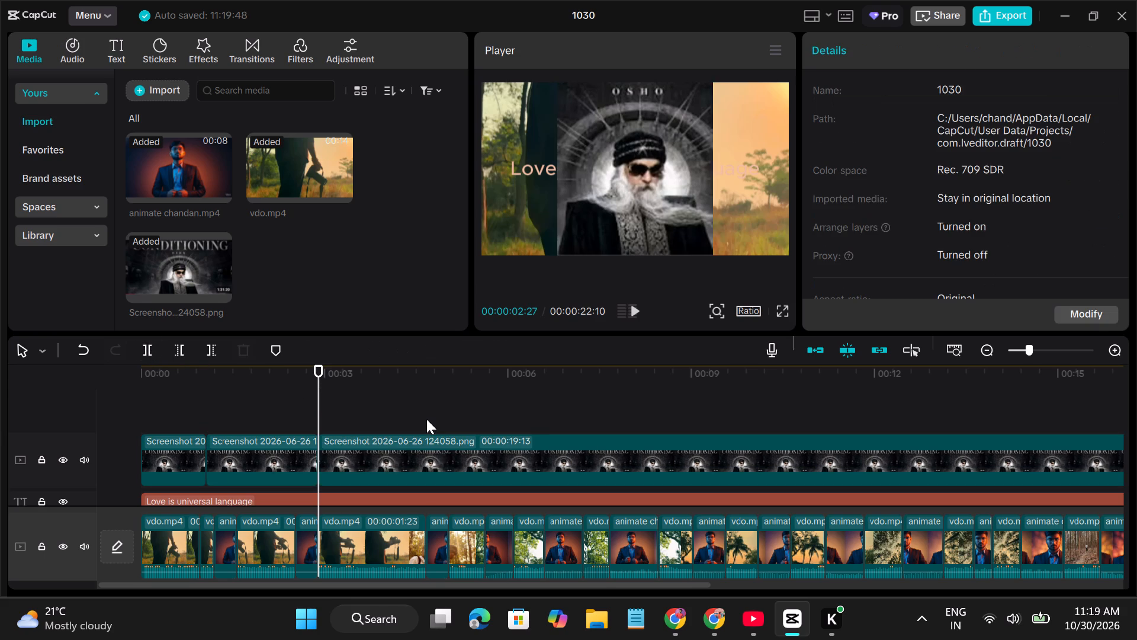
left_click(140, 346)
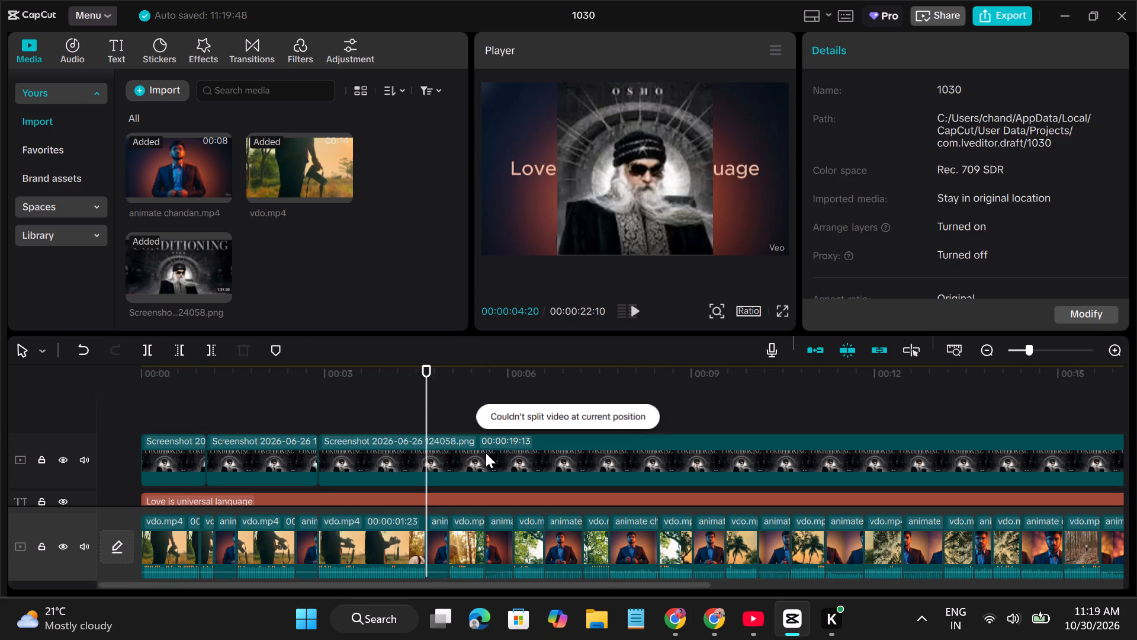
left_click(464, 458)
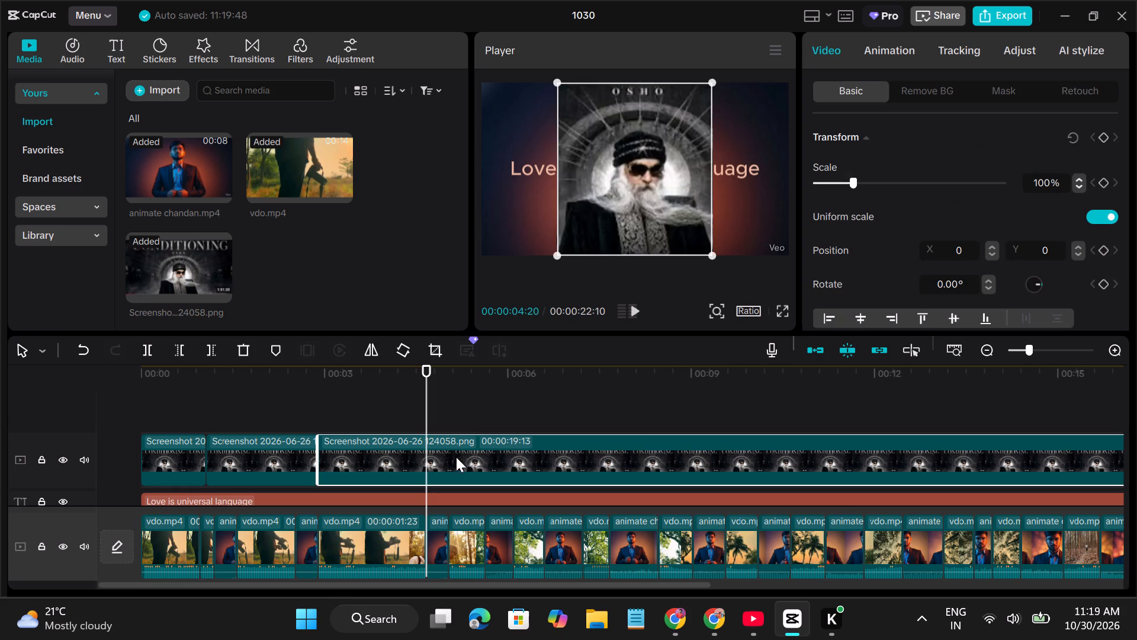
left_click(150, 350)
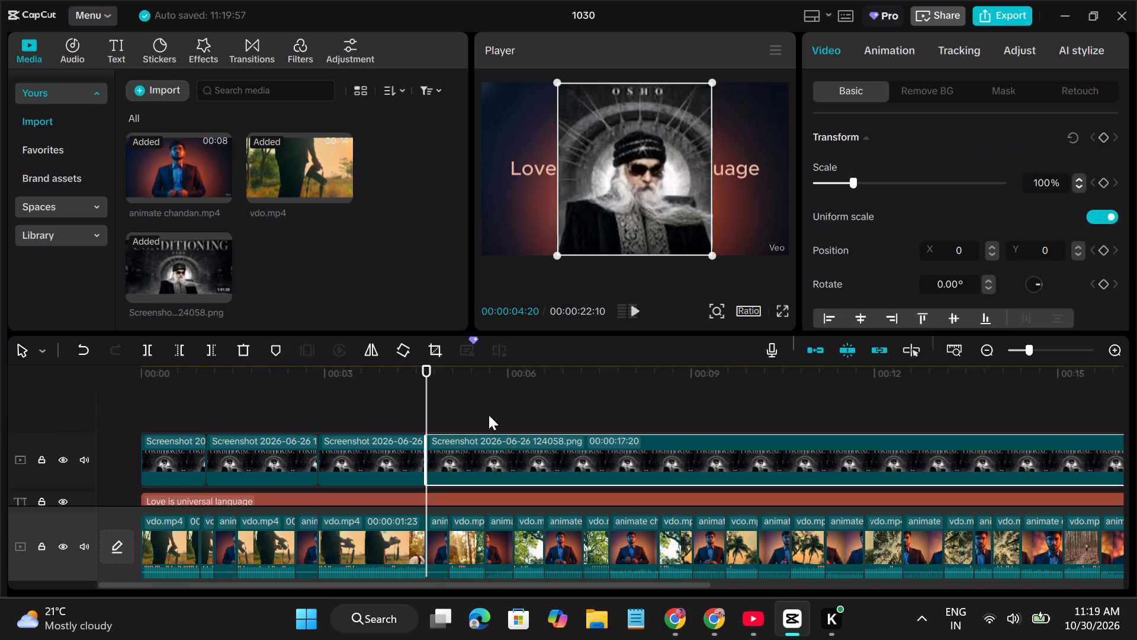
Split the remaining long "CONDITIONING" image segment at 00:00:06:03 and again at 00:00:07:20.
left_click(511, 413)
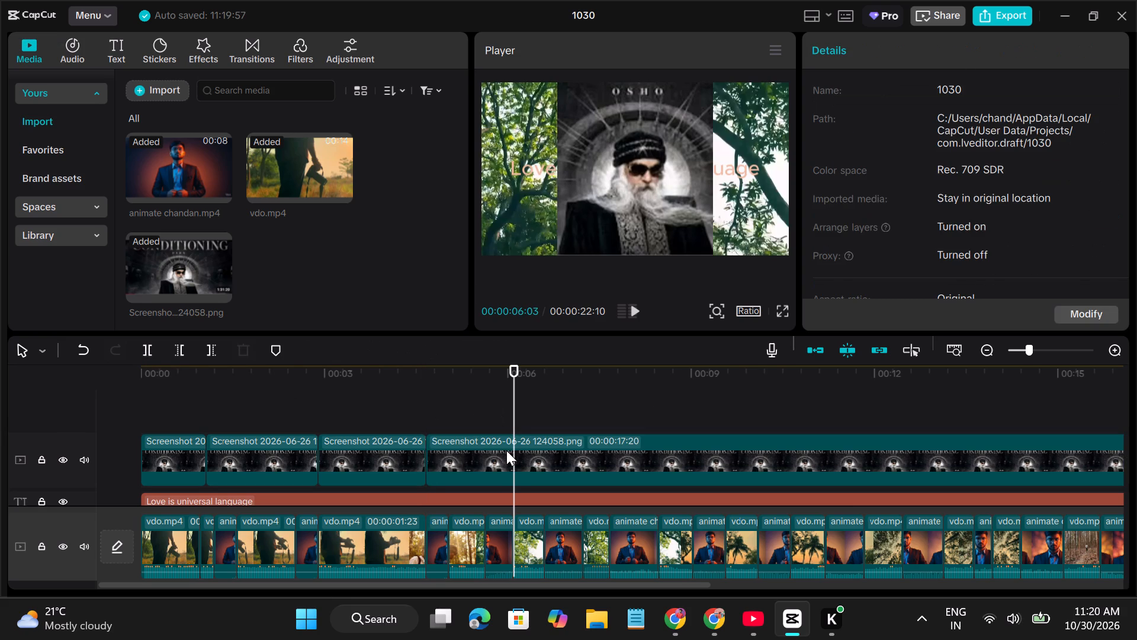
left_click(506, 450)
left_click(155, 343)
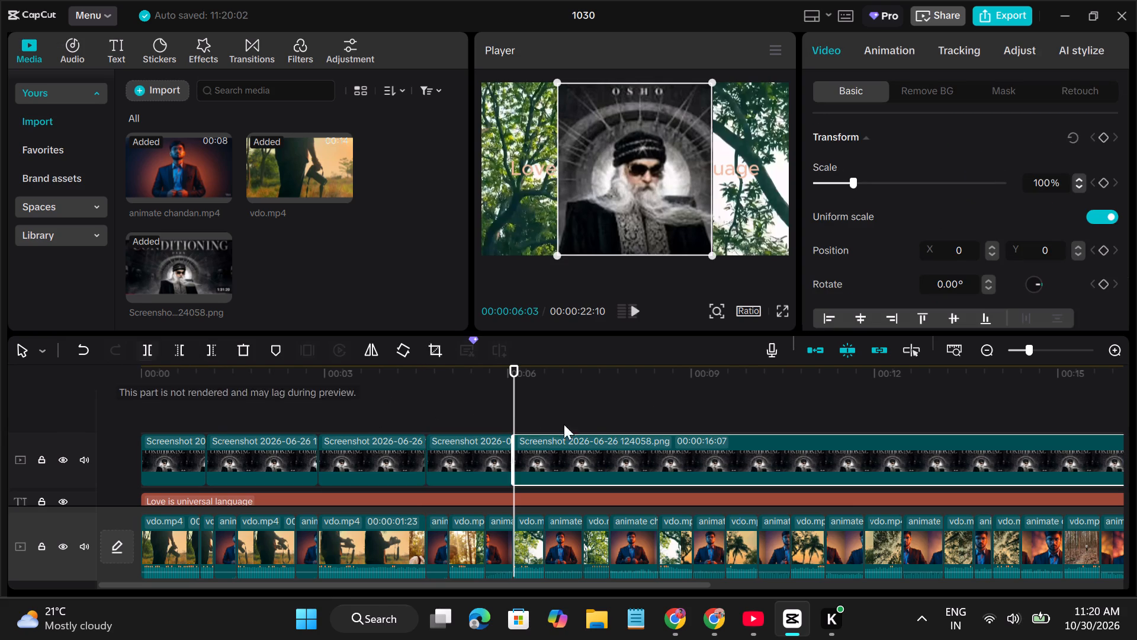
left_click(609, 401)
left_click(645, 460)
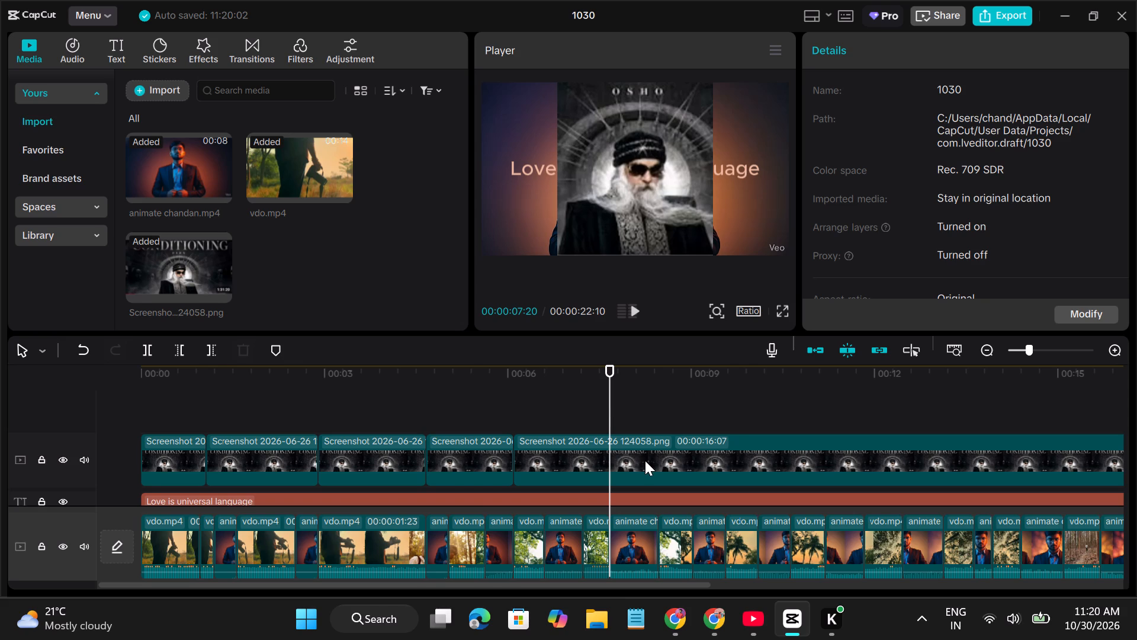
left_click(145, 354)
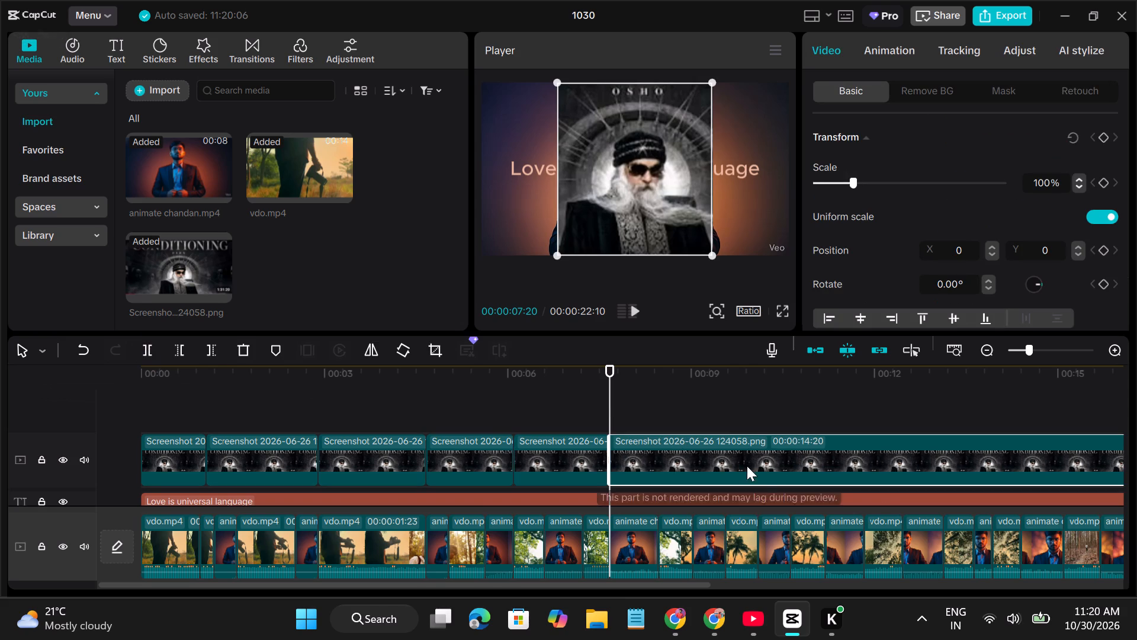
Split the animate chandan.mp4 clip on the main track at 00:00:09:12 and again at 00:00:09:09.
left_click(715, 408)
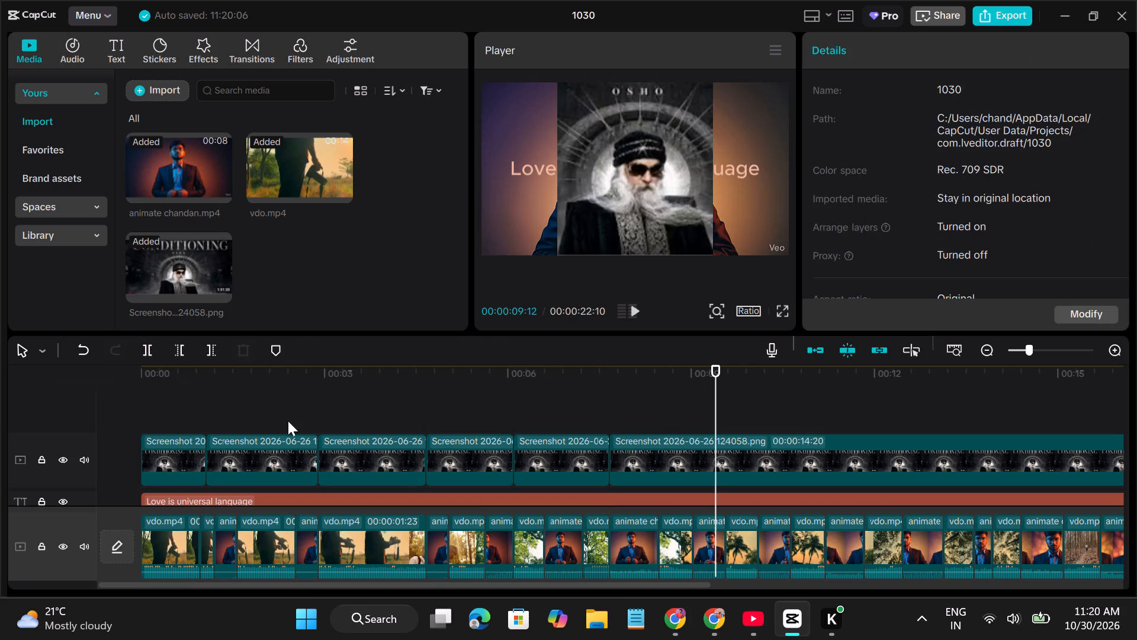
left_click(144, 349)
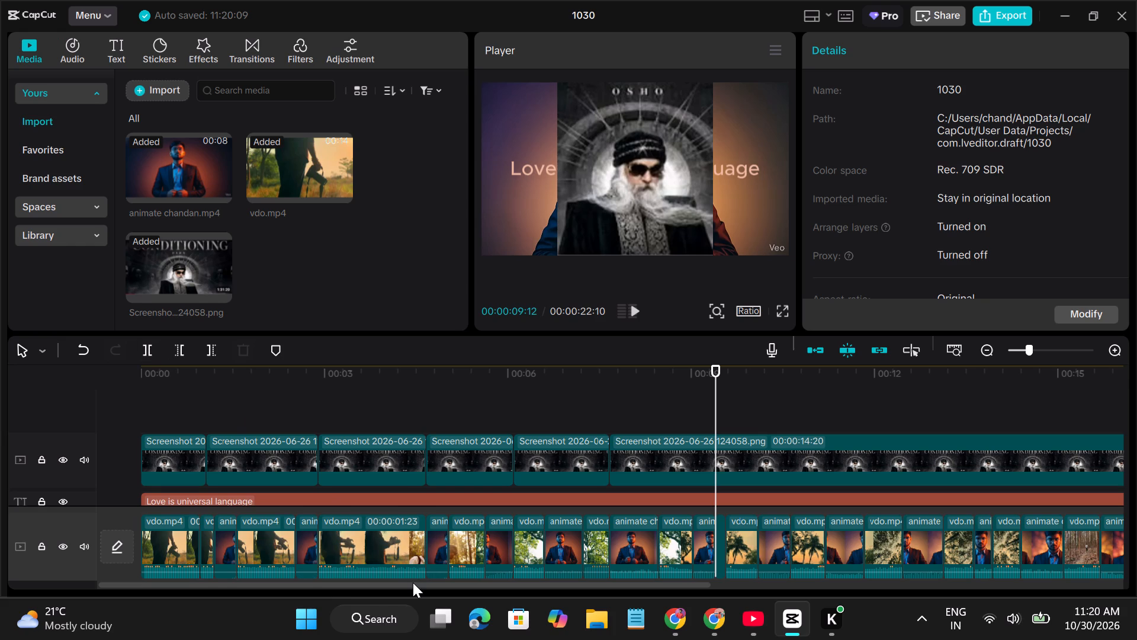
left_click(730, 423)
left_click(709, 423)
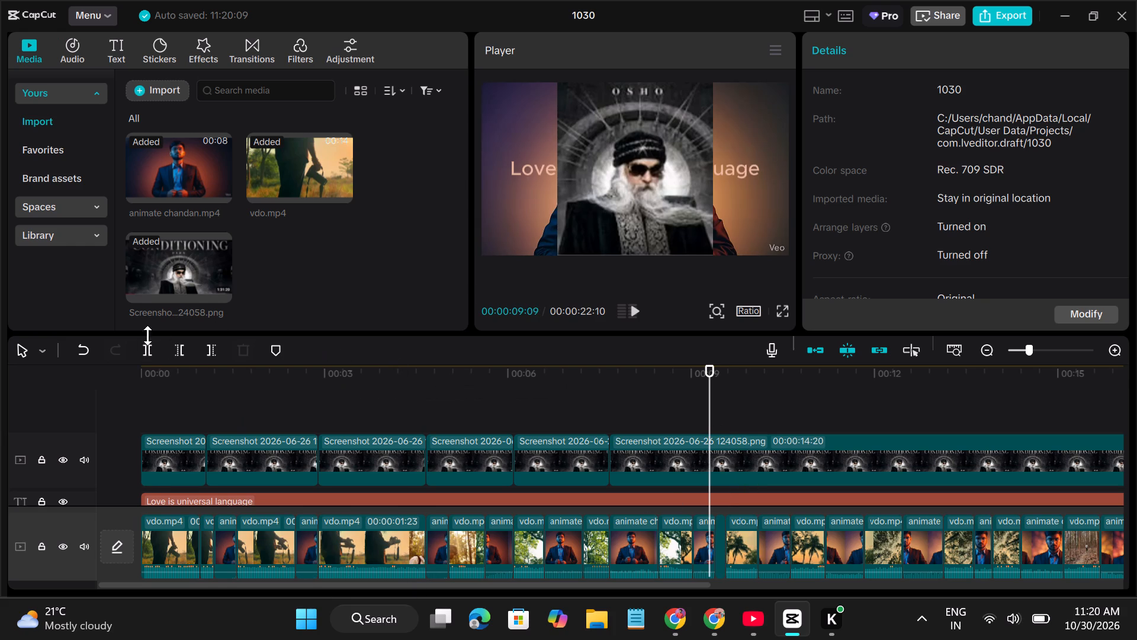
left_click(146, 356)
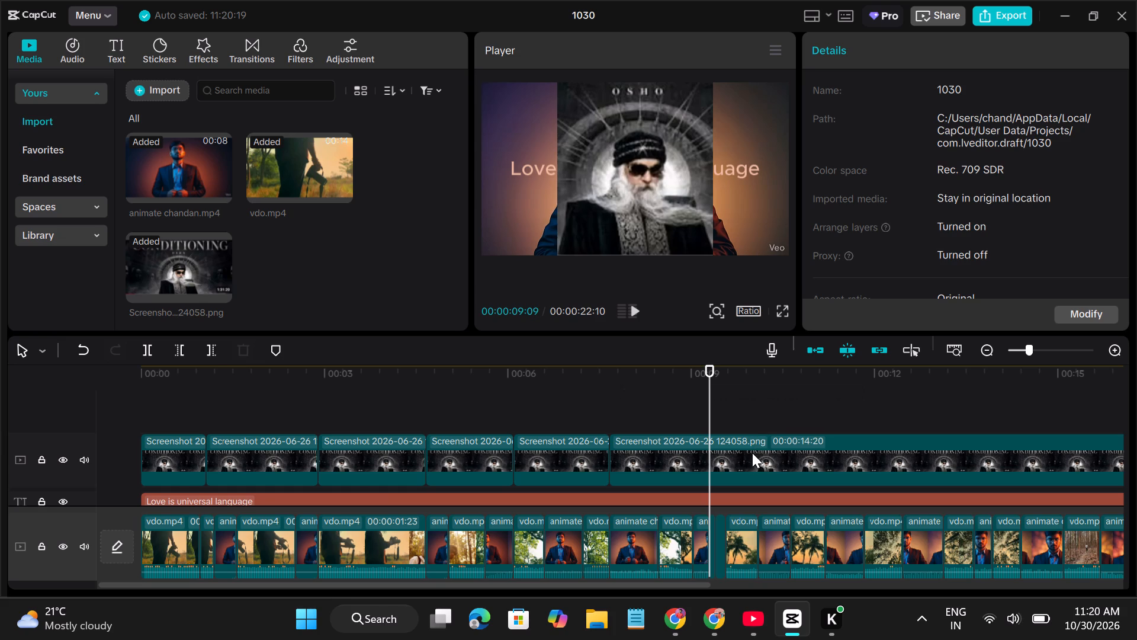
Split the last "CONDITIONING" image segment at 00:00:09:09.
left_click(748, 460)
left_click(147, 355)
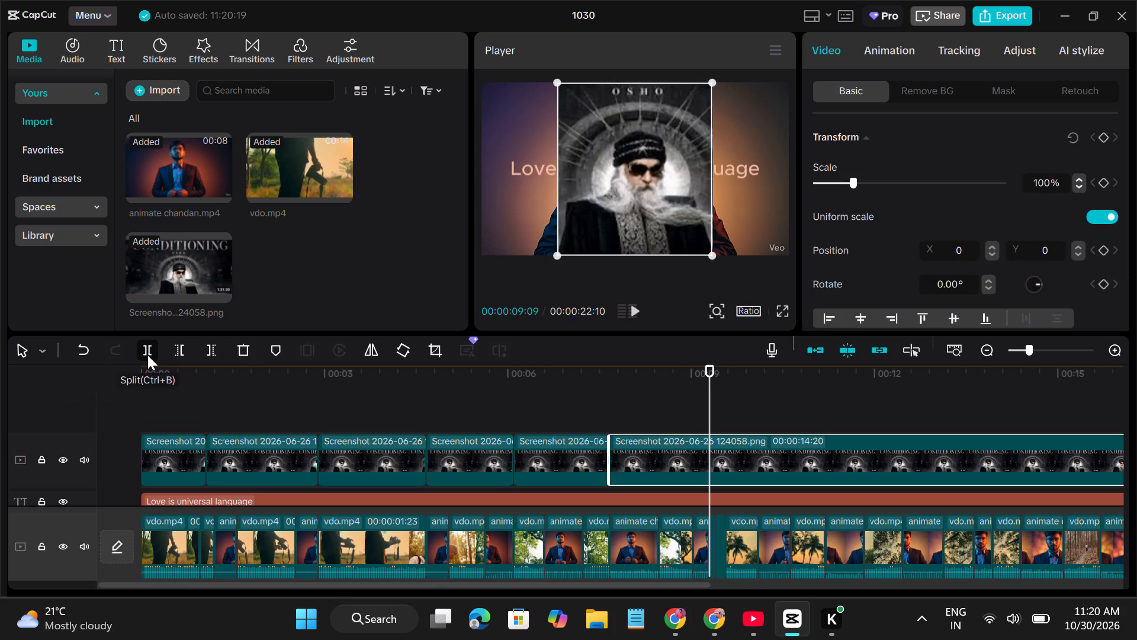
Split the last "CONDITIONING" image segment at 00:00:10:25 and again at 00:00:12:09.
left_click(802, 413)
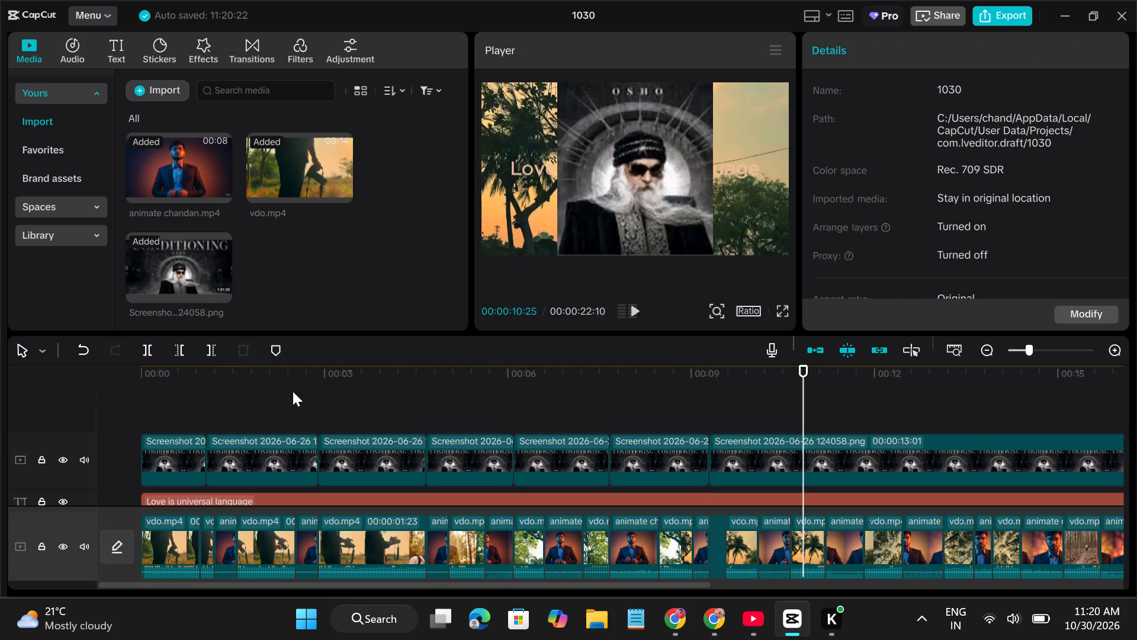
left_click(840, 458)
left_click(140, 354)
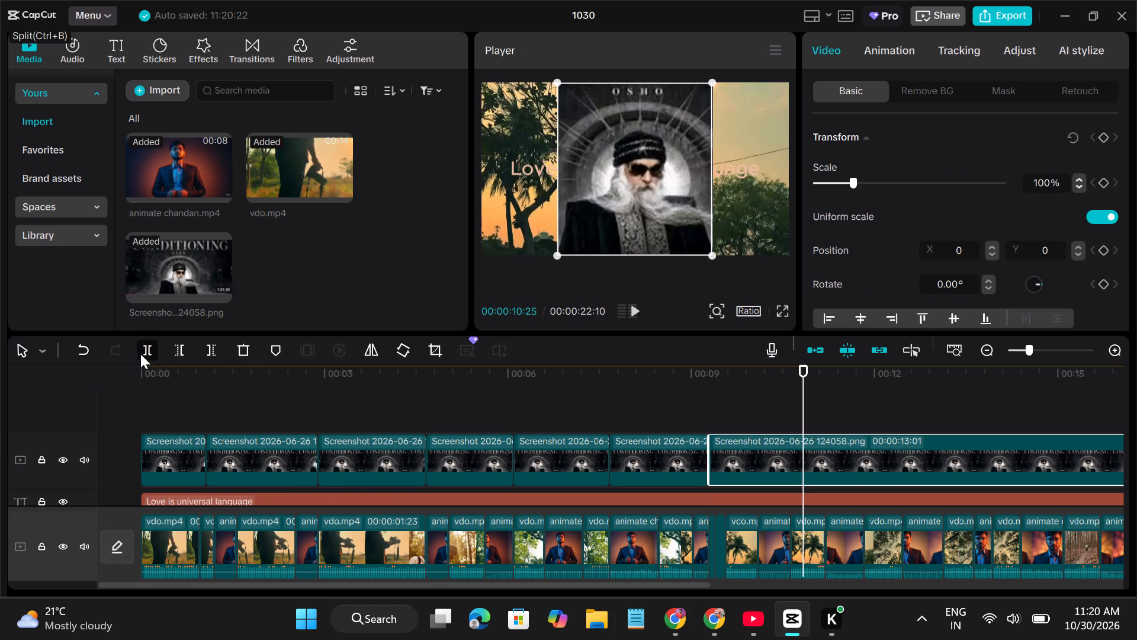
scroll(902, 479, "left", 1)
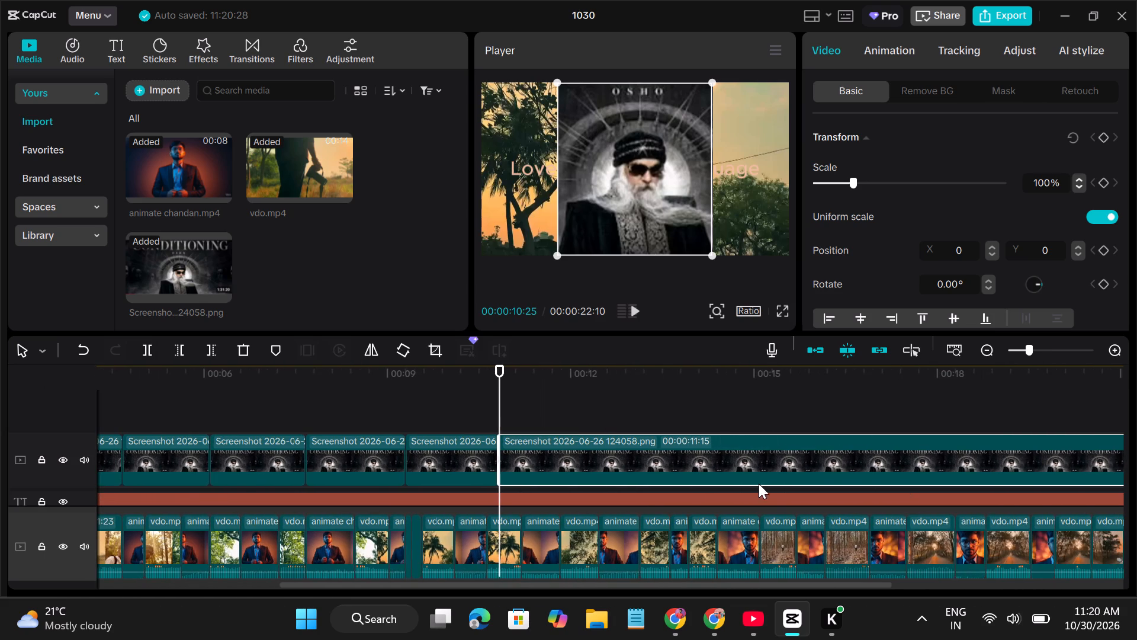
left_click(589, 410)
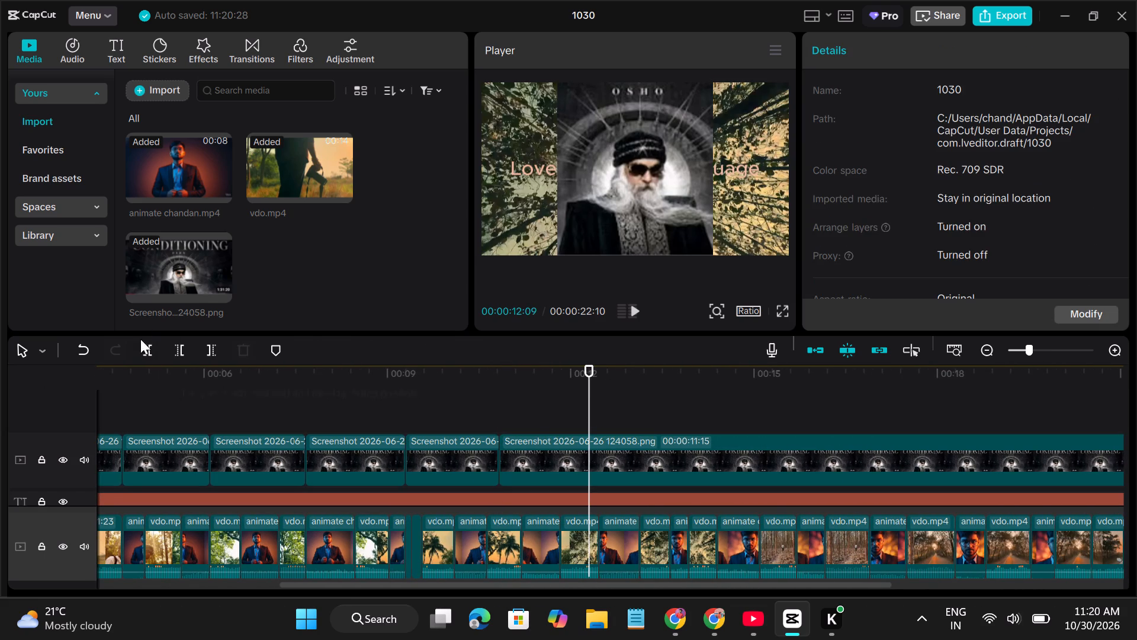
left_click(144, 360)
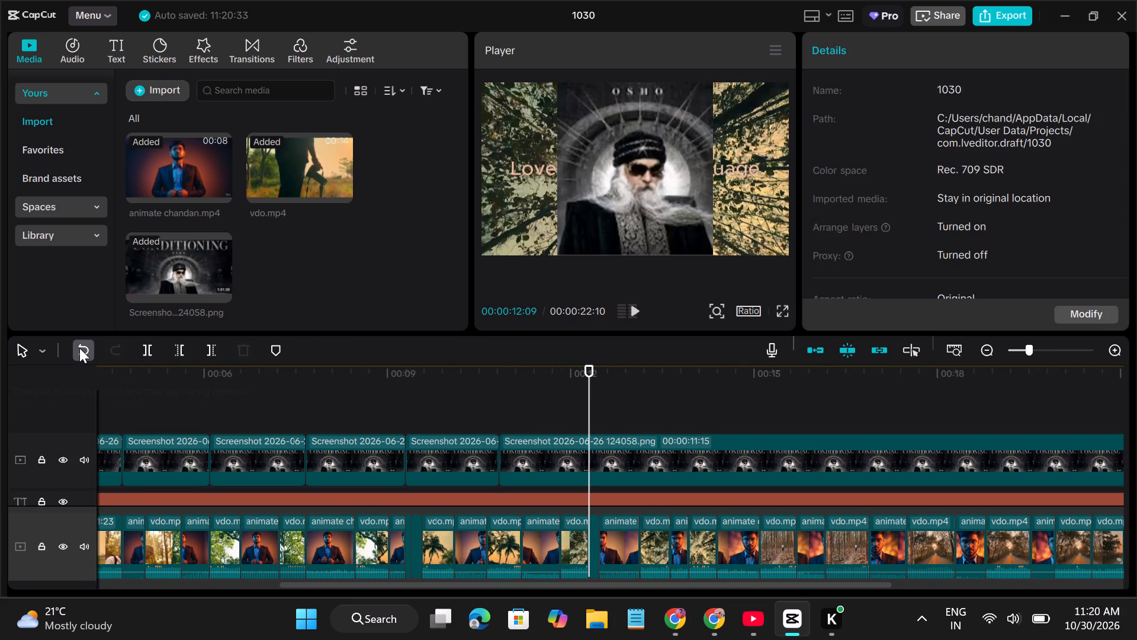
left_click(79, 348)
left_click(621, 452)
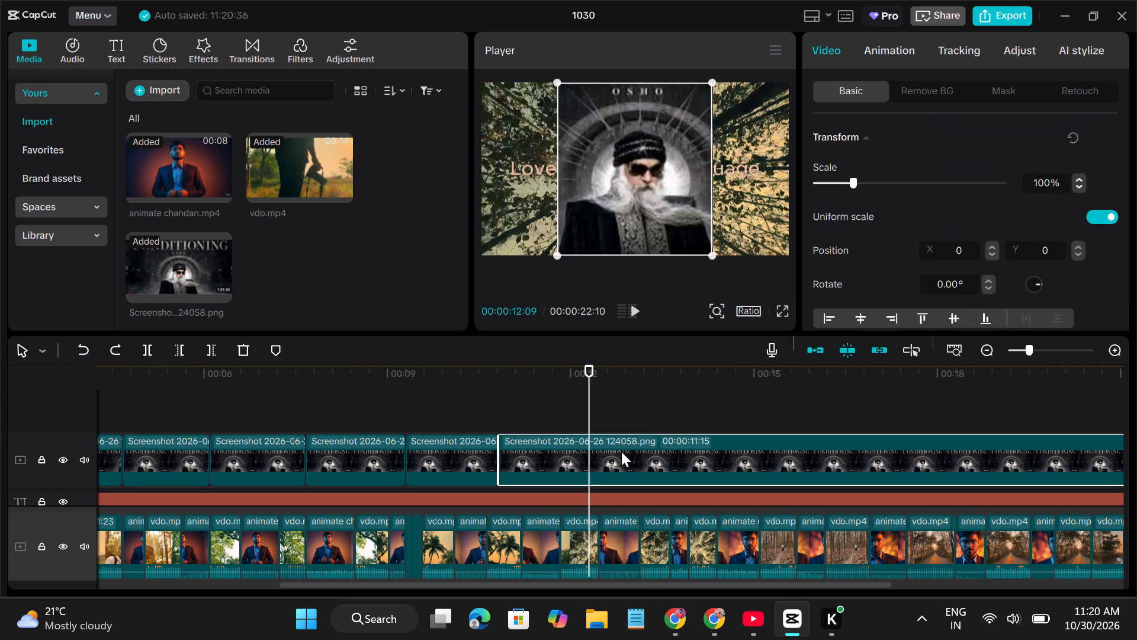
left_click(137, 350)
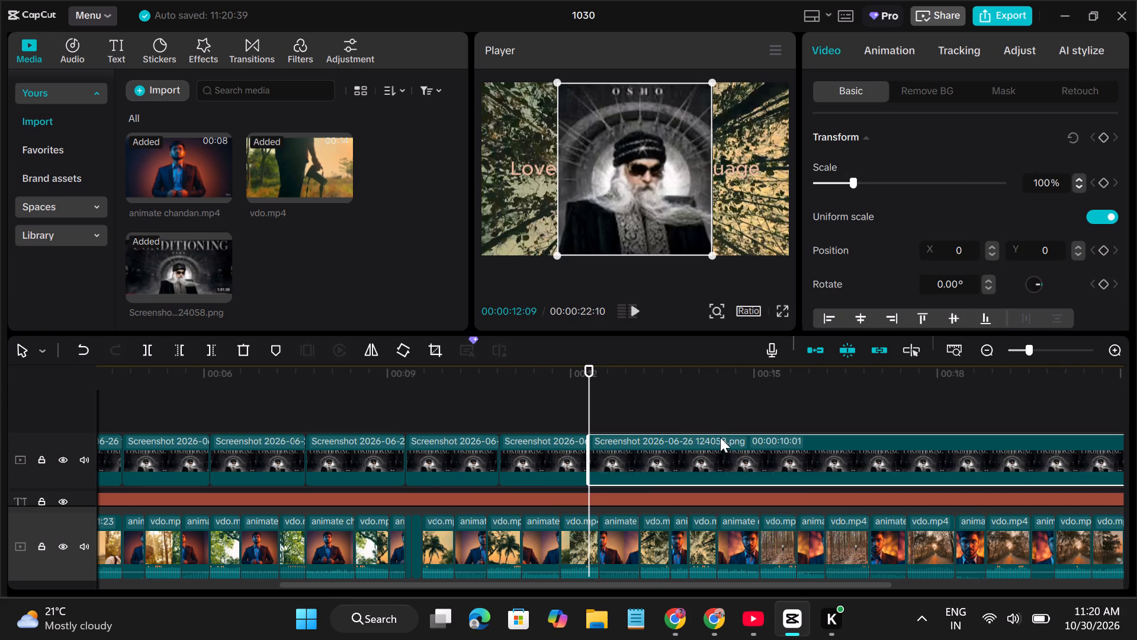
Split the remaining long "CONDITIONING" image segment at 00:00:13:28 and again at 00:00:15:17.
left_click(692, 418)
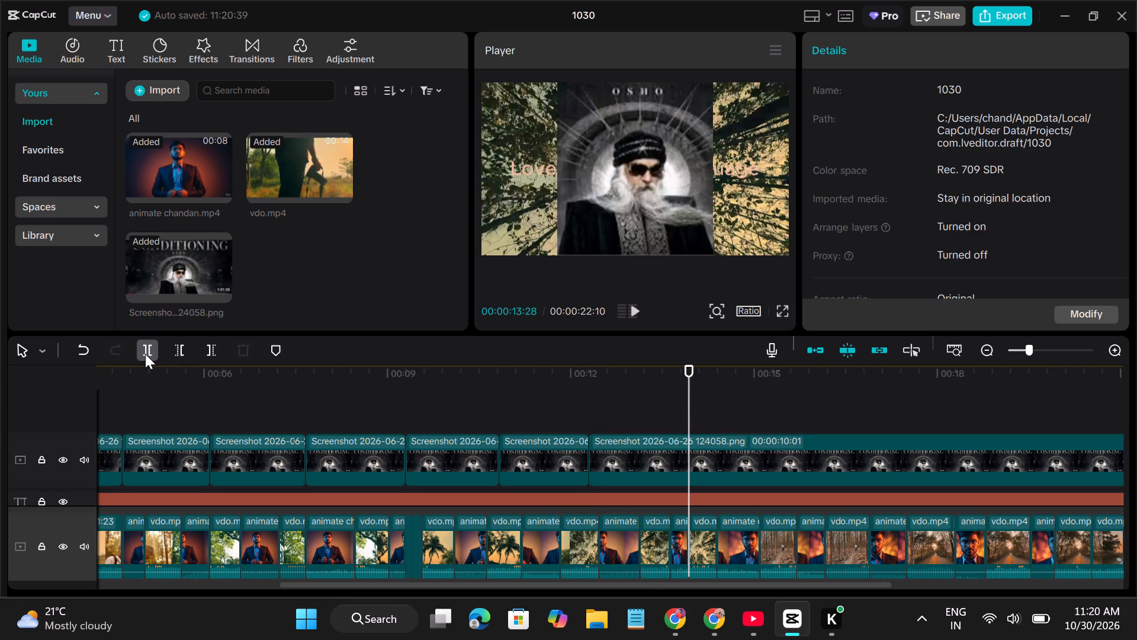
left_click(145, 354)
left_click(700, 453)
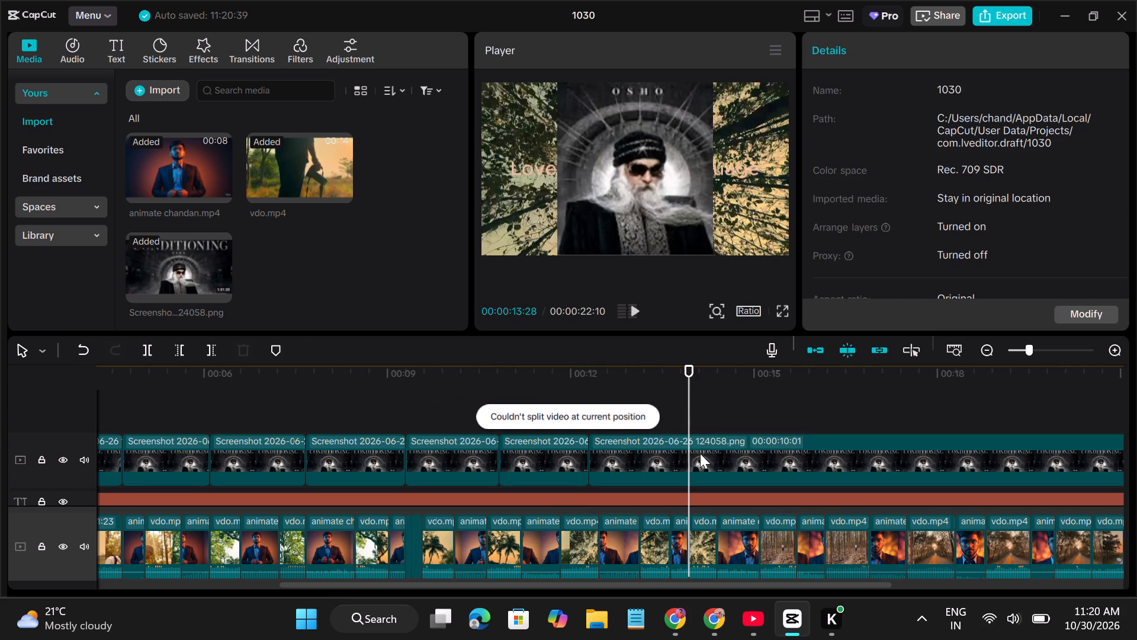
left_click(148, 347)
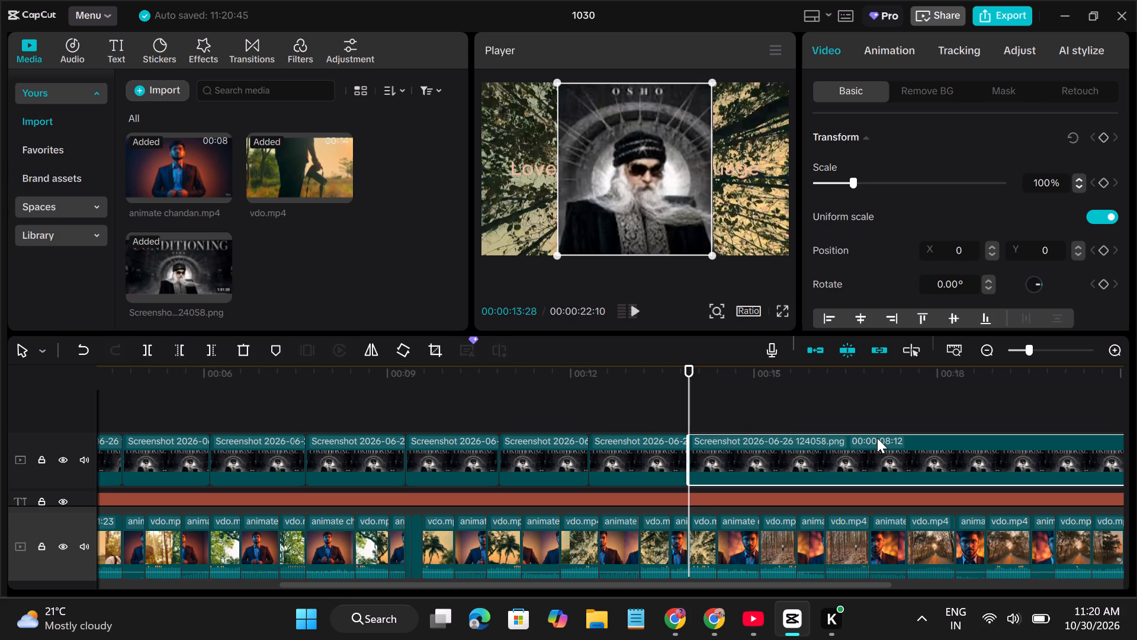
scroll(877, 438, "left", 2)
left_click(402, 406)
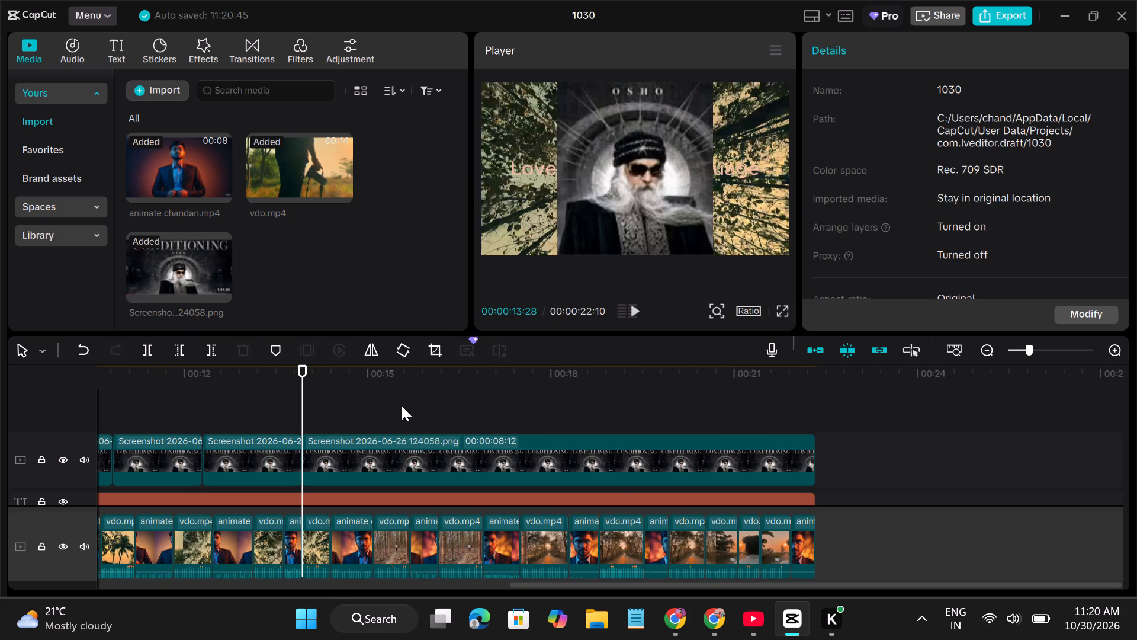
left_click(403, 455)
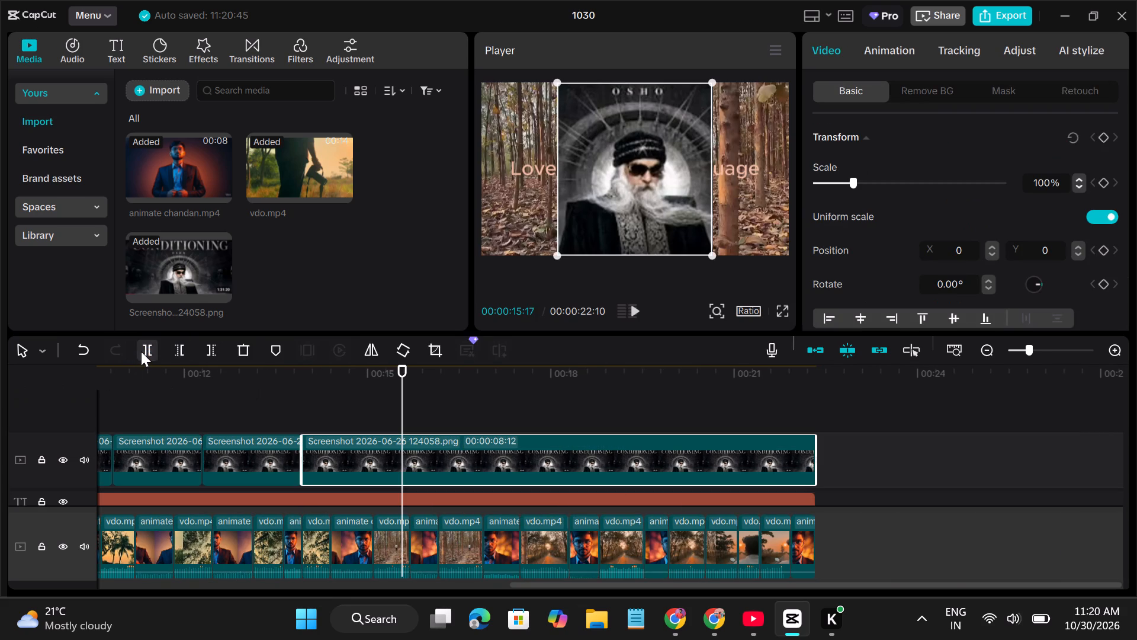
left_click(141, 351)
Split the remaining long "CONDITIONING" image segment at 00:00:17:15 and again at 00:00:19:03.
left_click(525, 413)
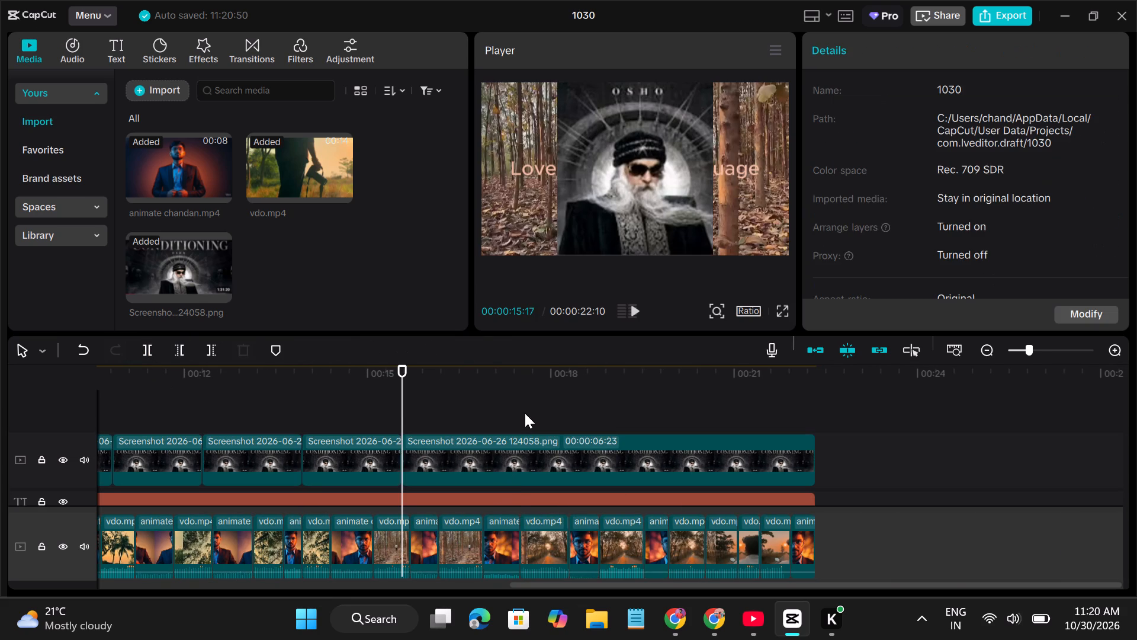
left_click(508, 444)
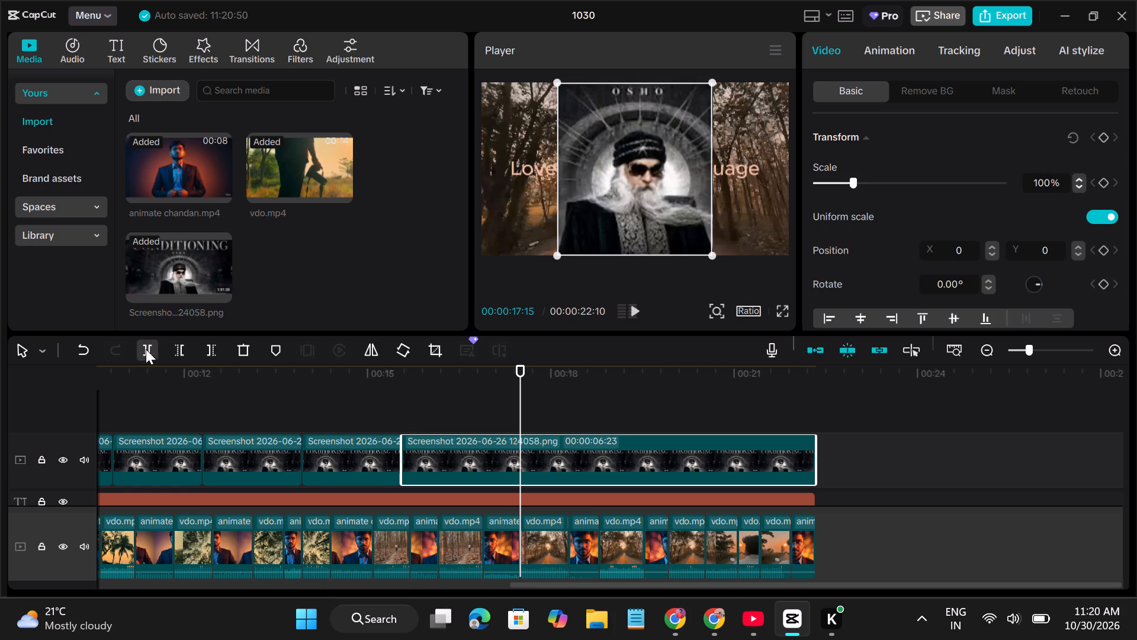
left_click(146, 349)
left_click(595, 468)
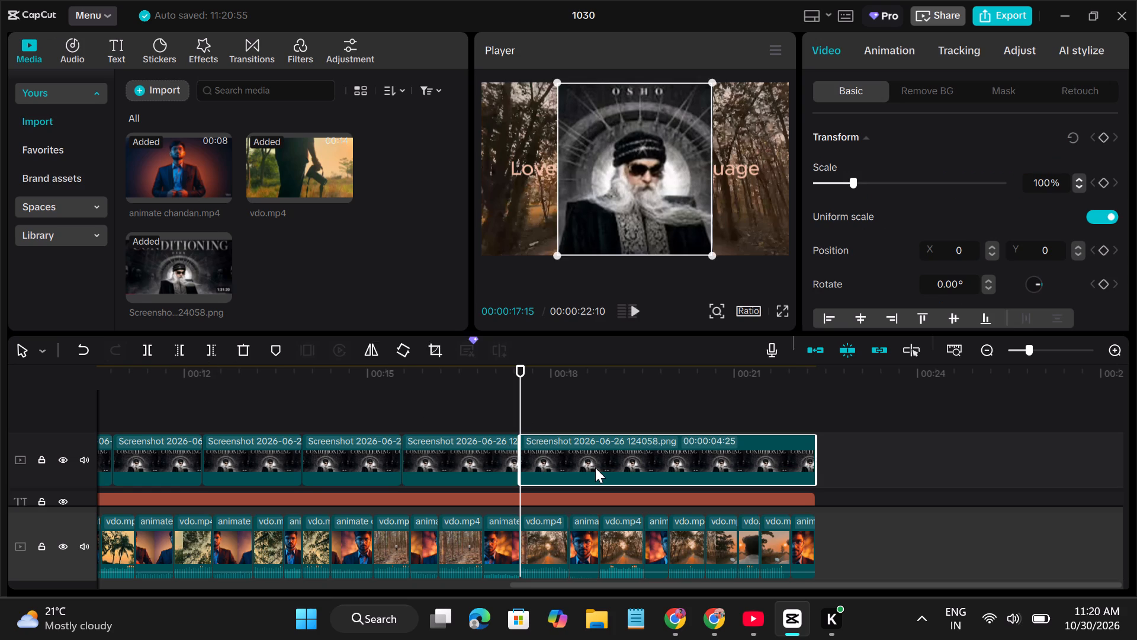
left_click(617, 418)
left_click(599, 449)
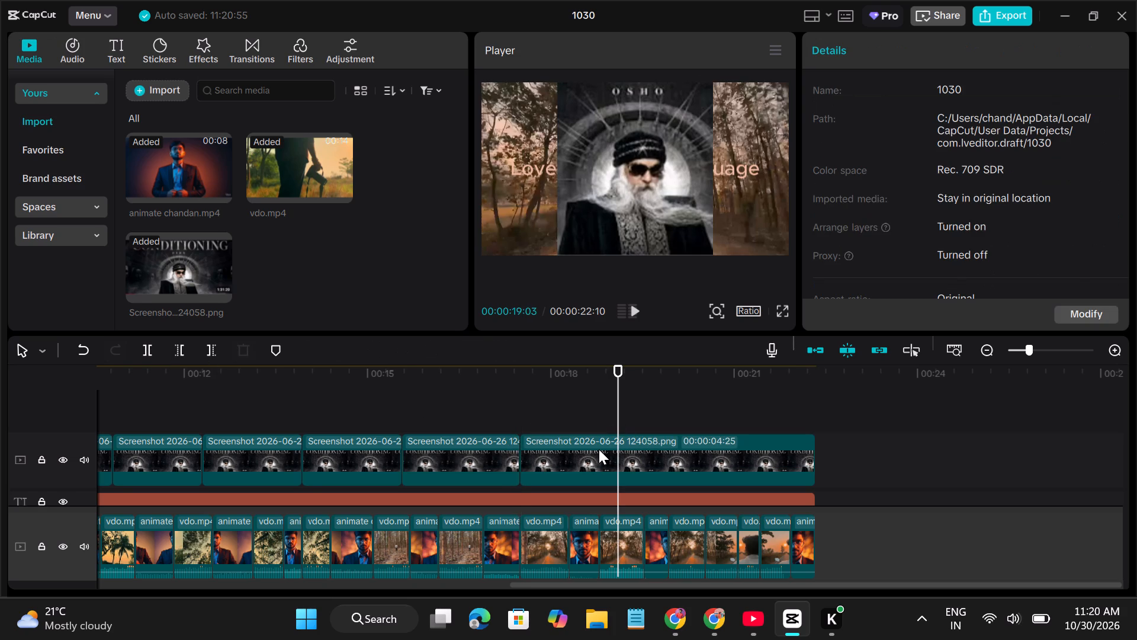
left_click(146, 351)
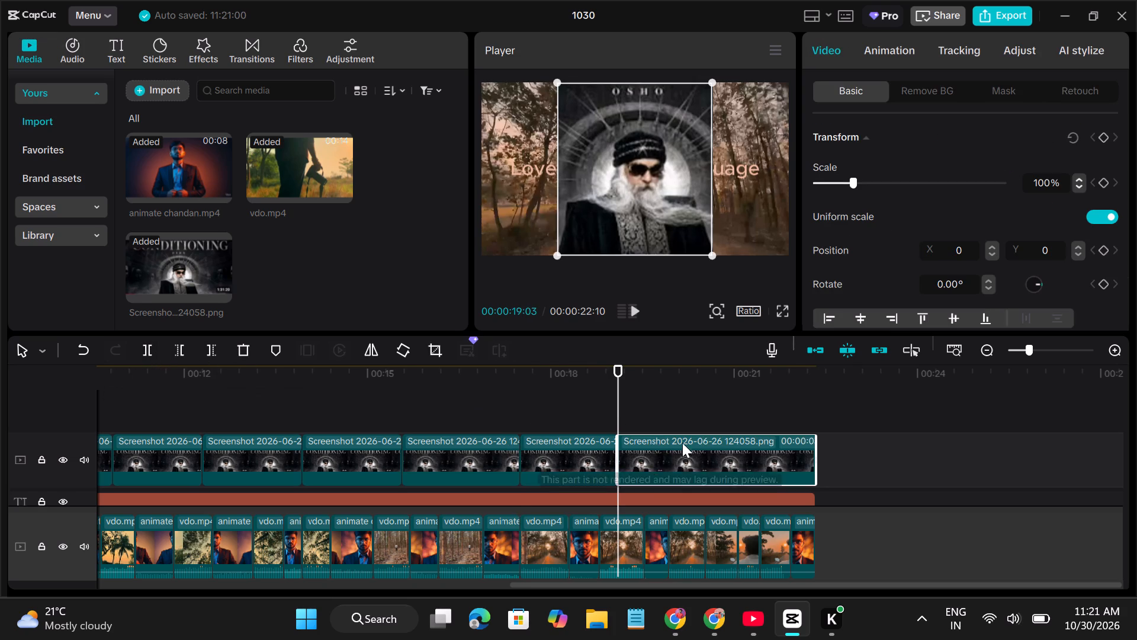
Split the last "CONDITIONING" image segment at 00:00:20:20.
left_click(725, 443)
left_click(714, 409)
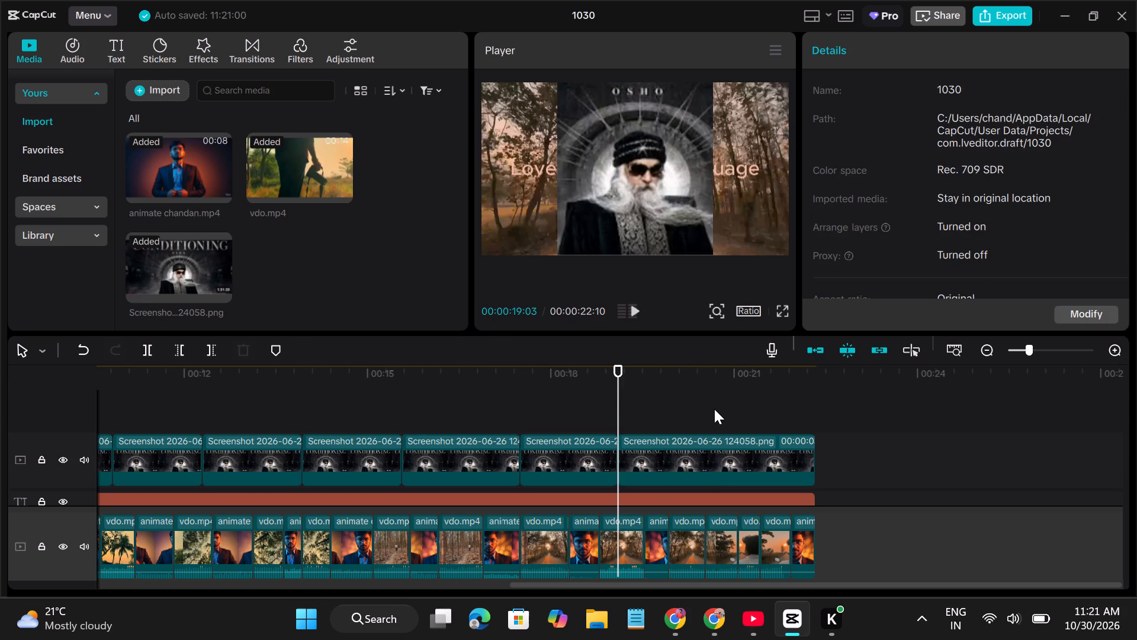
left_click(712, 446)
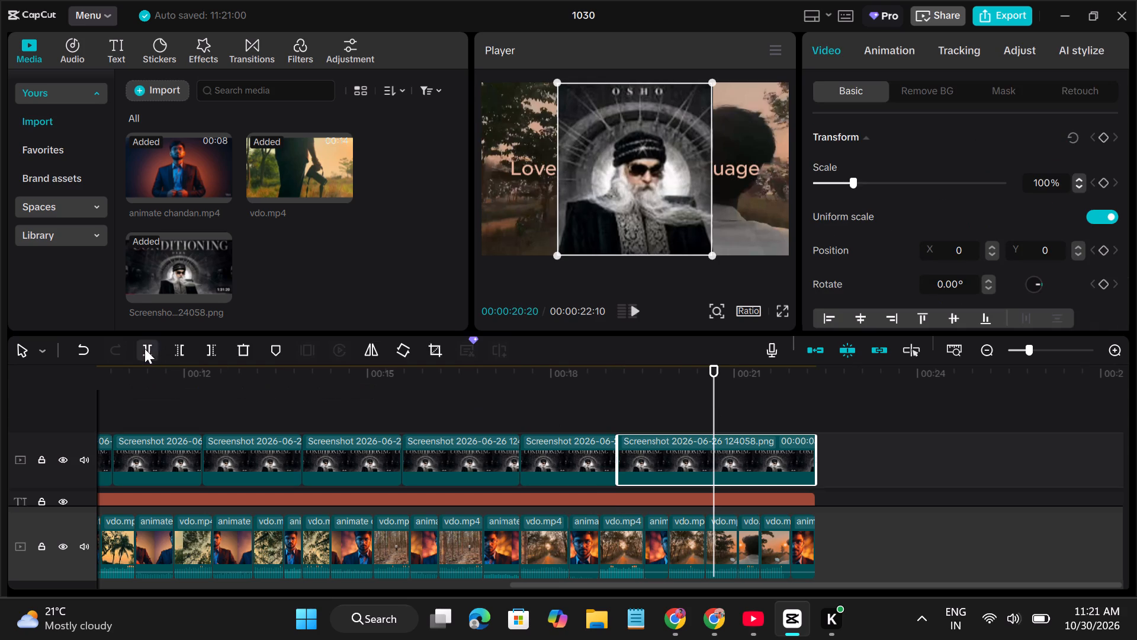
left_click(144, 348)
Trim both ends of the first "CONDITIONING" image segment to a short piece from about 0.5 s to 0.75 s.
scroll(391, 449, "right", 9)
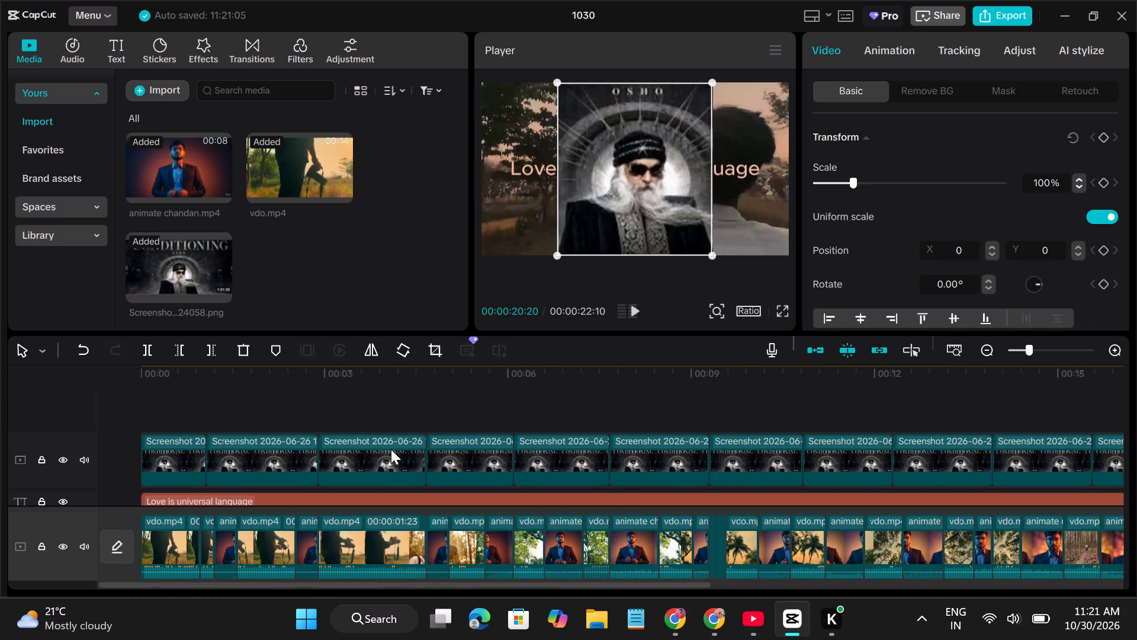
scroll(272, 460, "right", 2)
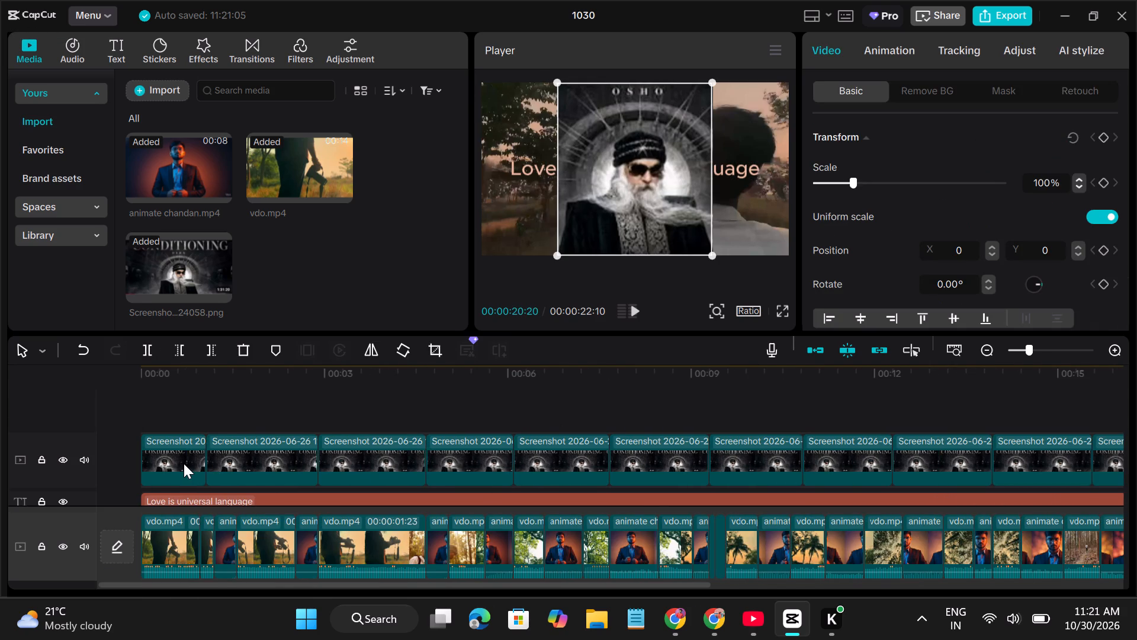
left_click(184, 463)
left_click_drag(139, 463, 151, 464)
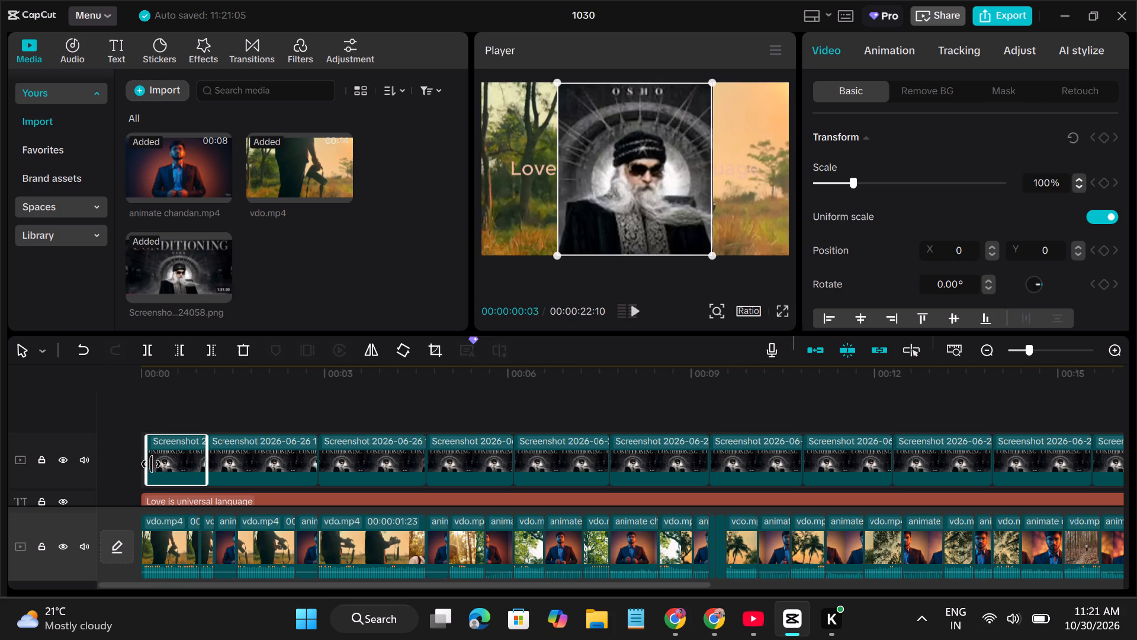
left_click_drag(151, 464, 172, 469)
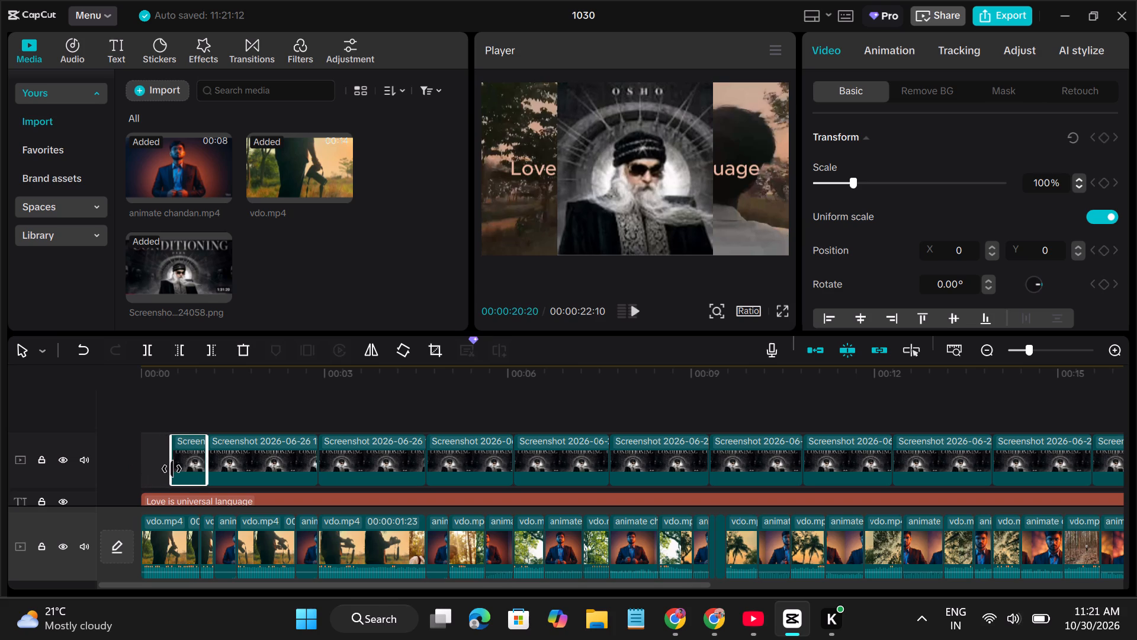
left_click_drag(208, 468, 190, 468)
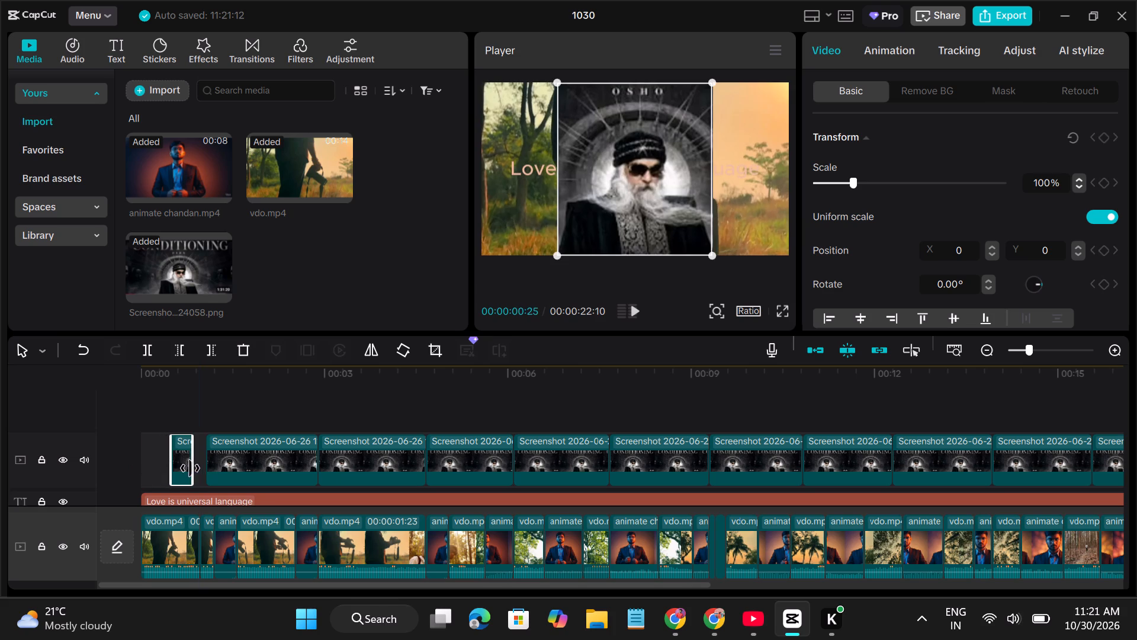
left_click_drag(190, 468, 182, 470)
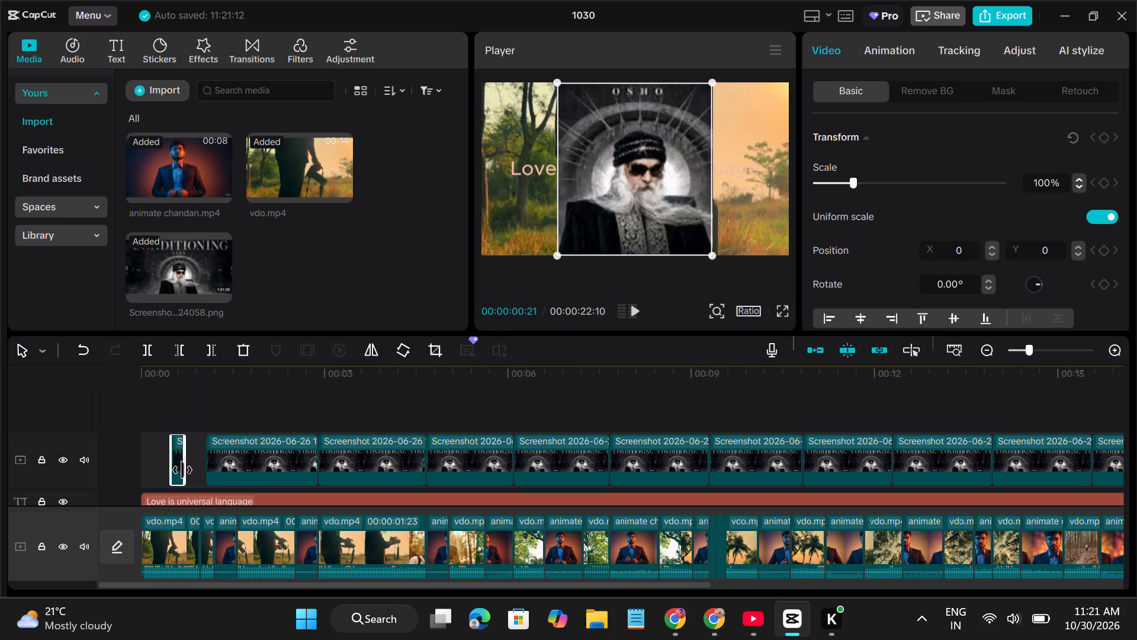
left_click_drag(182, 470, 185, 469)
Trim both ends of the second "CONDITIONING" image segment to a short piece from about 1.5 s to 1.9 s.
left_click(246, 469)
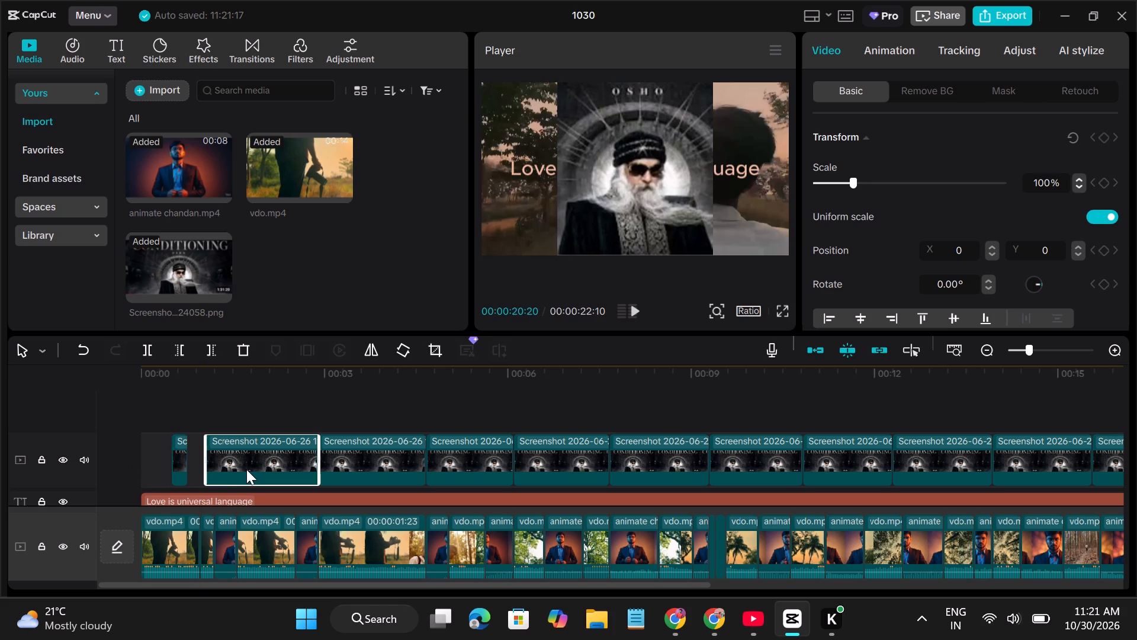
left_click_drag(202, 465, 226, 466)
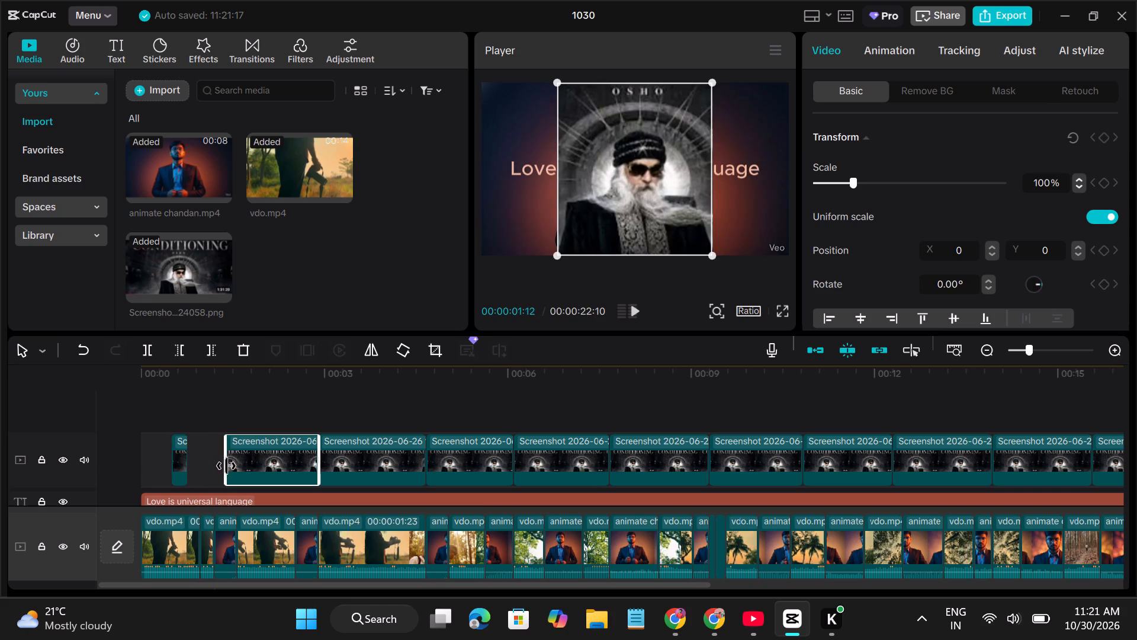
left_click_drag(226, 466, 229, 466)
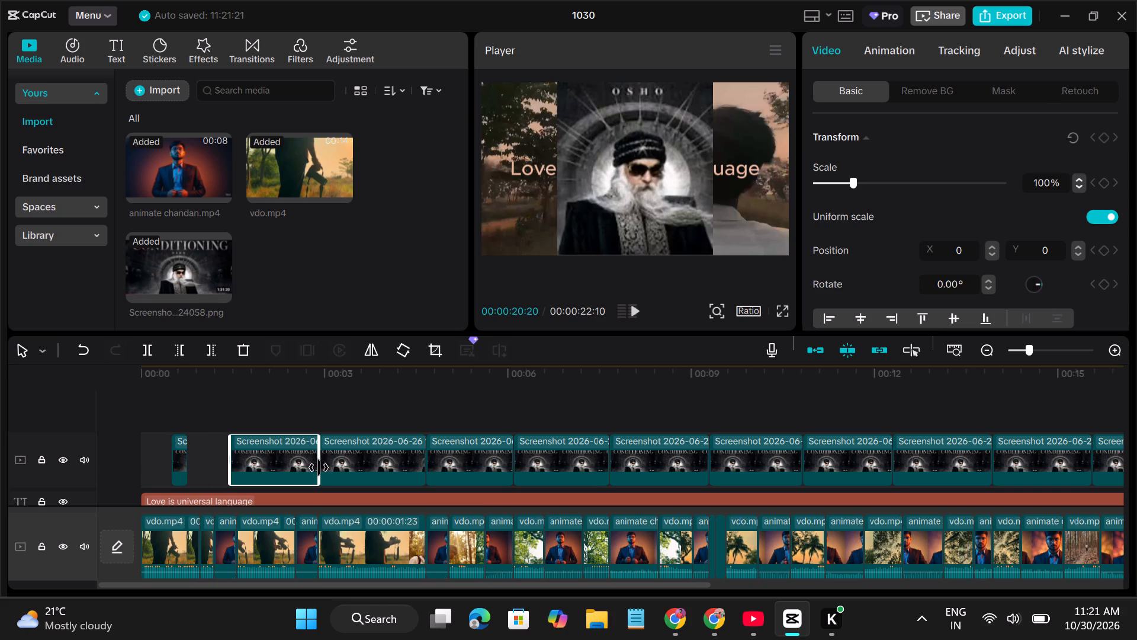
left_click_drag(319, 468, 277, 475)
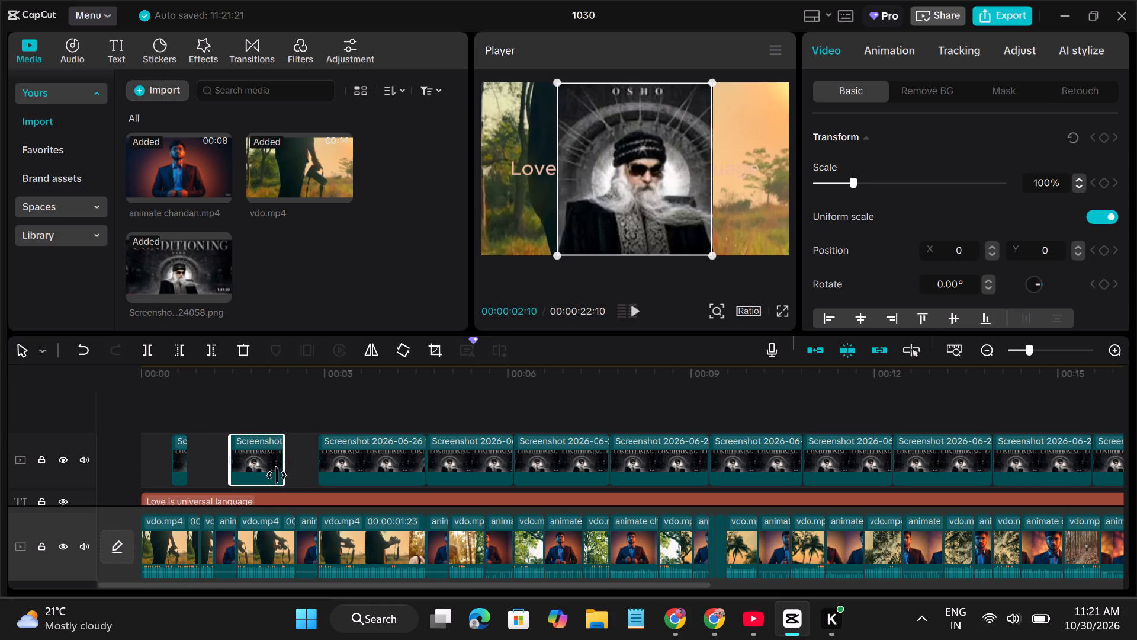
left_click_drag(277, 475, 250, 479)
Trim the end of the third "CONDITIONING" image segment back to about 00:00:03:06, keeping its start in place.
left_click(342, 472)
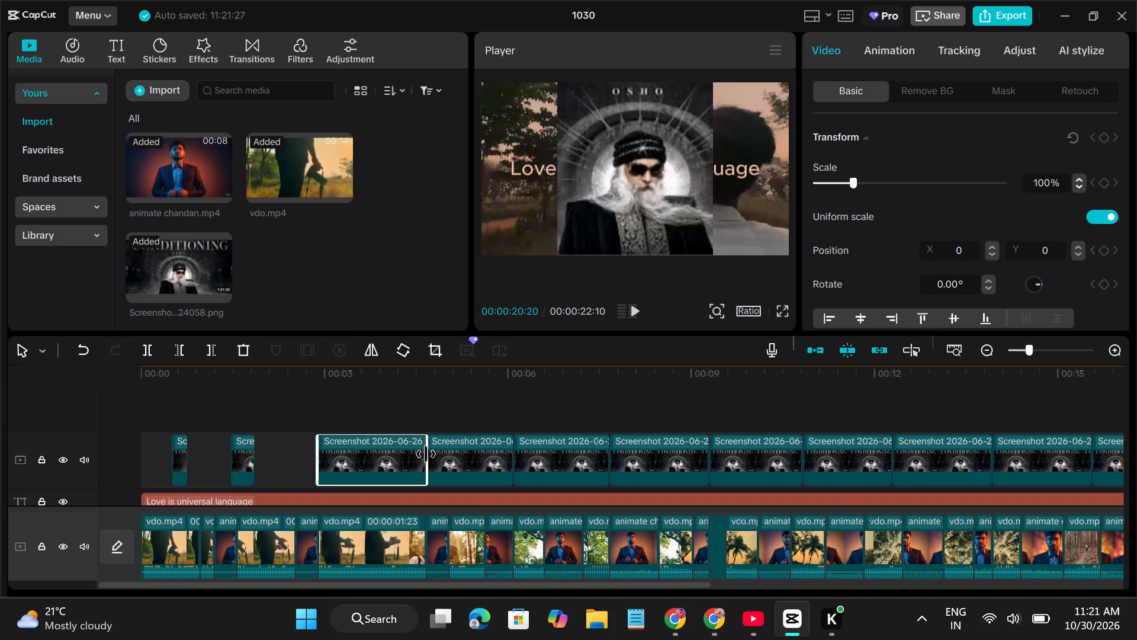
left_click_drag(426, 454, 349, 466)
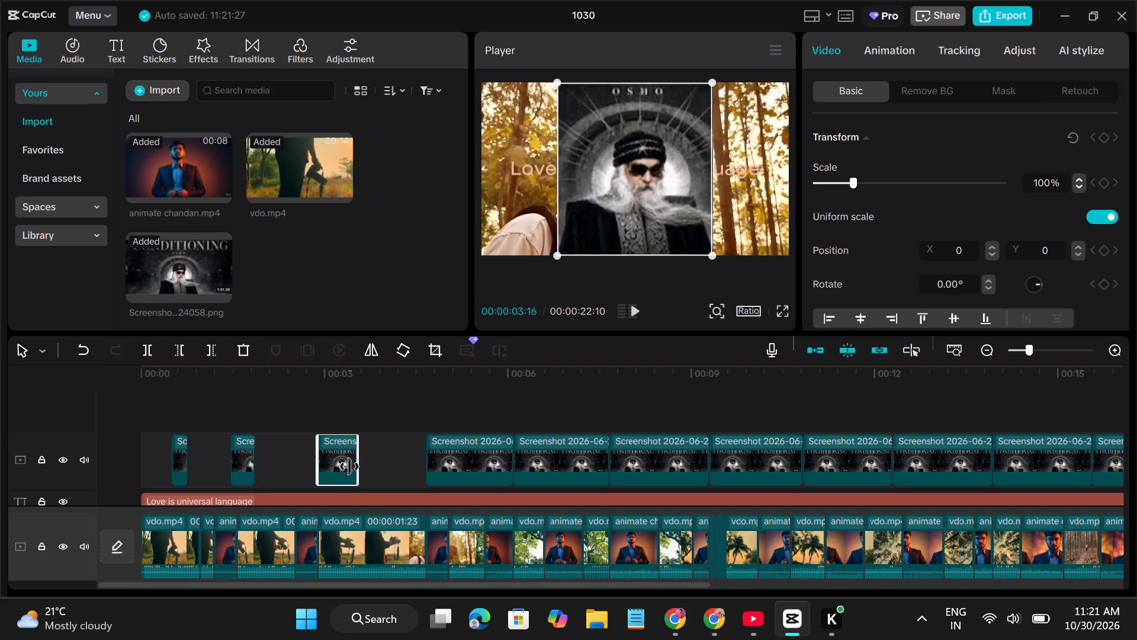
left_click_drag(349, 466, 333, 471)
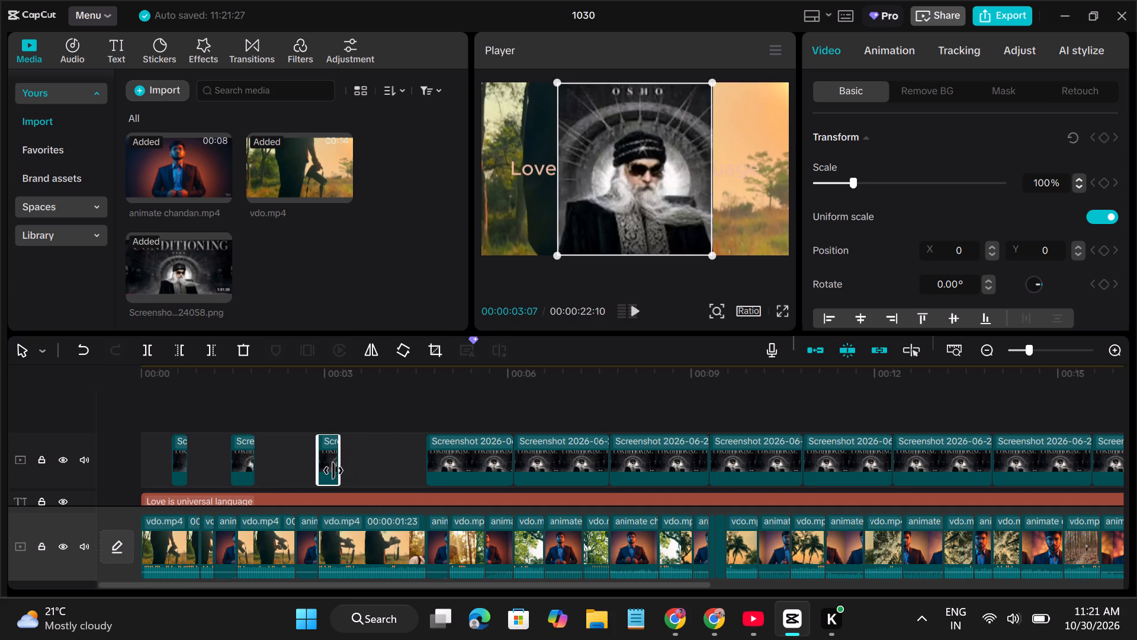
left_click_drag(333, 471, 332, 471)
left_click_drag(332, 471, 332, 471)
Trim both ends of the fourth "CONDITIONING" image segment to a short piece from 00:00:05:01 to about 5.3 s.
left_click(466, 461)
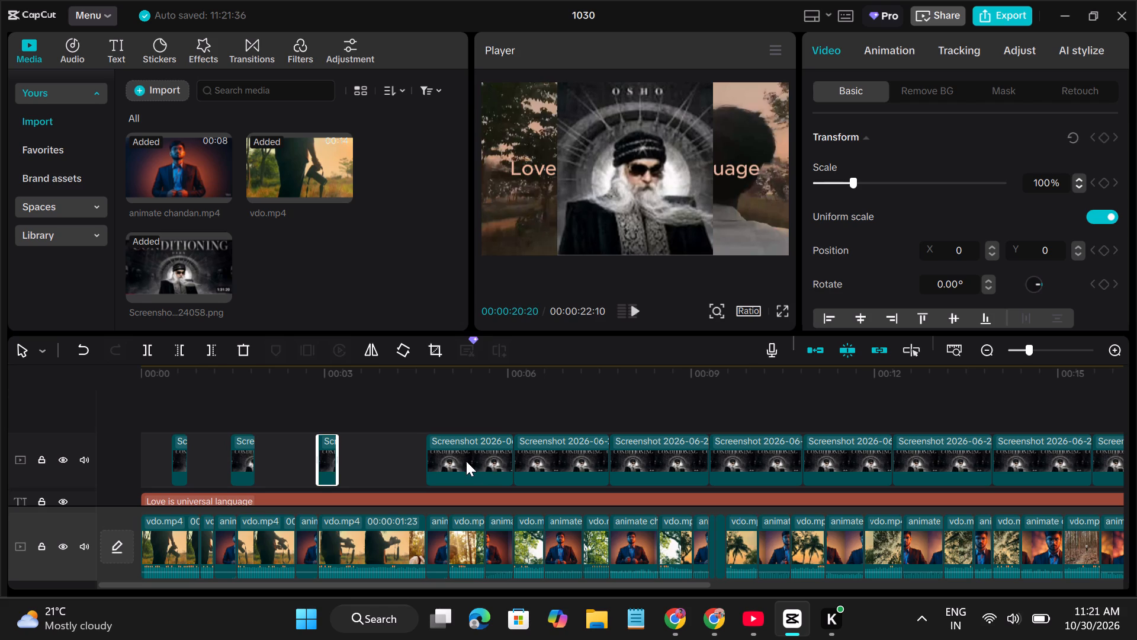
left_click(519, 460)
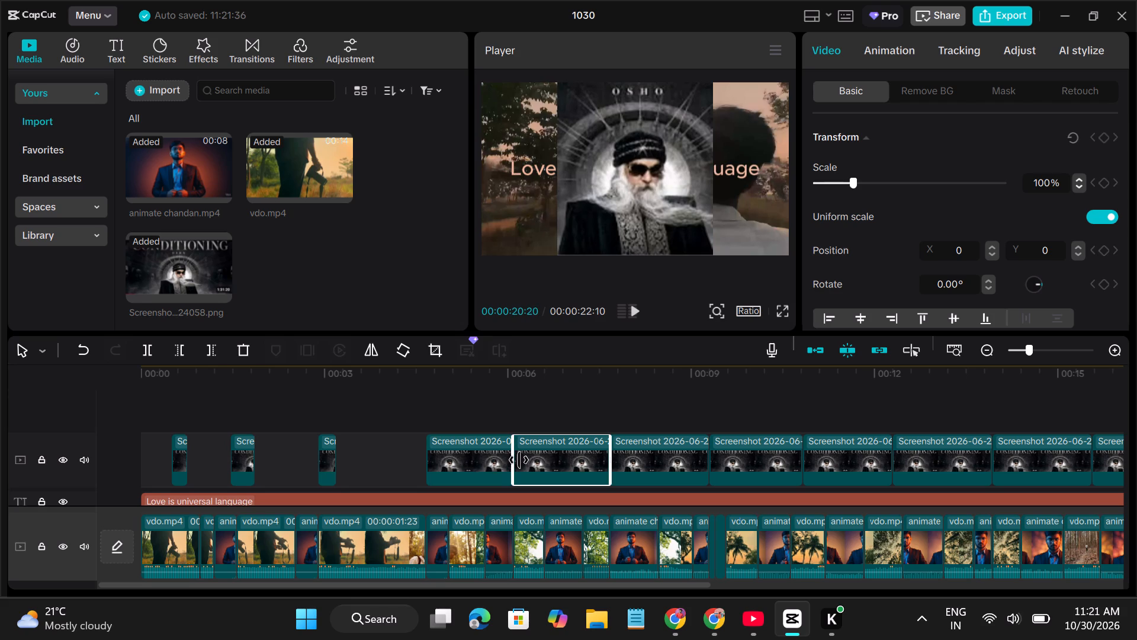
left_click(480, 462)
left_click(515, 463)
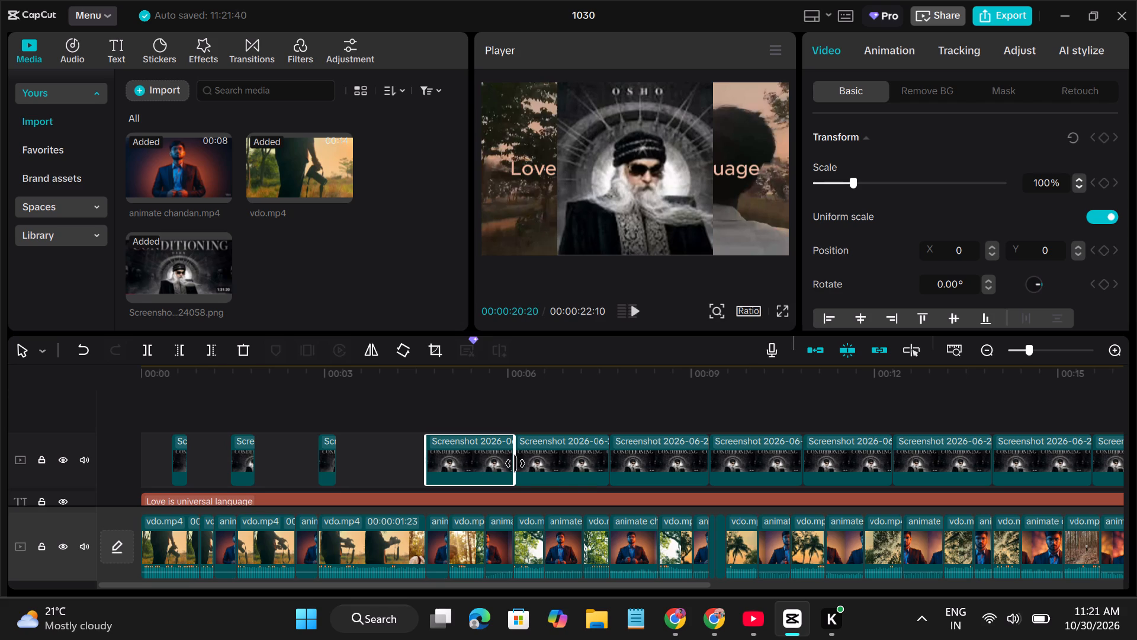
left_click_drag(426, 454, 448, 458)
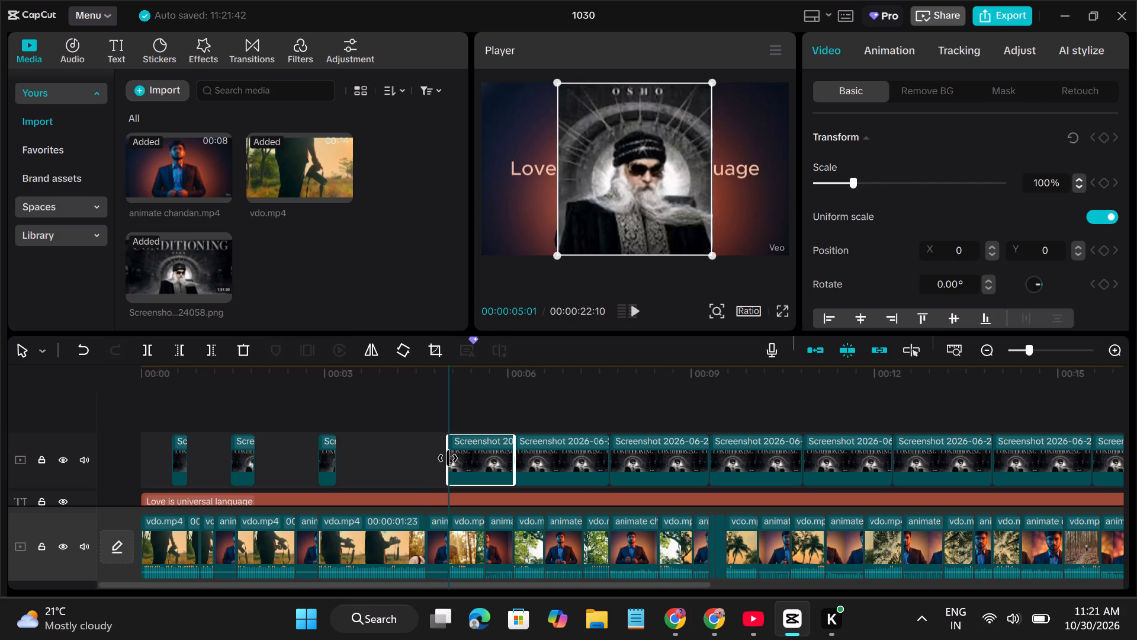
left_click_drag(448, 458, 448, 459)
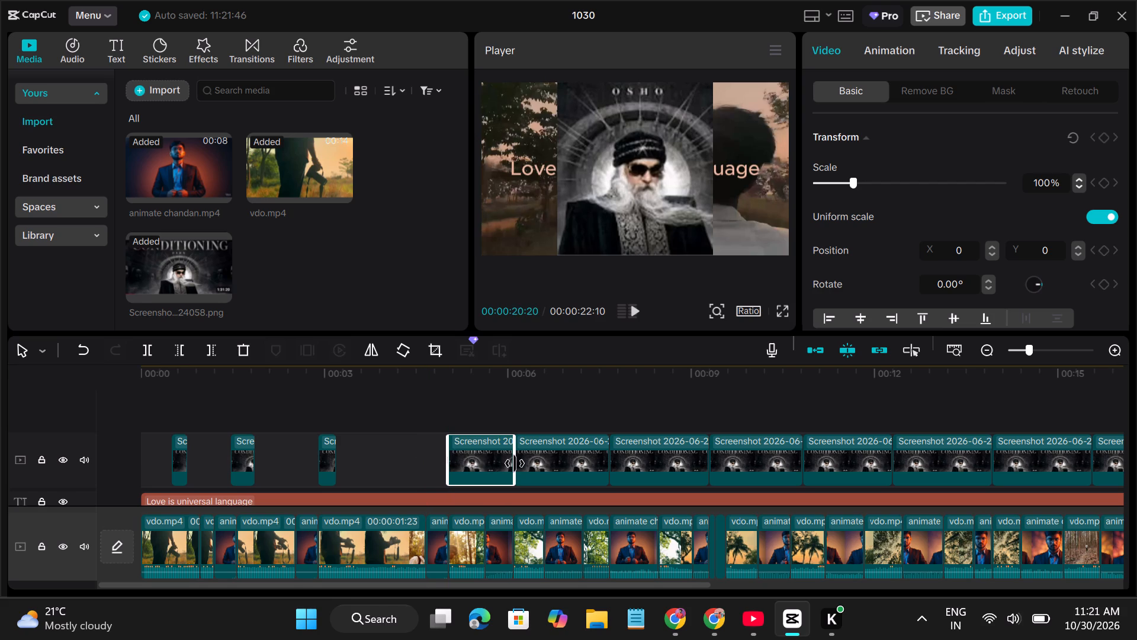
left_click_drag(515, 463, 470, 475)
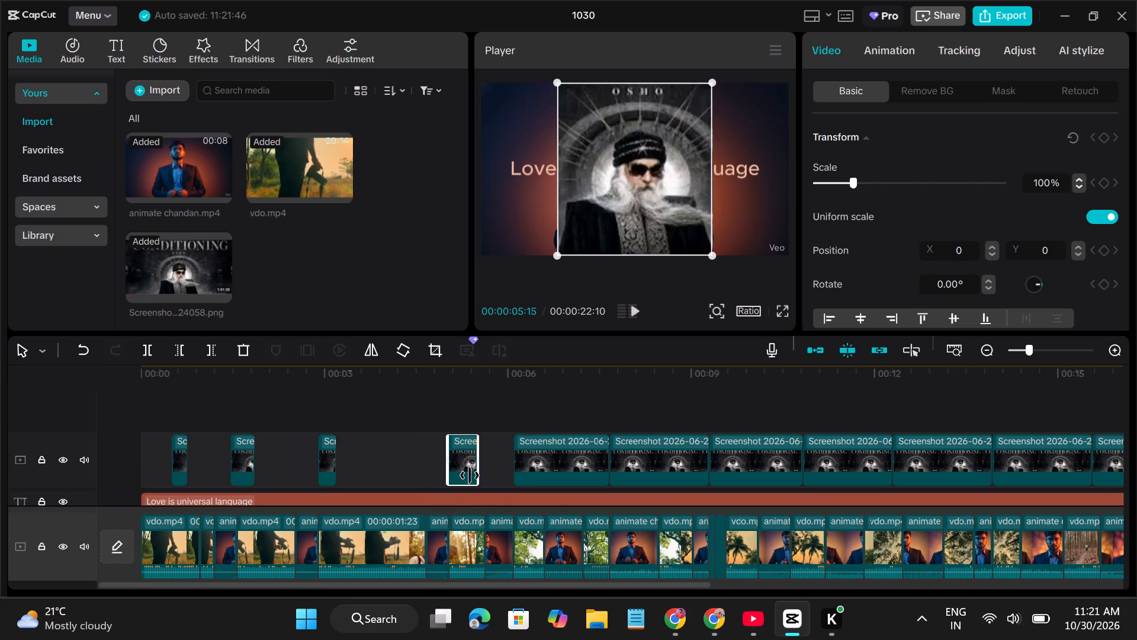
left_click_drag(470, 475, 465, 476)
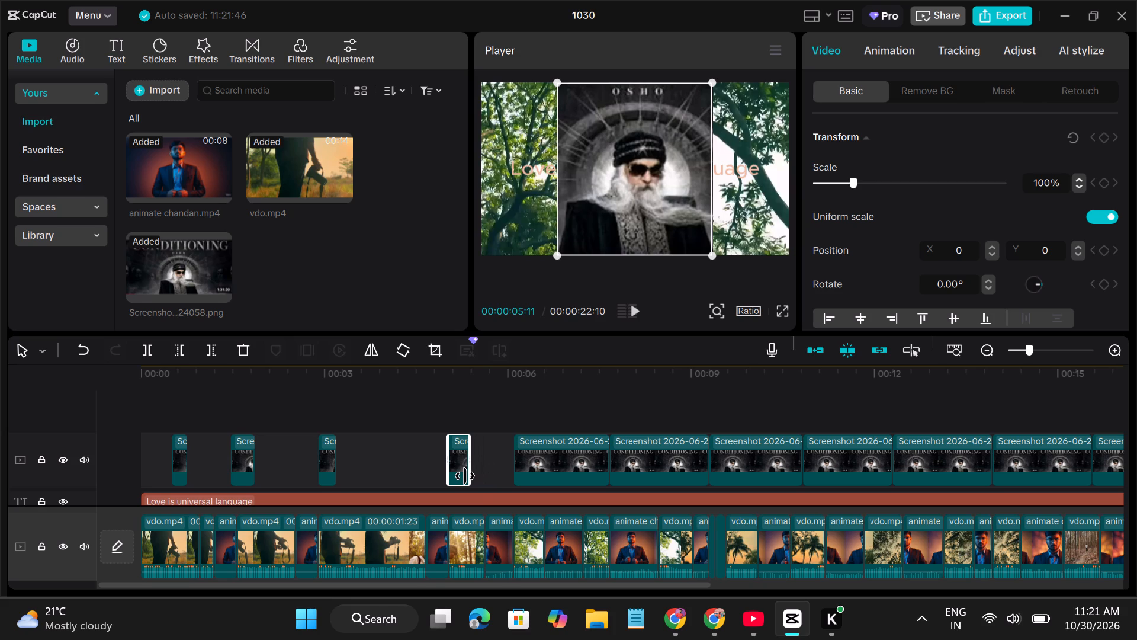
left_click_drag(465, 476, 464, 475)
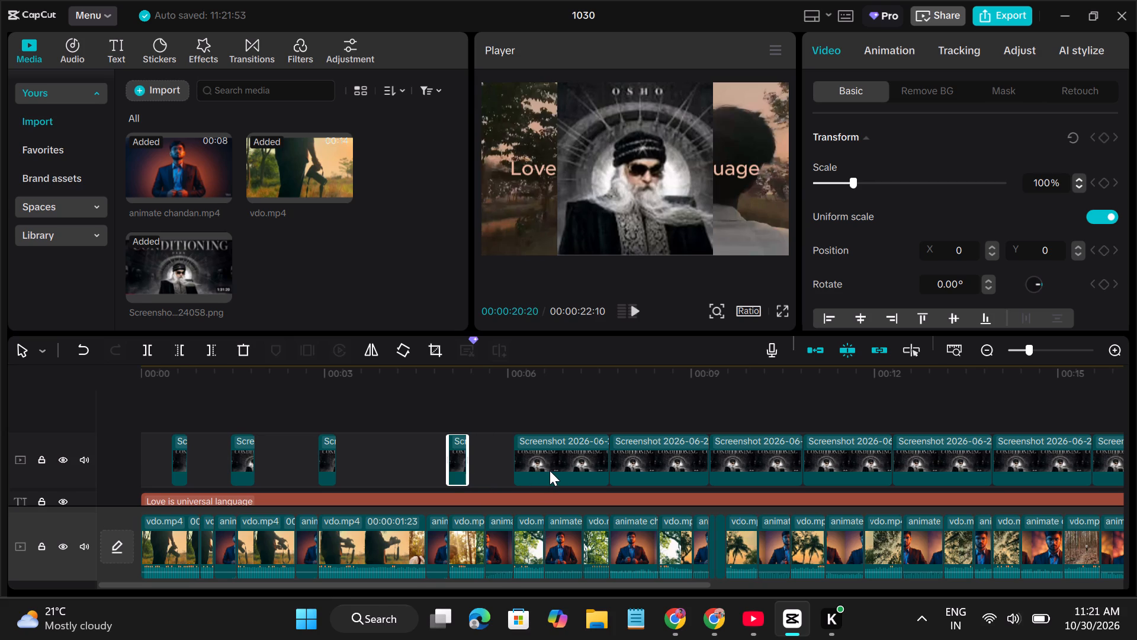
Trim the end of the fifth "CONDITIONING" image segment back to about 6.3 s, keeping its start in place.
left_click(550, 471)
left_click_drag(611, 464, 528, 478)
Move the sixth "CONDITIONING" image segment earlier to start at about 7.2 s and trim its end to about 00:00:07:15.
left_click_drag(661, 465, 629, 468)
left_click(672, 464)
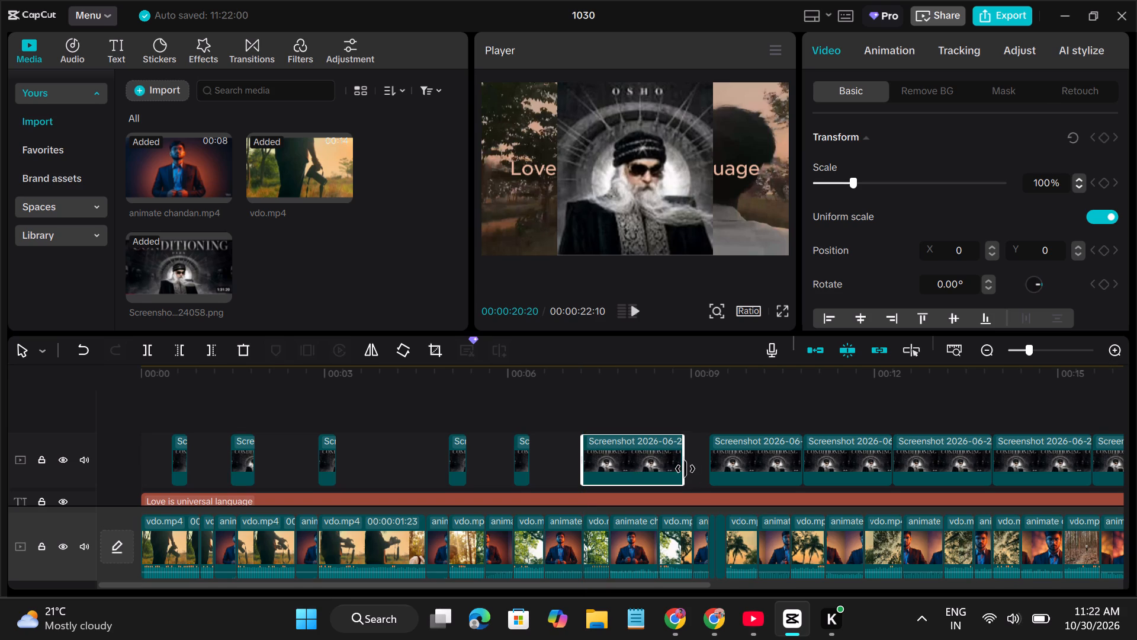
left_click_drag(683, 469, 595, 483)
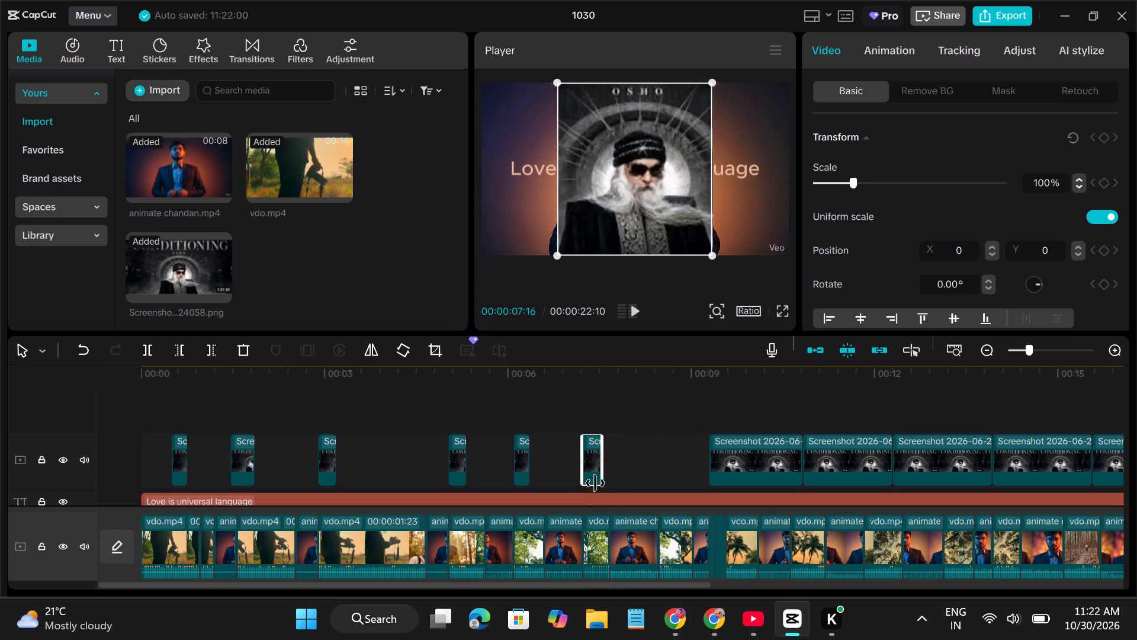
left_click_drag(595, 483, 594, 483)
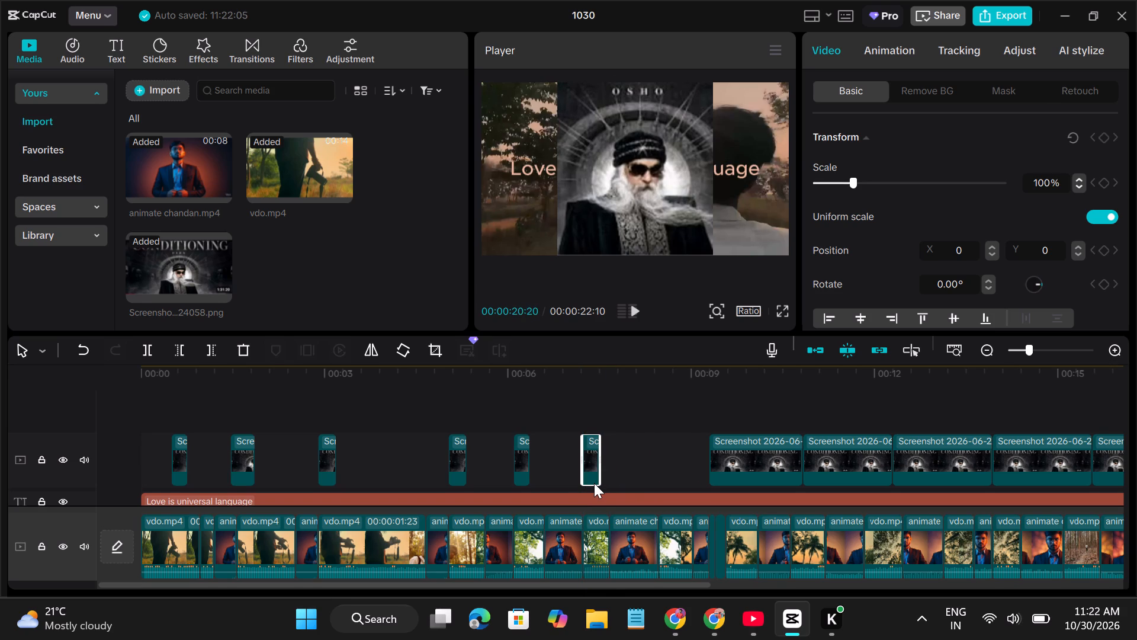
left_click_drag(599, 474, 595, 476)
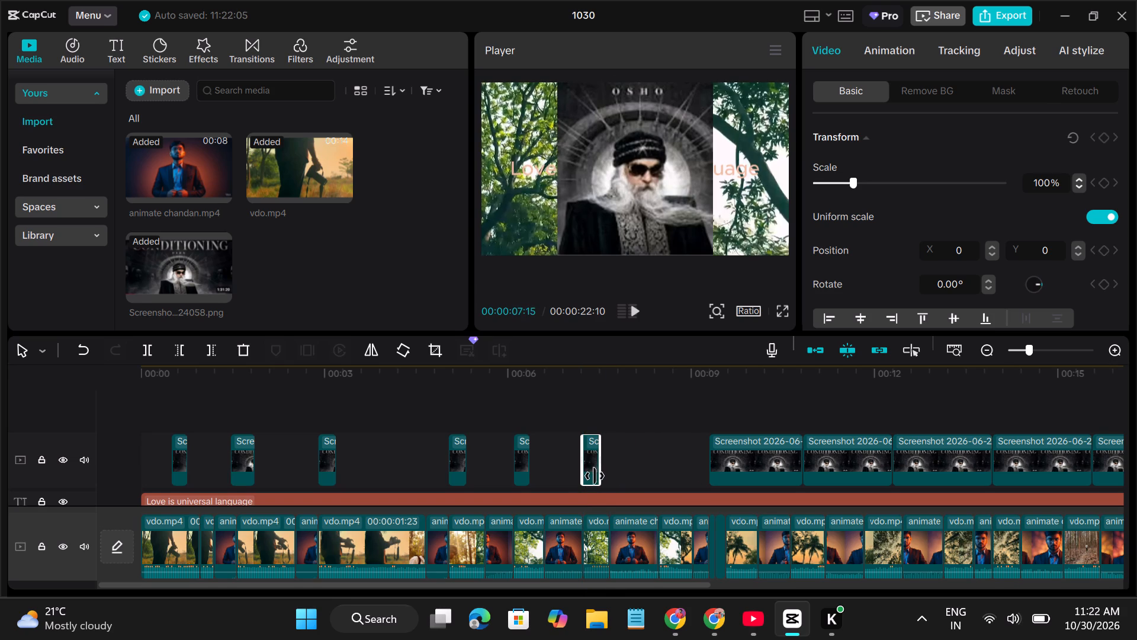
left_click_drag(595, 476, 594, 476)
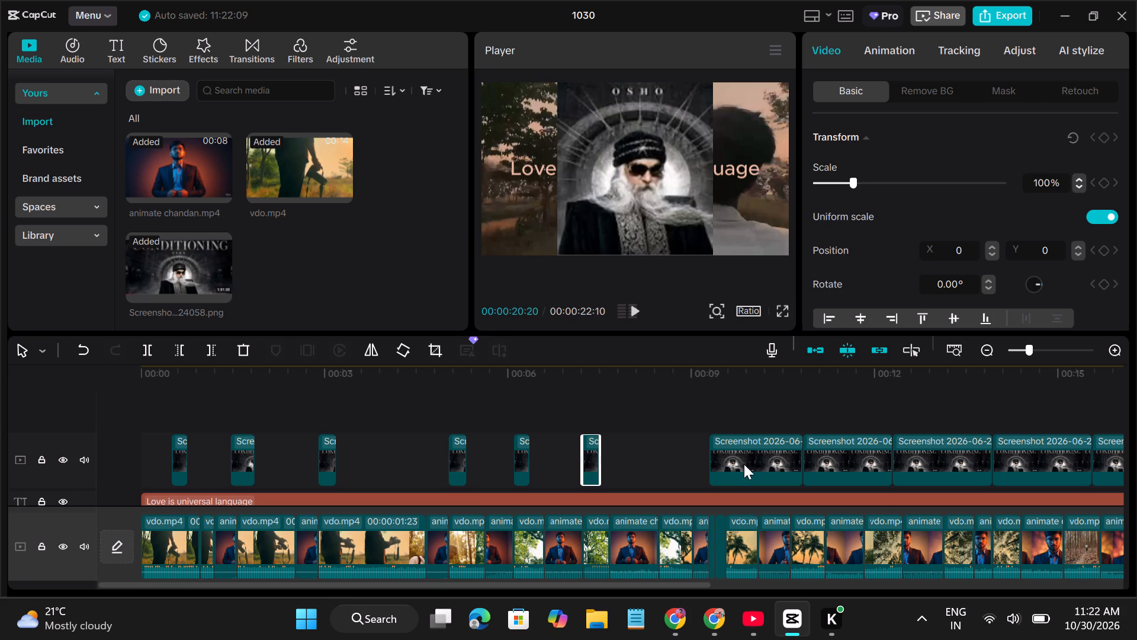
Move the seventh "CONDITIONING" image segment earlier to start at about 8.4 s and trim its end to about 8.8 s.
left_click(744, 464)
left_click_drag(731, 460, 705, 465)
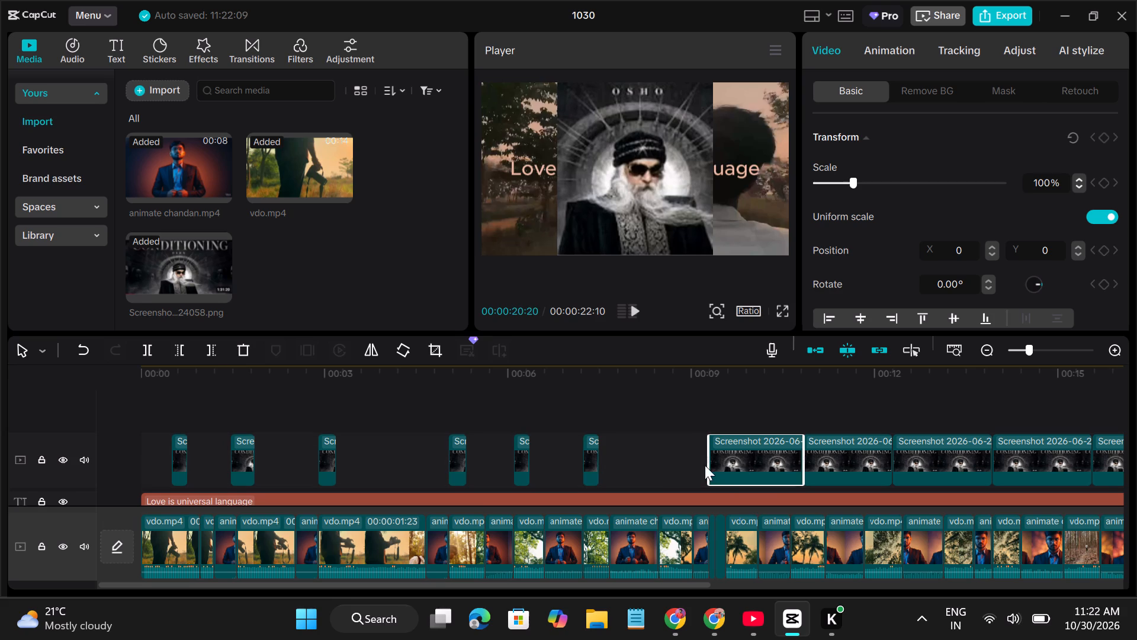
left_click_drag(705, 465, 685, 464)
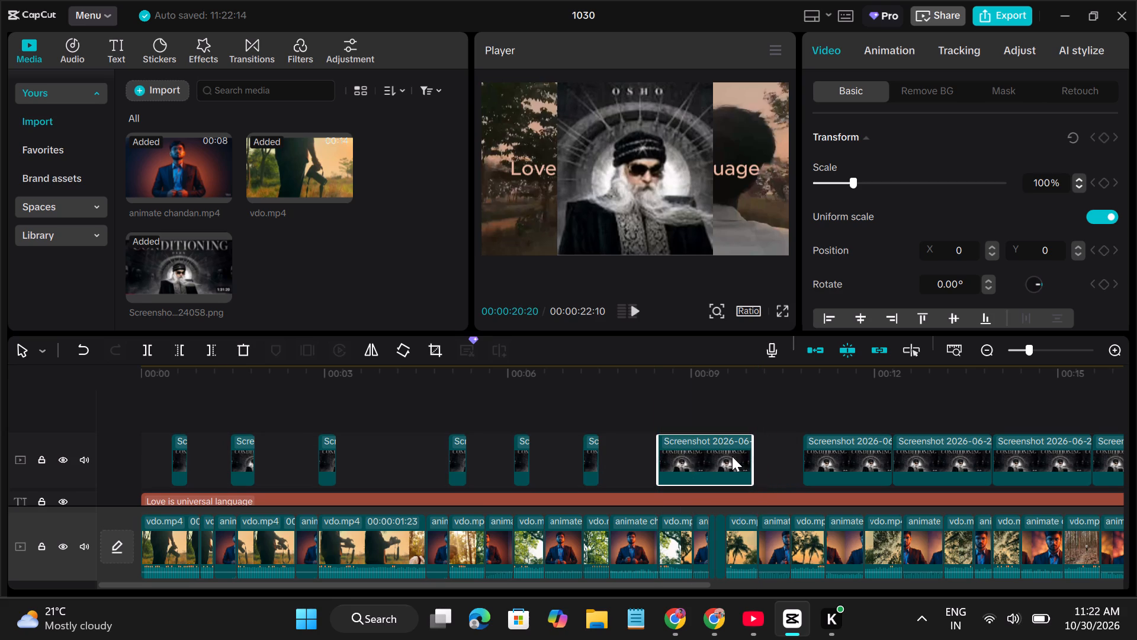
left_click_drag(754, 460, 690, 465)
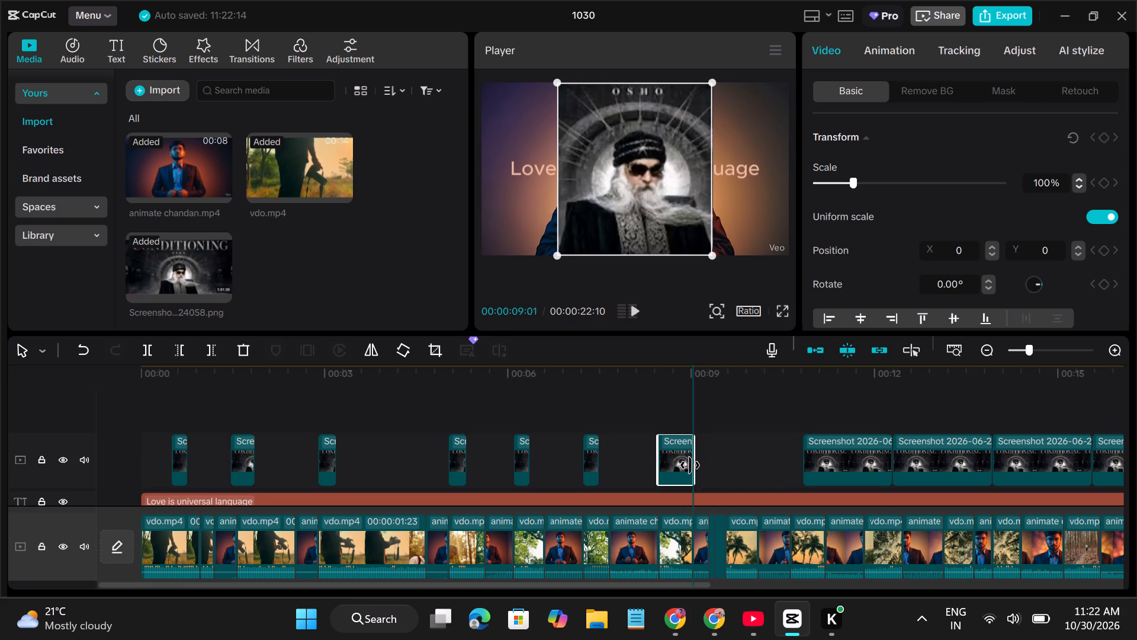
left_click_drag(690, 465, 675, 471)
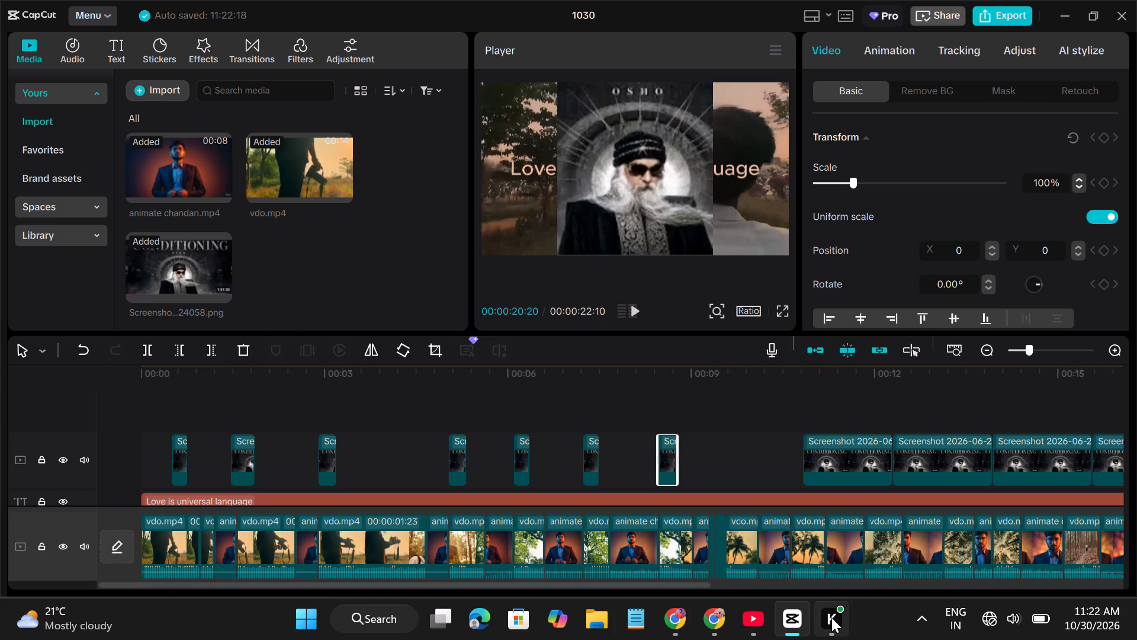
Move the eighth "CONDITIONING" image segment earlier to start at about 9.3 s and trim its end to the playhead at 00:00:09:17.
left_click(729, 449)
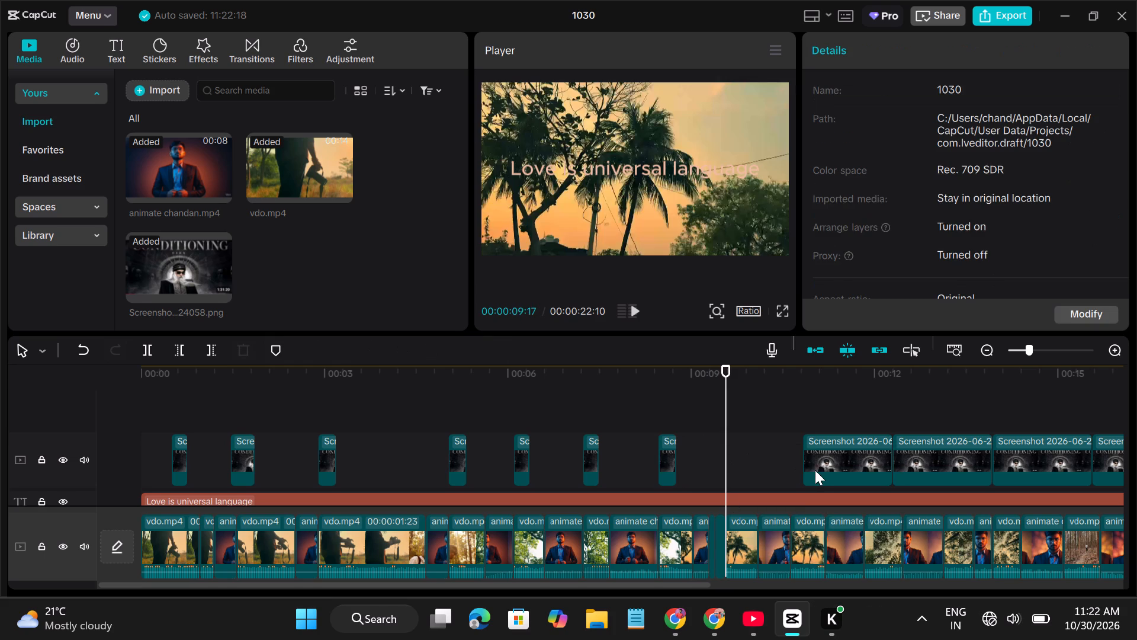
left_click(817, 469)
left_click_drag(826, 463, 799, 466)
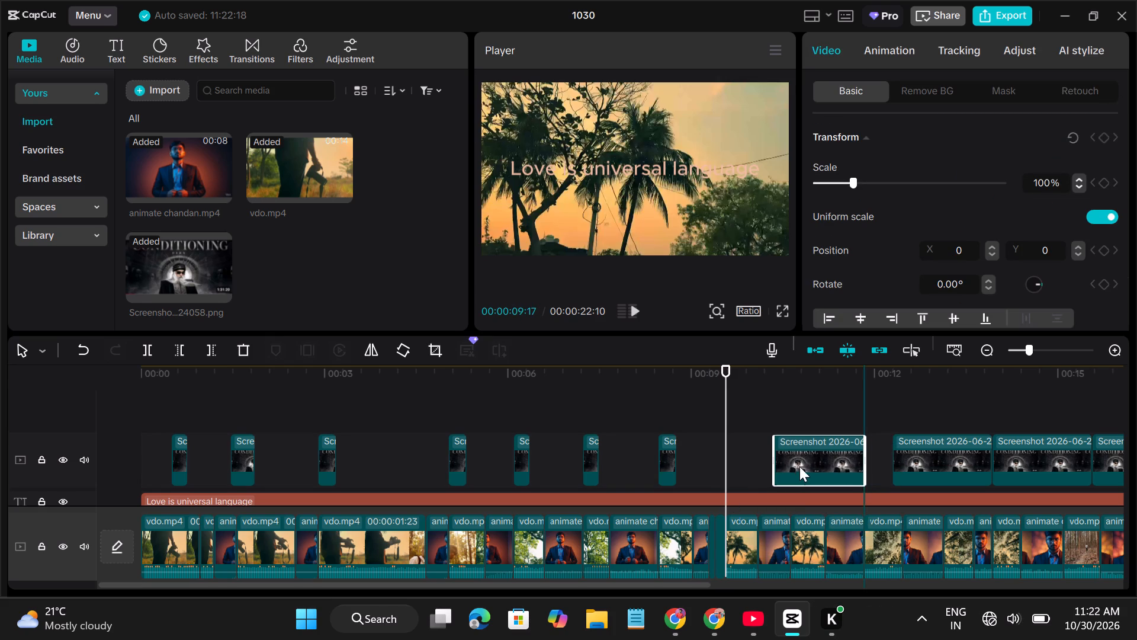
left_click_drag(799, 466, 731, 470)
left_click_drag(799, 466, 724, 473)
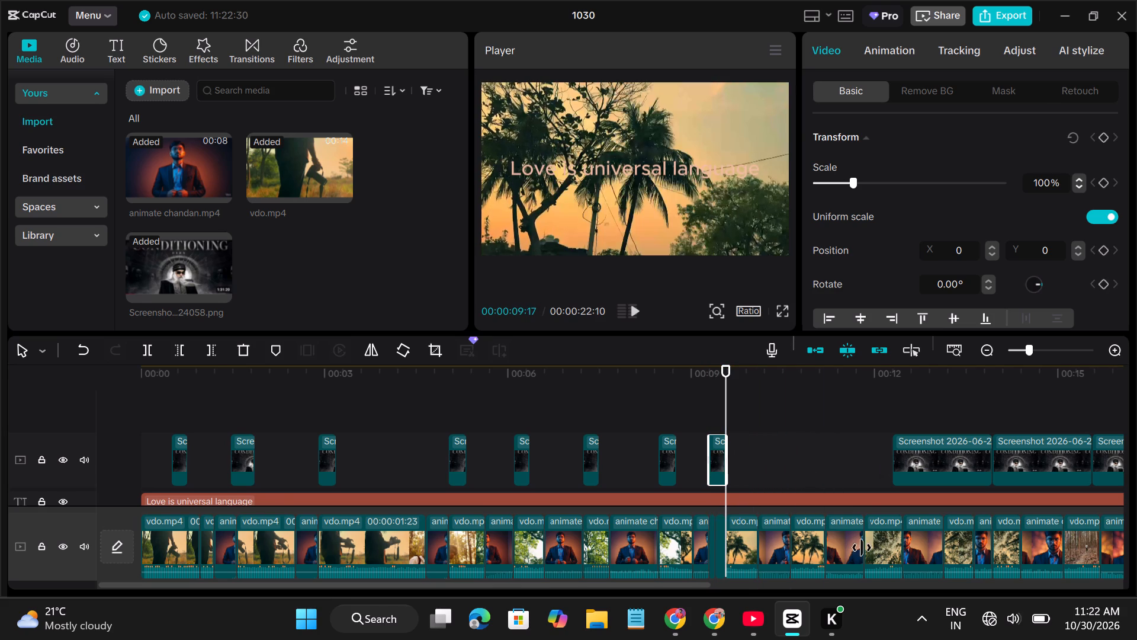
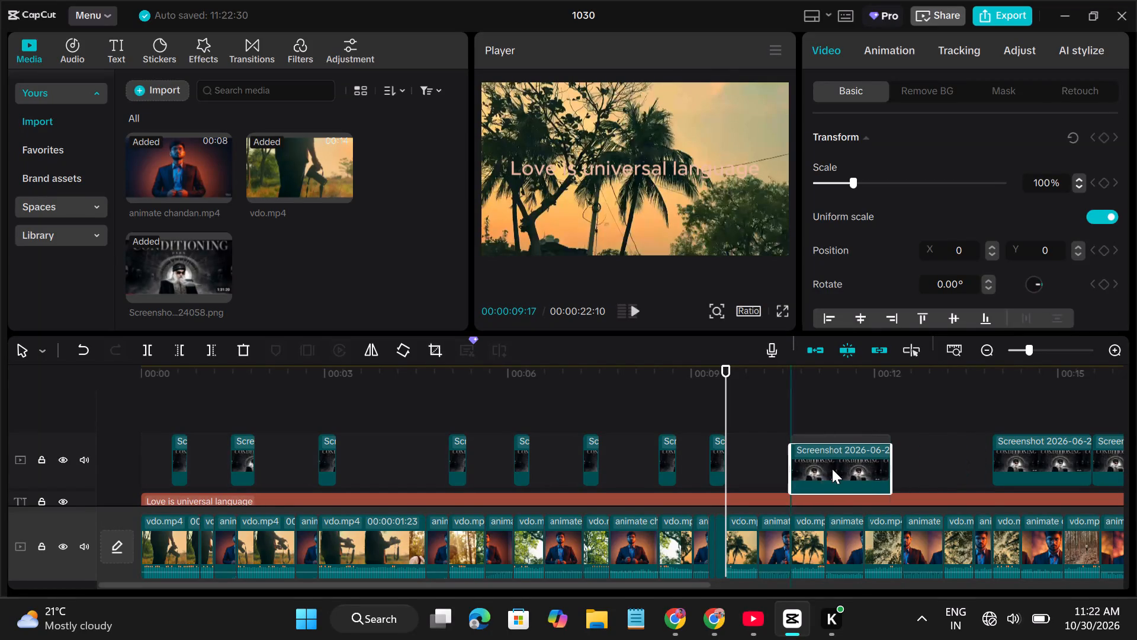
Place the ninth "CONDITIONING" image segment at about 10.6 s and trim its end to about 10.9 s.
left_click_drag(832, 469, 839, 465)
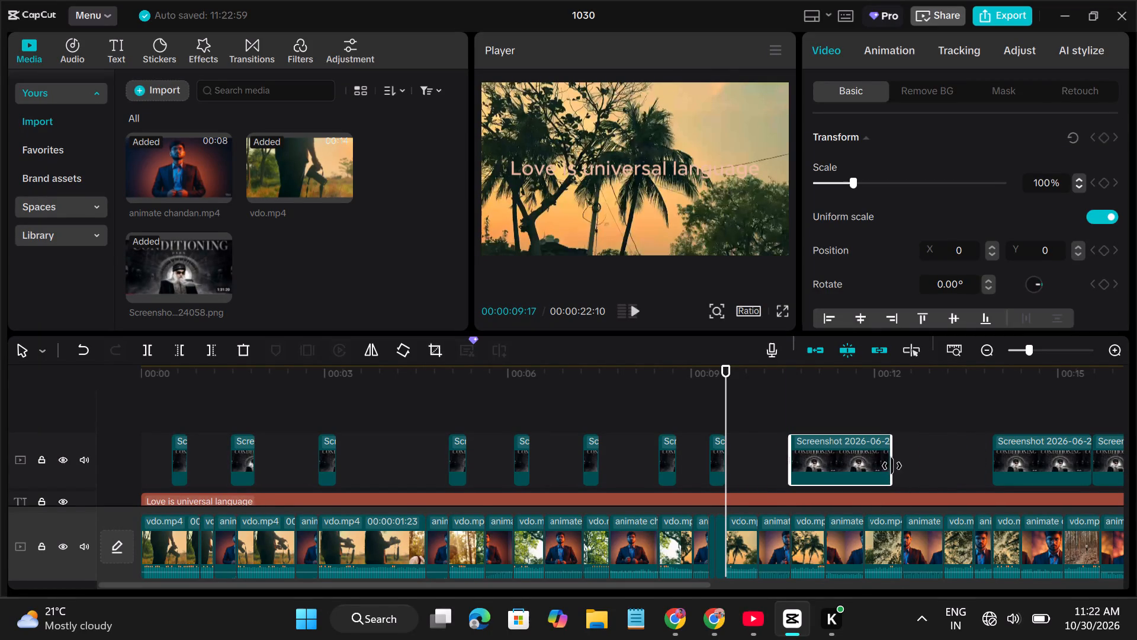
left_click_drag(893, 465, 815, 482)
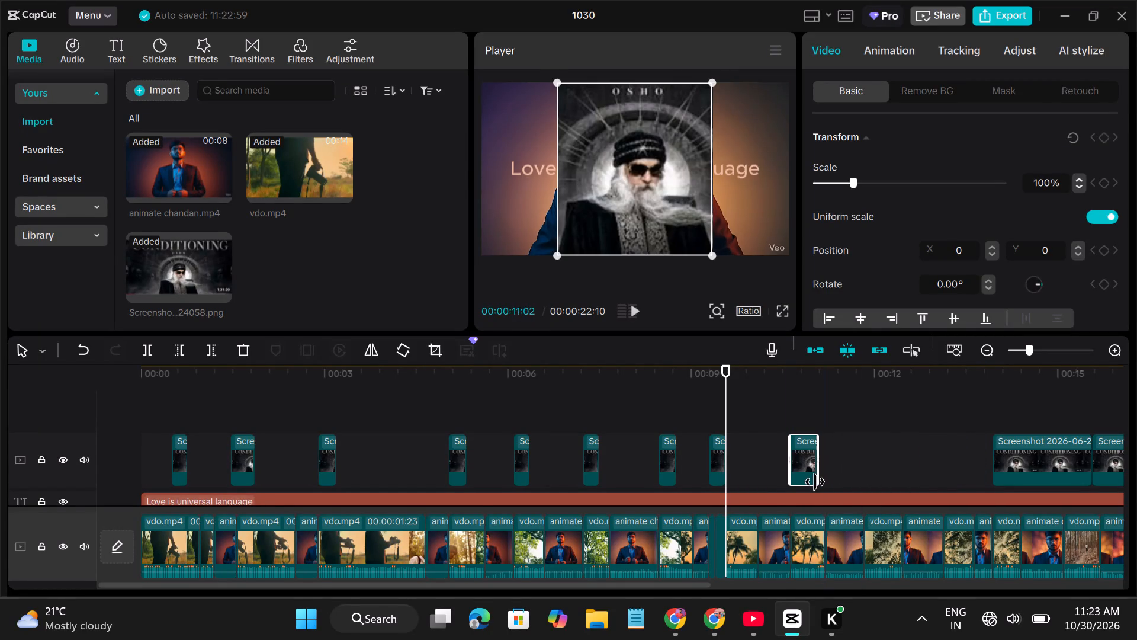
left_click_drag(815, 482, 808, 483)
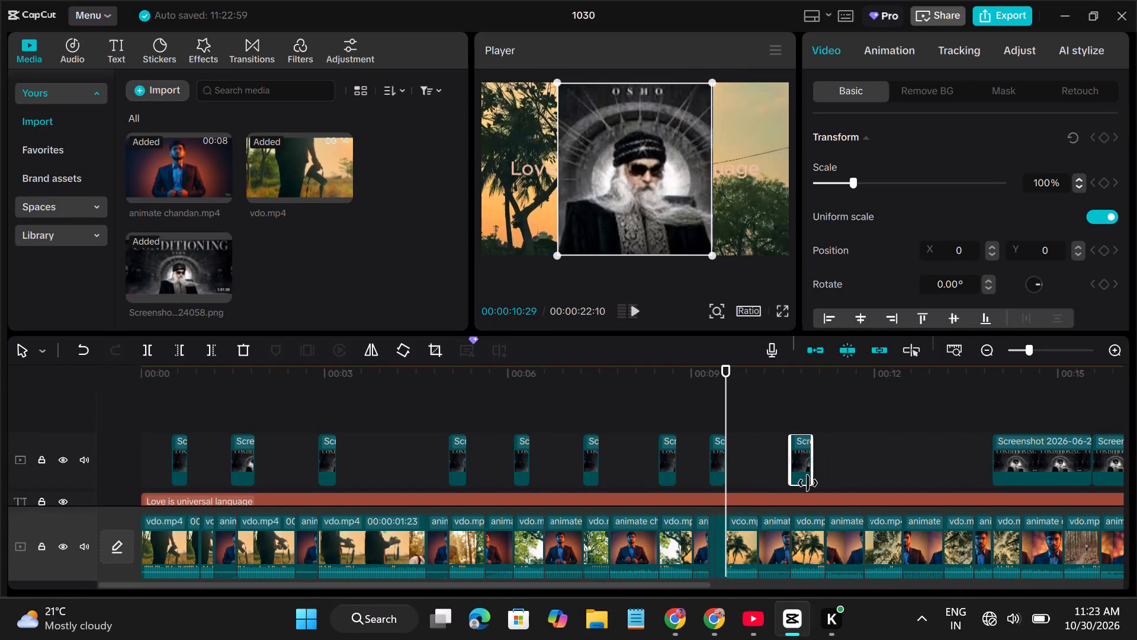
left_click_drag(808, 483, 807, 483)
Move the tenth "CONDITIONING" image segment earlier to start at about 11.8 s and trim its end to about 12.1 s.
left_click(1045, 455)
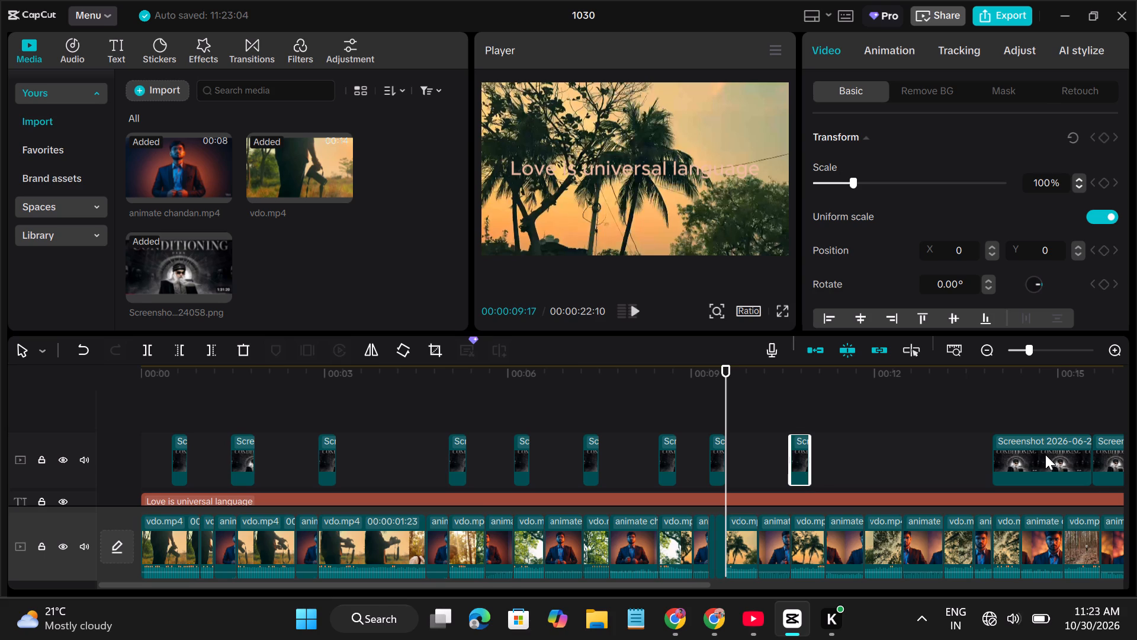
left_click_drag(1045, 455, 914, 465)
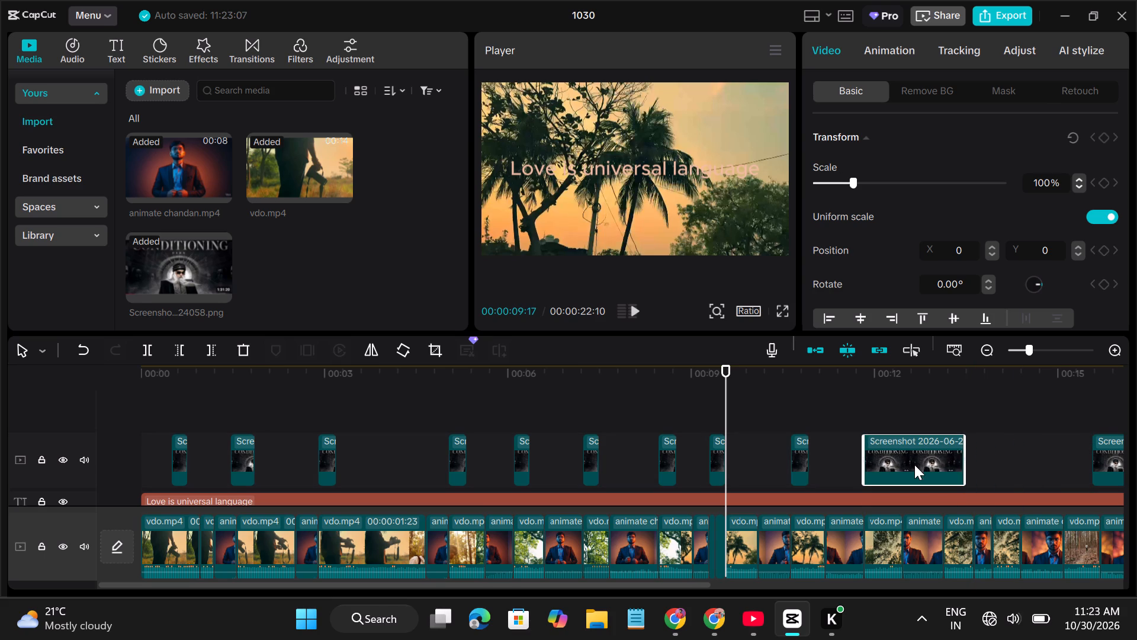
left_click_drag(966, 460, 888, 469)
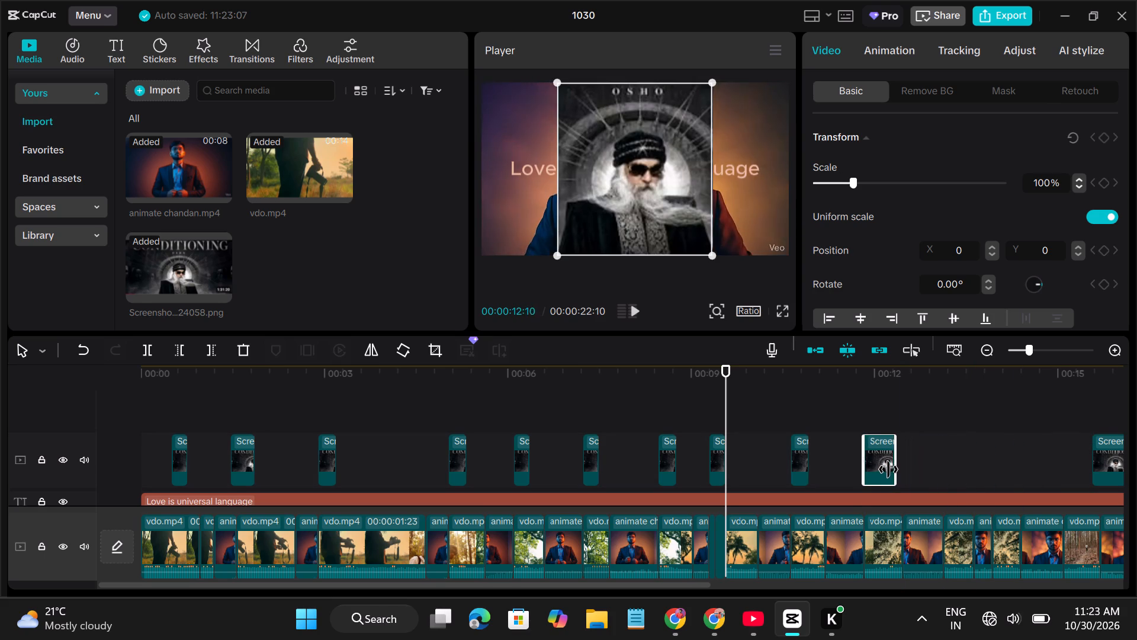
left_click_drag(888, 469, 883, 471)
Move the eleventh "CONDITIONING" image segment earlier to start at about 13.1 s and trim its end to about 13.4 s.
scroll(1056, 460, "left", 1)
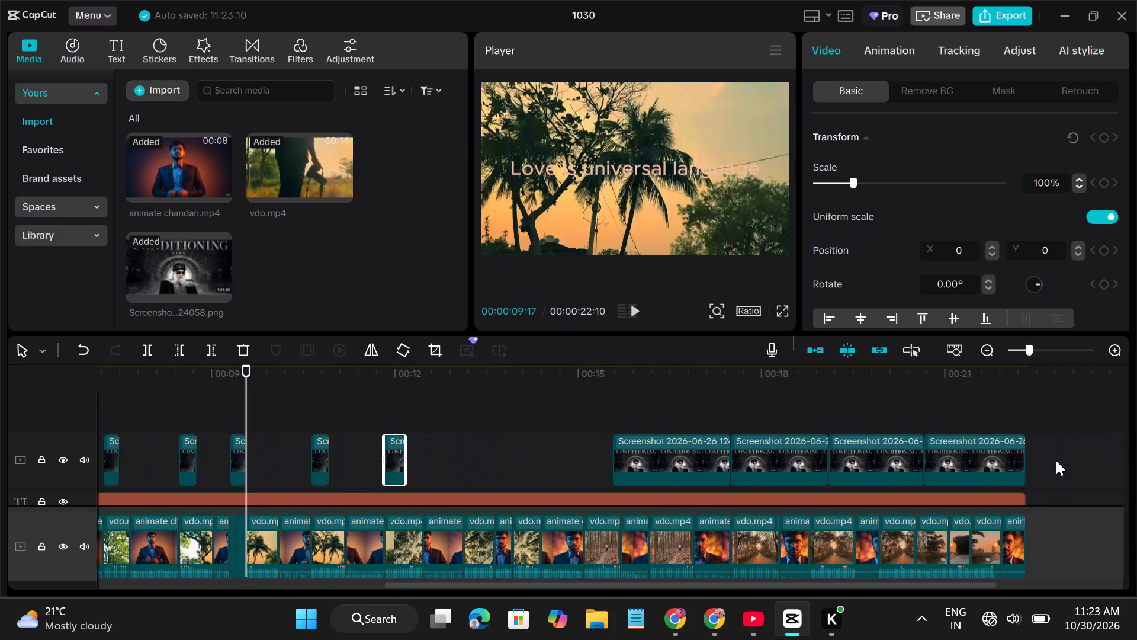
scroll(1056, 460, "left", 1)
left_click(667, 464)
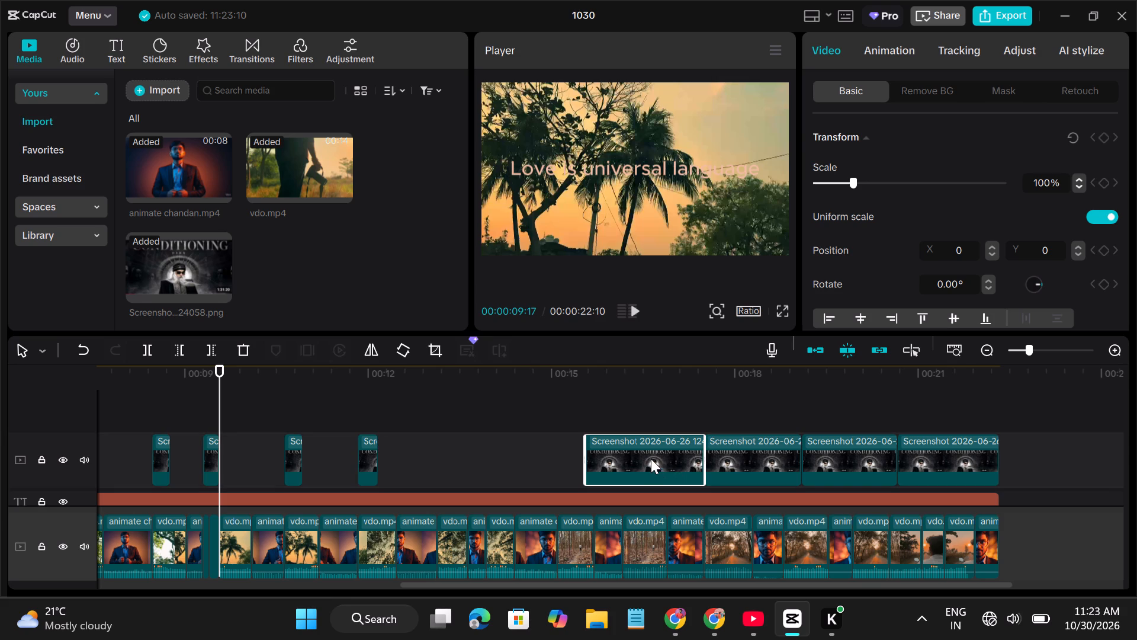
left_click_drag(651, 459, 502, 466)
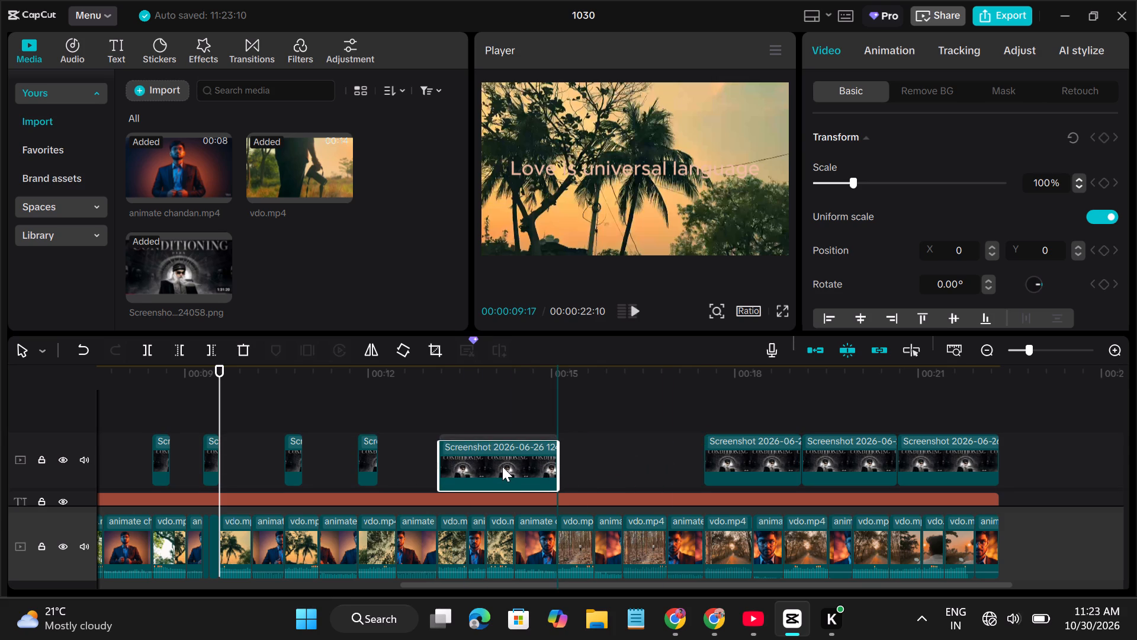
left_click_drag(502, 466, 497, 463)
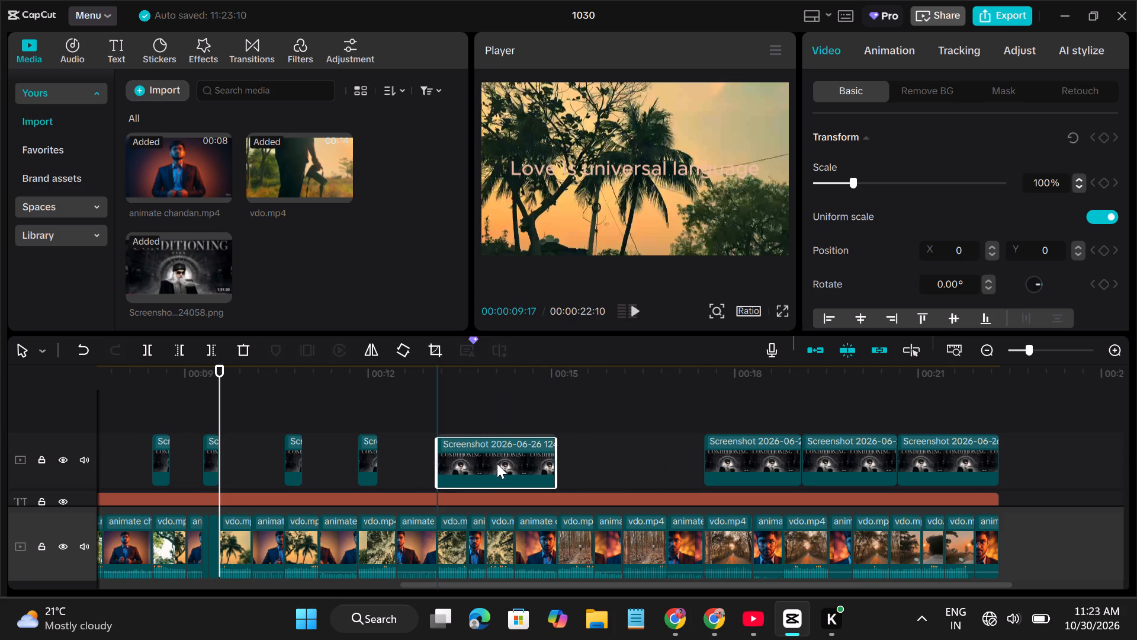
left_click_drag(497, 463, 496, 463)
left_click(495, 469)
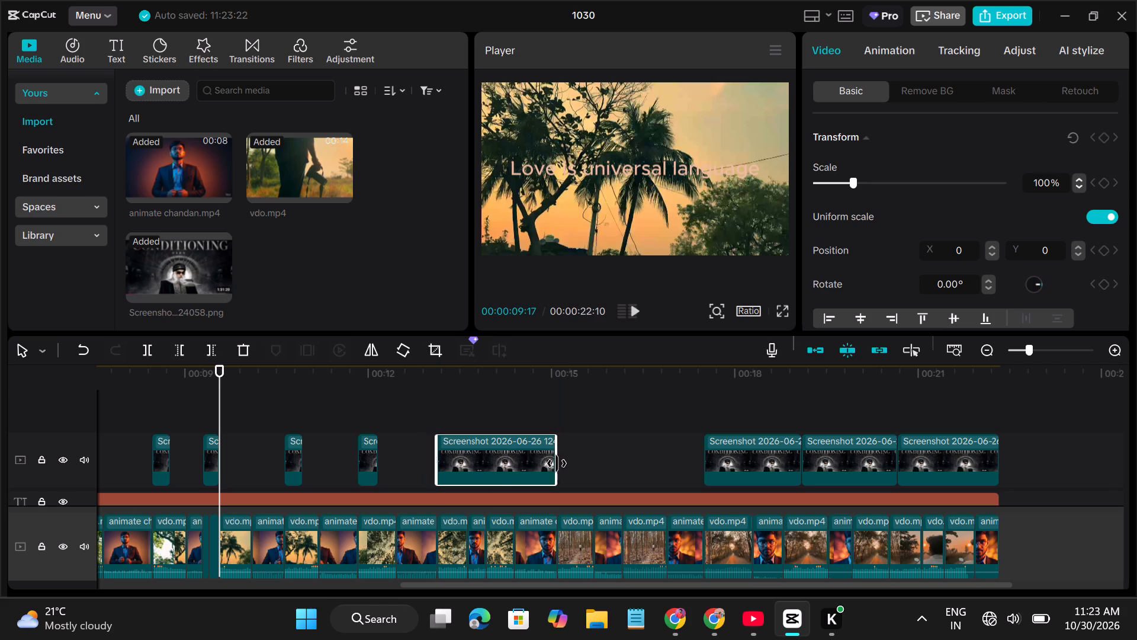
left_click_drag(557, 463, 456, 471)
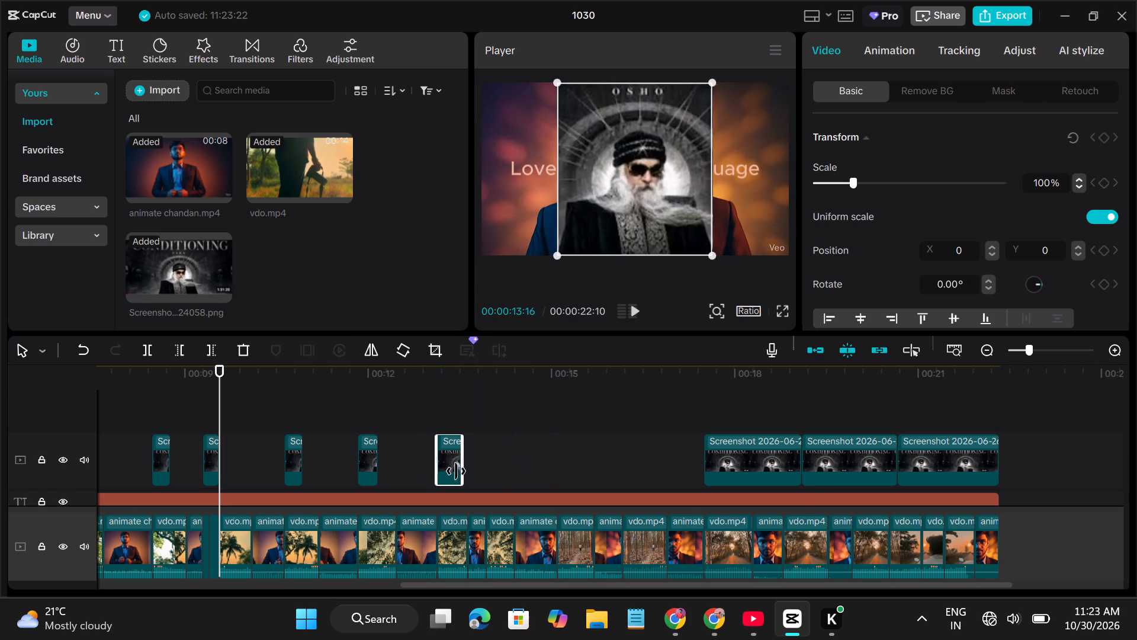
left_click_drag(456, 471, 452, 471)
Move the twelfth "CONDITIONING" image segment earlier to start at about 13.9 s and trim its end to about 14.2 s.
left_click_drag(753, 470, 751, 470)
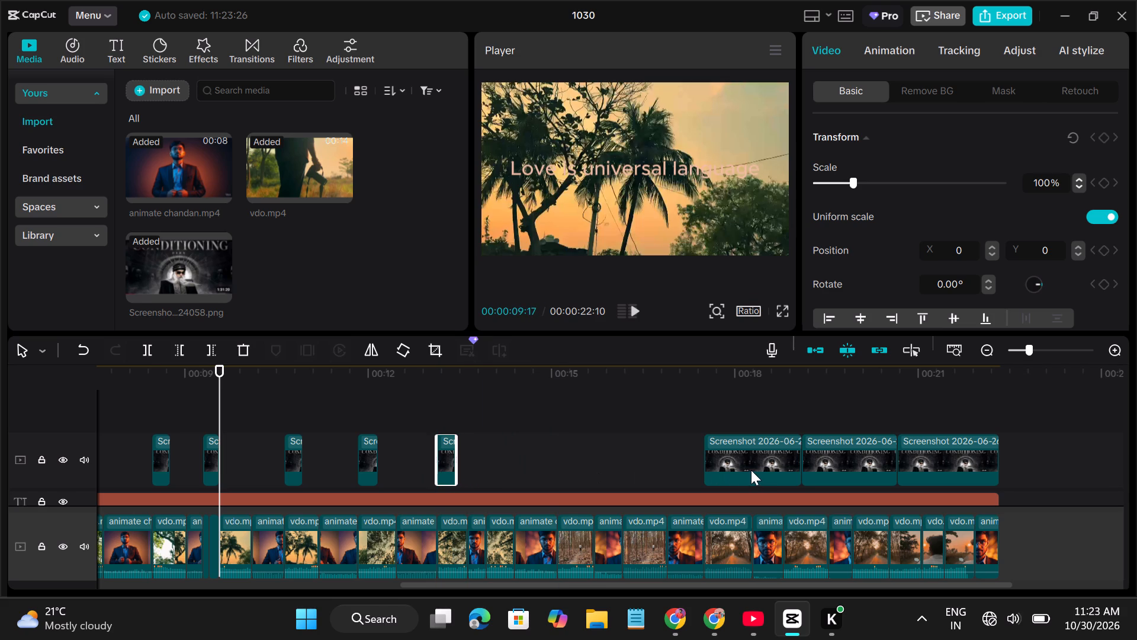
left_click_drag(751, 470, 531, 470)
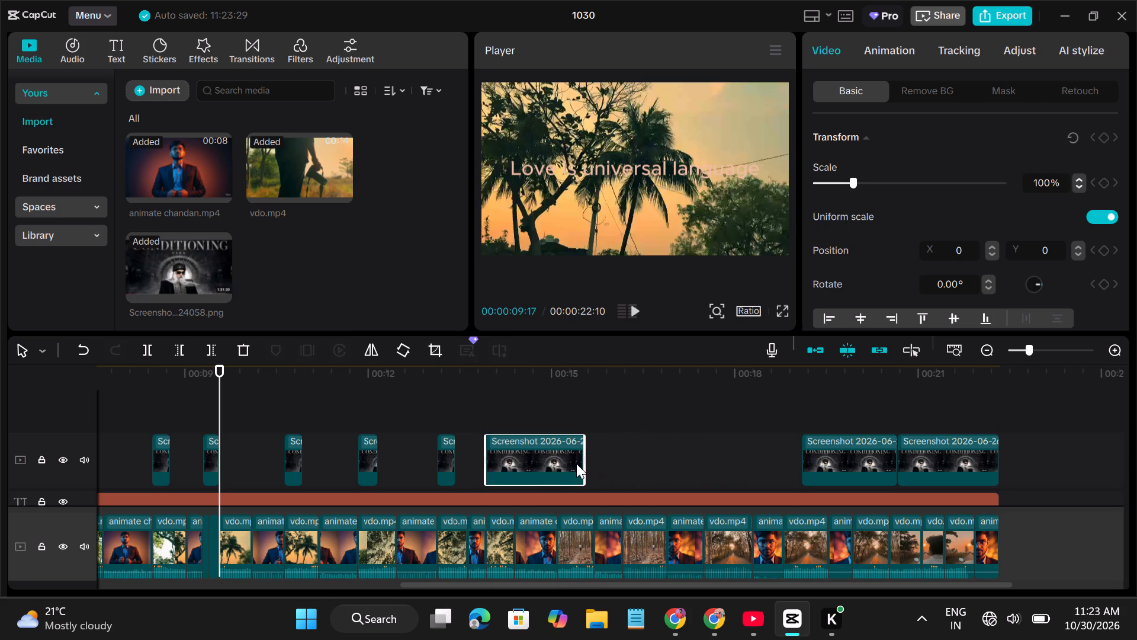
left_click(576, 463)
left_click_drag(586, 463, 521, 465)
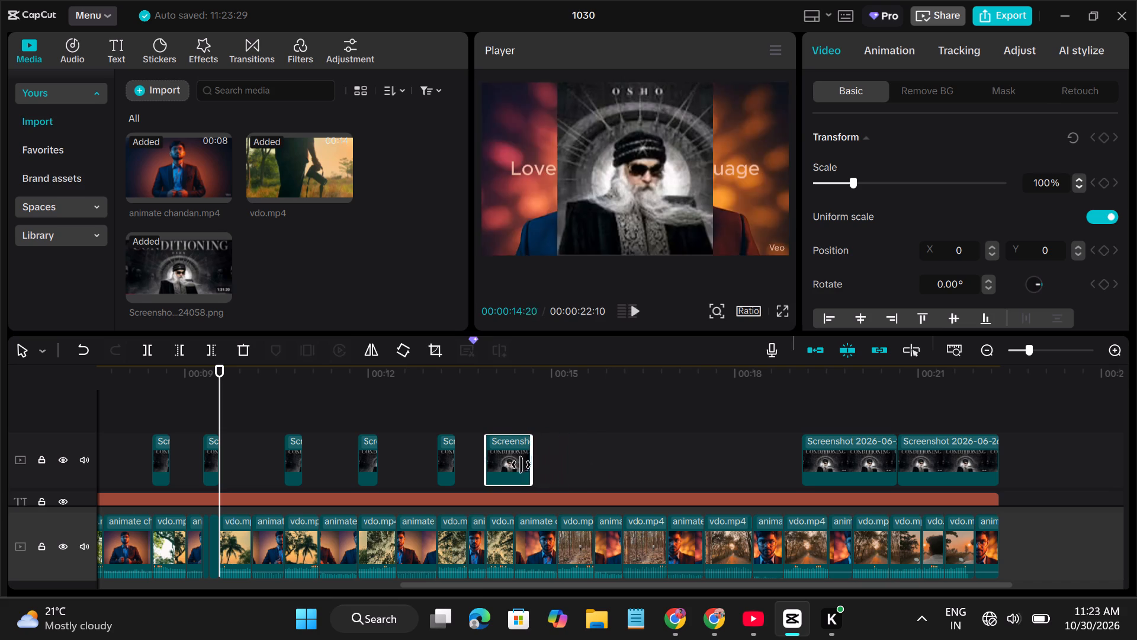
left_click_drag(521, 465, 500, 472)
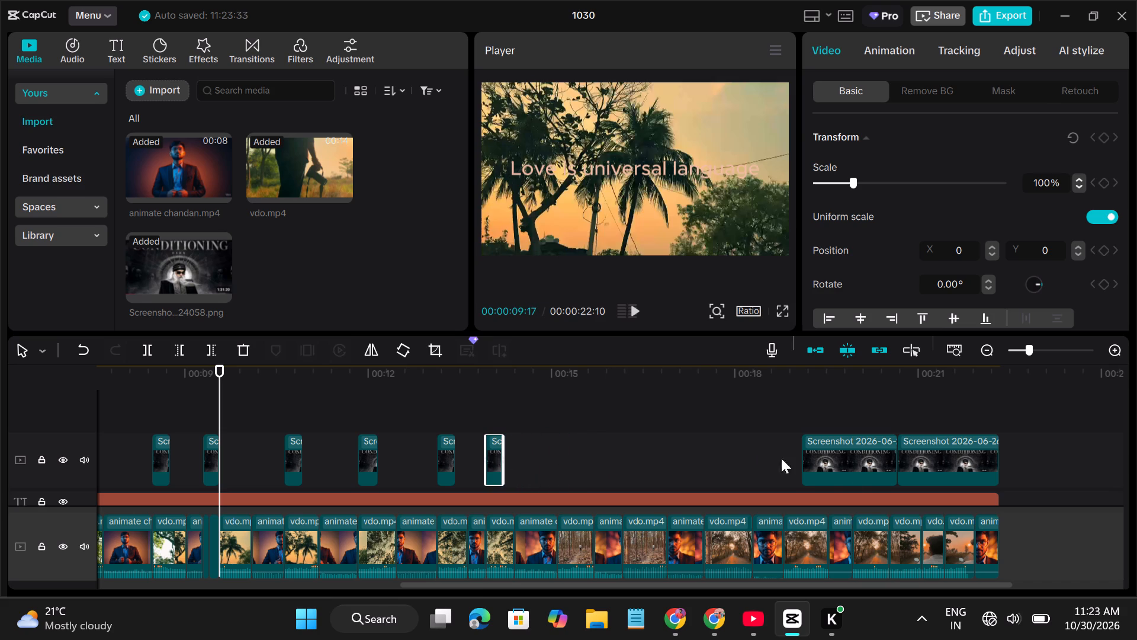
Move the thirteenth "CONDITIONING" image segment earlier to about 15 s.
left_click(847, 460)
left_click_drag(847, 460, 654, 465)
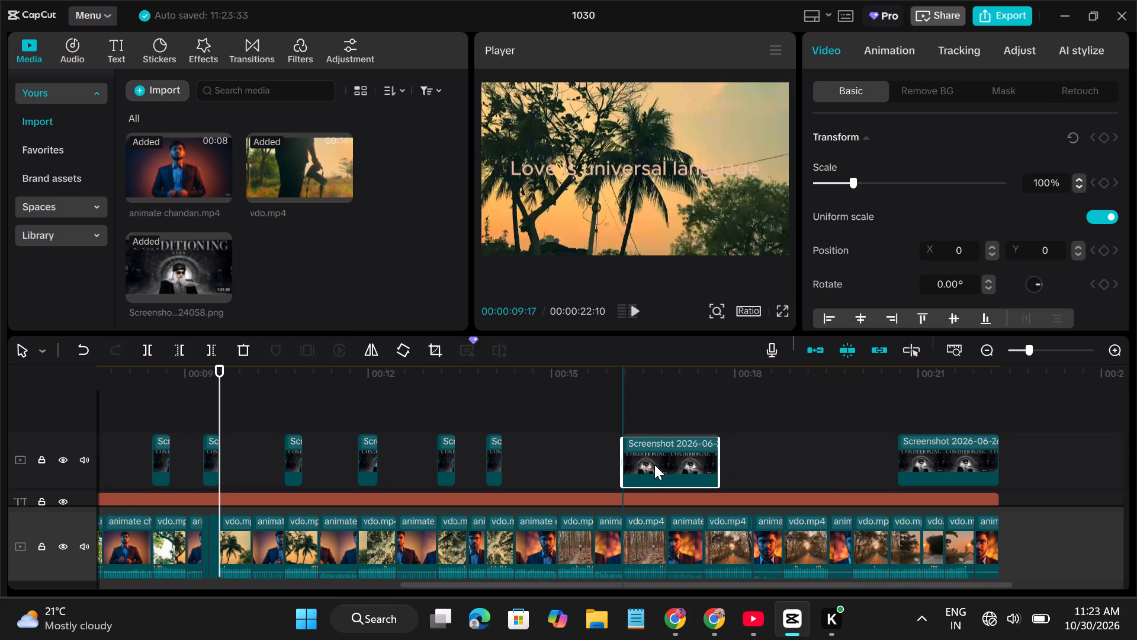
Move the thirteenth "CONDITIONING" image segment to start at about 15.1 s and trim its end to about 15.4 s.
left_click_drag(654, 465, 603, 463)
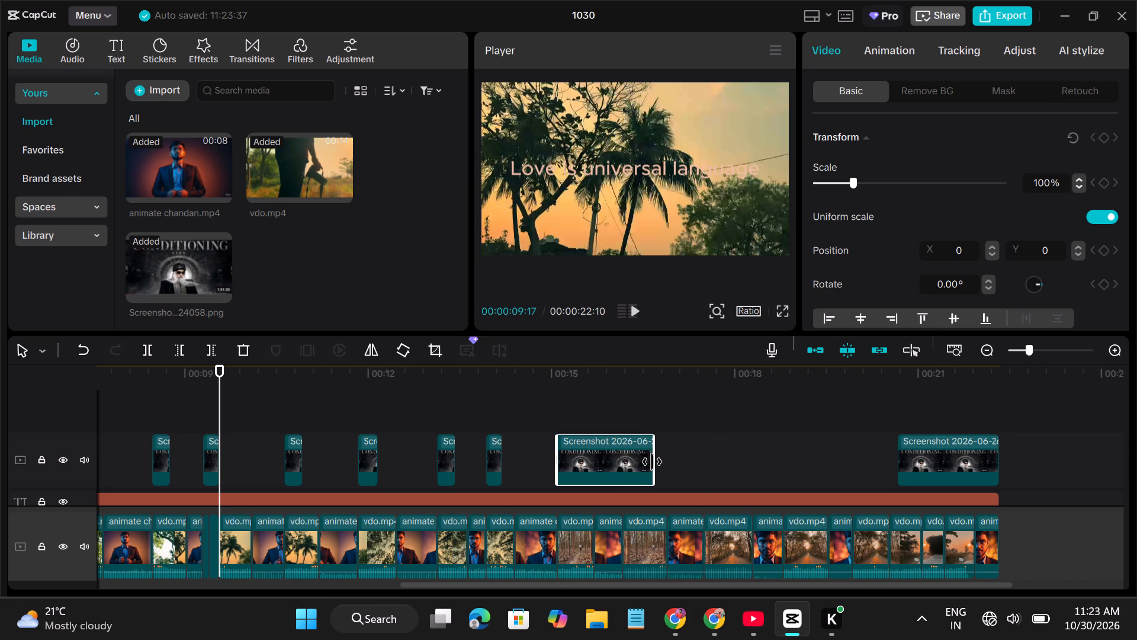
left_click_drag(653, 462, 573, 472)
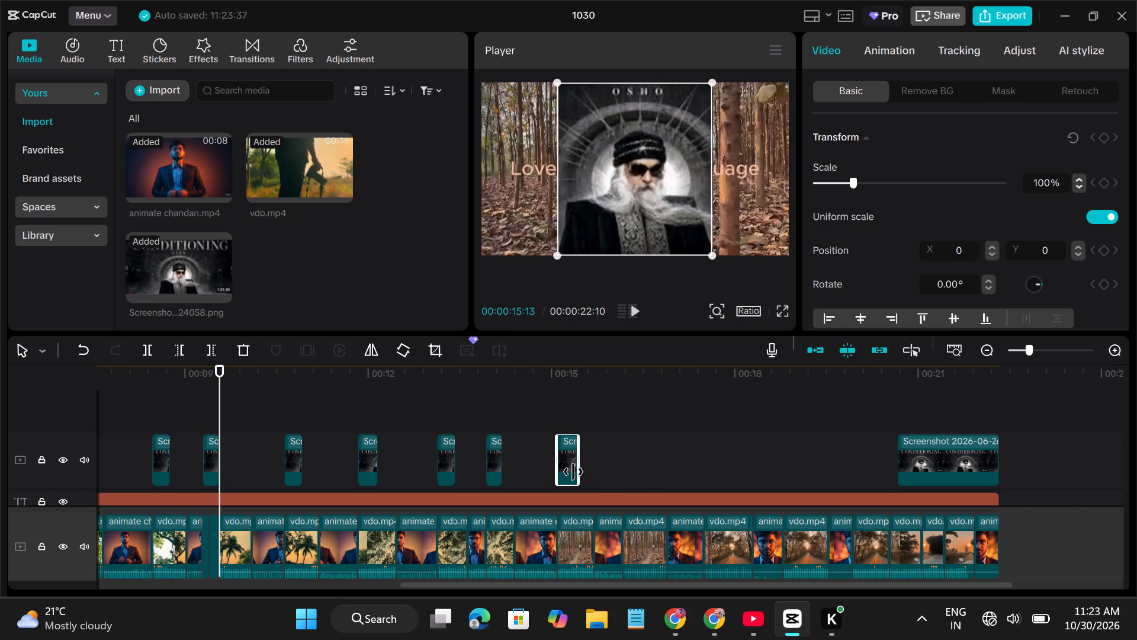
left_click_drag(573, 472, 573, 472)
Move the last "CONDITIONING" image segment earlier to start at about 16.2 s and trim its end to about 16.5 s.
left_click_drag(934, 455, 661, 460)
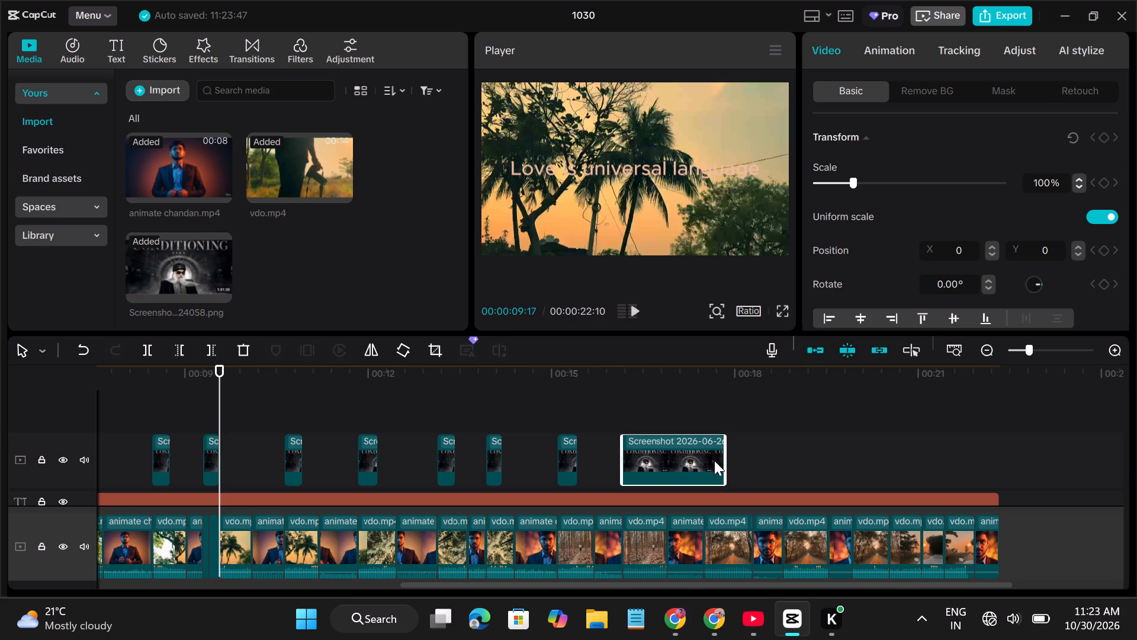
left_click_drag(725, 459, 647, 471)
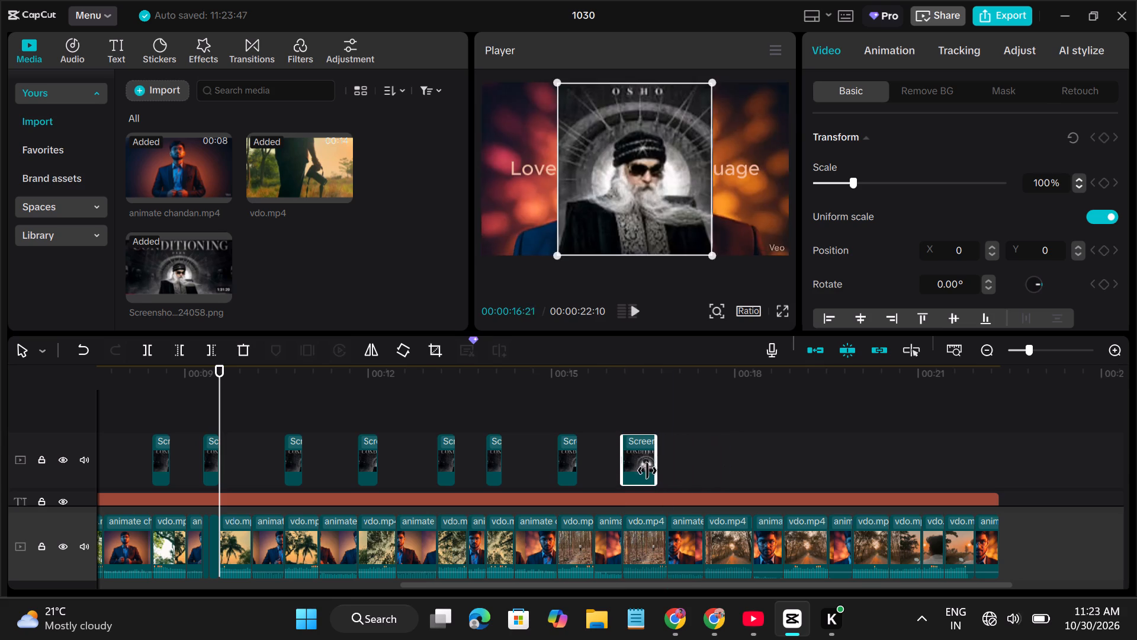
left_click_drag(647, 471, 641, 472)
Place the playhead at 00:00:17:20 on the timeline, after the last "CONDITIONING" image segment.
left_click(715, 472)
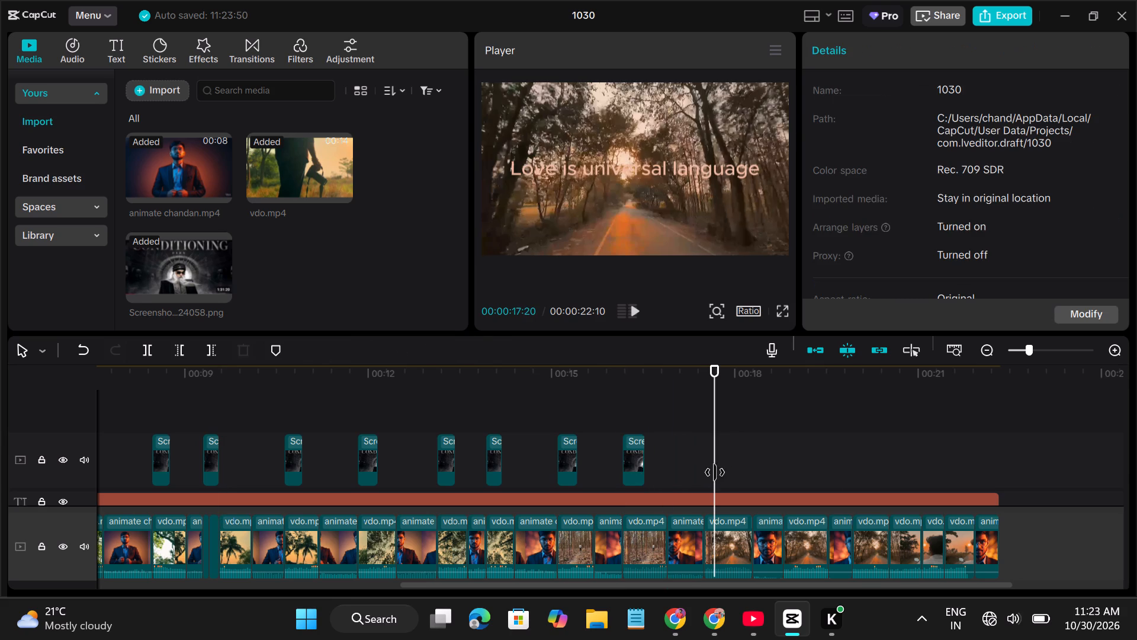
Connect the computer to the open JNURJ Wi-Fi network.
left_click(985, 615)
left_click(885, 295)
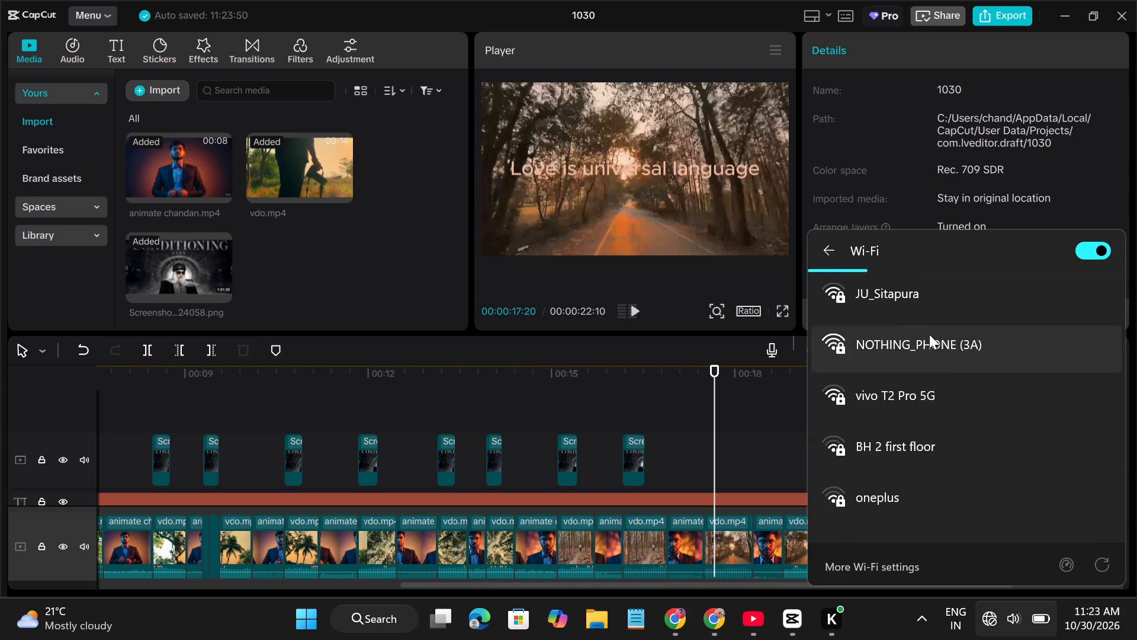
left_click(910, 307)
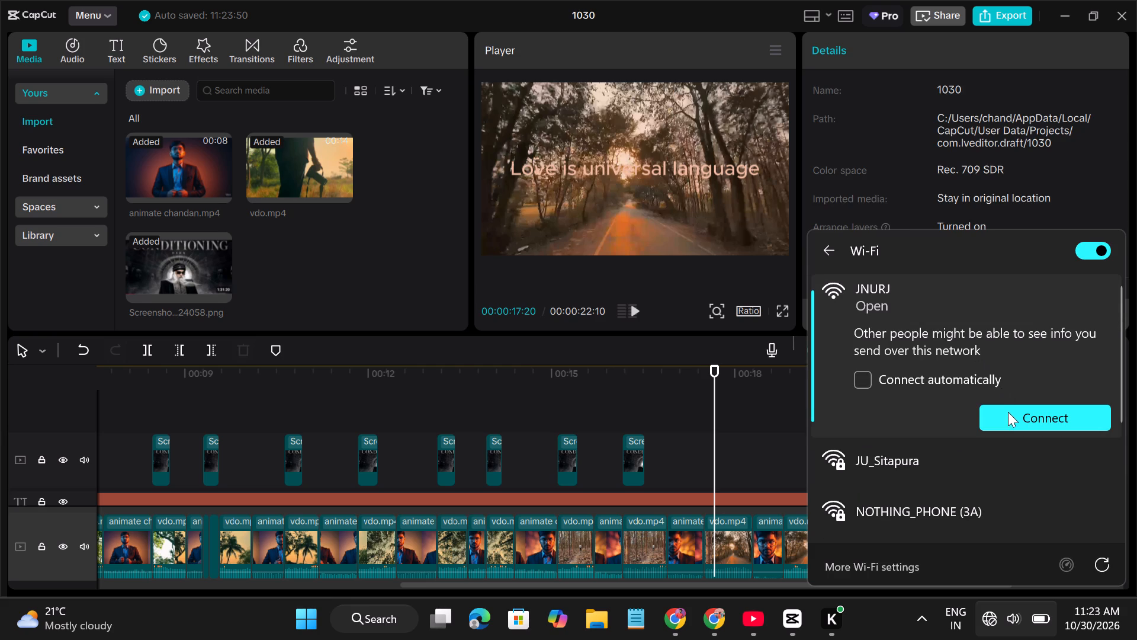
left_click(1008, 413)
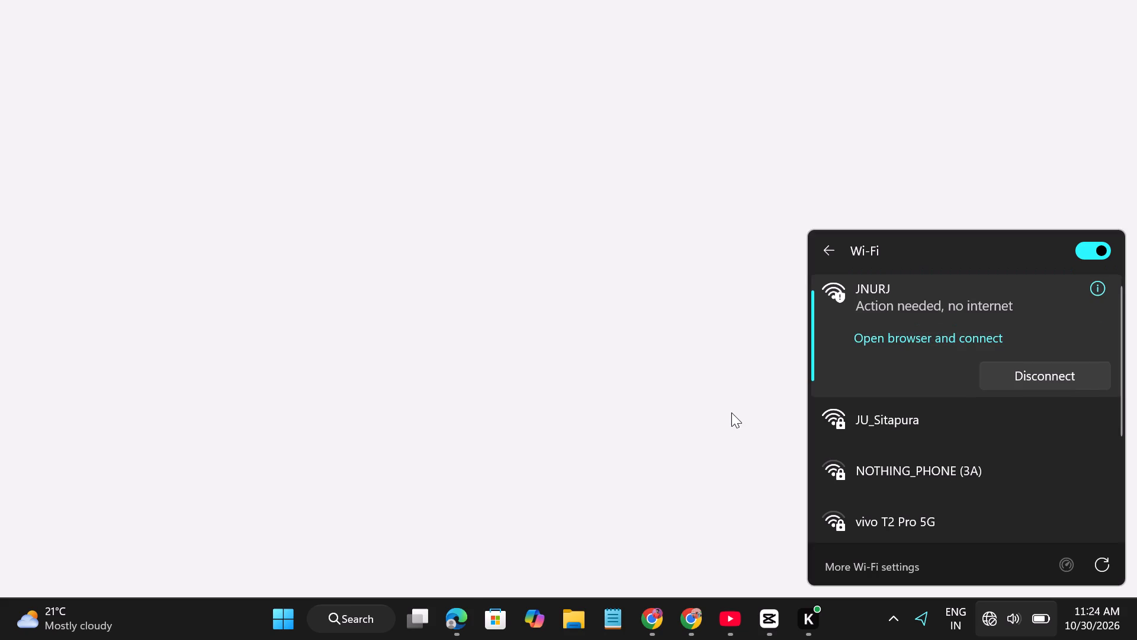
Connect the computer to the JU_Sitapura Wi-Fi network and close the network list.
left_click(891, 427)
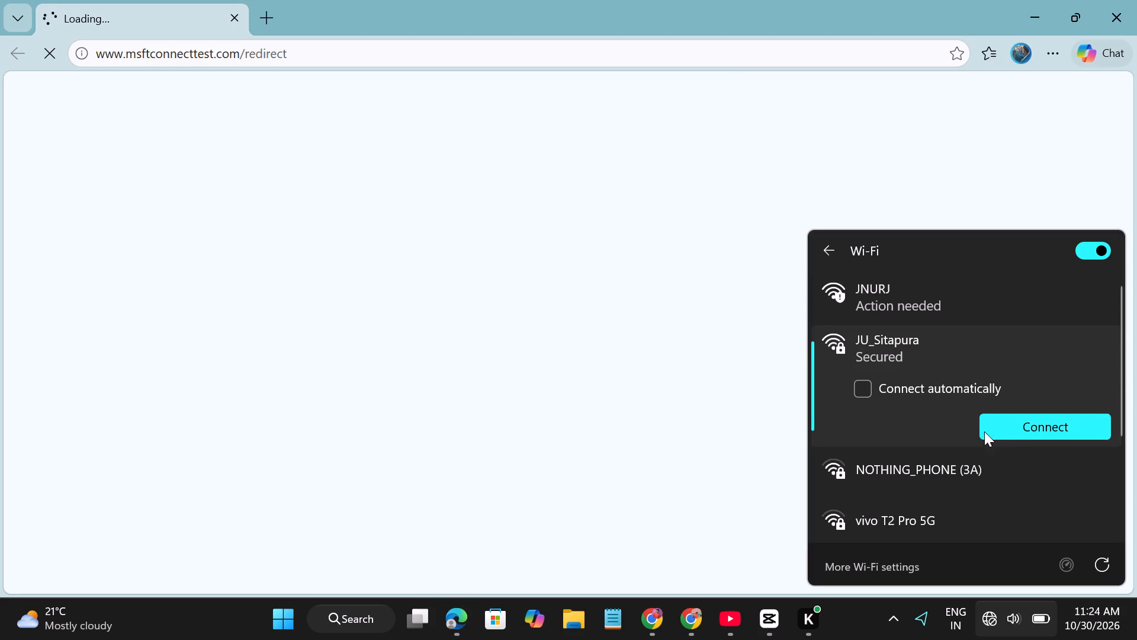
left_click(1022, 427)
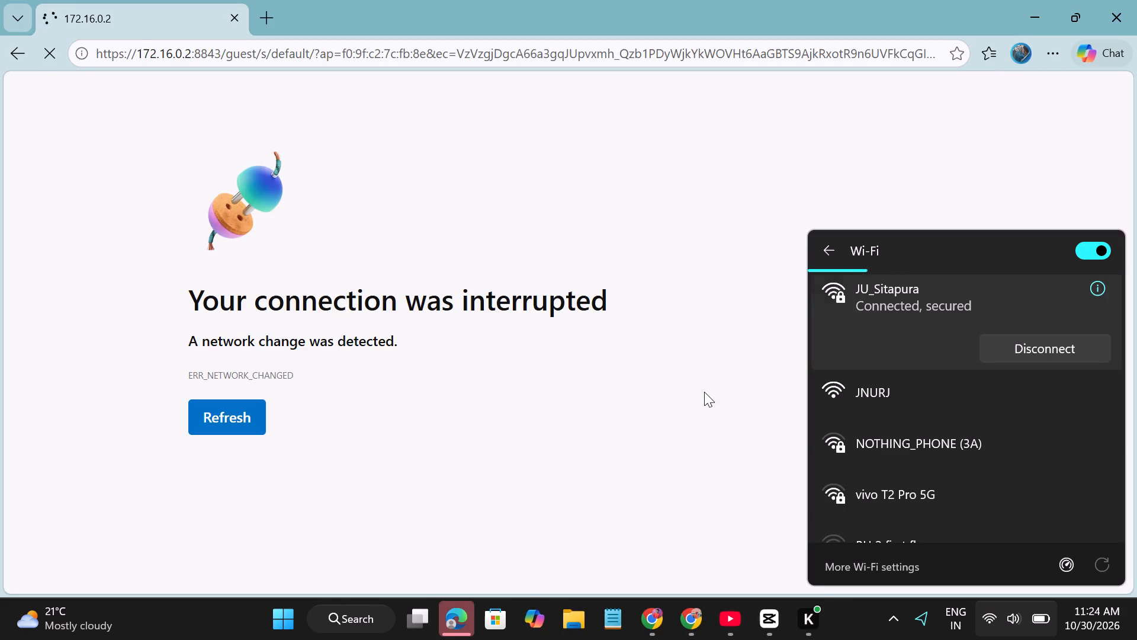
left_click(688, 380)
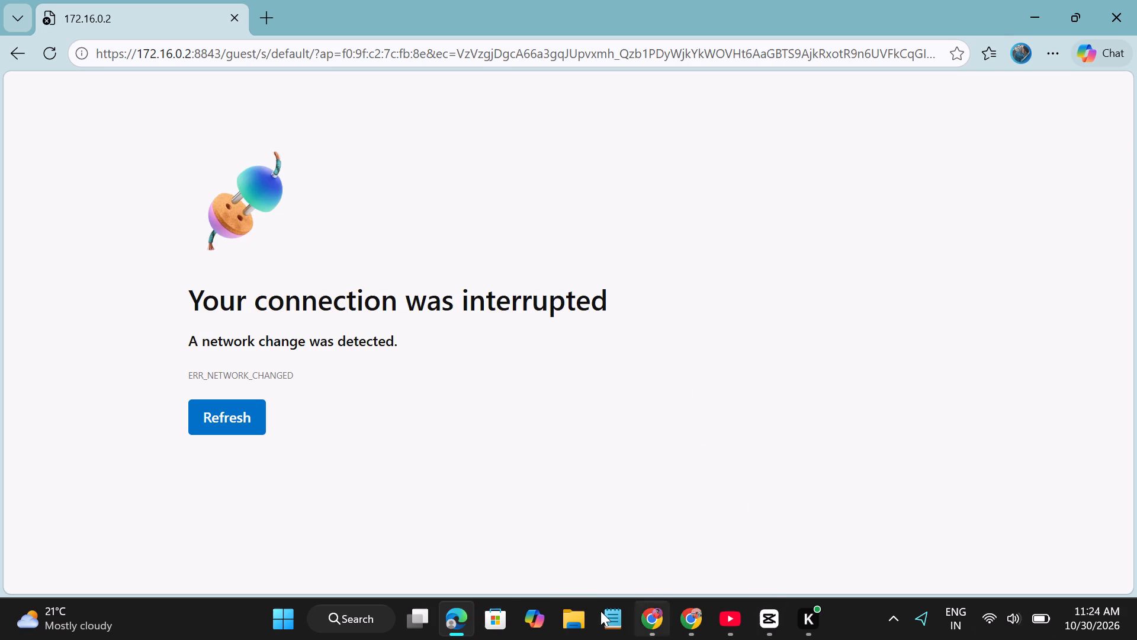
Switch back to CapCut and copy the last "CONDITIONING" image segment, at about 16.2 s.
left_click(765, 618)
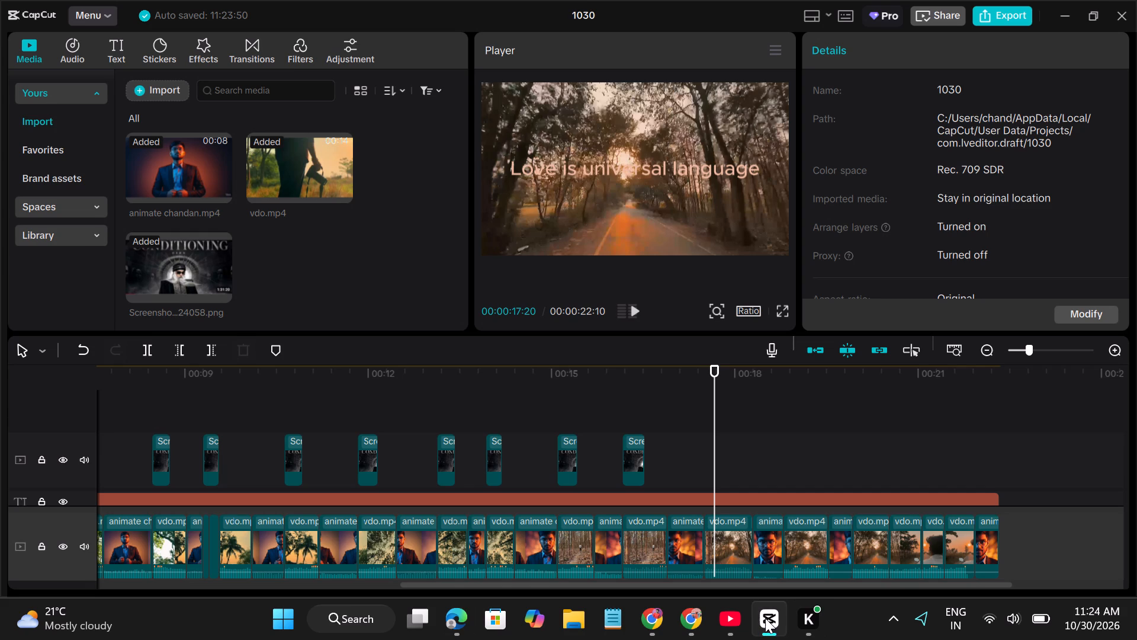
right_click(634, 452)
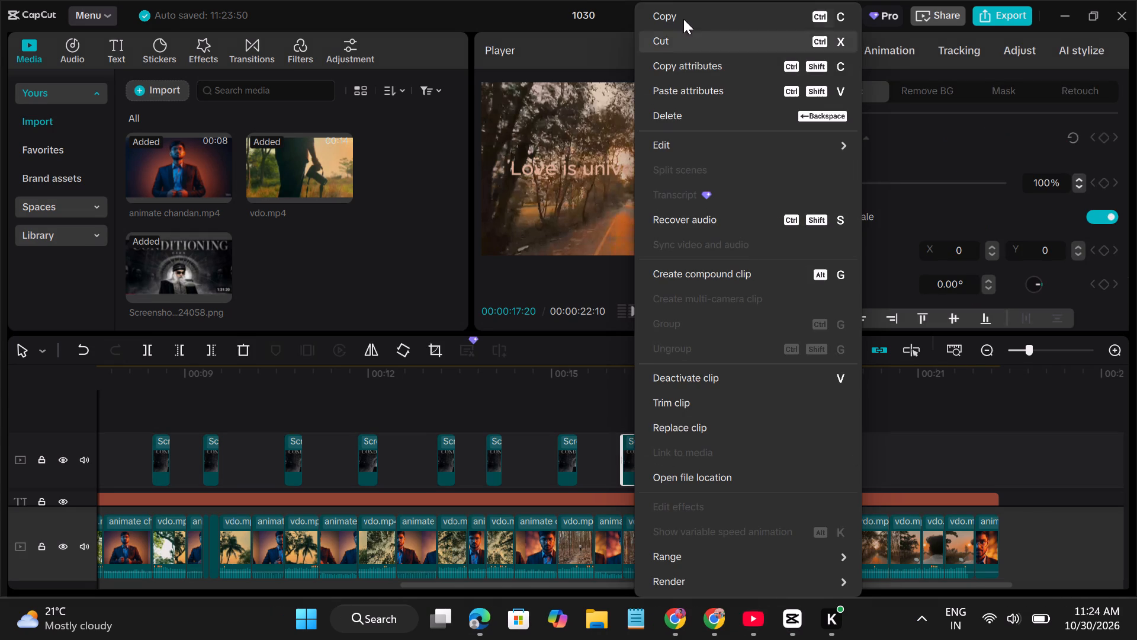
Copy the fourteenth "CONDITIONING" image segment and paste it at the playhead at 00:00:17:20.
left_click(683, 17)
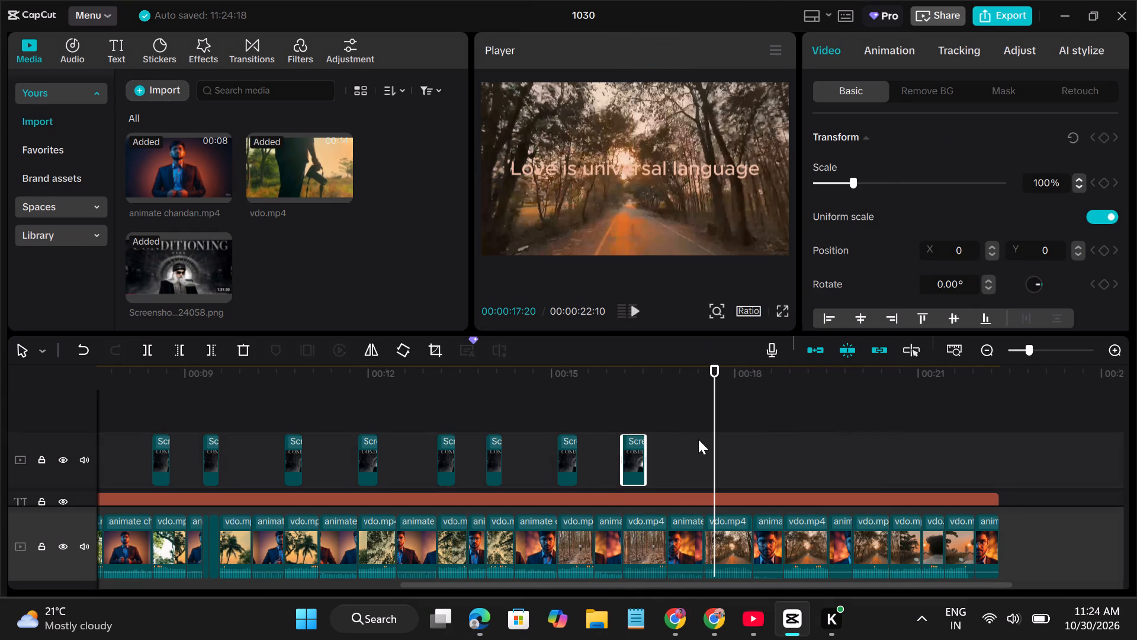
key("ctrl+v")
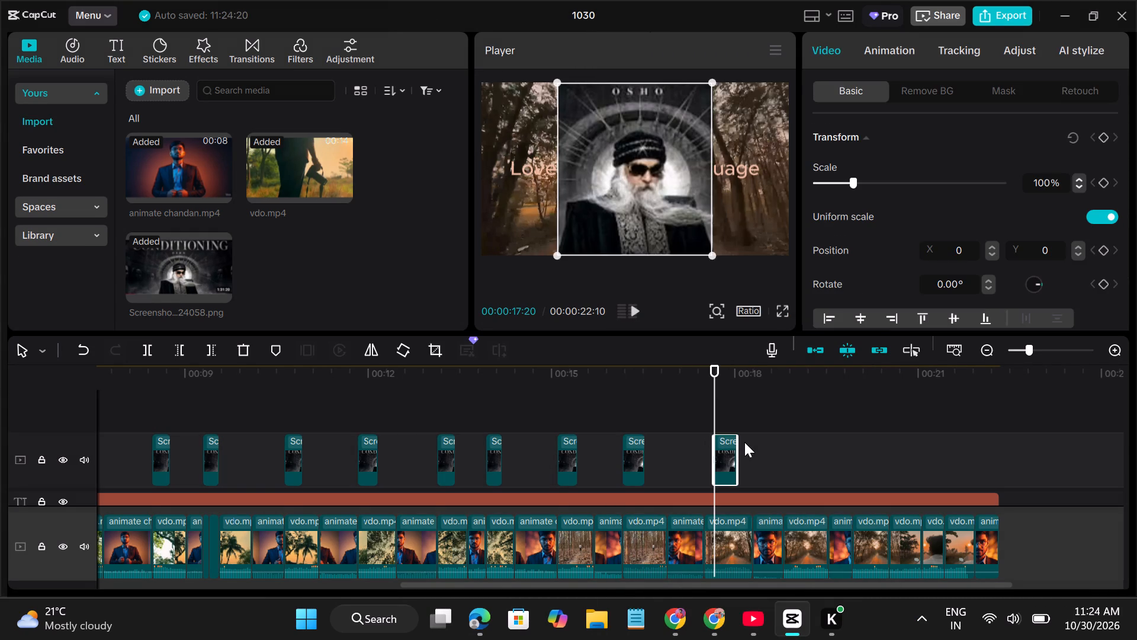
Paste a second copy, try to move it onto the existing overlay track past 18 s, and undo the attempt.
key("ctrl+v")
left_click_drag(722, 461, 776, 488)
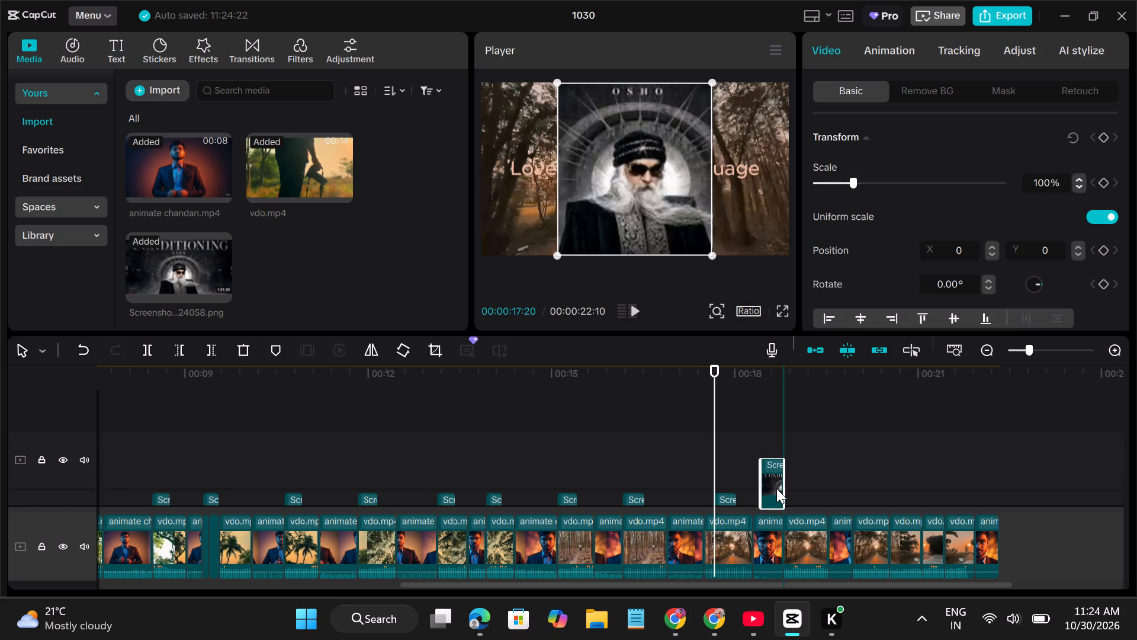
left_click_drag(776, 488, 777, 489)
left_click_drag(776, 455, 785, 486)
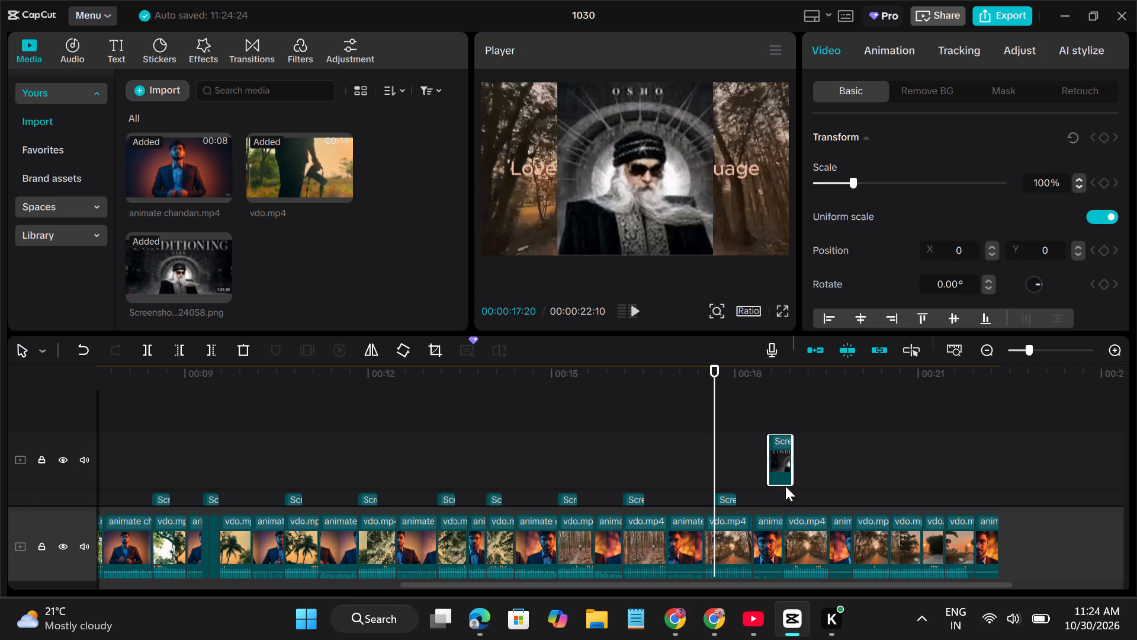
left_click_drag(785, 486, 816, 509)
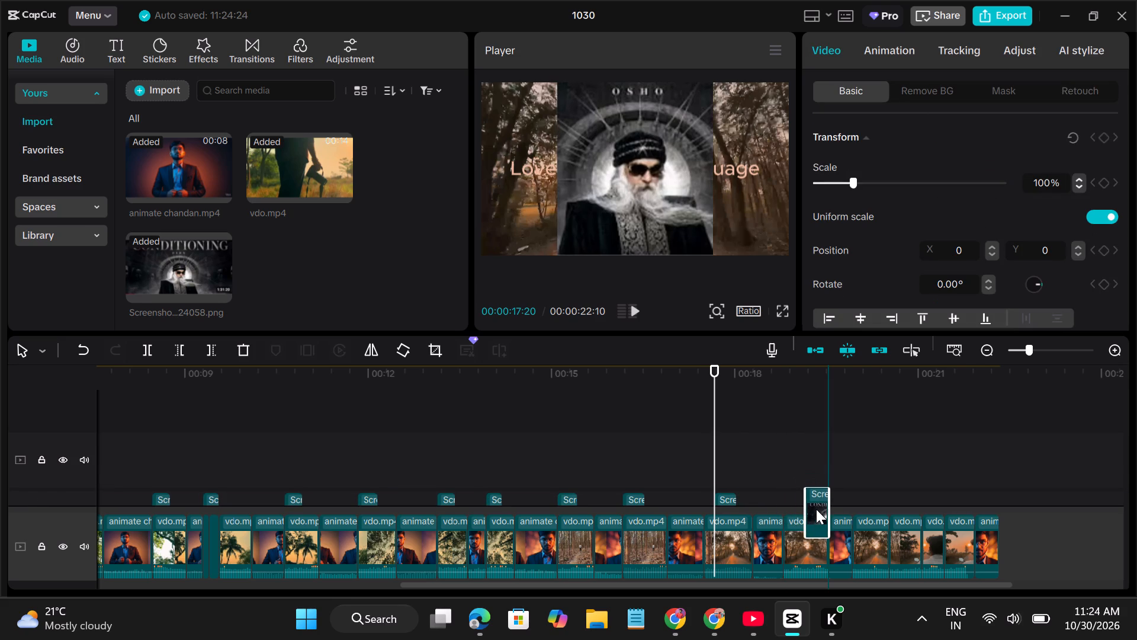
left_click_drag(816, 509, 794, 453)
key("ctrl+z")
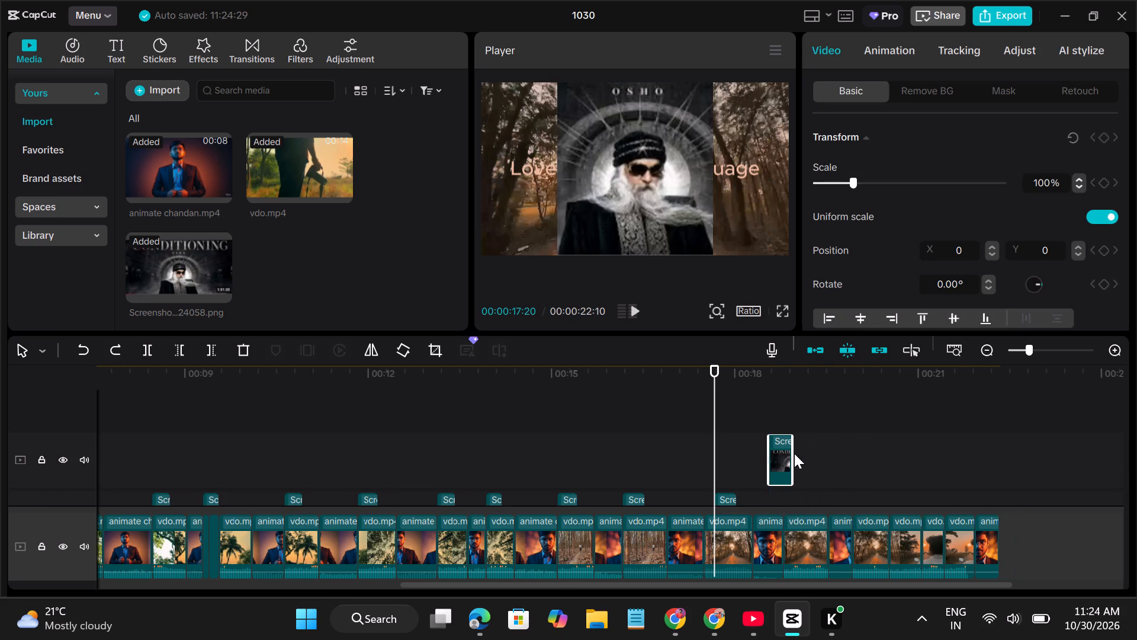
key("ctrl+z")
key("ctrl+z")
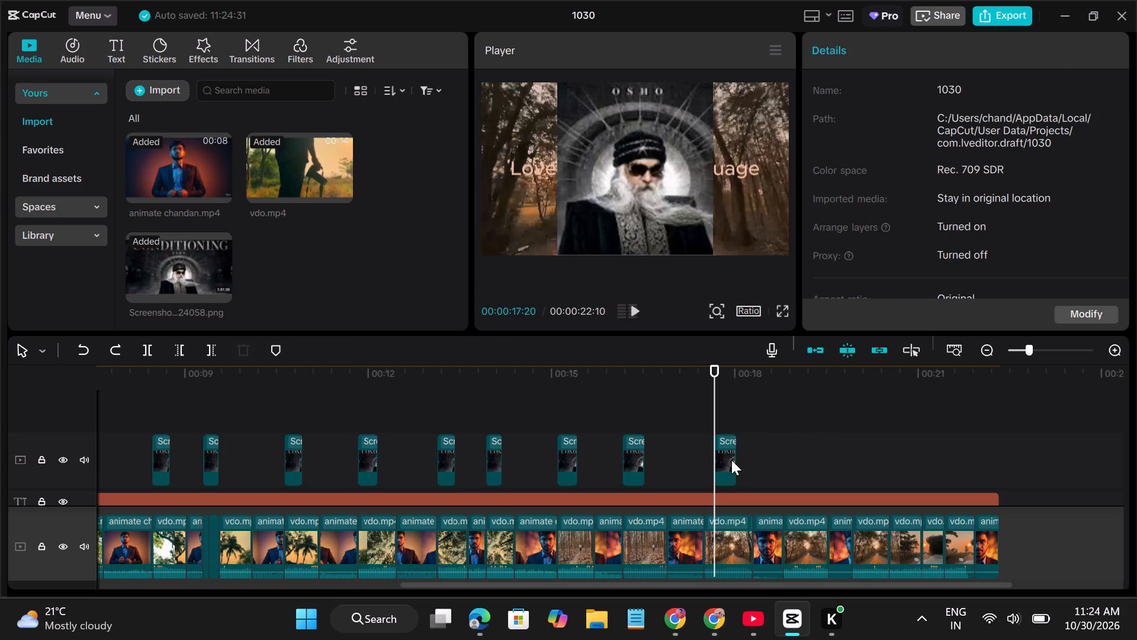
Copy the fifteenth "CONDITIONING" image segment, paste it at 00:00:18:21, and shift the copy to start at about 18.8 s.
left_click(731, 460)
key("ctrl+c")
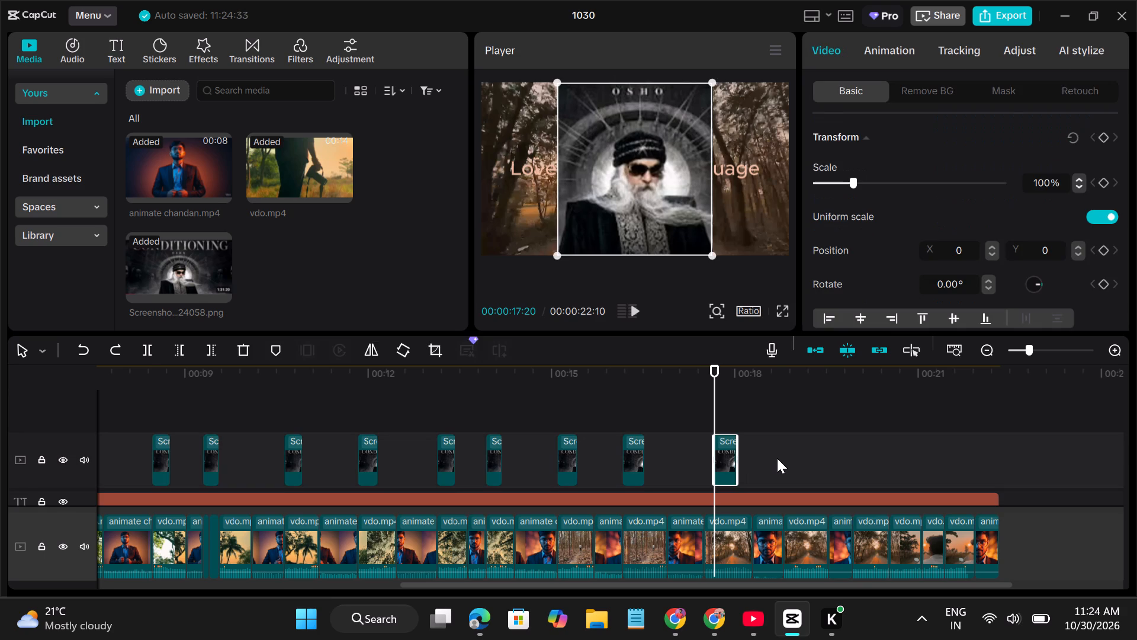
left_click(777, 458)
key("ctrl+v")
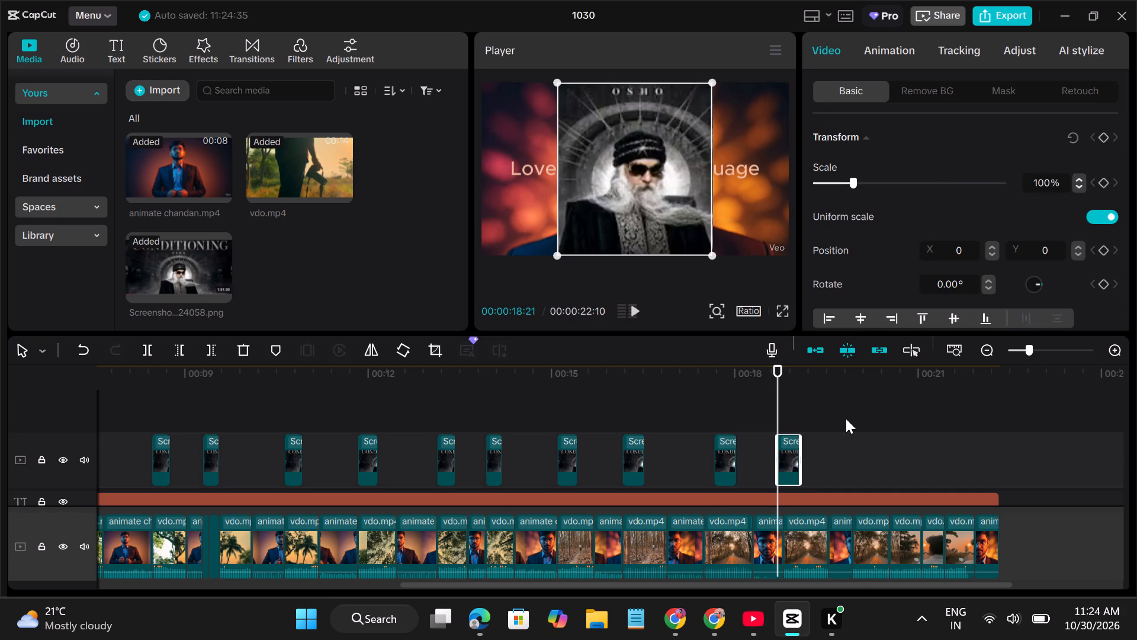
left_click_drag(786, 455, 797, 456)
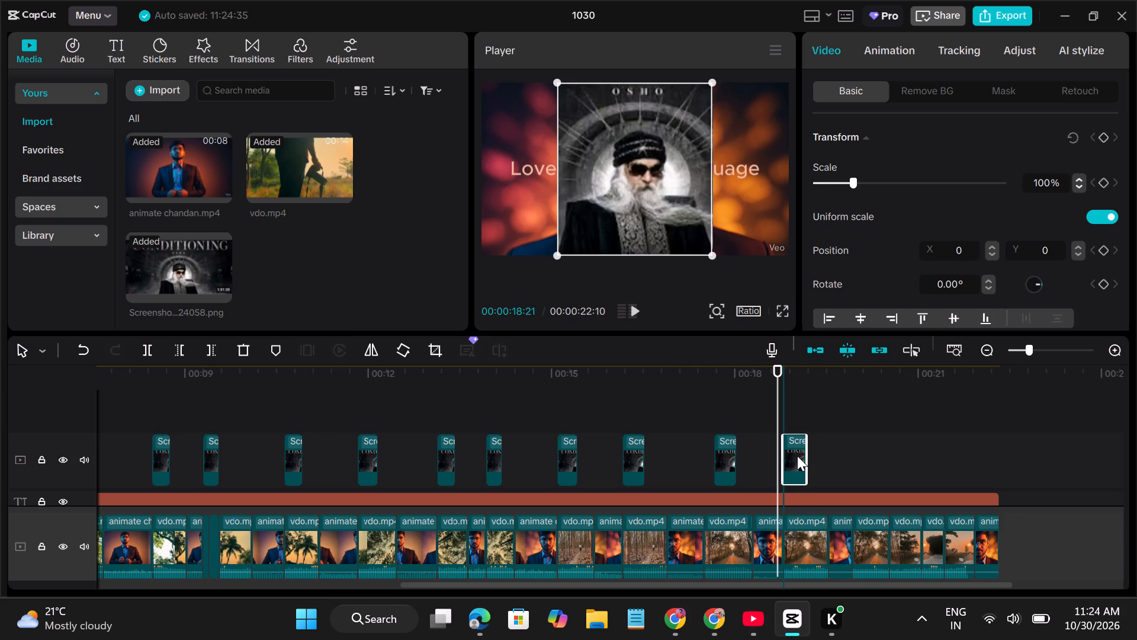
Paste two more copies of the "CONDITIONING" image segment at 00:00:19:28 and 00:00:21:02.
left_click(851, 454)
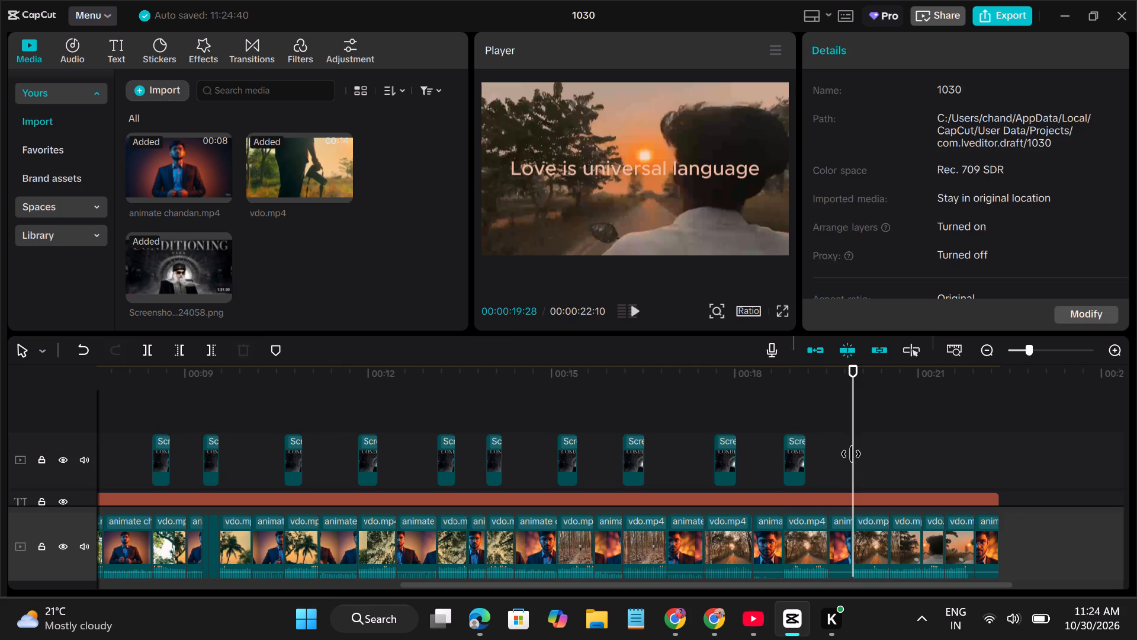
key("ctrl+v")
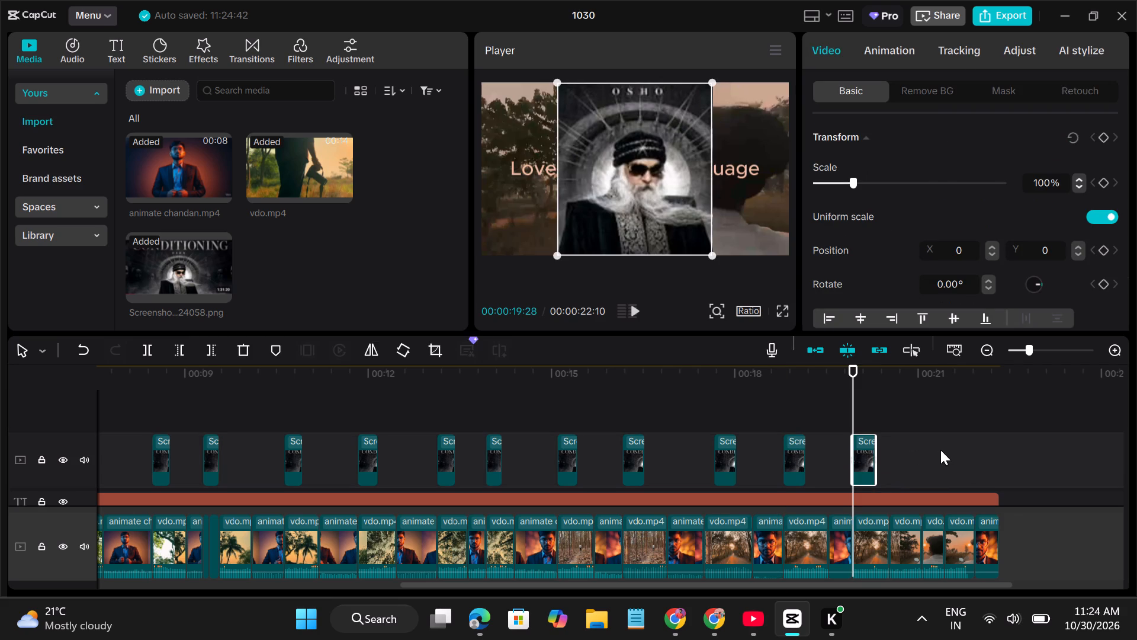
left_click(927, 448)
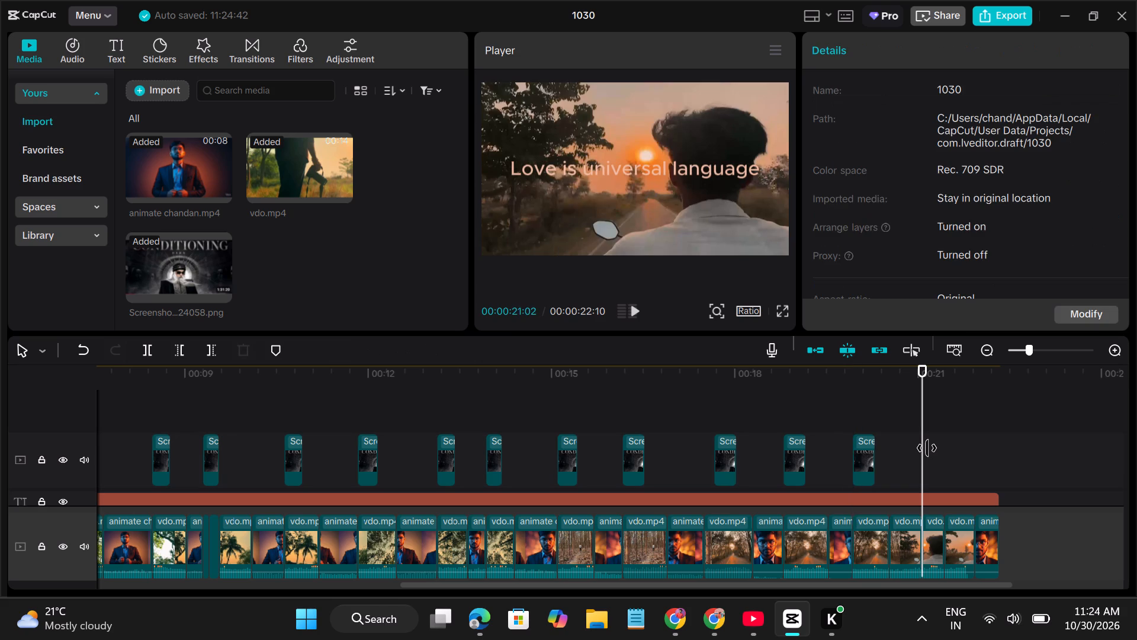
key("ctrl+v")
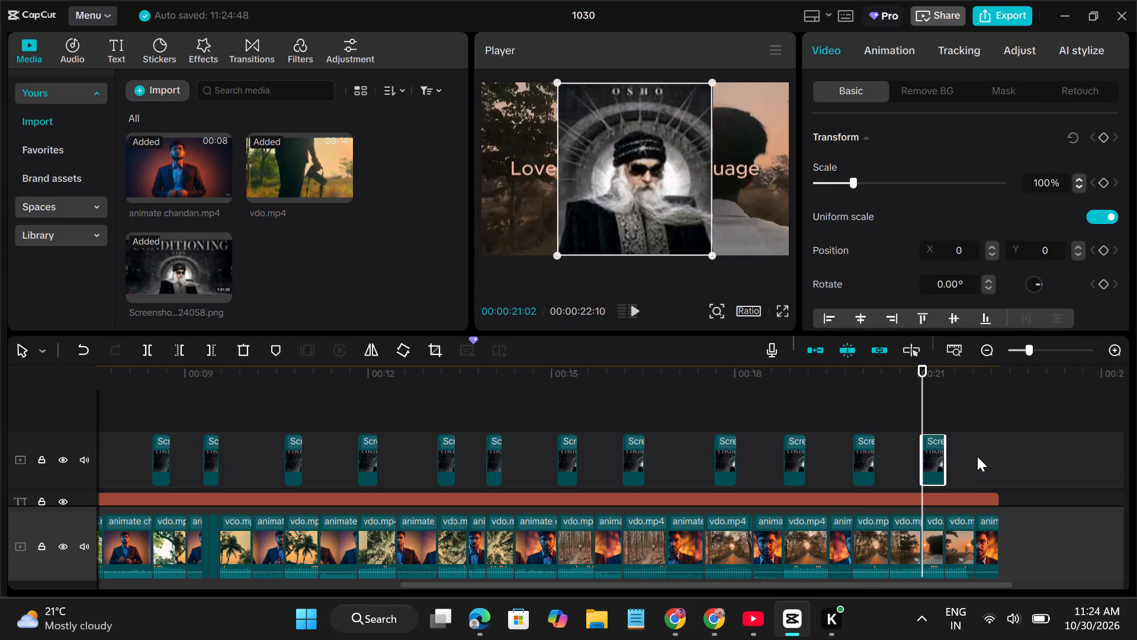
Paste a final "CONDITIONING" image segment at 00:00:21:28 and trim its end to about 22.2 s.
left_click(977, 456)
key("ctrl+v")
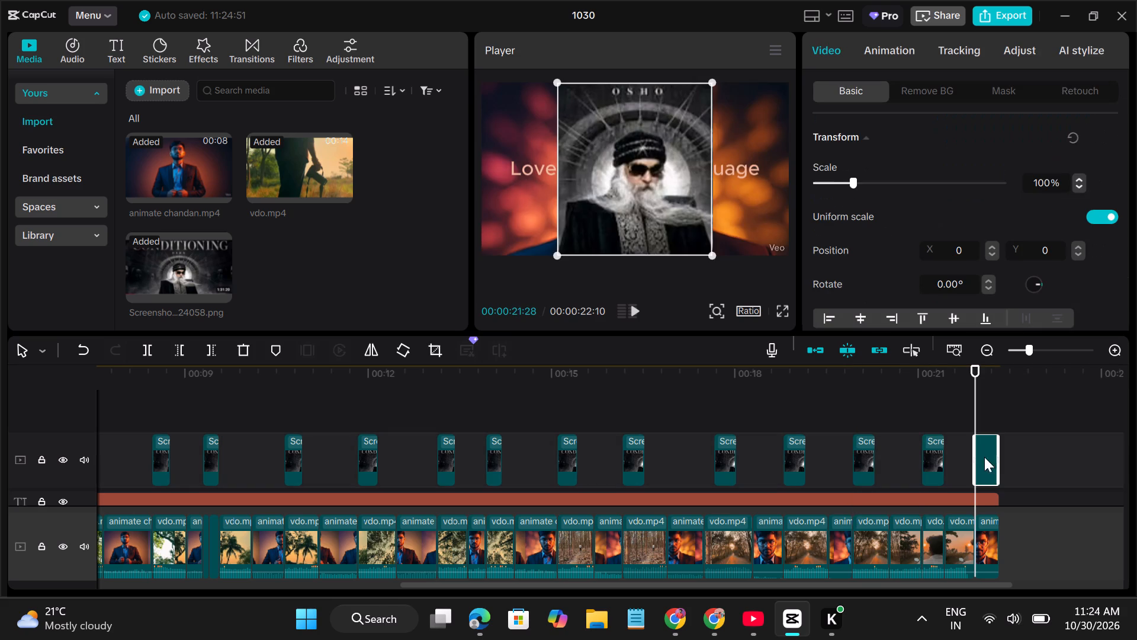
left_click_drag(995, 458, 990, 460)
Select all the "CONDITIONING" image segments on the overlay track and reduce their scale to 83%.
left_click_drag(1013, 460, 740, 462)
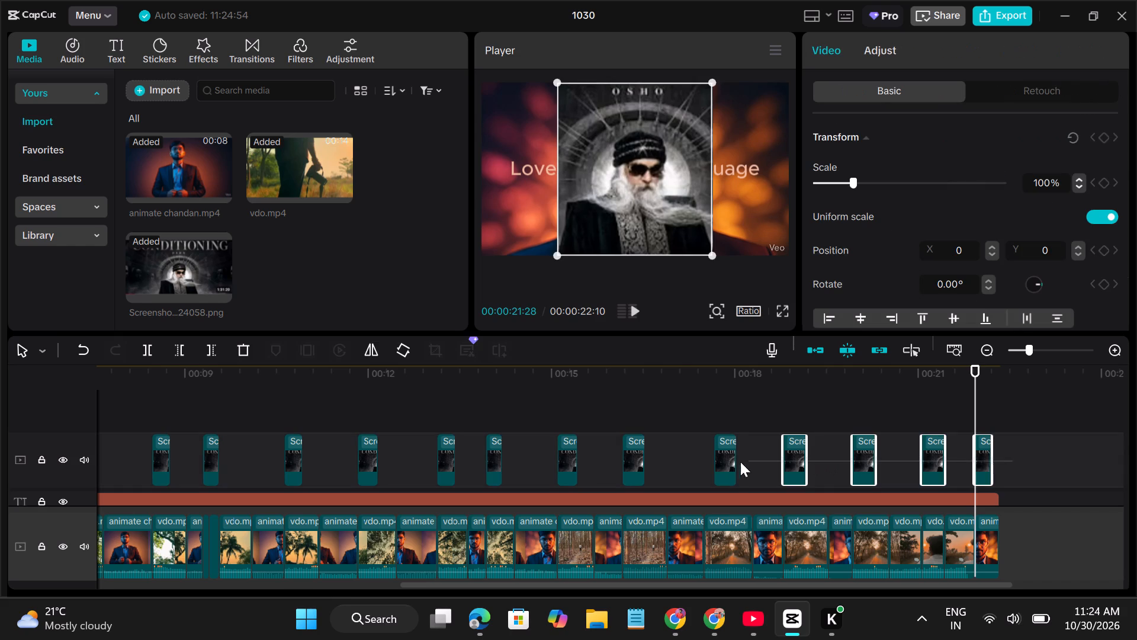
left_click_drag(740, 462, 111, 469)
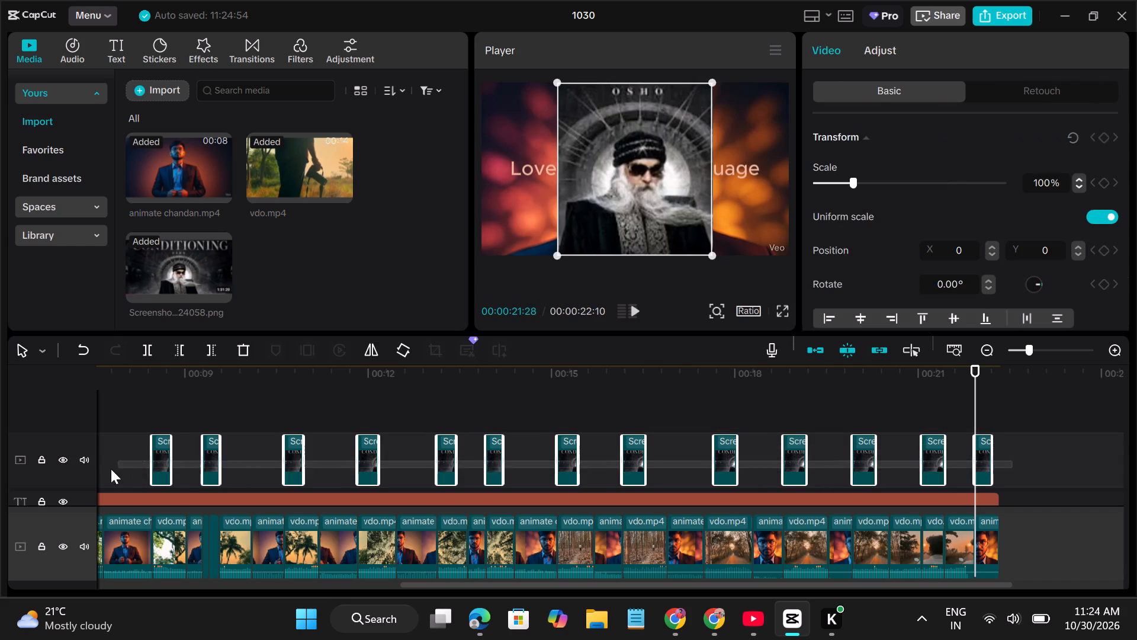
left_click_drag(111, 469, 81, 467)
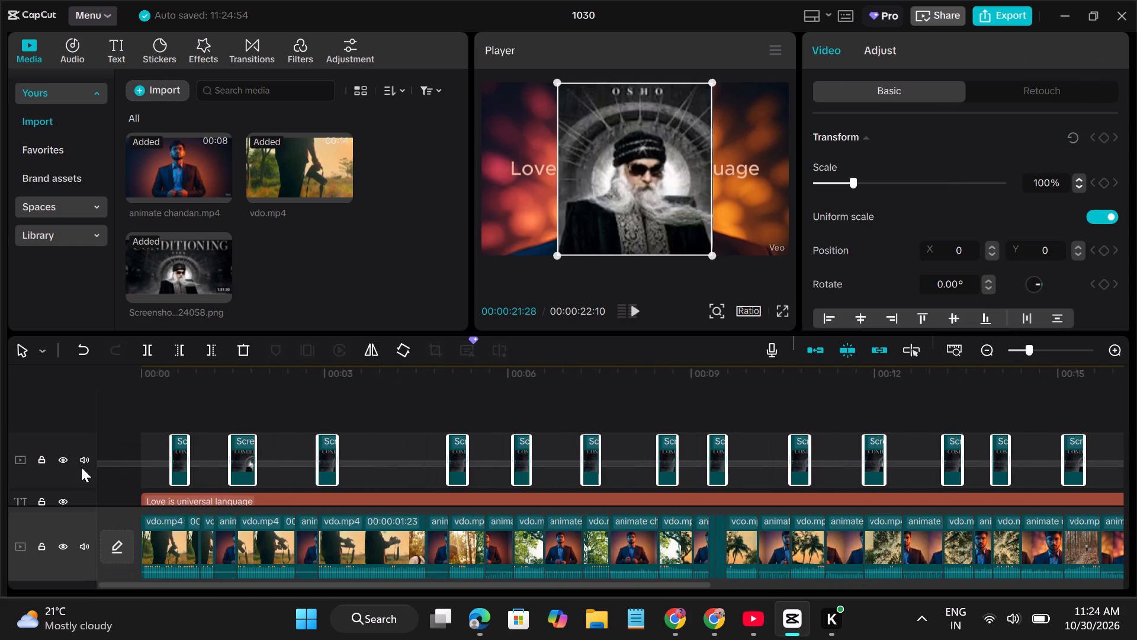
left_click_drag(81, 467, 147, 460)
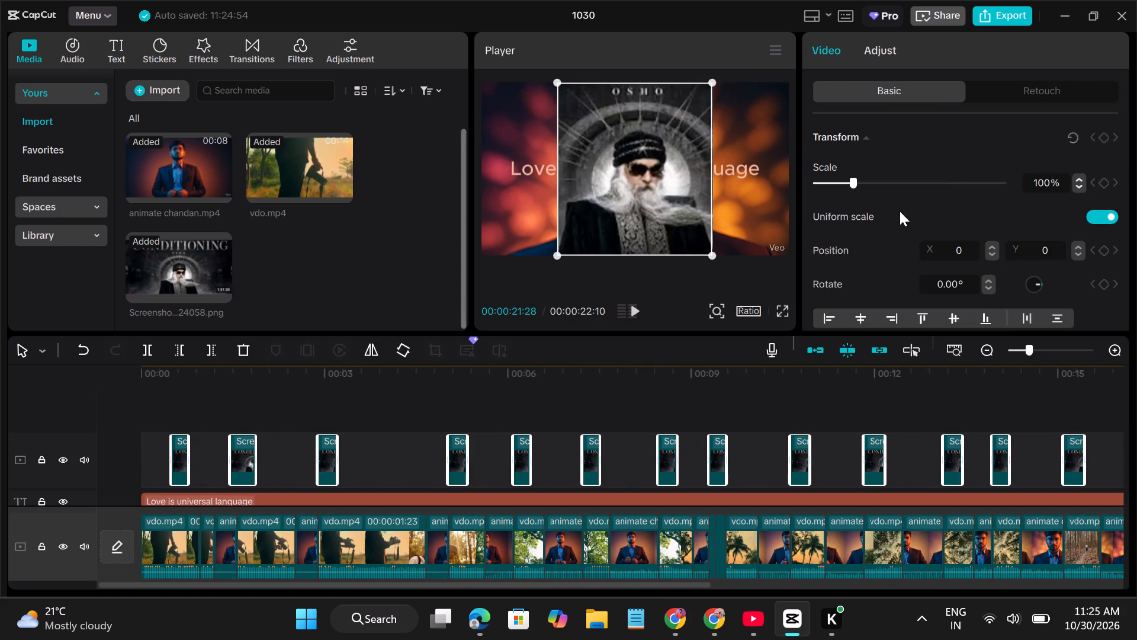
left_click_drag(855, 183, 866, 183)
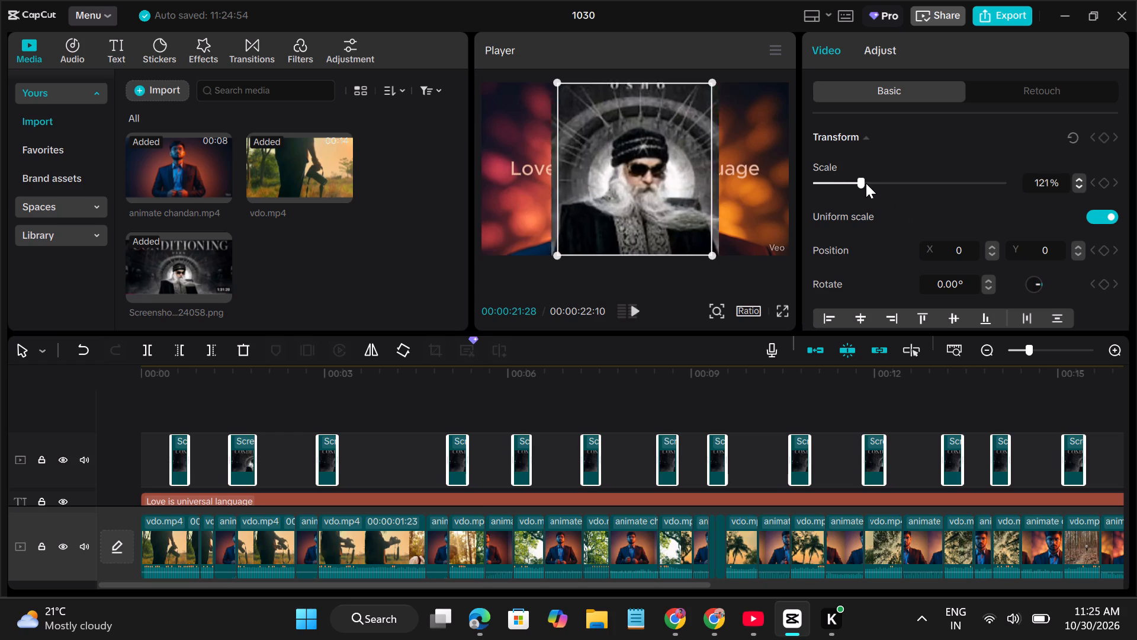
left_click_drag(866, 183, 847, 189)
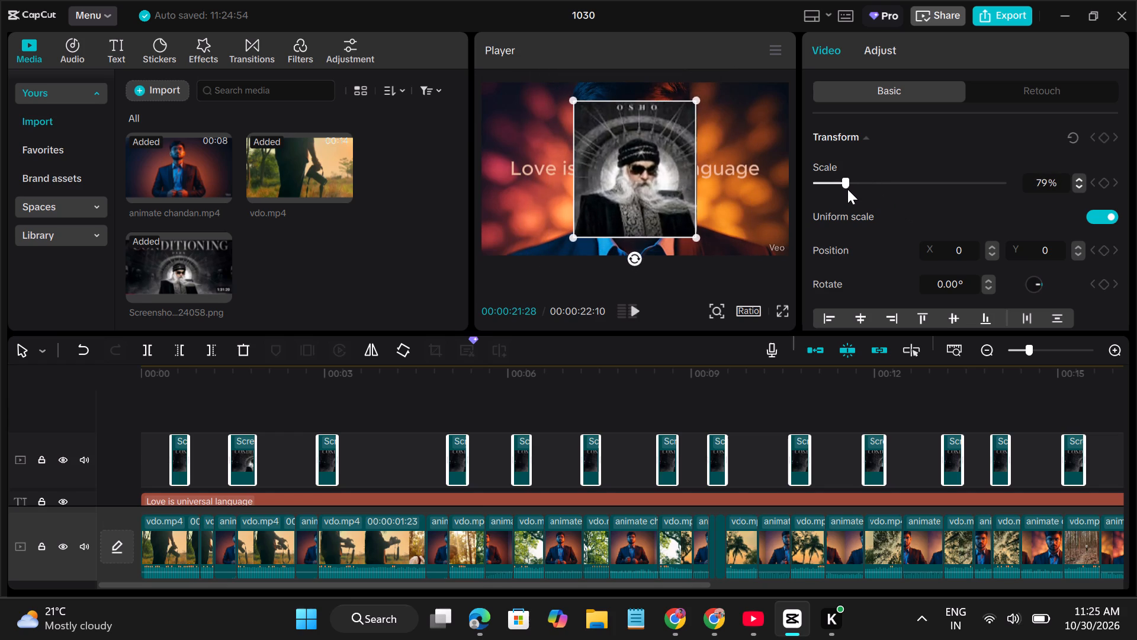
left_click_drag(847, 189, 849, 189)
Lower the blend opacity of all the selected "CONDITIONING" overlay segments to 75%, keeping the Default mode, and deselect them.
scroll(907, 219, "down", 2)
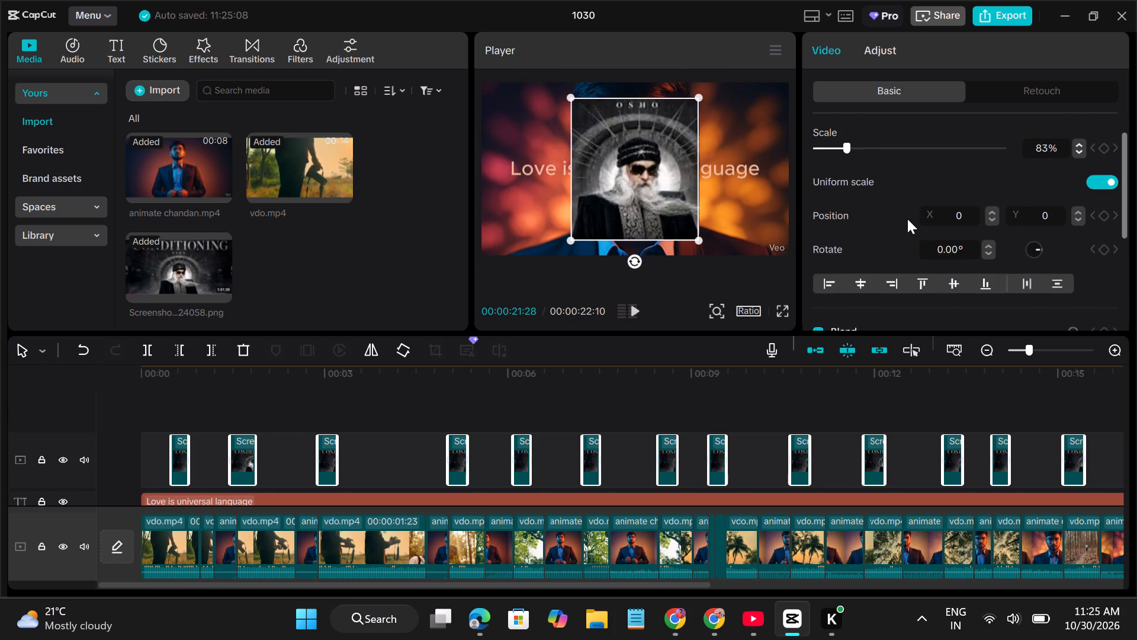
scroll(907, 219, "down", 4)
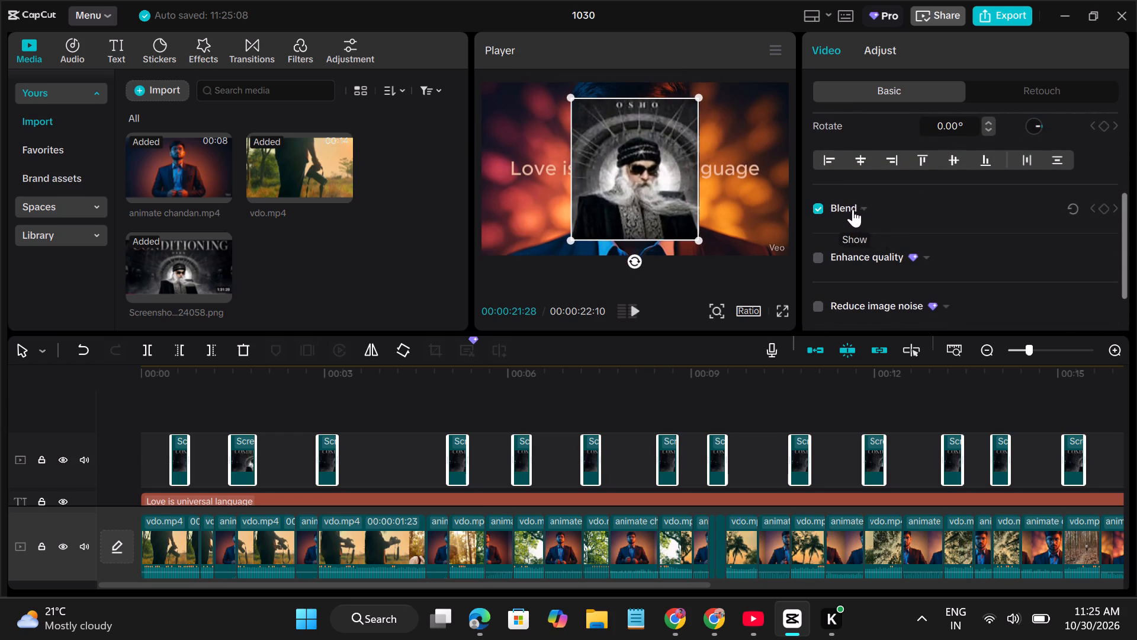
left_click(853, 206)
scroll(912, 260, "down", 1)
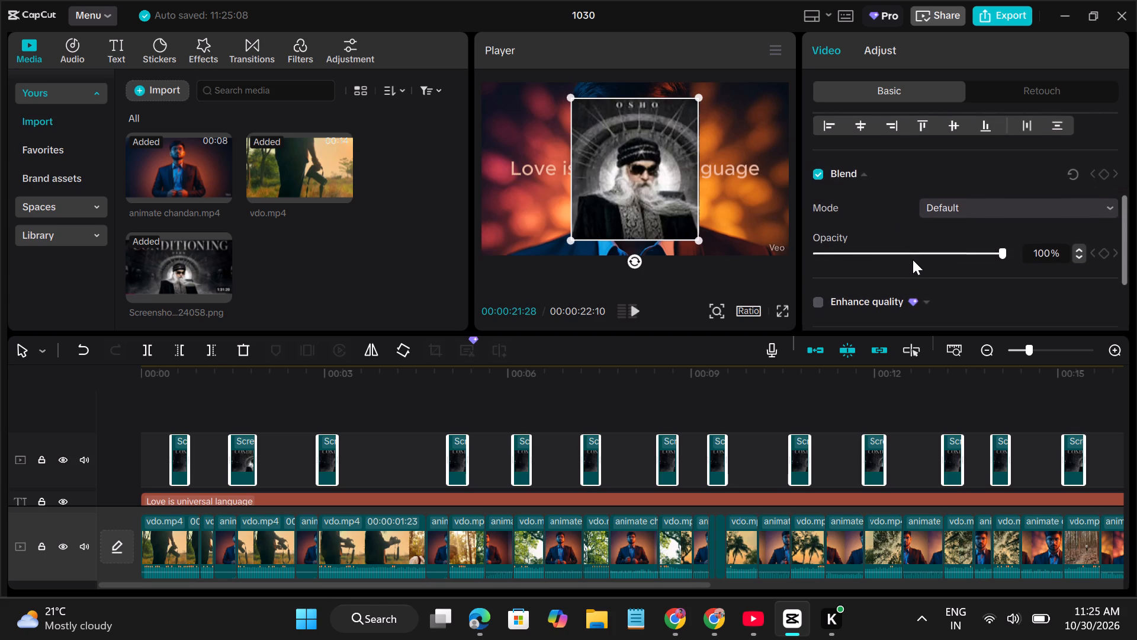
left_click_drag(998, 253, 969, 252)
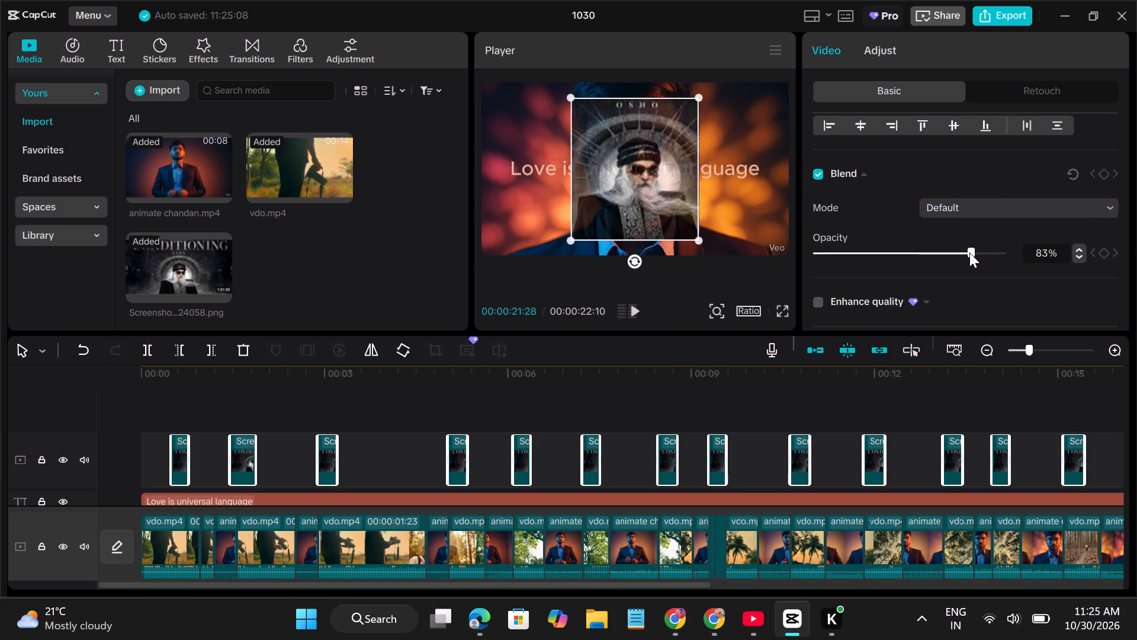
left_click_drag(969, 252, 973, 254)
left_click_drag(973, 254, 927, 265)
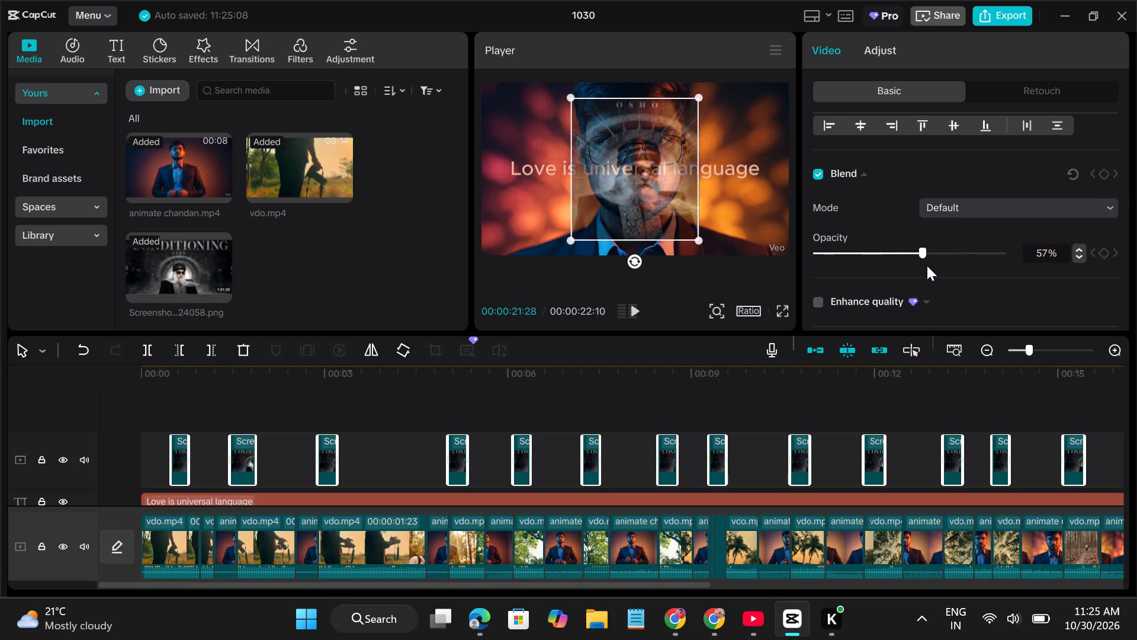
left_click_drag(927, 265, 962, 267)
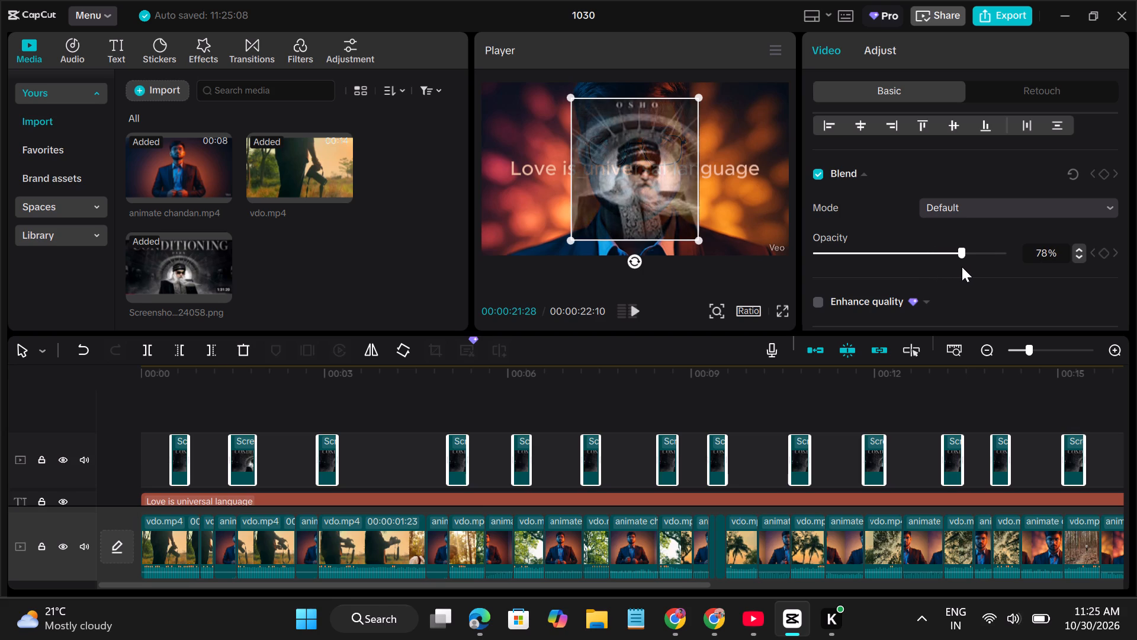
left_click_drag(962, 267, 965, 268)
left_click_drag(965, 268, 956, 270)
scroll(956, 270, "down", 1)
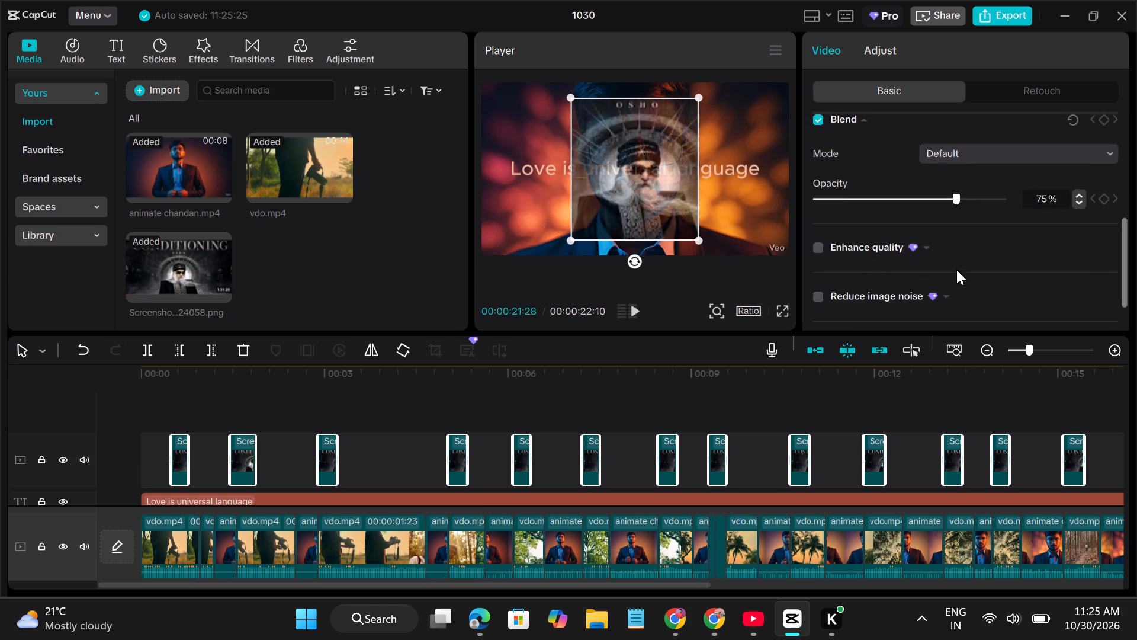
scroll(956, 270, "down", 15)
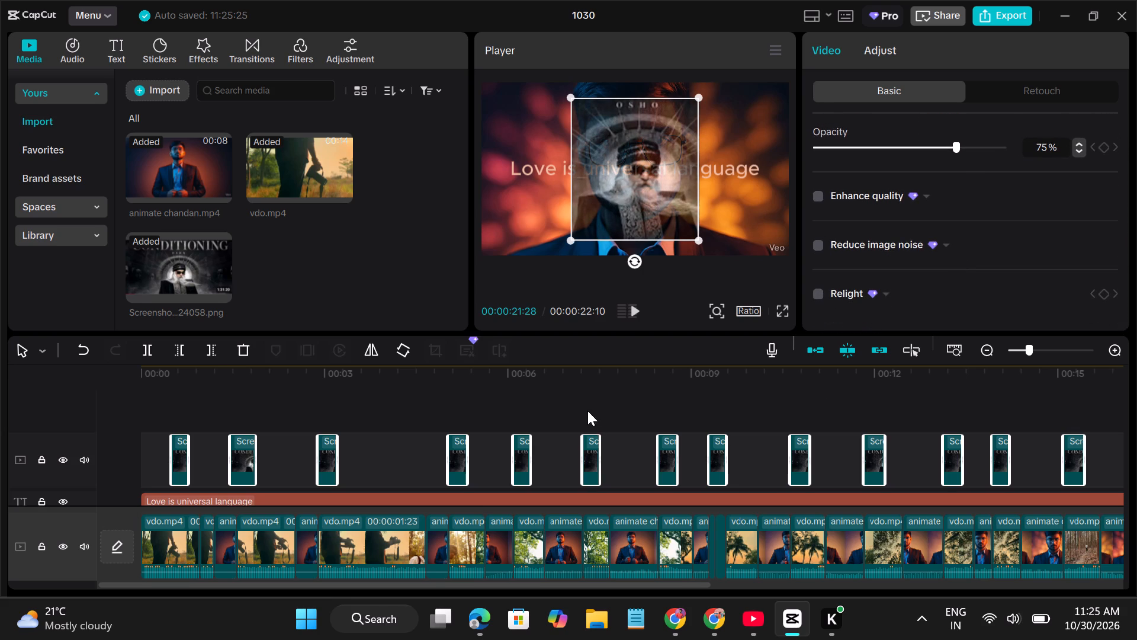
left_click(587, 411)
scroll(487, 453, "right", 5)
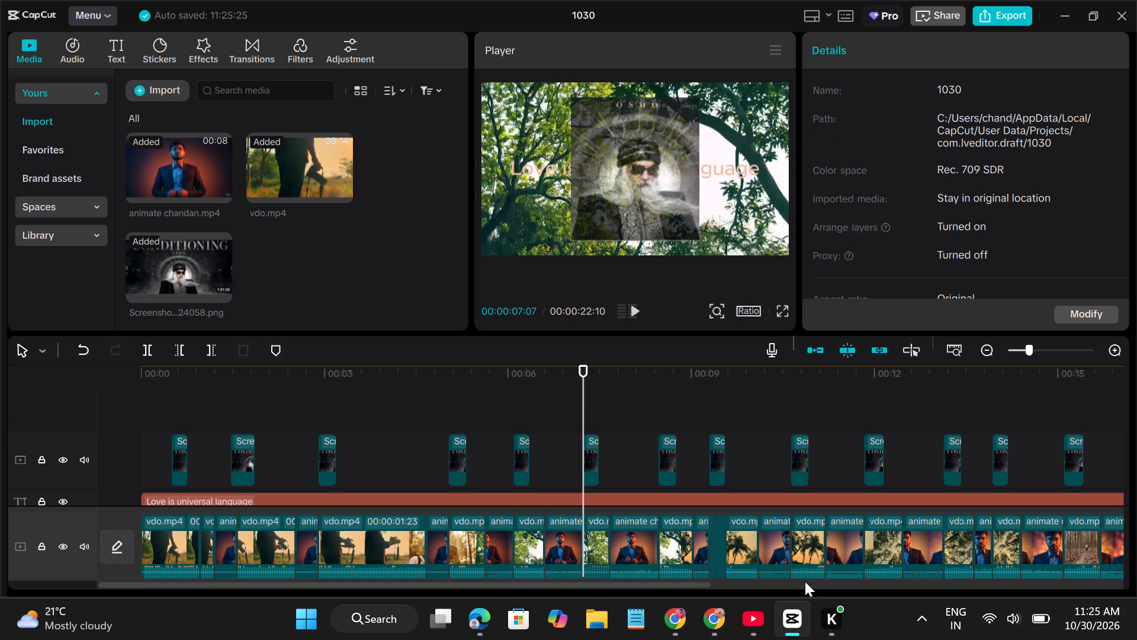
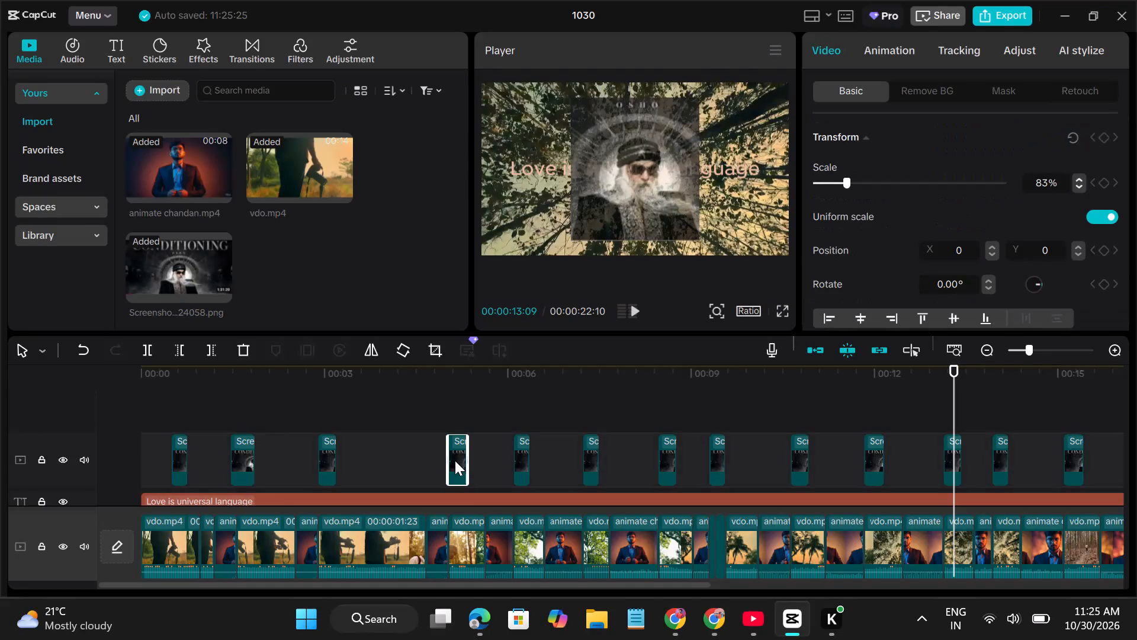
Copy the "CONDITIONING" image segment near 5 s, paste it at 00:00:04:02, and check the pasted segment's blend settings.
right_click(455, 460)
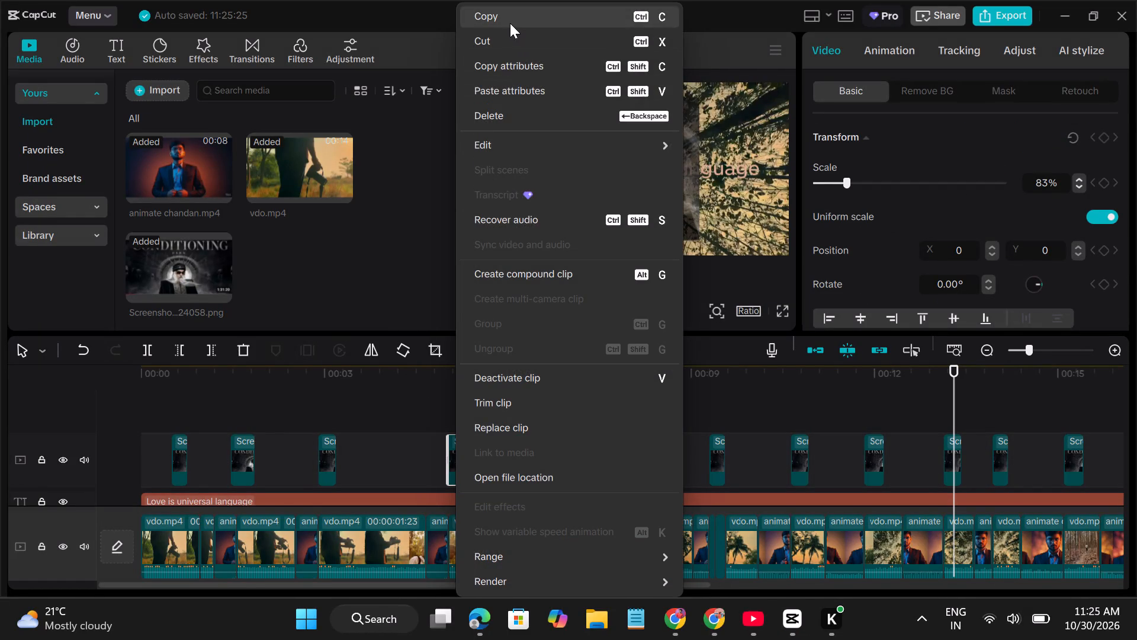
left_click(510, 23)
left_click(390, 414)
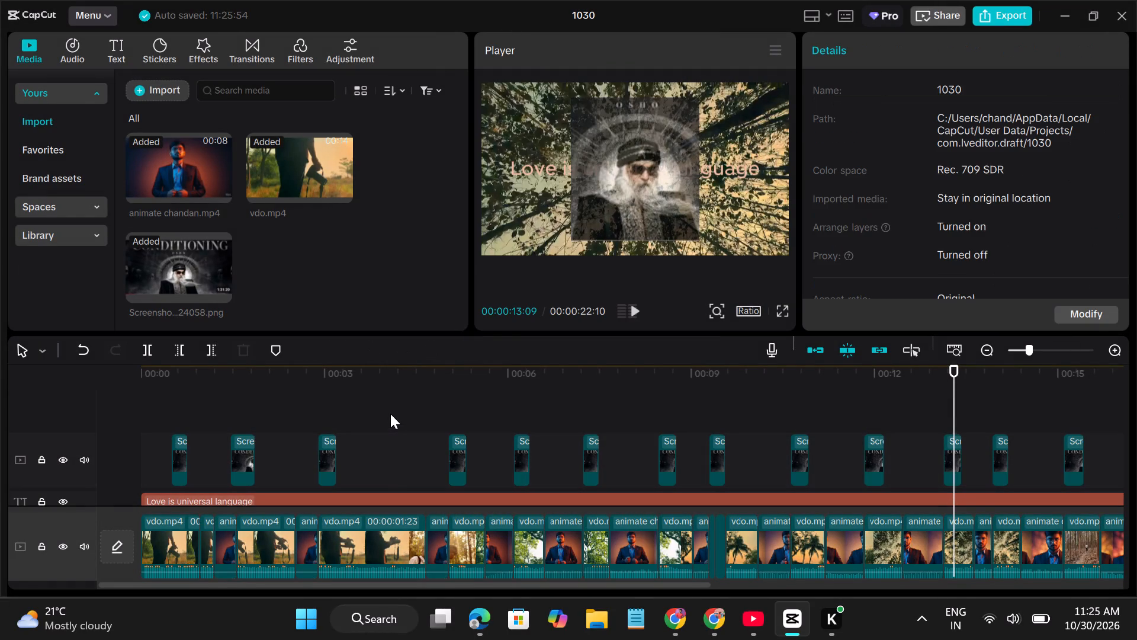
key("ctrl+v")
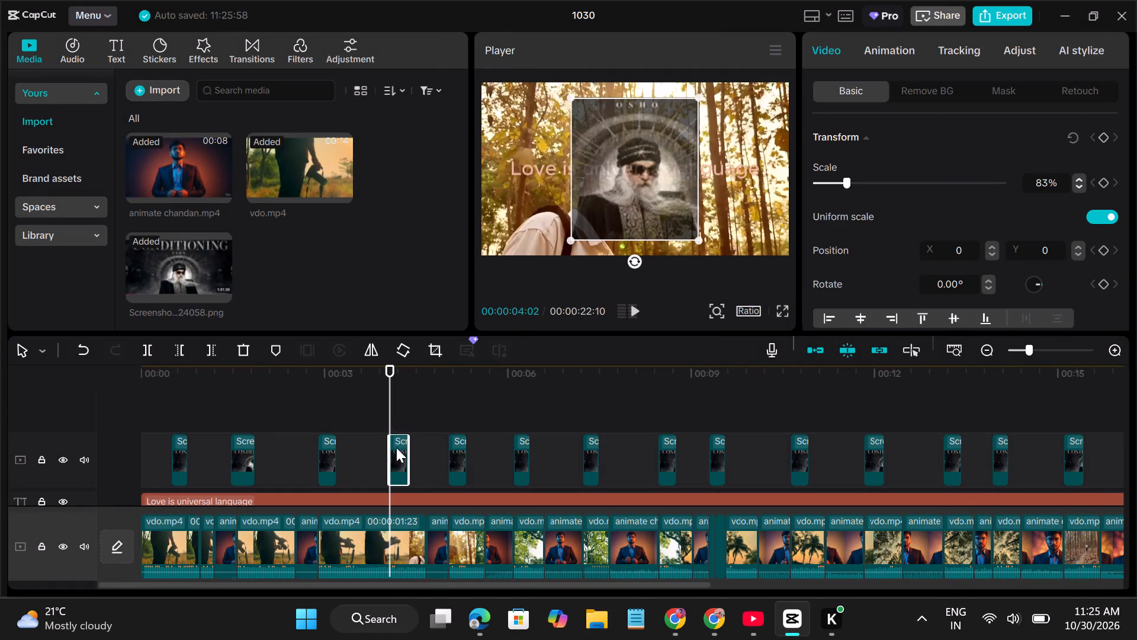
left_click(403, 464)
scroll(871, 242, "down", 2)
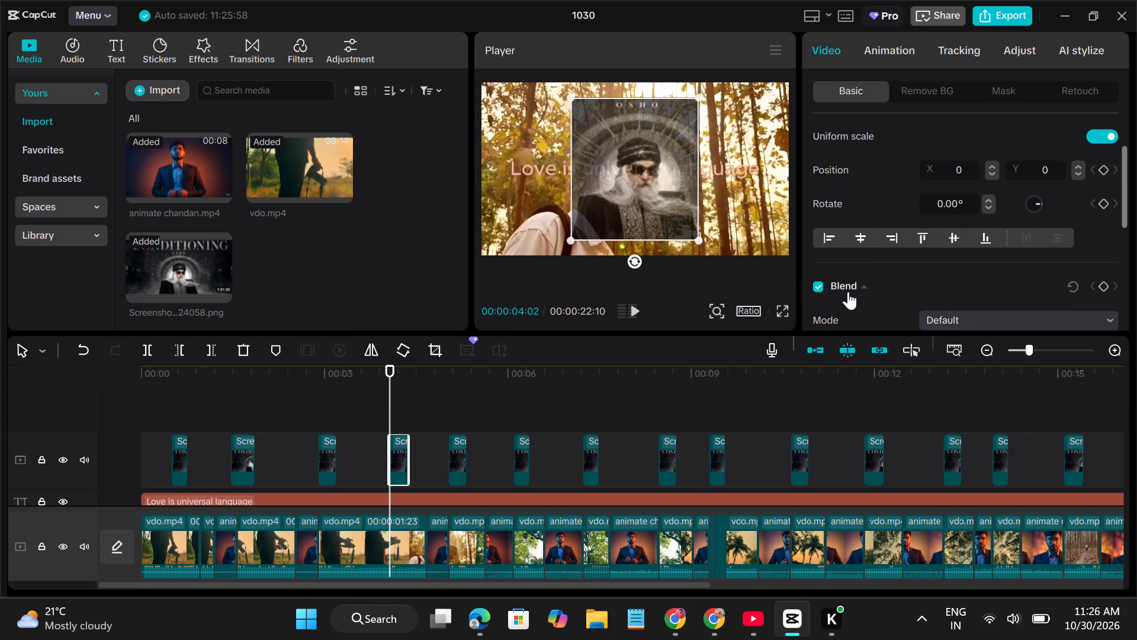
scroll(848, 292, "down", 3)
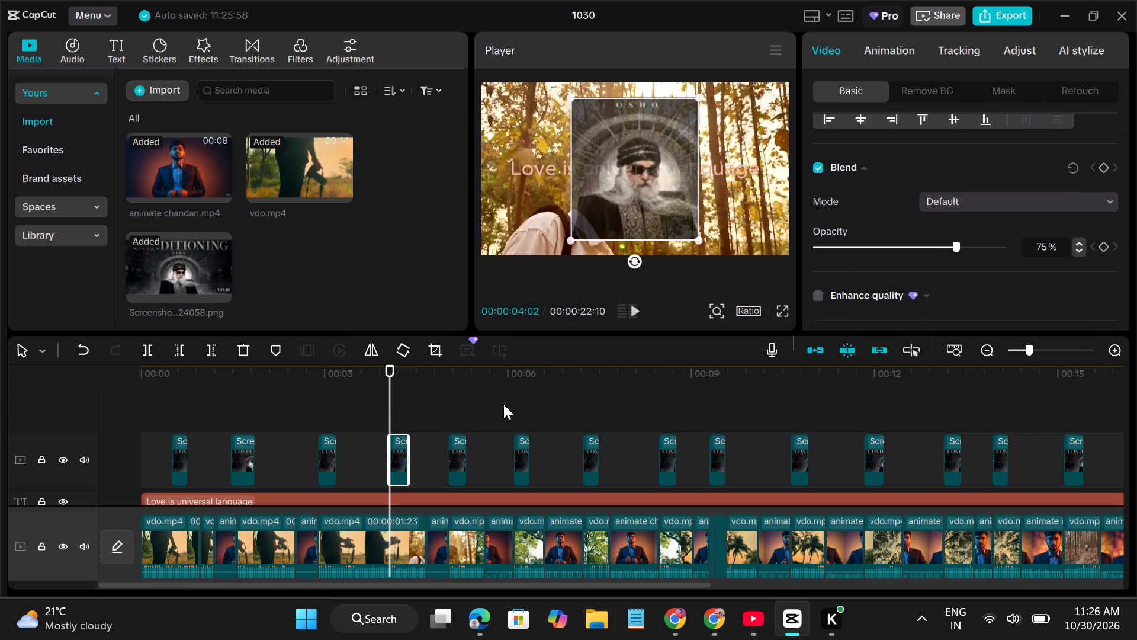
Play the edit from the start to about 00:00:10:14 to review the overlay flashes.
scroll(433, 399, "right", 6)
left_click(146, 403)
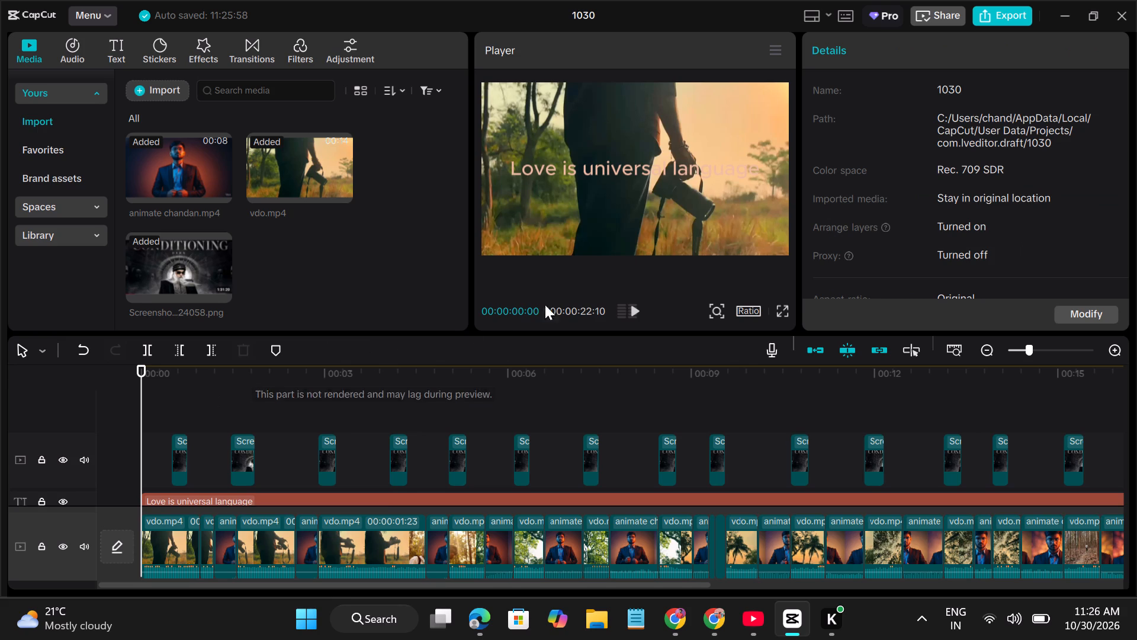
left_click(634, 312)
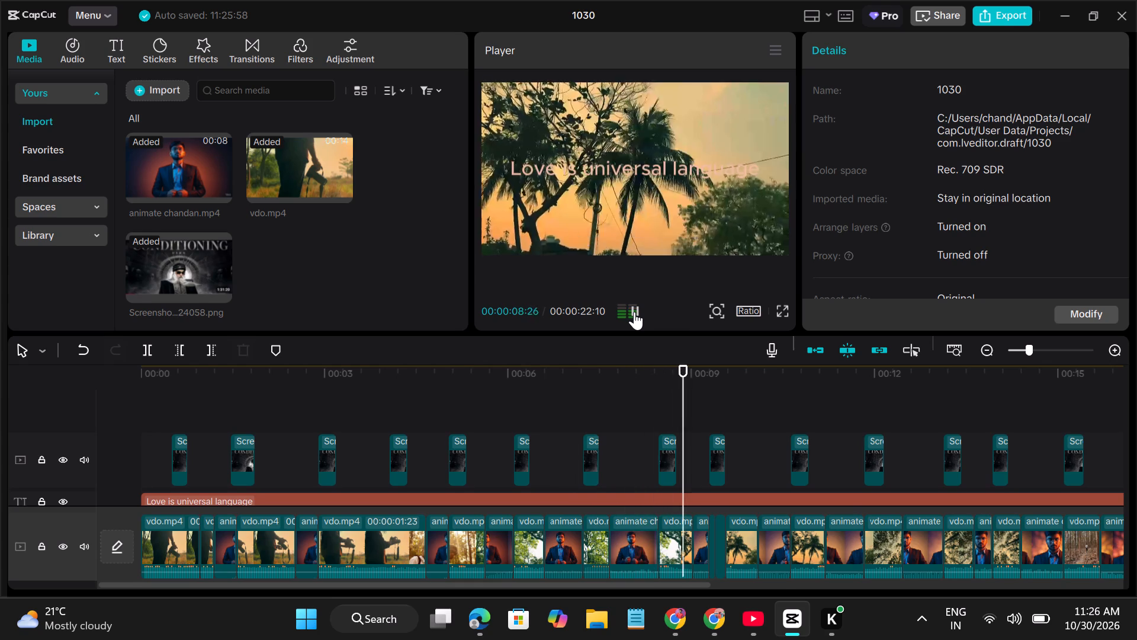
left_click(634, 312)
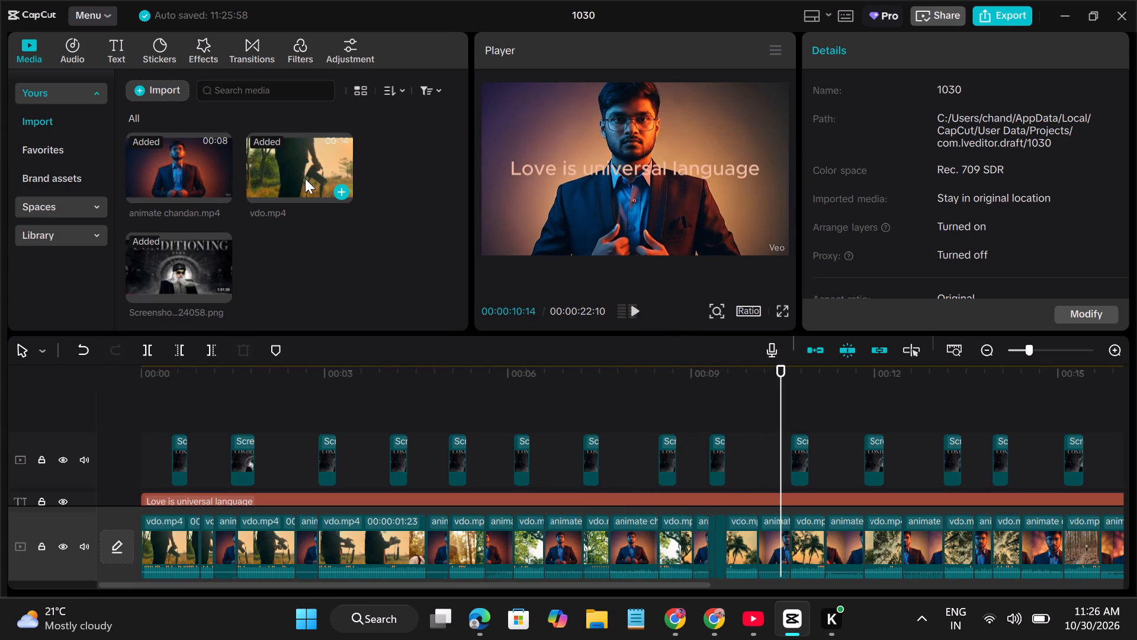
Add vdo.mp4 from the imported media to a new track above the "CONDITIONING" overlays, starting at about 00:00:11:20.
scroll(305, 178, "down", 1)
left_click_drag(300, 159, 465, 448)
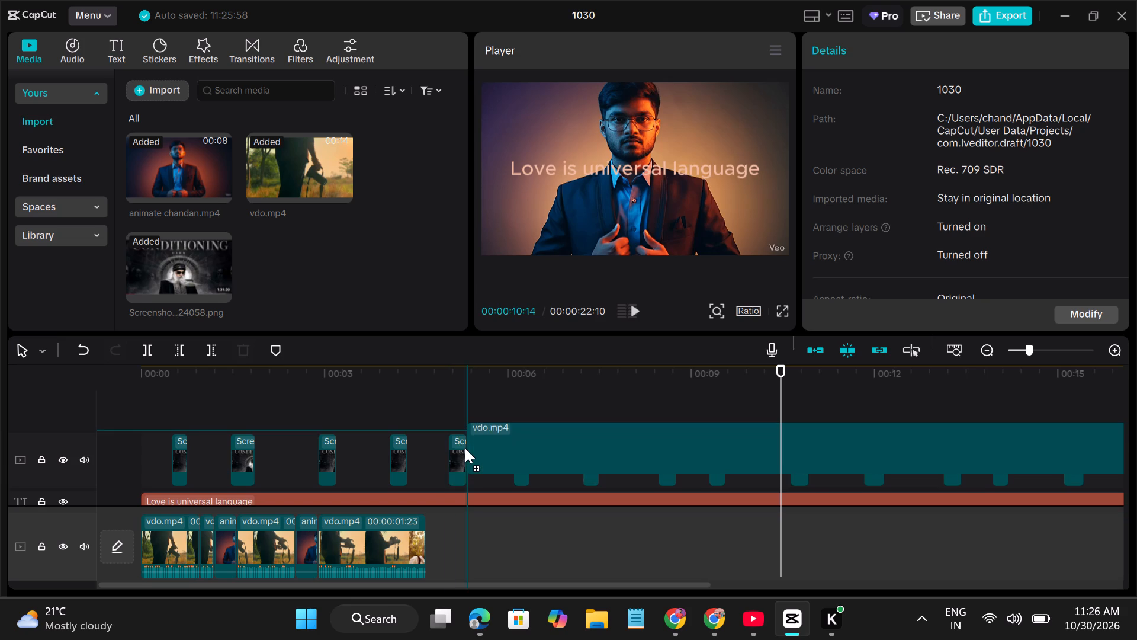
left_click_drag(465, 448, 238, 423)
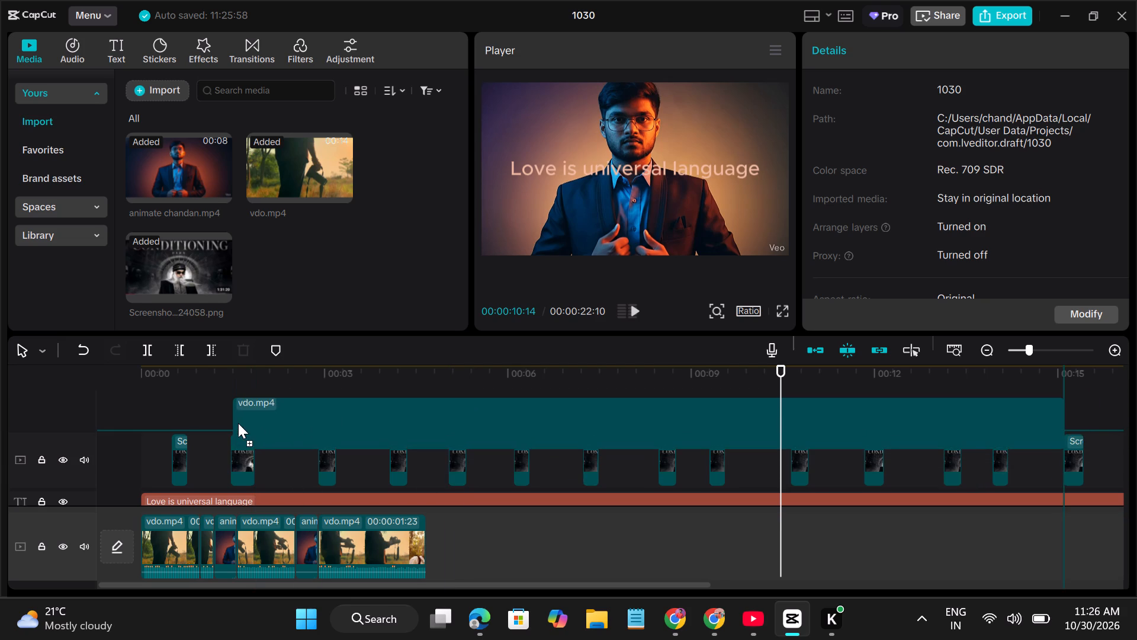
left_click_drag(238, 423, 1099, 498)
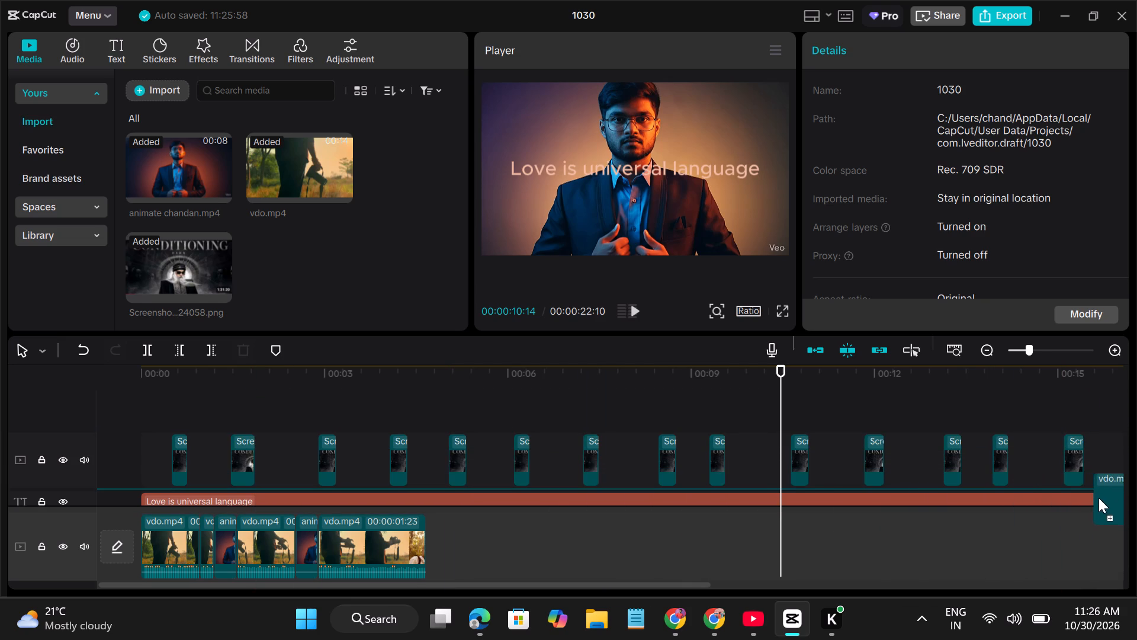
left_click_drag(1099, 498, 889, 388)
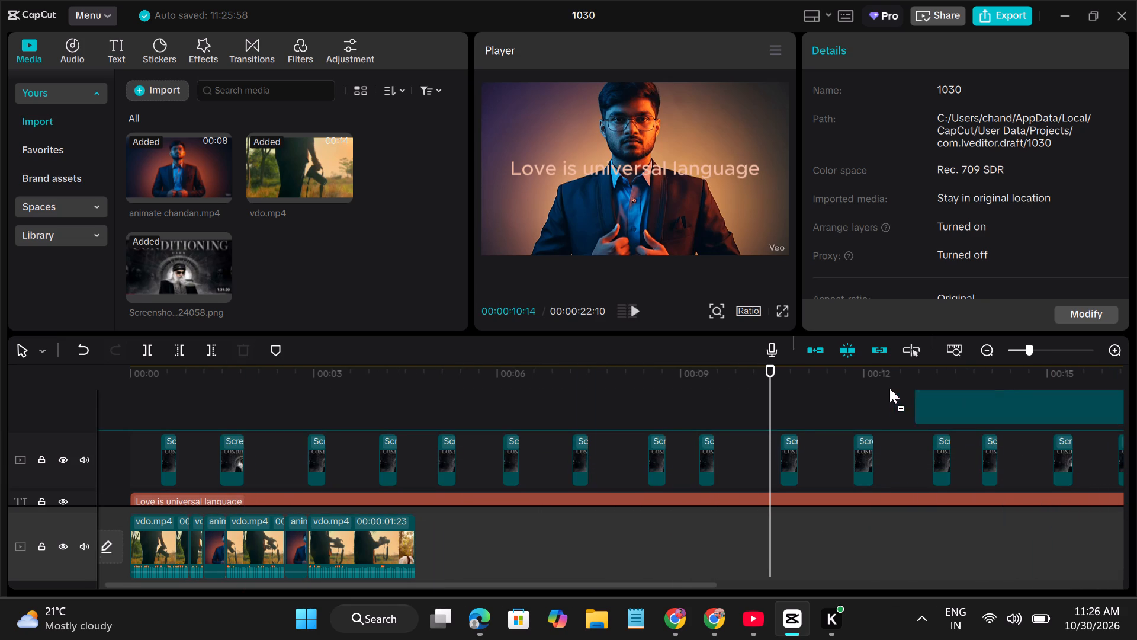
left_click_drag(889, 388, 844, 399)
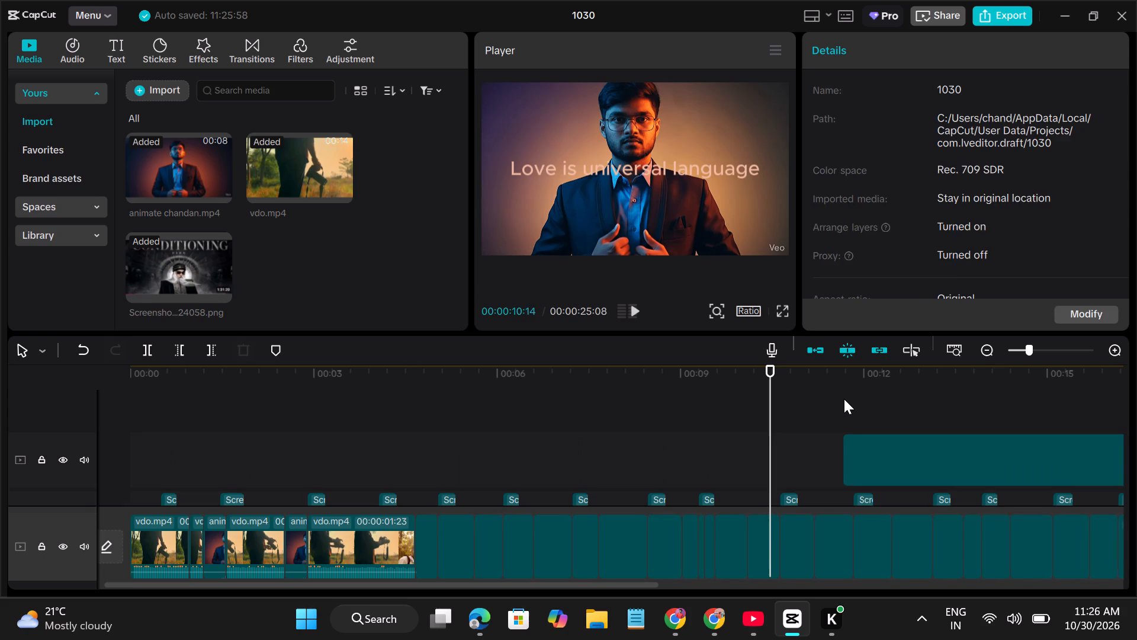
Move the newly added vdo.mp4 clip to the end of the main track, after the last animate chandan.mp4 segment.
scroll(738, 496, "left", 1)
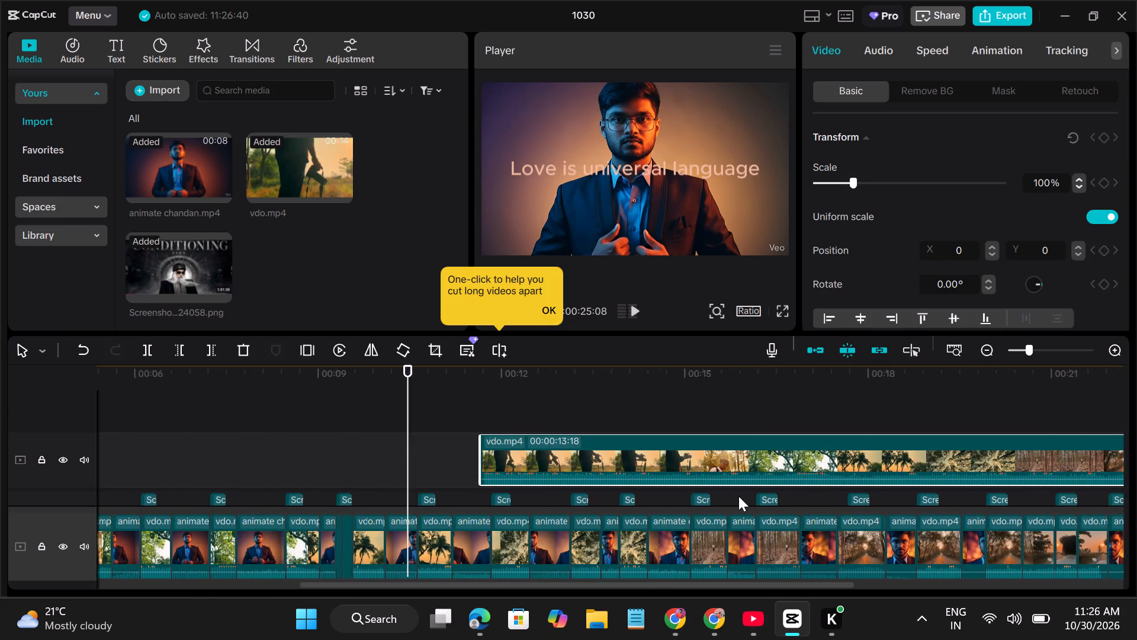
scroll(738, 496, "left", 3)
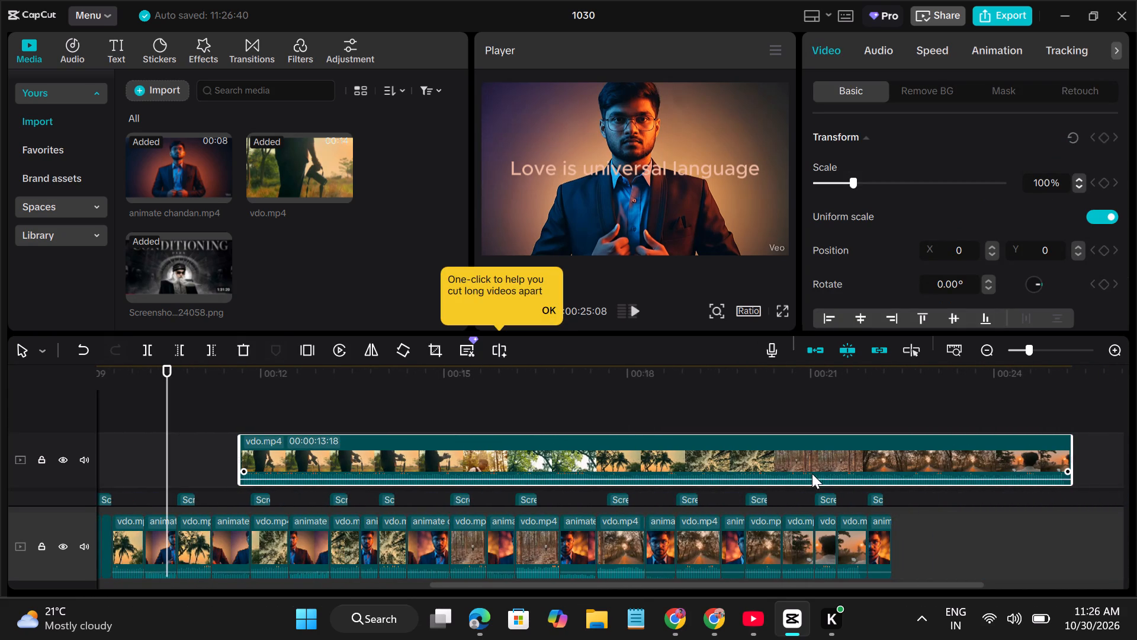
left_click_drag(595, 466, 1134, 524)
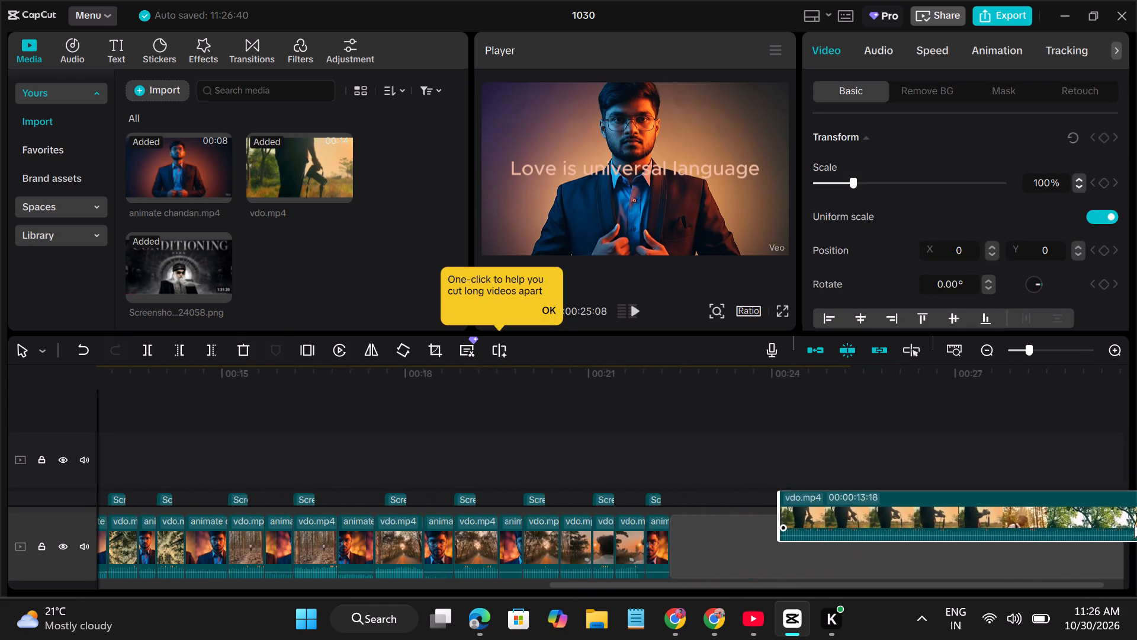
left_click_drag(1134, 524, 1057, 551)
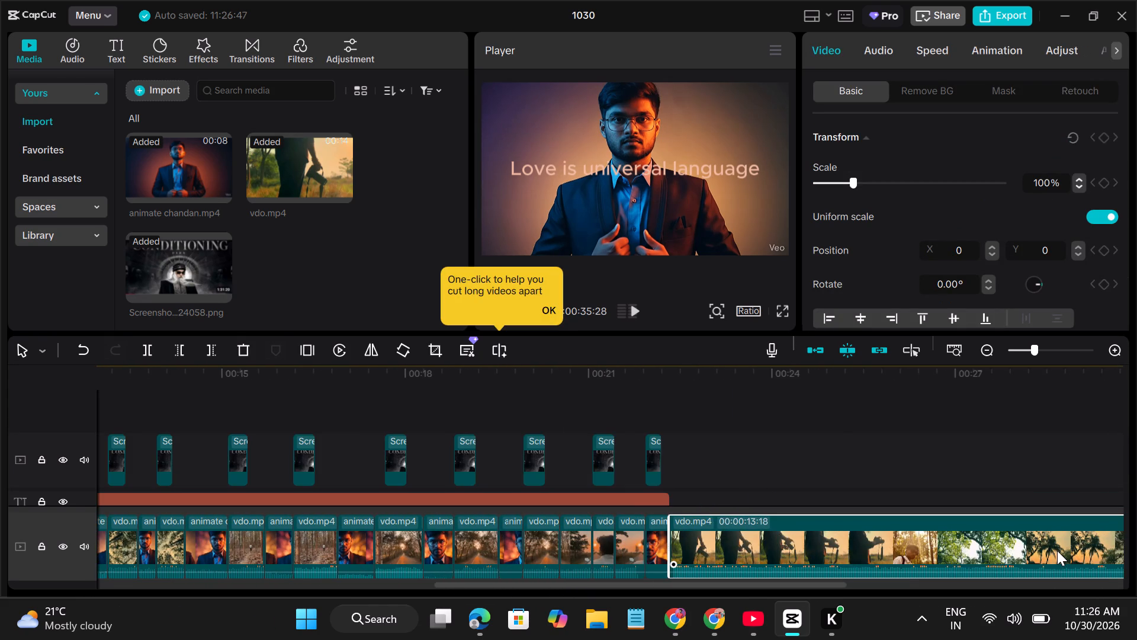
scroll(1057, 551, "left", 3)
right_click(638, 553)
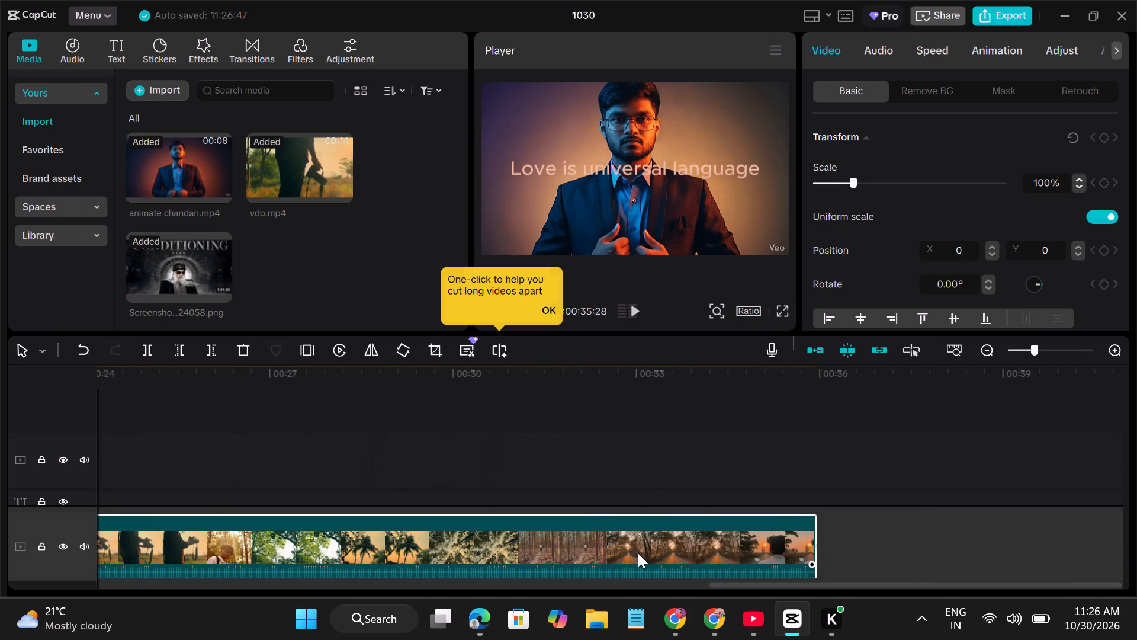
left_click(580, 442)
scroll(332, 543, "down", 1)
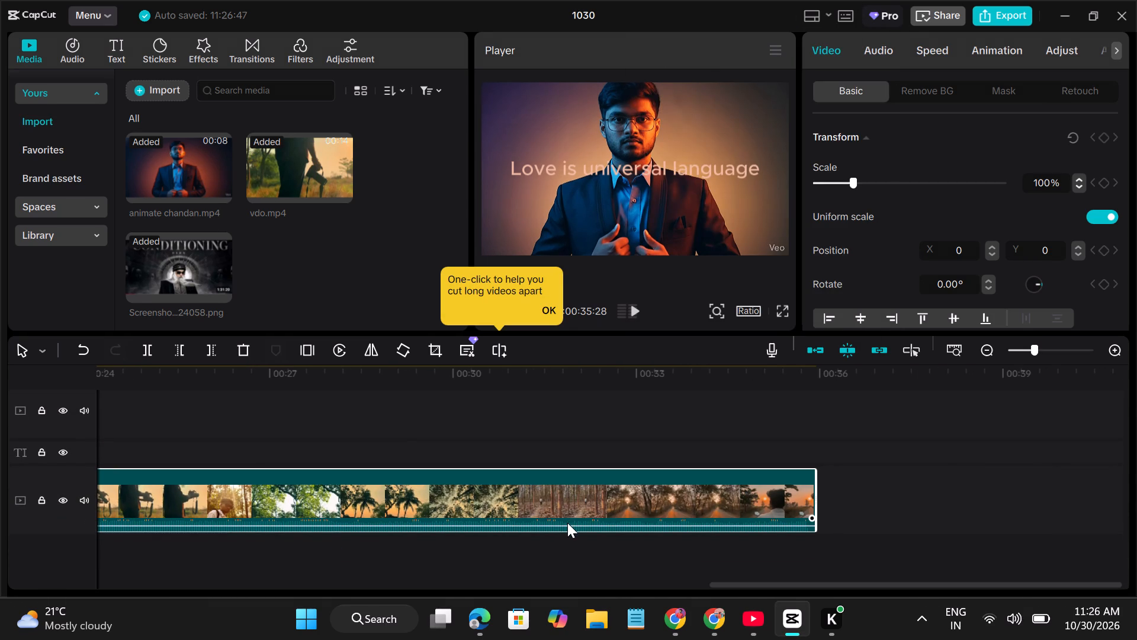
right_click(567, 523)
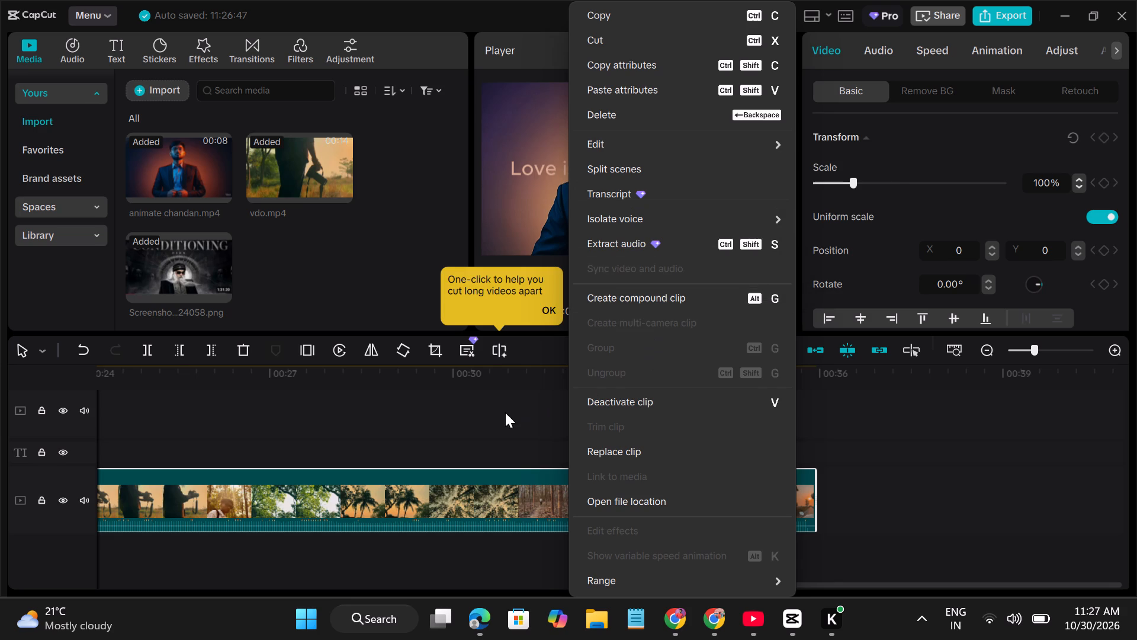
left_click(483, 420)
Move the full-length vdo.mp4 clip off the main track's end onto its own track between the caption and main tracks, at about 21 s.
scroll(454, 472, "right", 6)
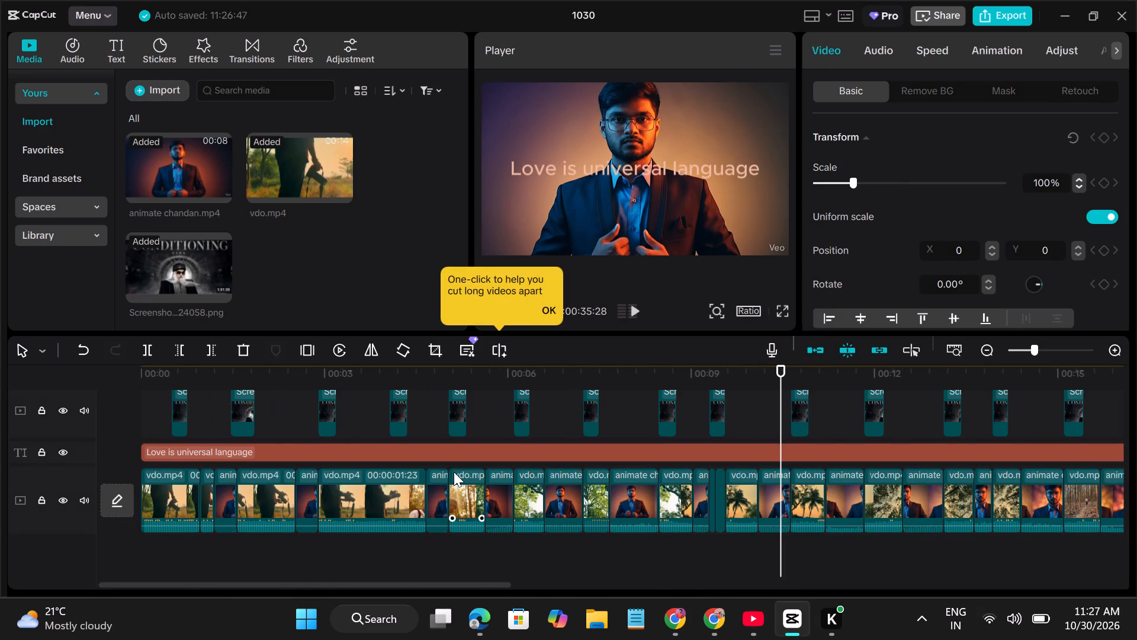
scroll(848, 484, "left", 2)
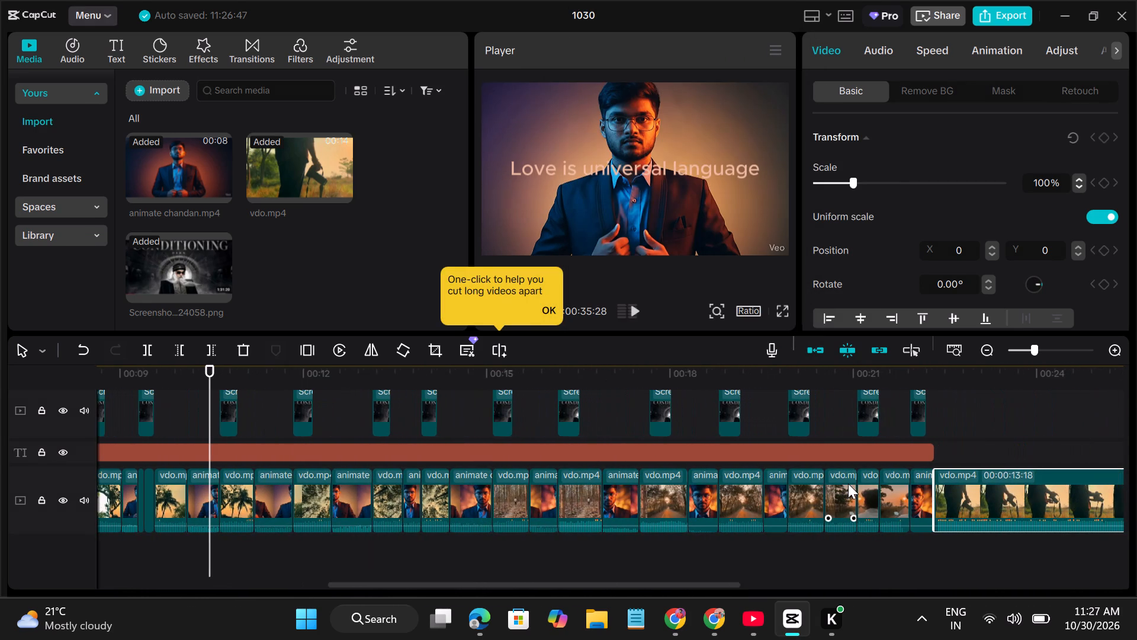
left_click_drag(1005, 486, 735, 591)
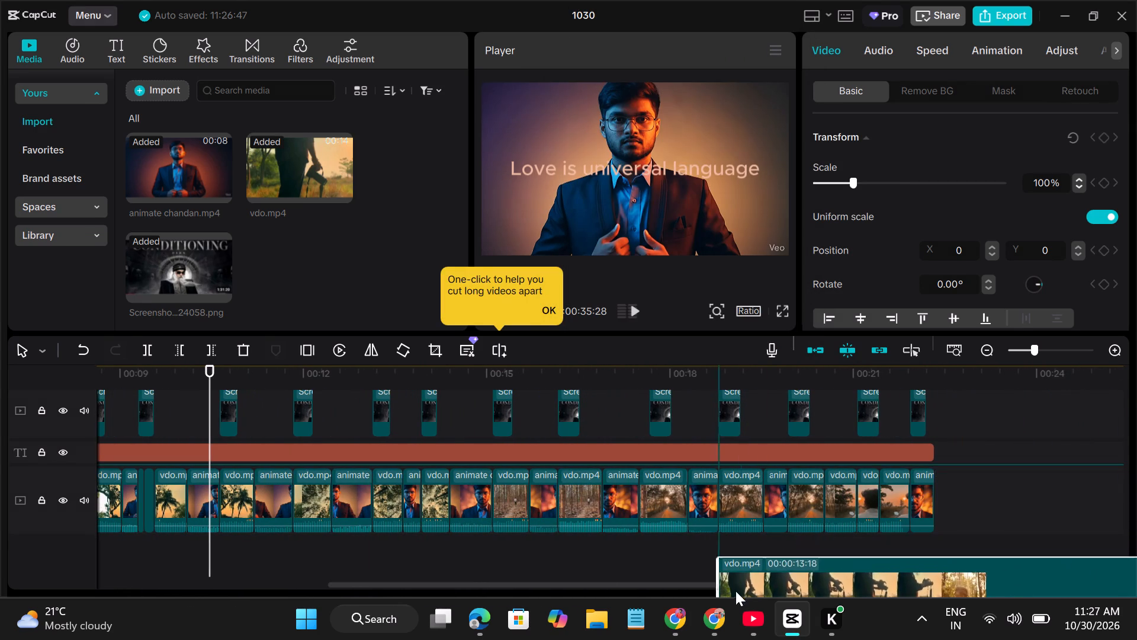
left_click_drag(735, 591, 905, 491)
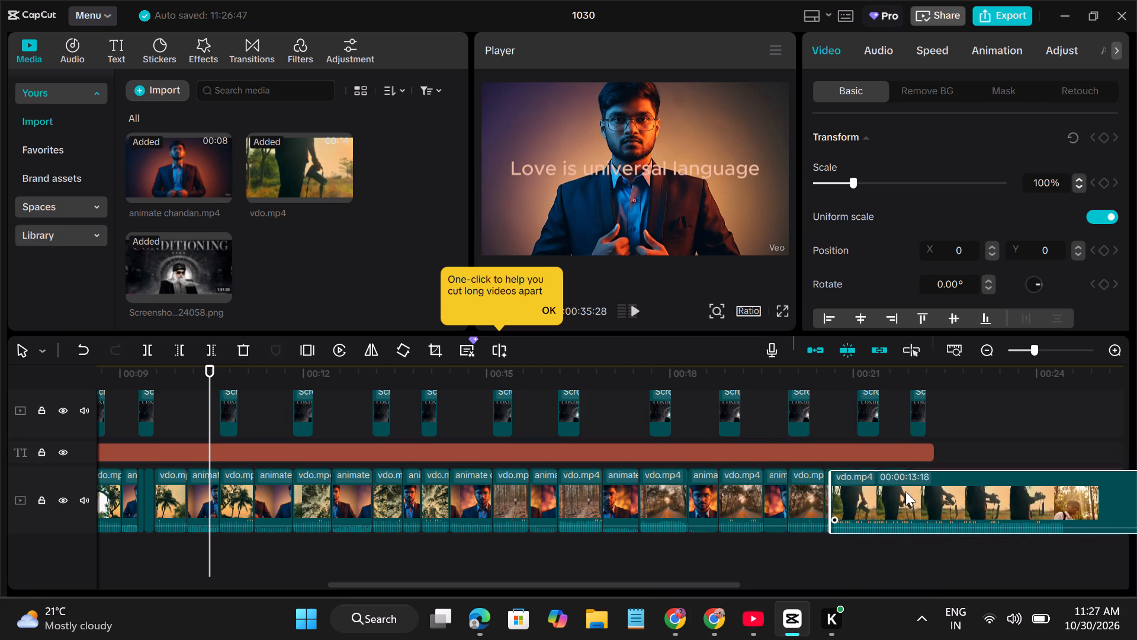
left_click_drag(905, 491, 927, 552)
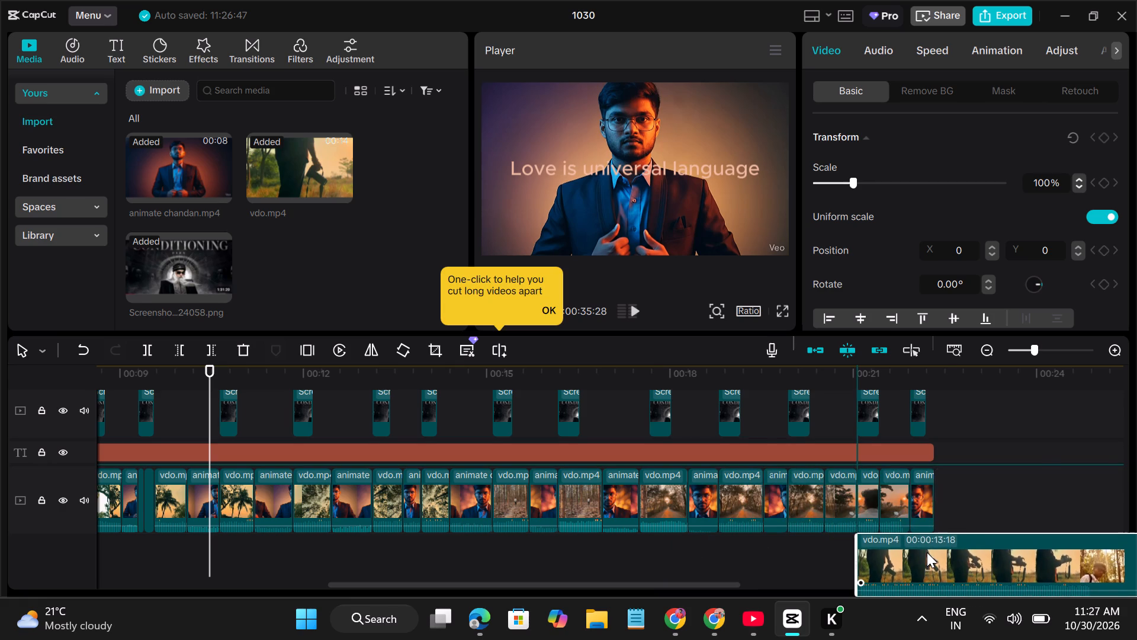
scroll(749, 519, "right", 1)
Move the full-length vdo.mp4 clip along its track to start at 00:00, aligned with the beginning of the main track.
scroll(907, 483, "left", 1)
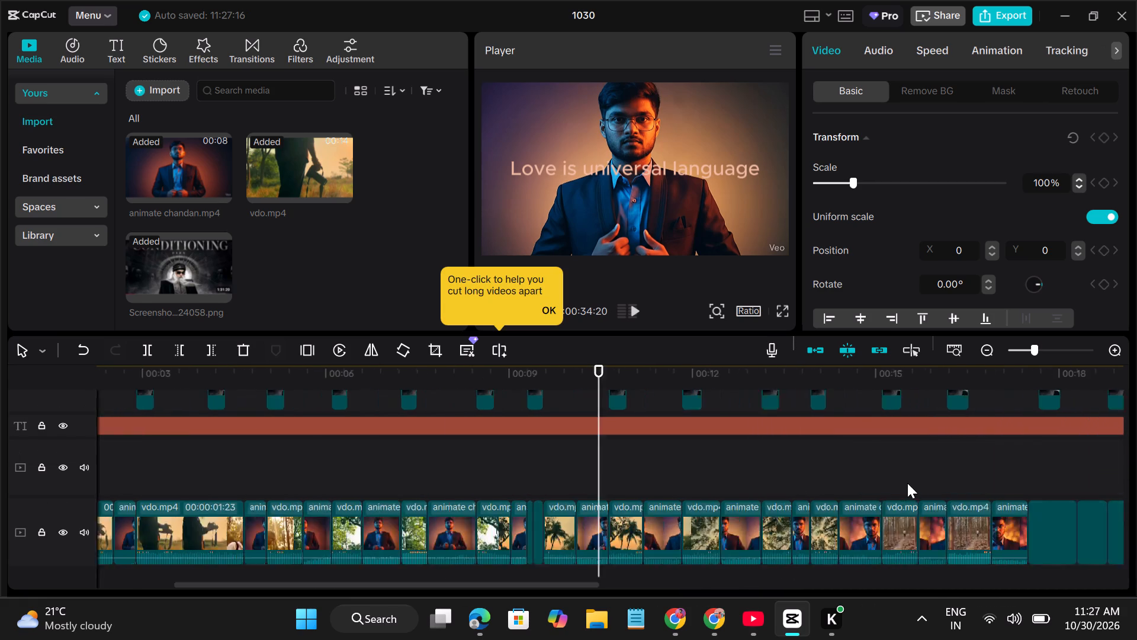
scroll(907, 483, "left", 2)
left_click_drag(838, 471, 432, 451)
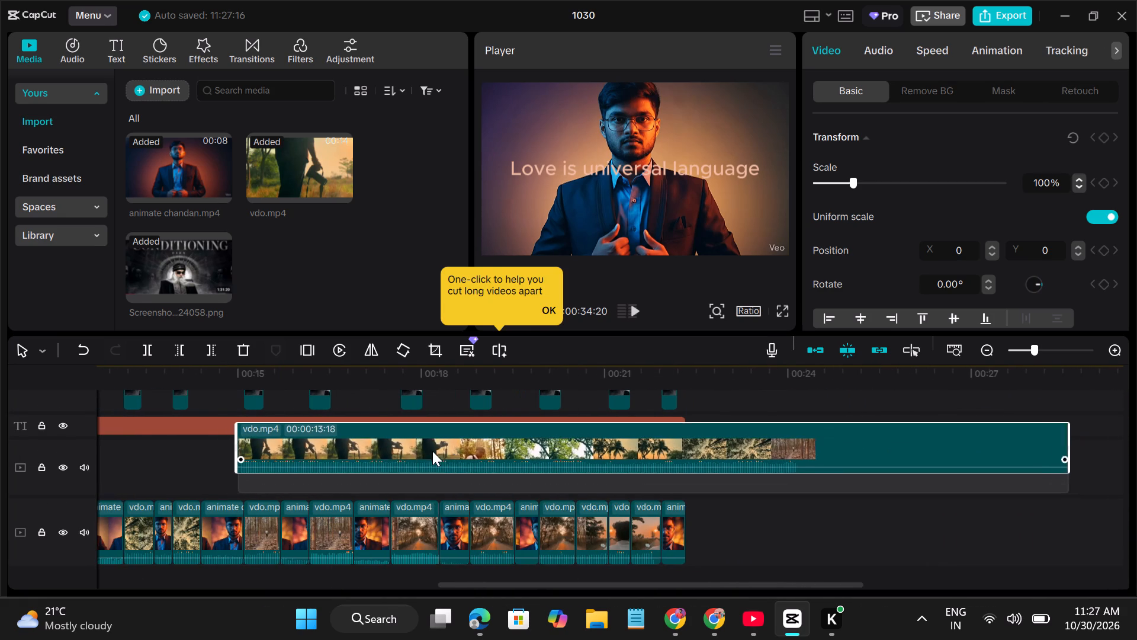
left_click_drag(432, 451, 154, 478)
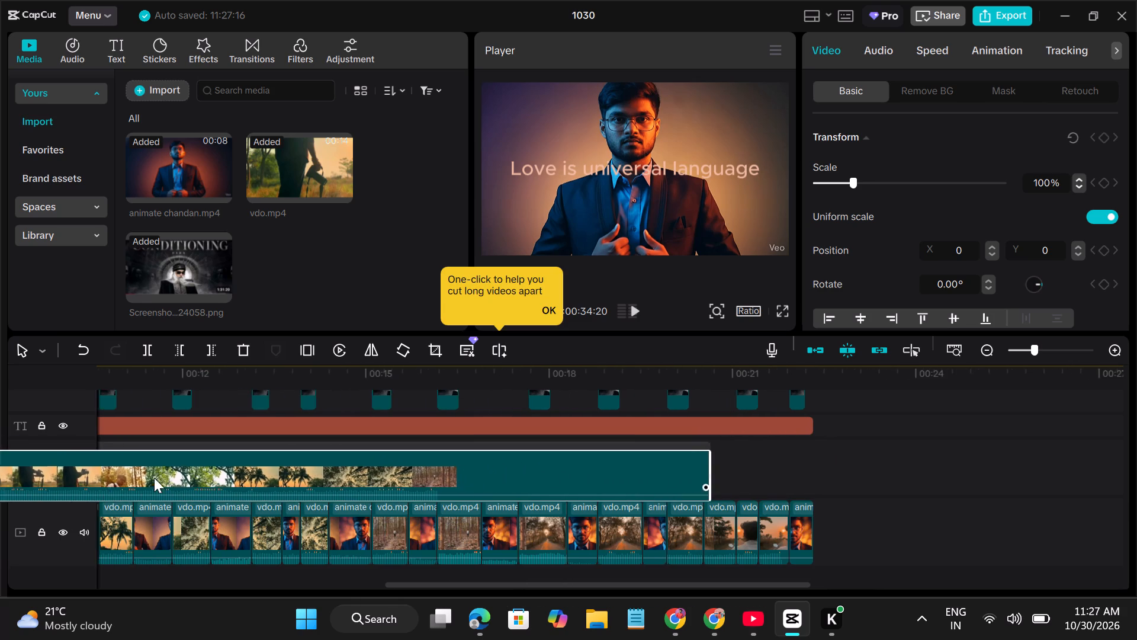
left_click_drag(154, 478, 81, 475)
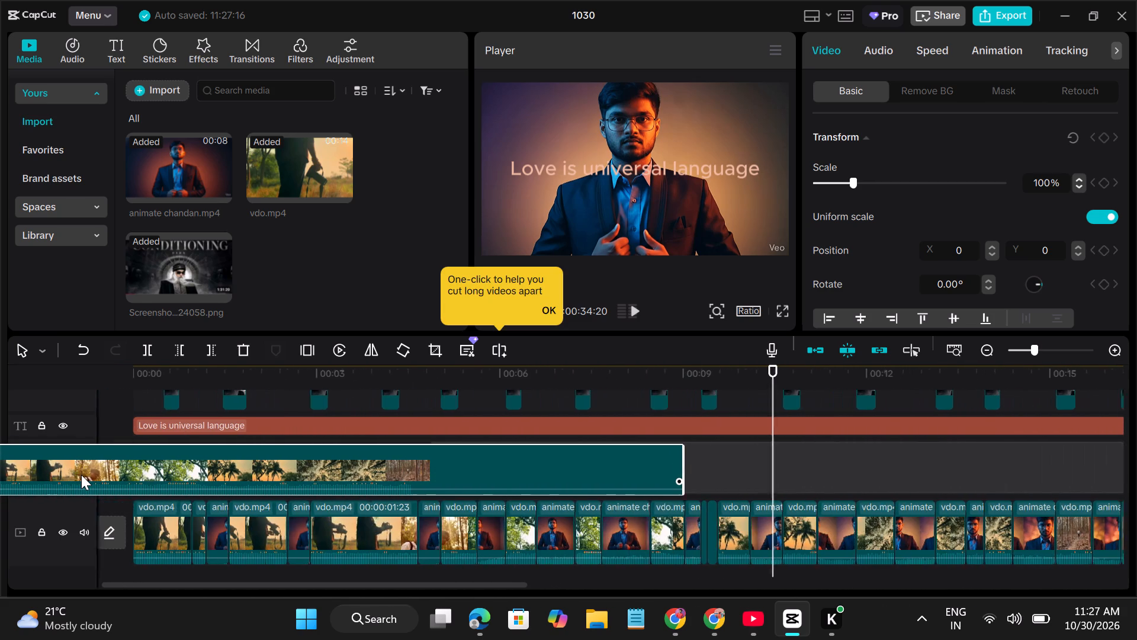
left_click_drag(81, 475, 362, 476)
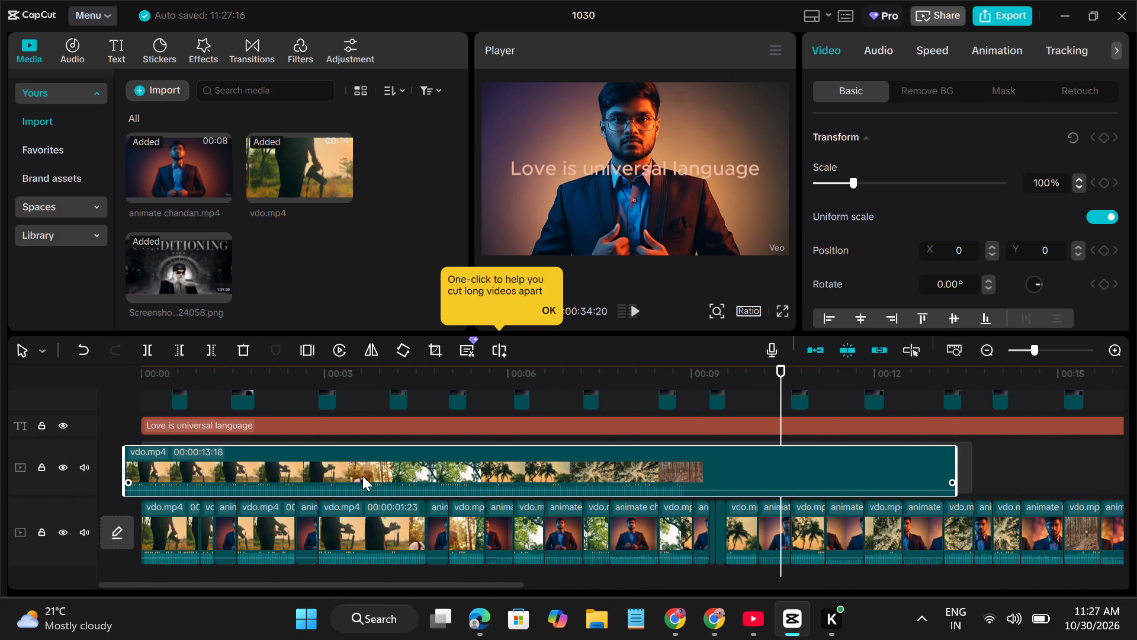
left_click_drag(362, 476, 371, 476)
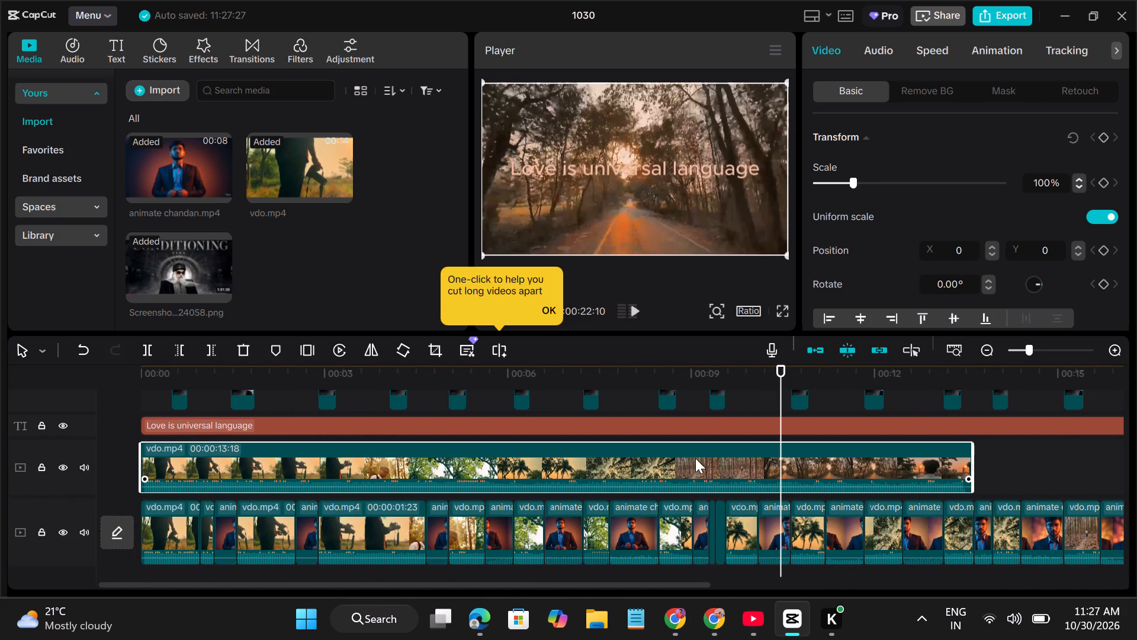
Copy the full-length vdo.mp4 clip and paste the duplicate directly after it on the same track, at about 00:00:13:18.
right_click(750, 465)
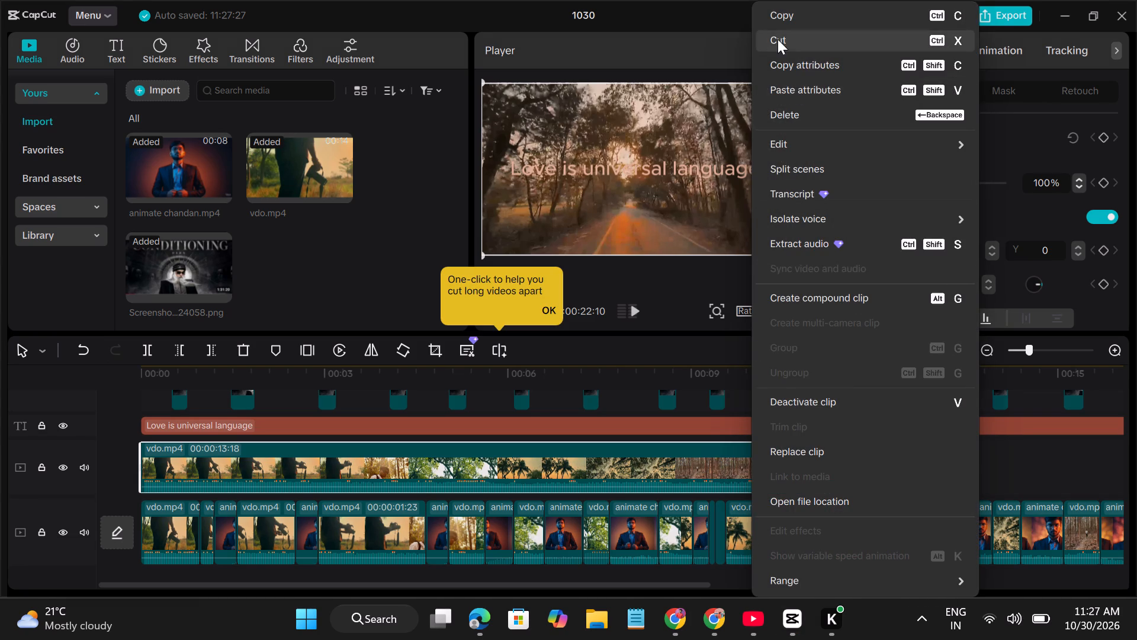
left_click(787, 23)
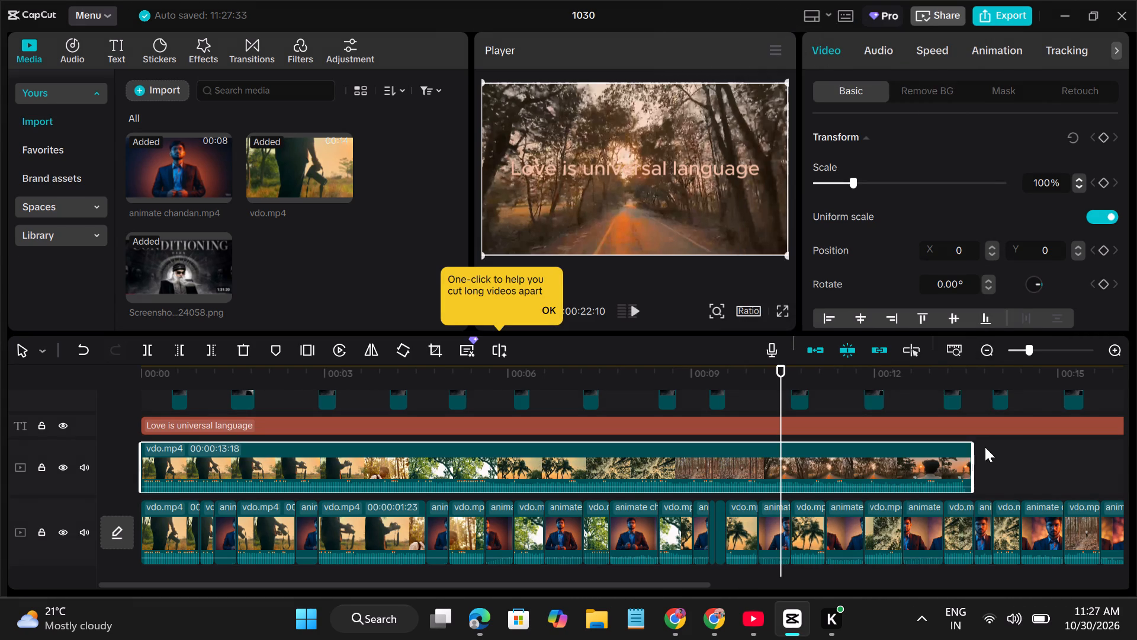
left_click(982, 437)
left_click(979, 439)
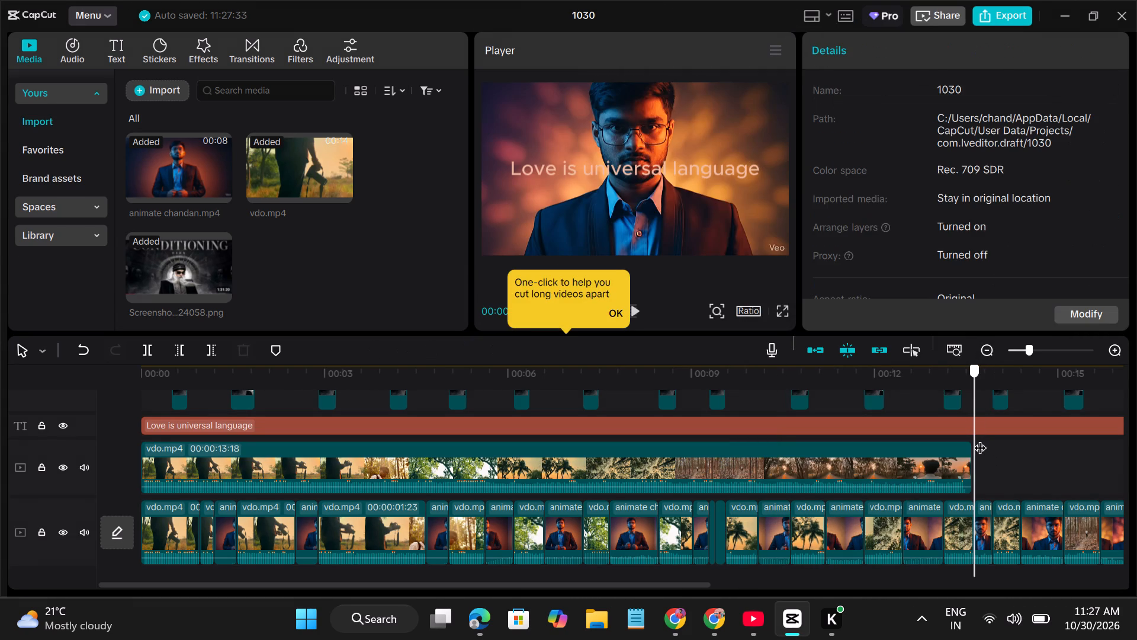
key("ctrl+v")
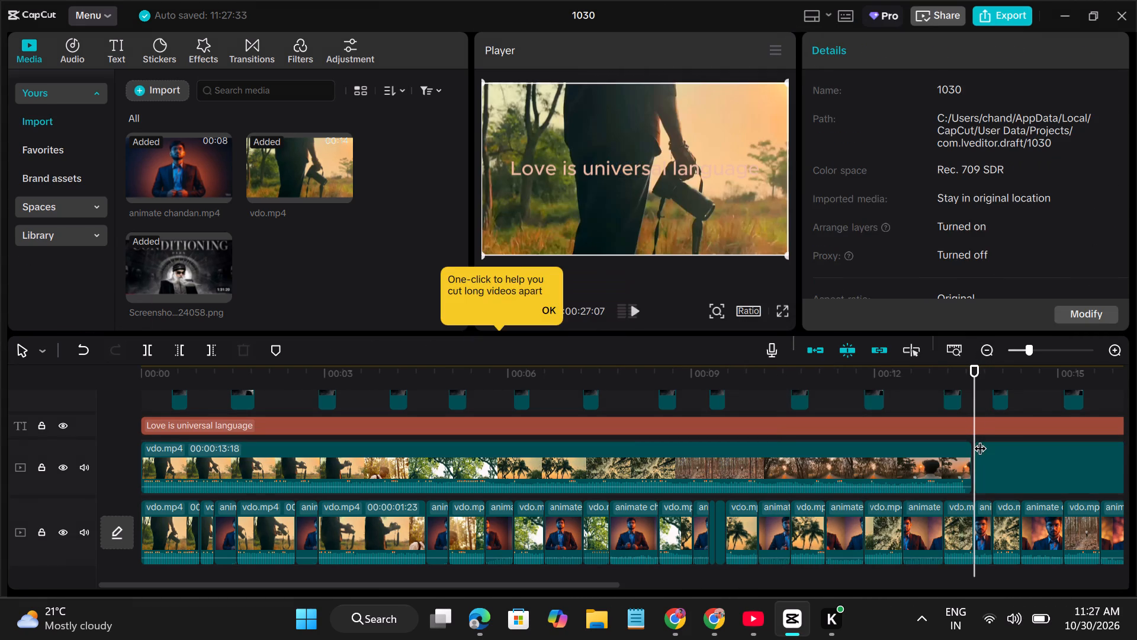
Set the opacity of the first full-length vdo.mp4 clip, the one starting at 00:00, to 0%.
scroll(1027, 466, "right", 1)
left_click(692, 472)
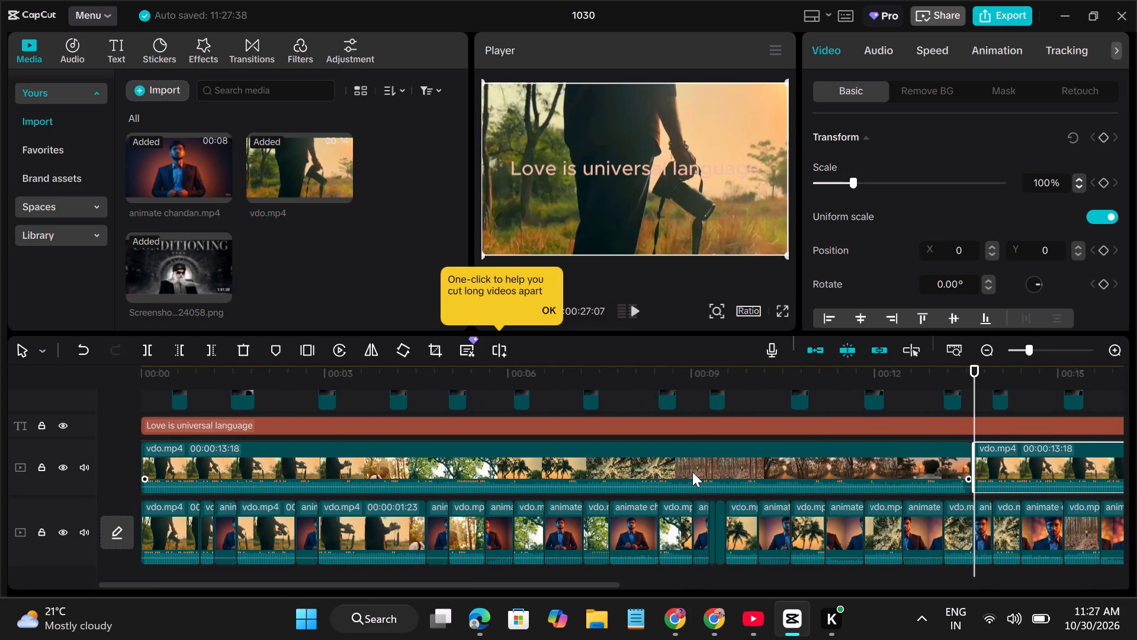
scroll(921, 181, "down", 3)
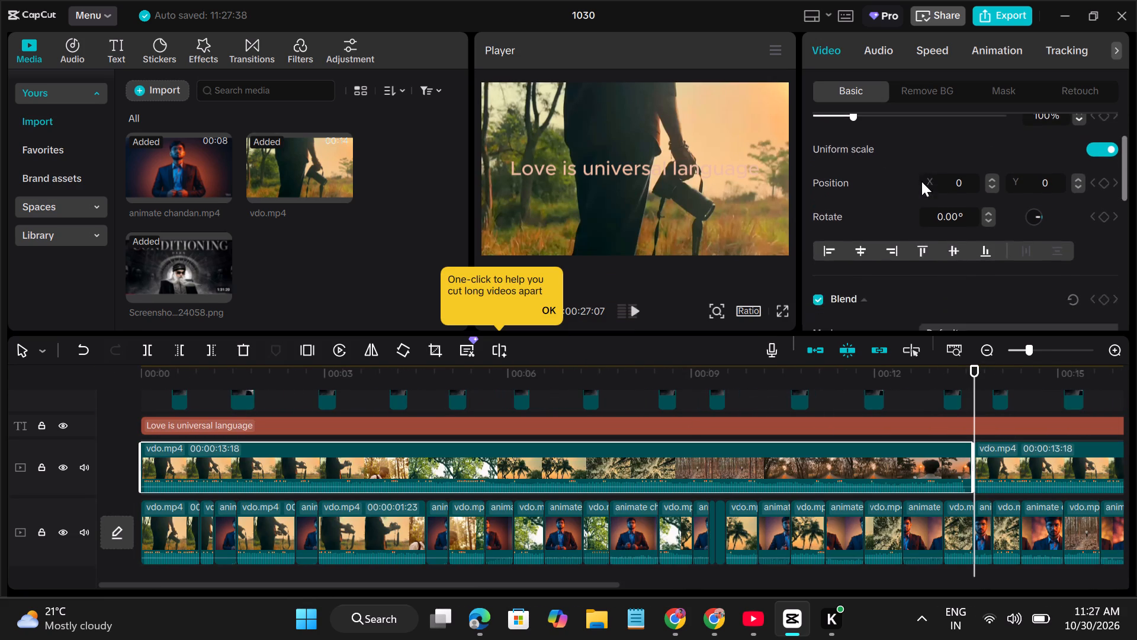
scroll(921, 181, "down", 1)
left_click_drag(1003, 251, 810, 261)
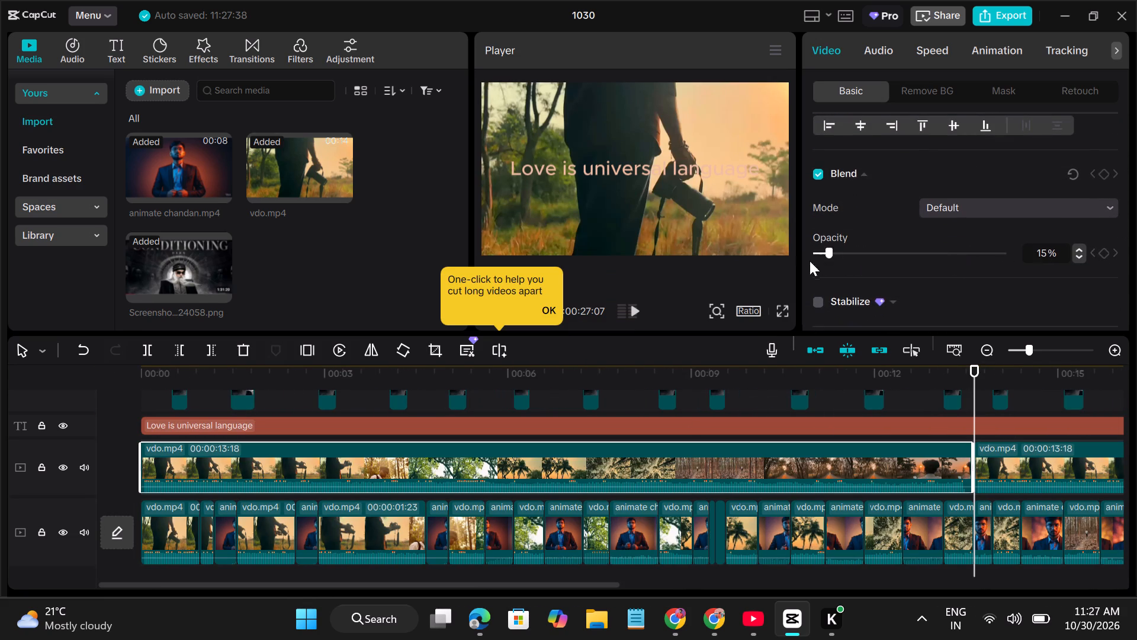
left_click_drag(810, 261, 770, 270)
Set the opacity of the duplicated vdo.mp4 clip to 0%.
left_click(1007, 451)
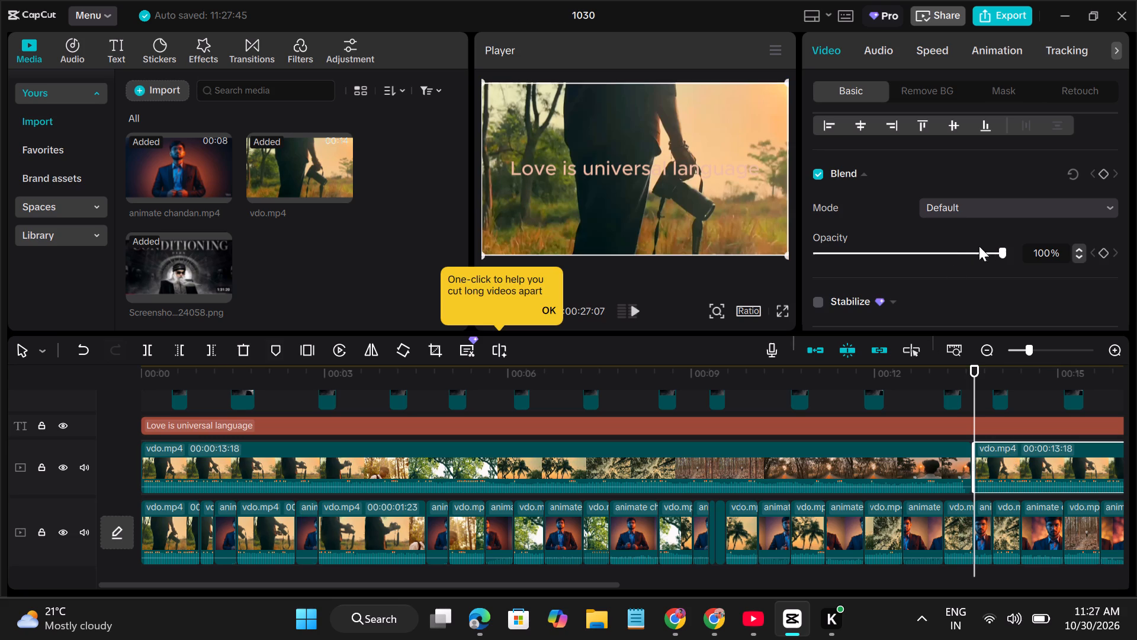
left_click_drag(1002, 248, 689, 316)
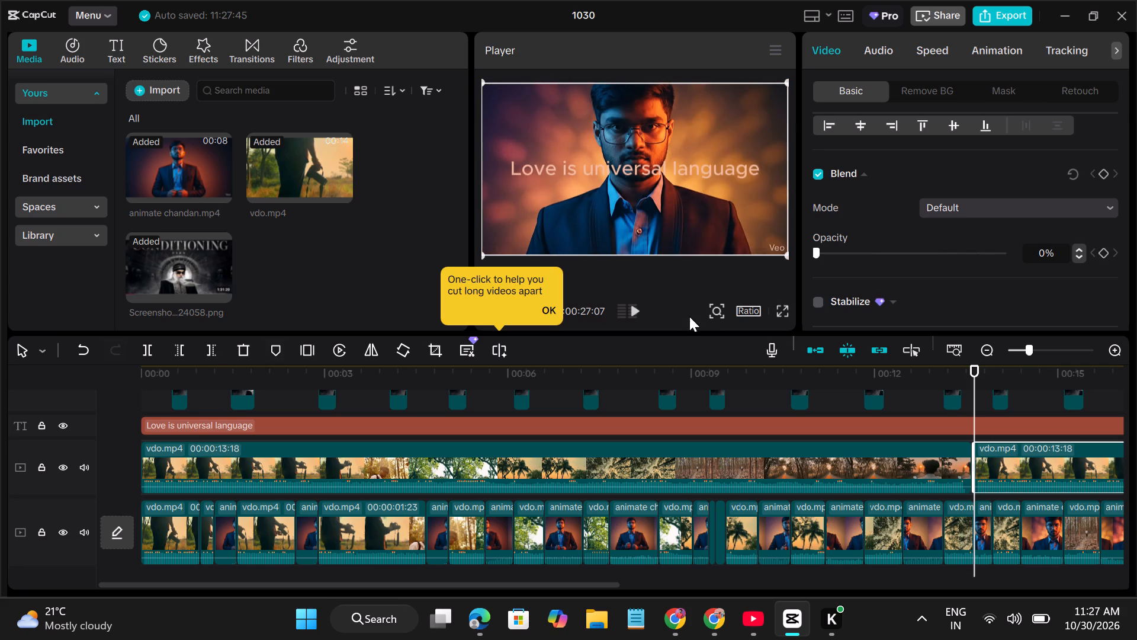
Play the edit from near the beginning for about ten seconds to check the picture and sound.
scroll(528, 445, "right", 8)
scroll(159, 398, "up", 3)
left_click(152, 409)
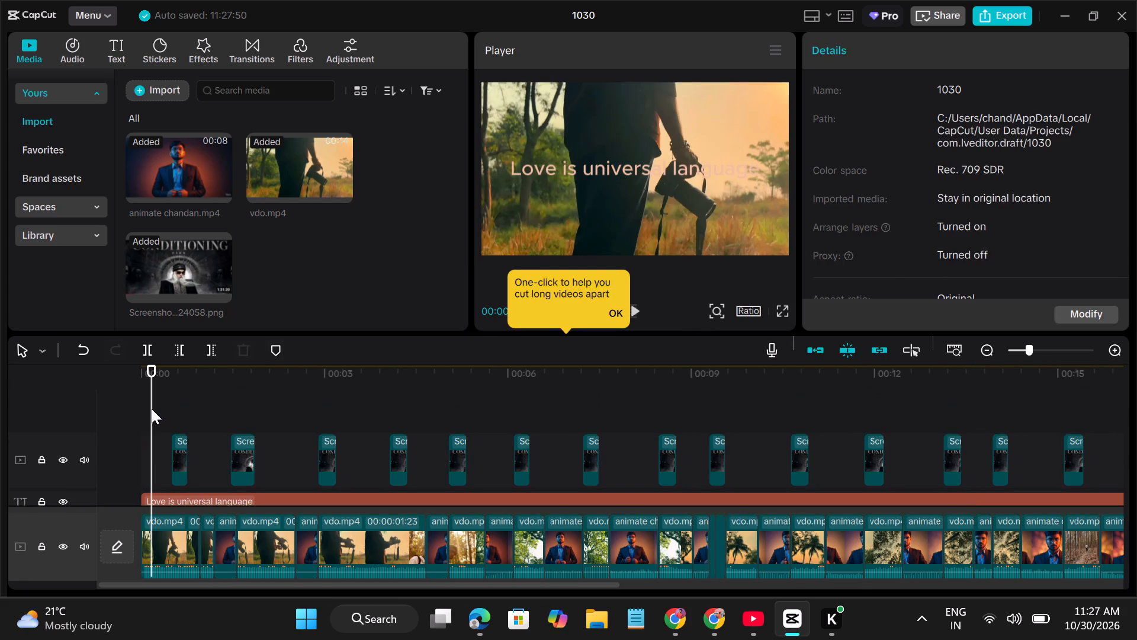
left_click(637, 308)
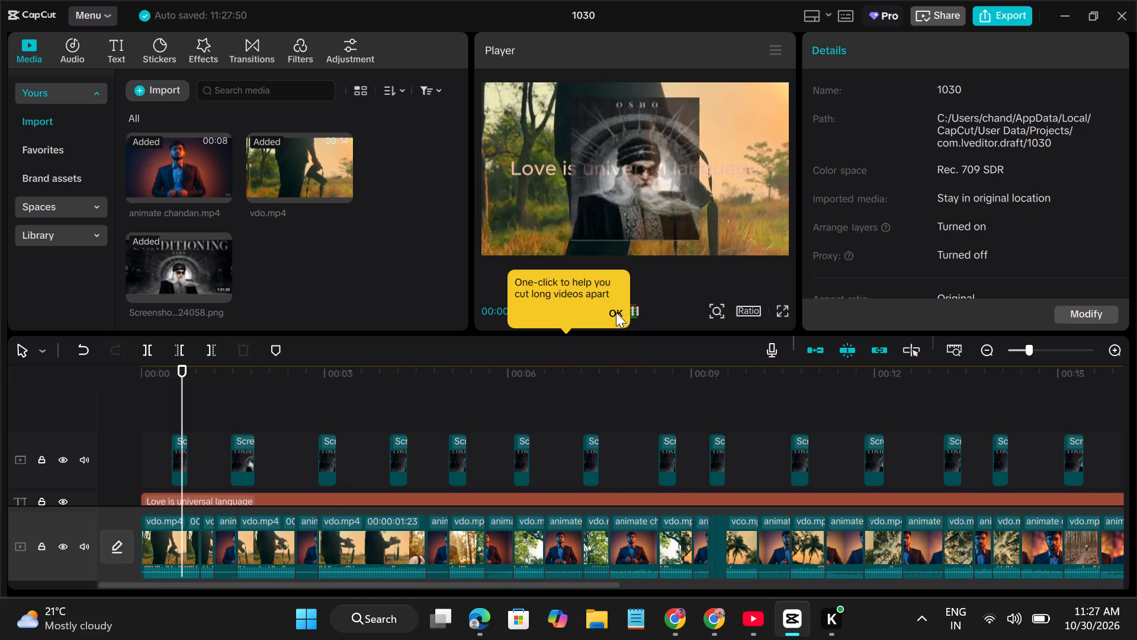
left_click(616, 312)
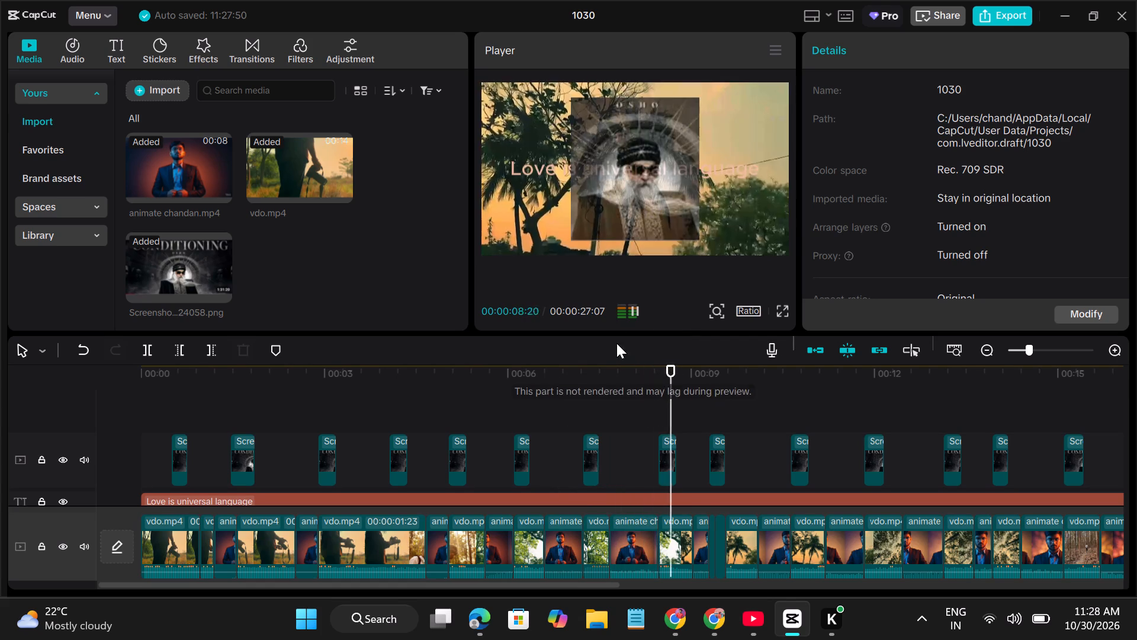
left_click(635, 312)
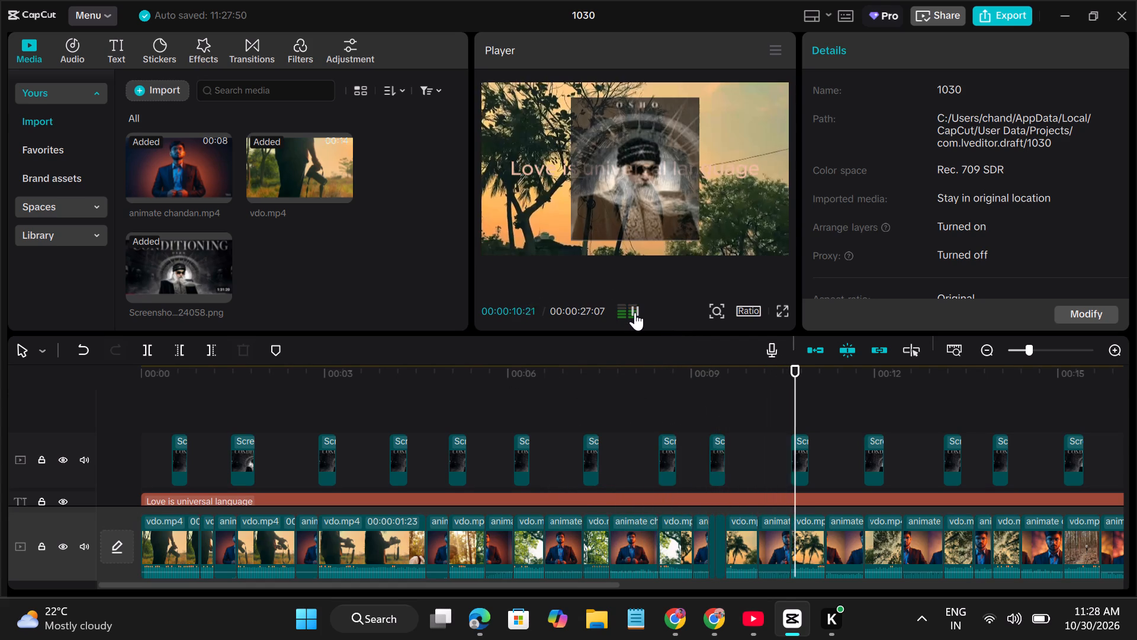
Mute the main track holding the interleaved vdo.mp4 and animate chandan.mp4 segments.
scroll(514, 497, "down", 3)
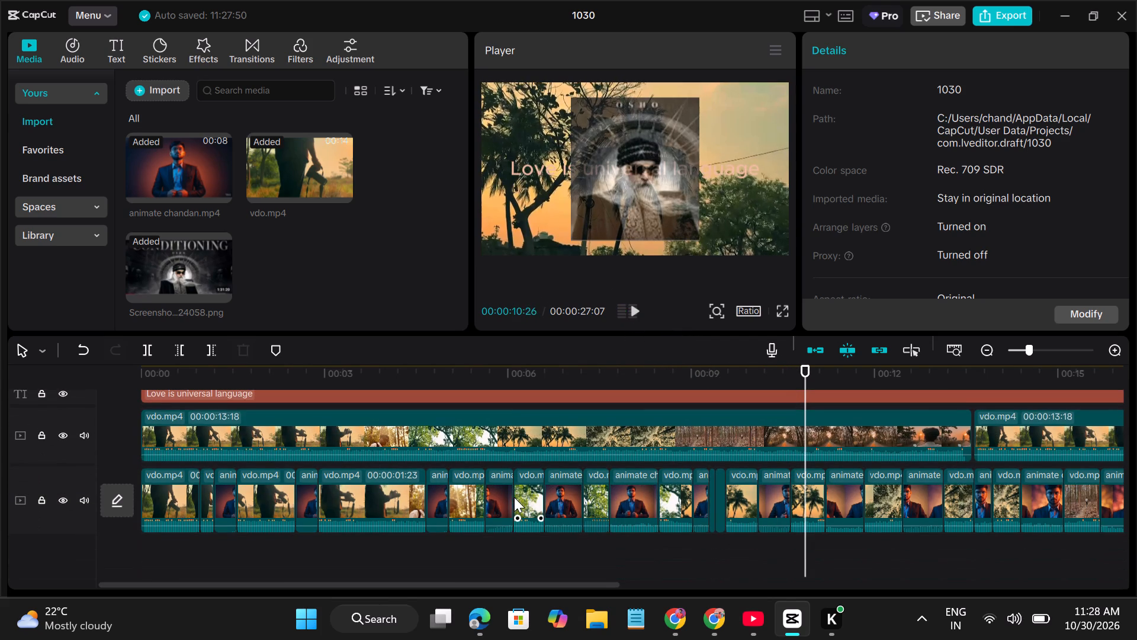
scroll(514, 497, "down", 1)
left_click(83, 507)
Play the whole edit again from 00:00:00:00 to review it with the main track muted.
scroll(429, 528, "up", 1)
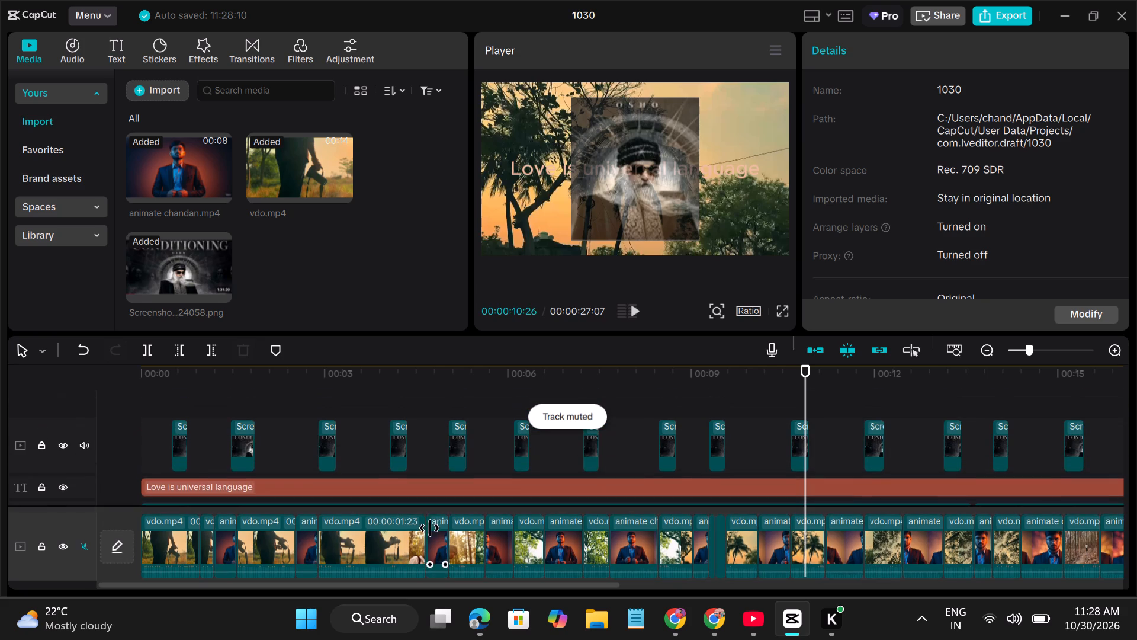
left_click(144, 400)
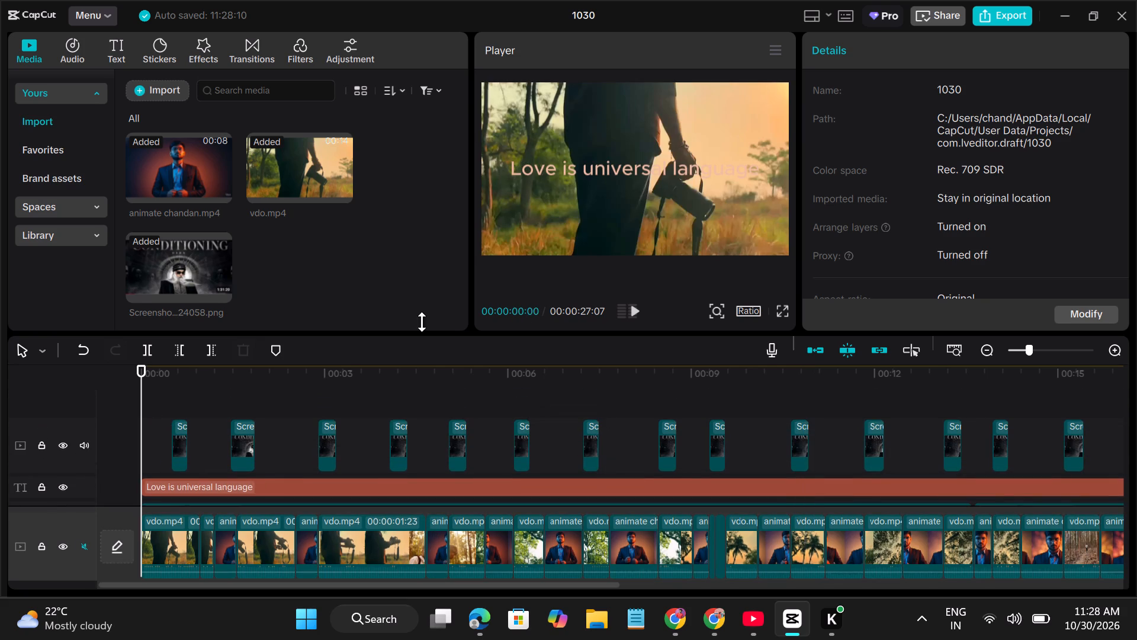
left_click(635, 315)
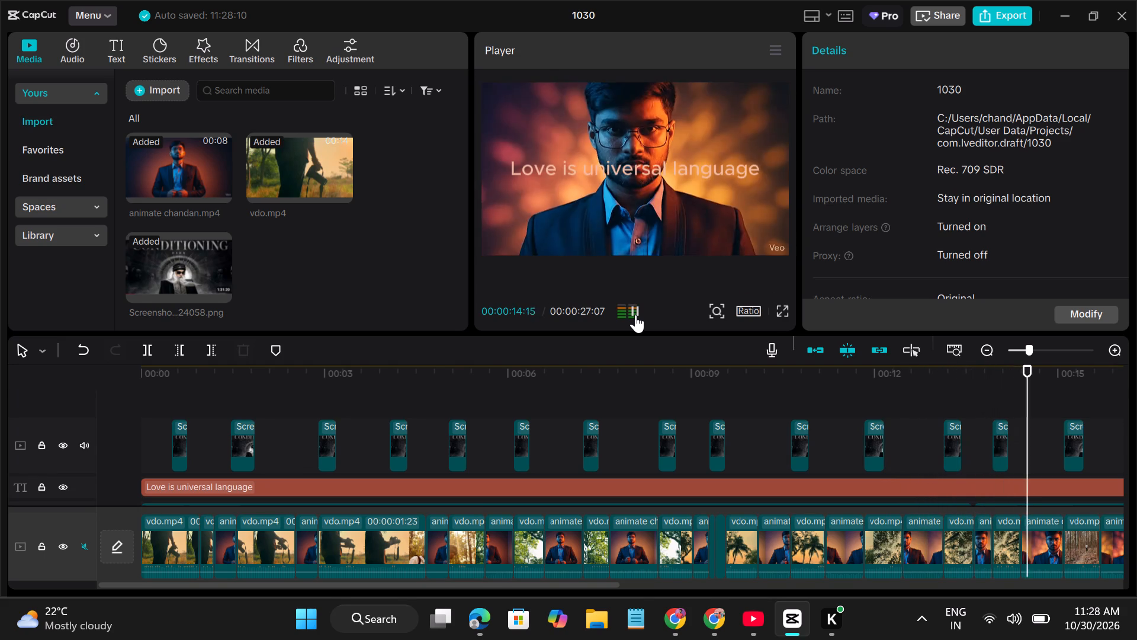
scroll(853, 488, "left", 4)
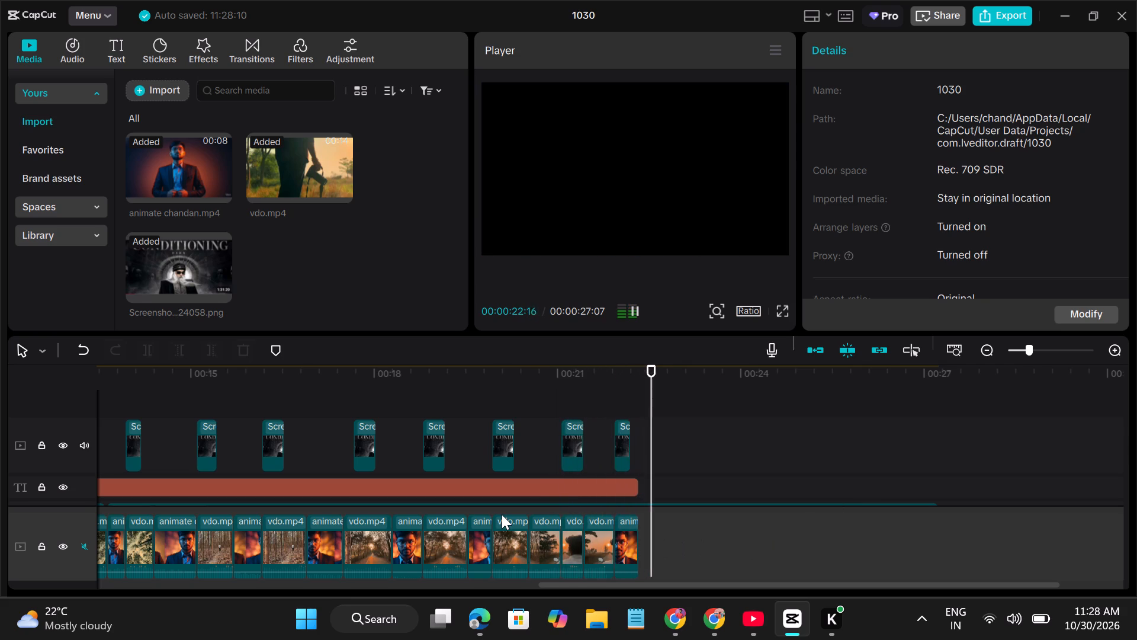
scroll(502, 514, "right", 7)
scroll(502, 514, "right", 20)
scroll(502, 514, "right", 3)
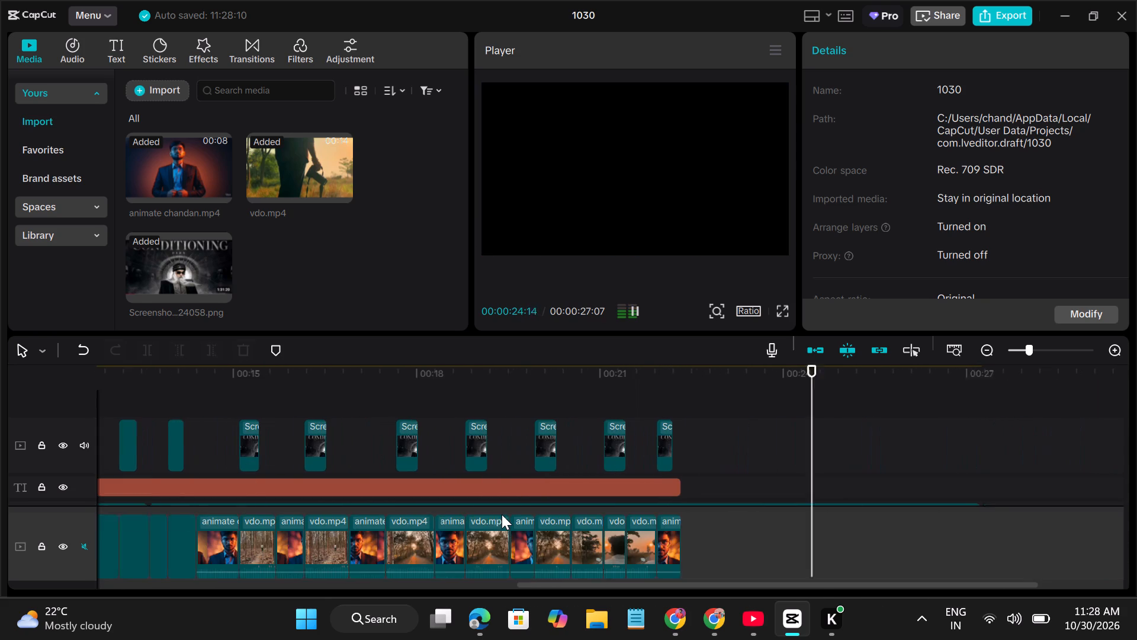
scroll(502, 514, "left", 1)
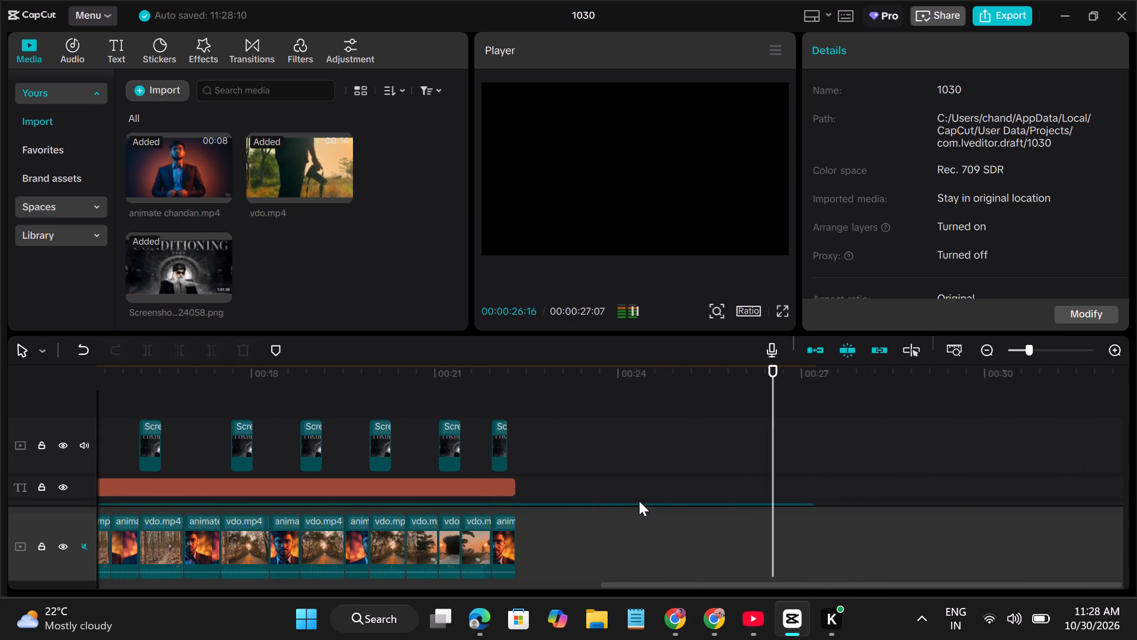
Split the duplicated vdo.mp4 clip at 00:00:22:10, where the main track ends, and delete the excess part after it.
left_click(640, 500)
left_click(650, 505)
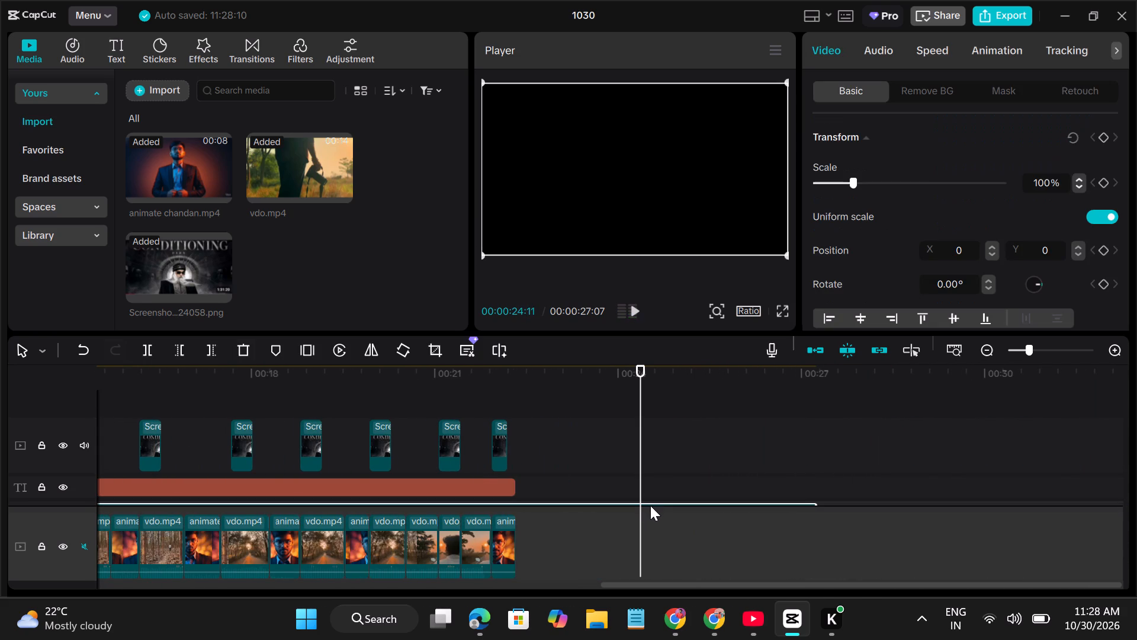
left_click_drag(814, 500, 792, 499)
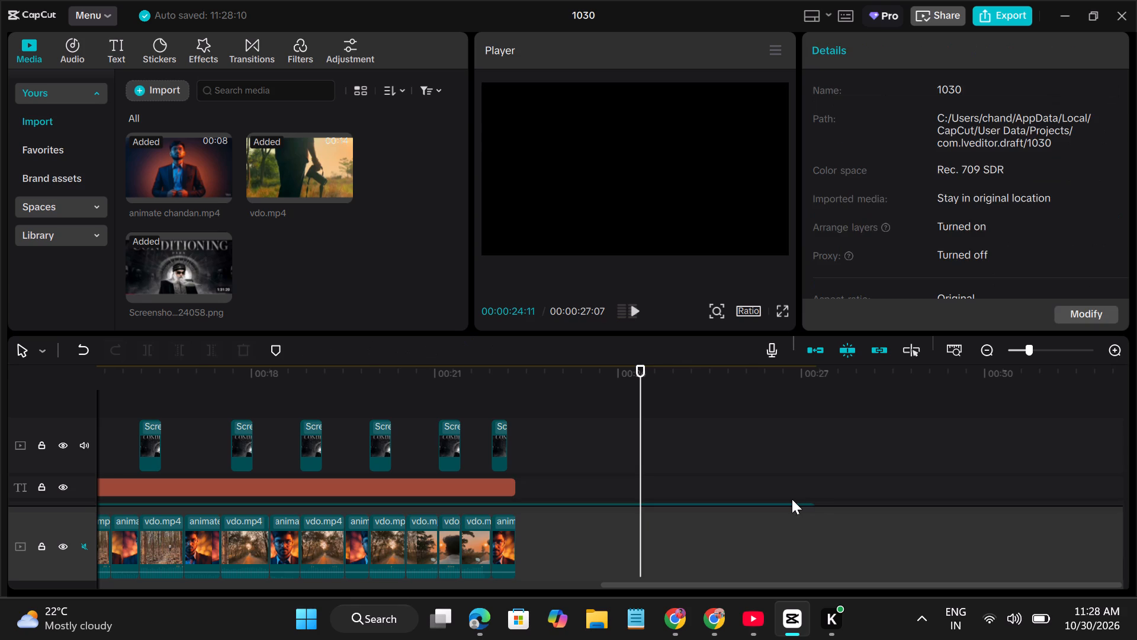
left_click_drag(792, 499, 790, 499)
left_click(785, 504)
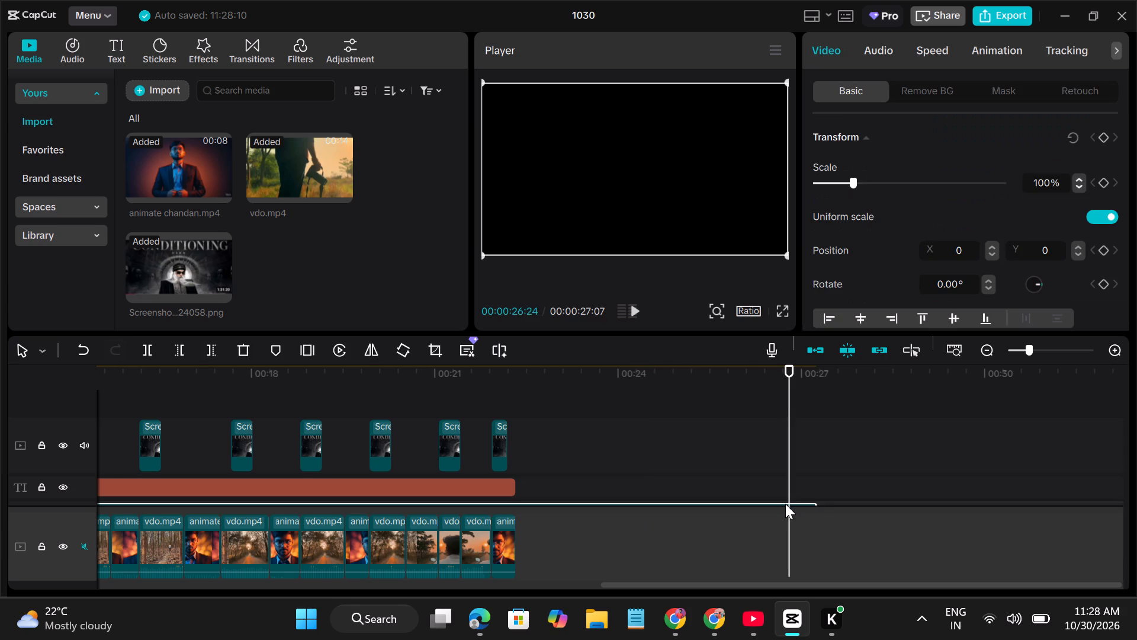
scroll(785, 504, "up", 1, "ctrl")
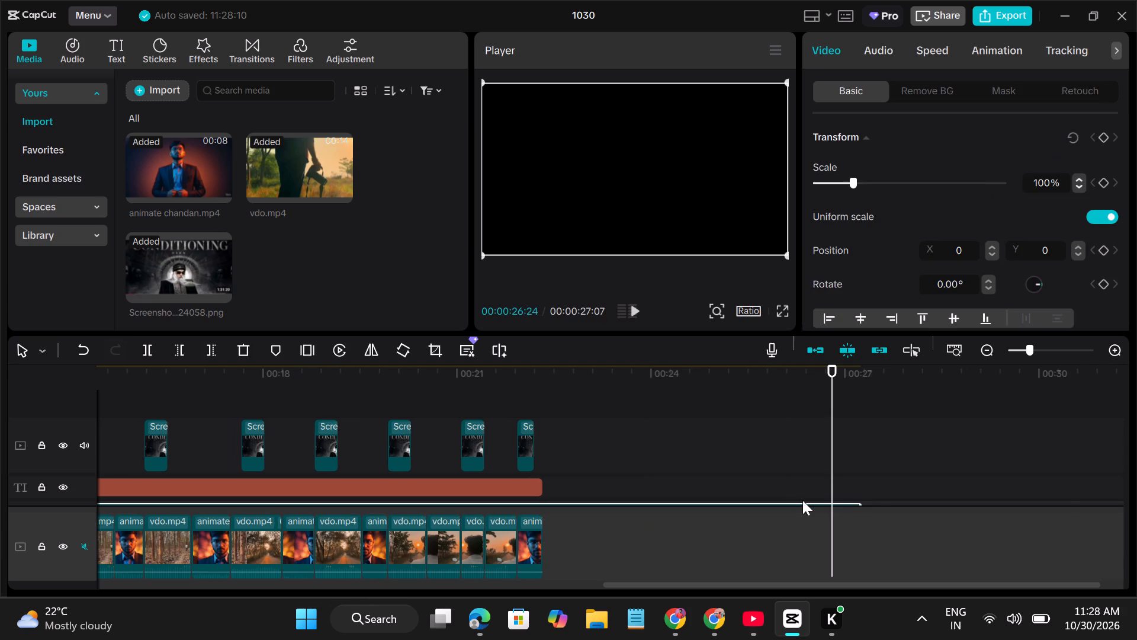
left_click(857, 502)
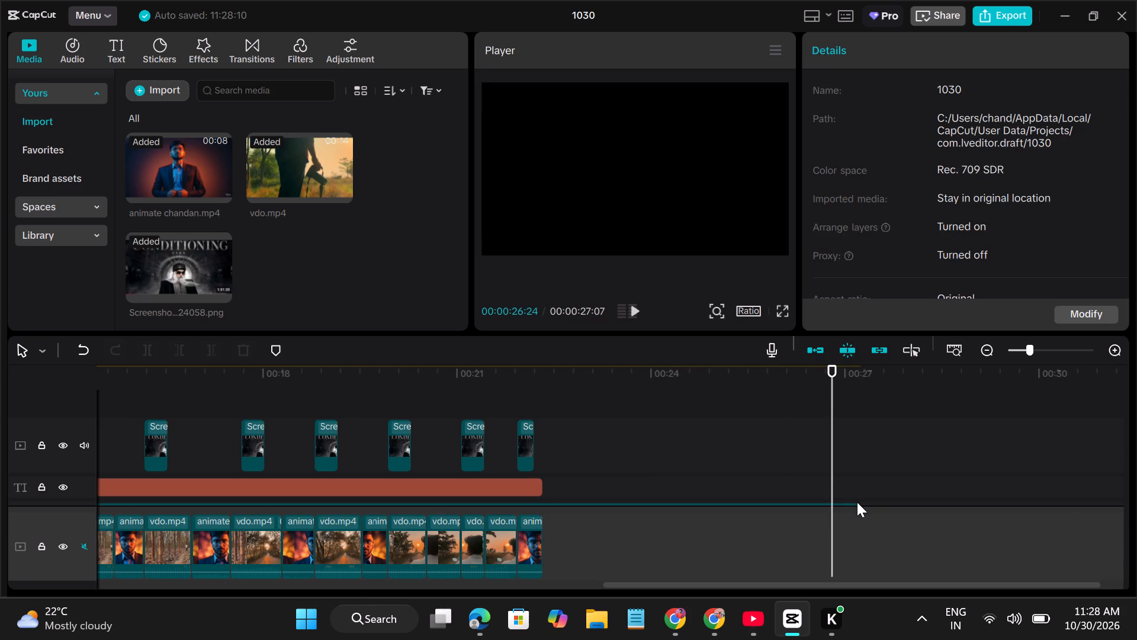
left_click(853, 502)
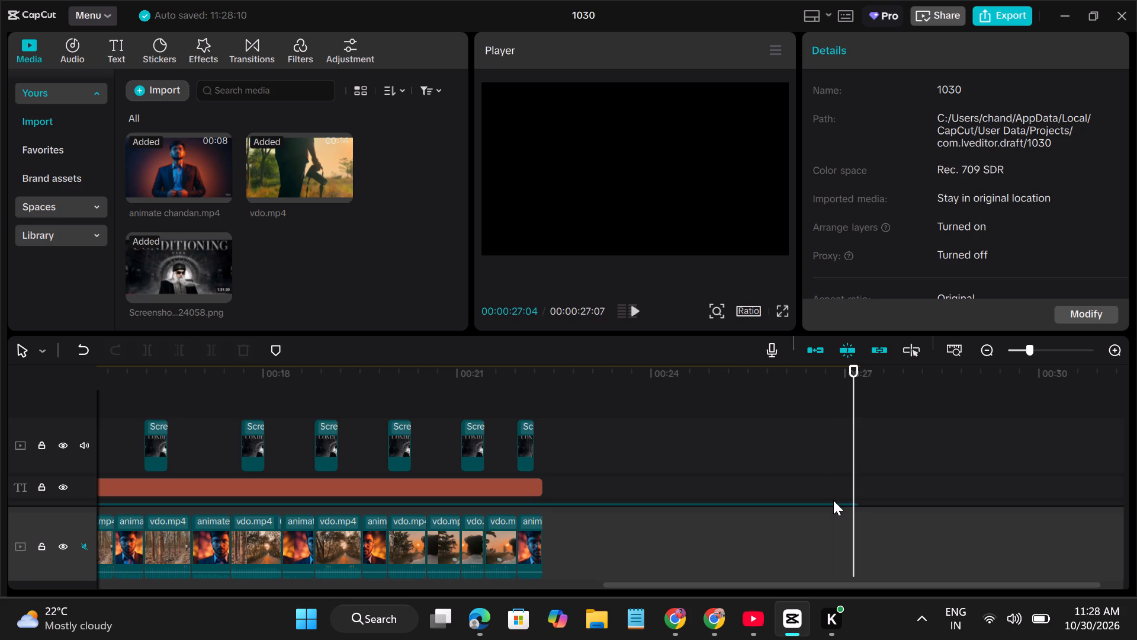
left_click(833, 500)
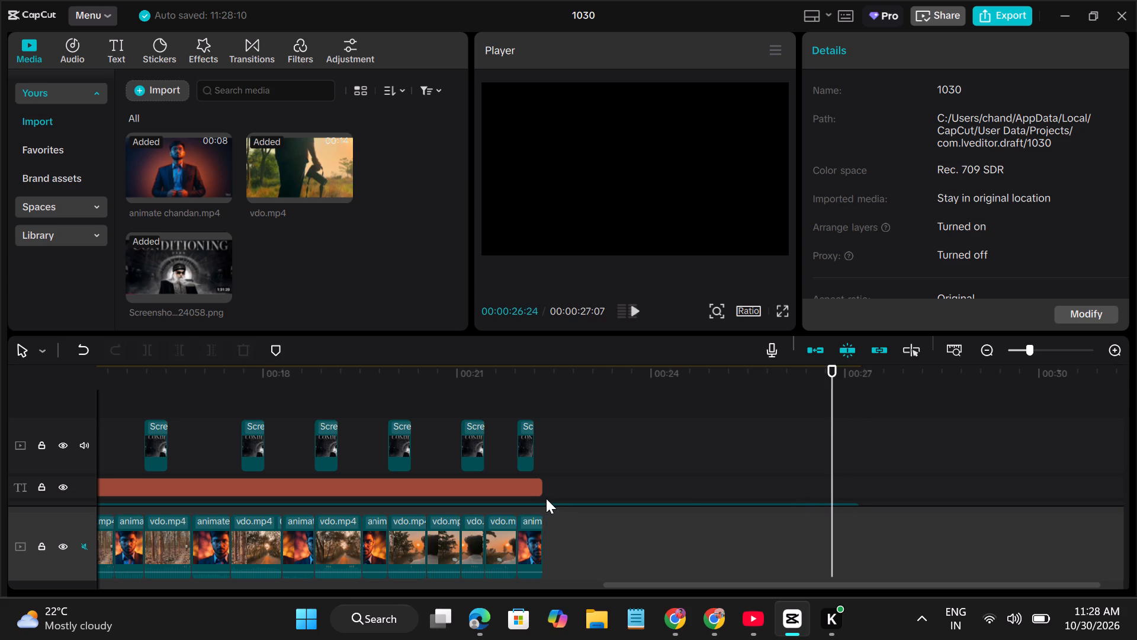
left_click(546, 498)
left_click(544, 504)
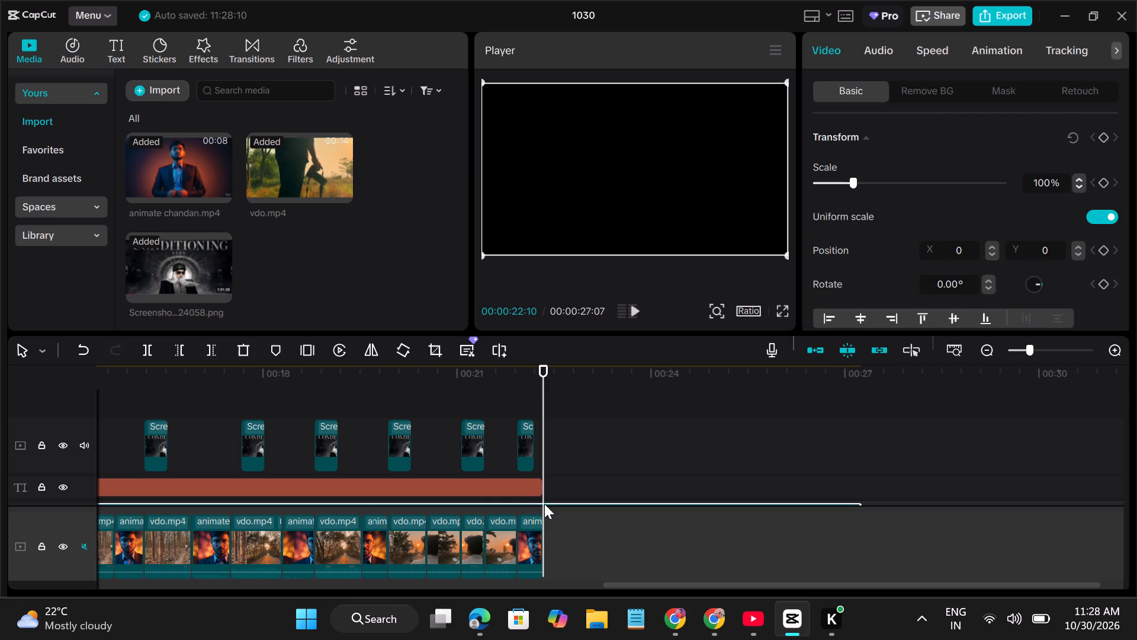
left_click(143, 345)
left_click(666, 468)
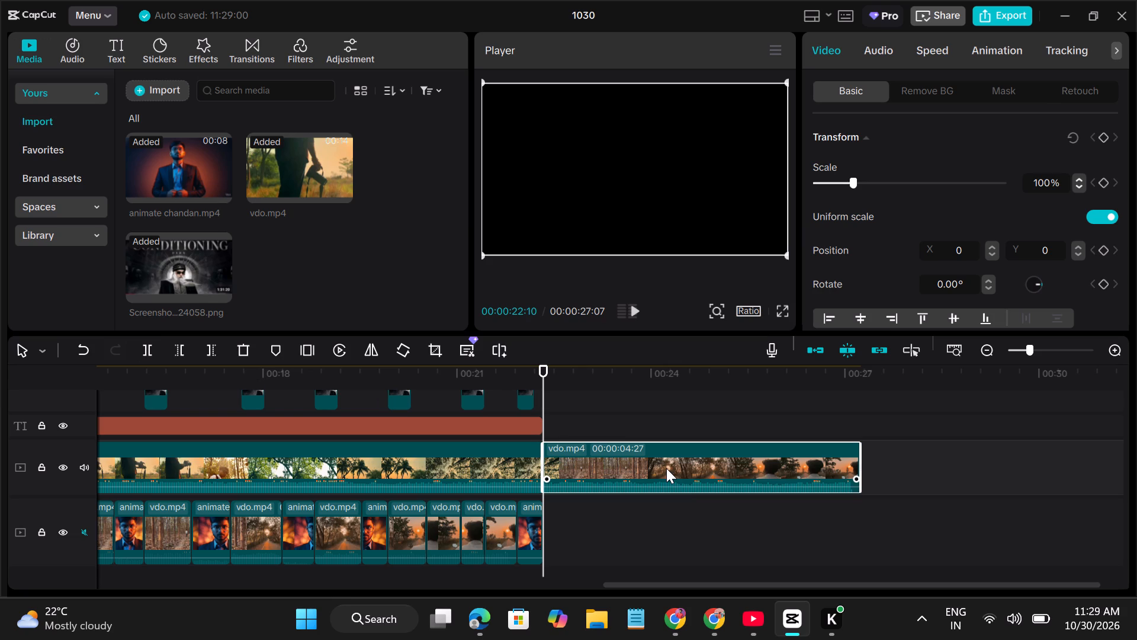
left_click(240, 348)
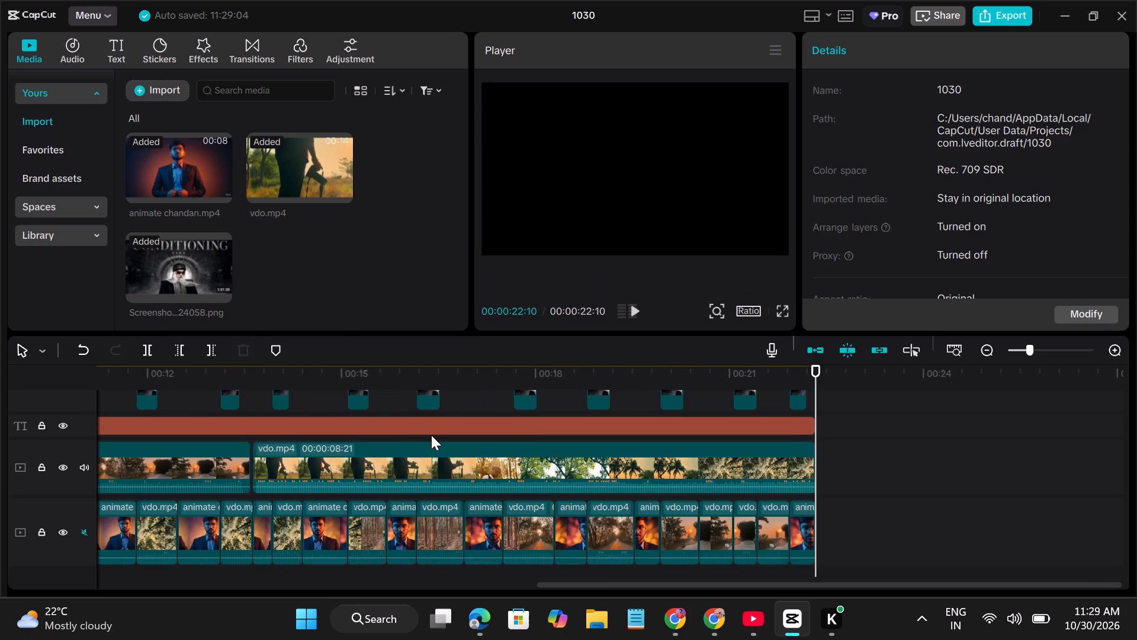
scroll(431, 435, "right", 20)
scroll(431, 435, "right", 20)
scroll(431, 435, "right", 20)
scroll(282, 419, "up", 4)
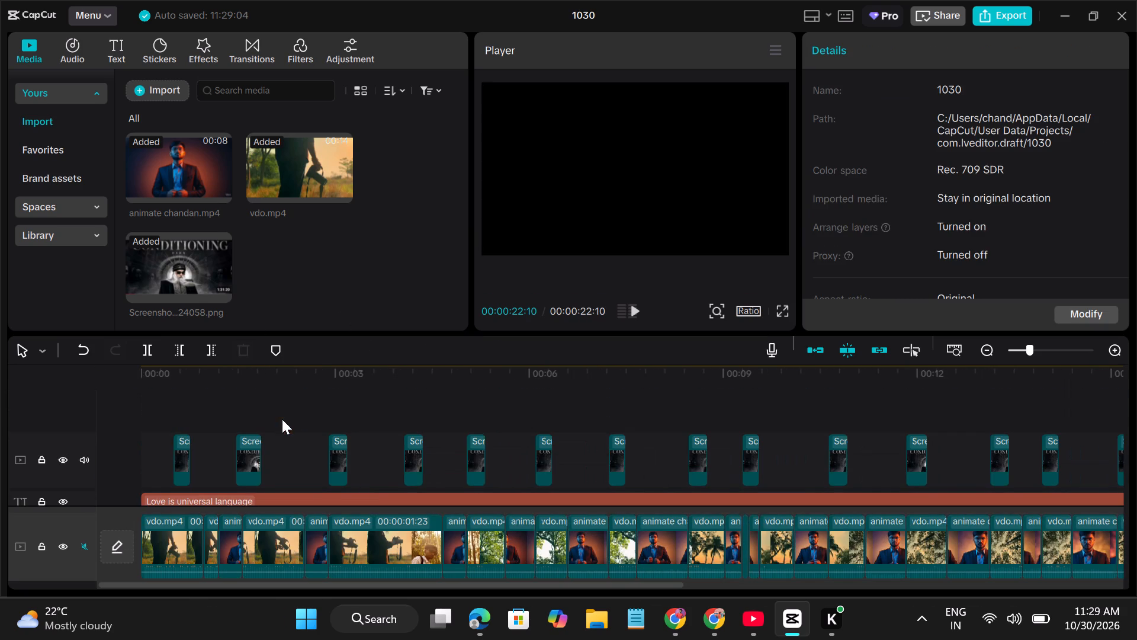
Play the whole edit again from 00:00:00:00 to its end to review the picture and sound.
left_click(149, 410)
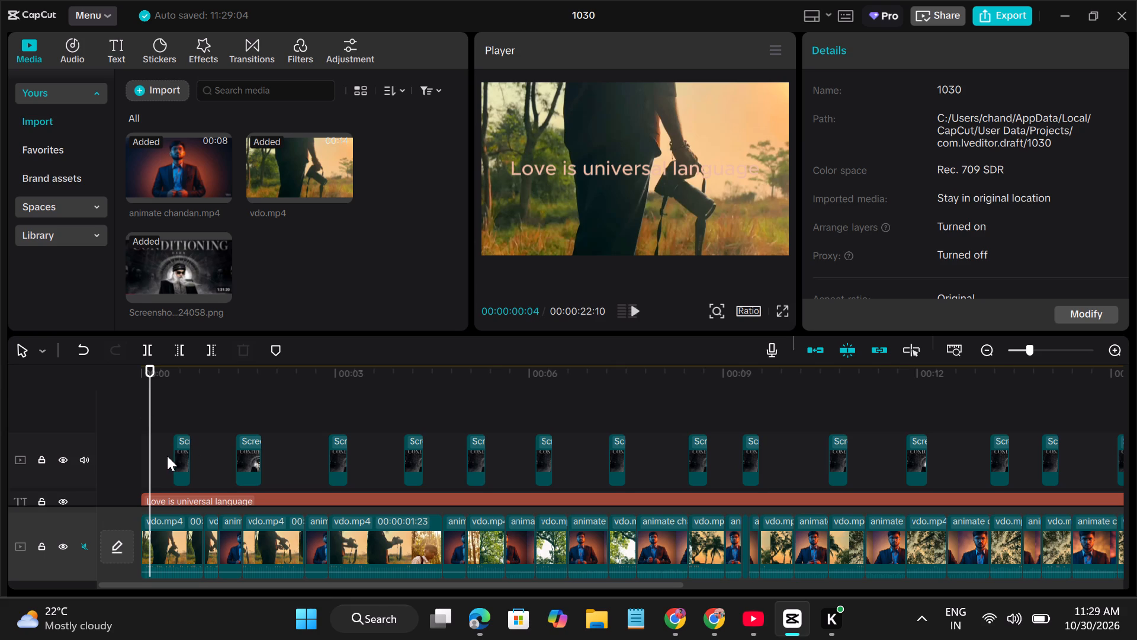
left_click_drag(147, 411, 138, 412)
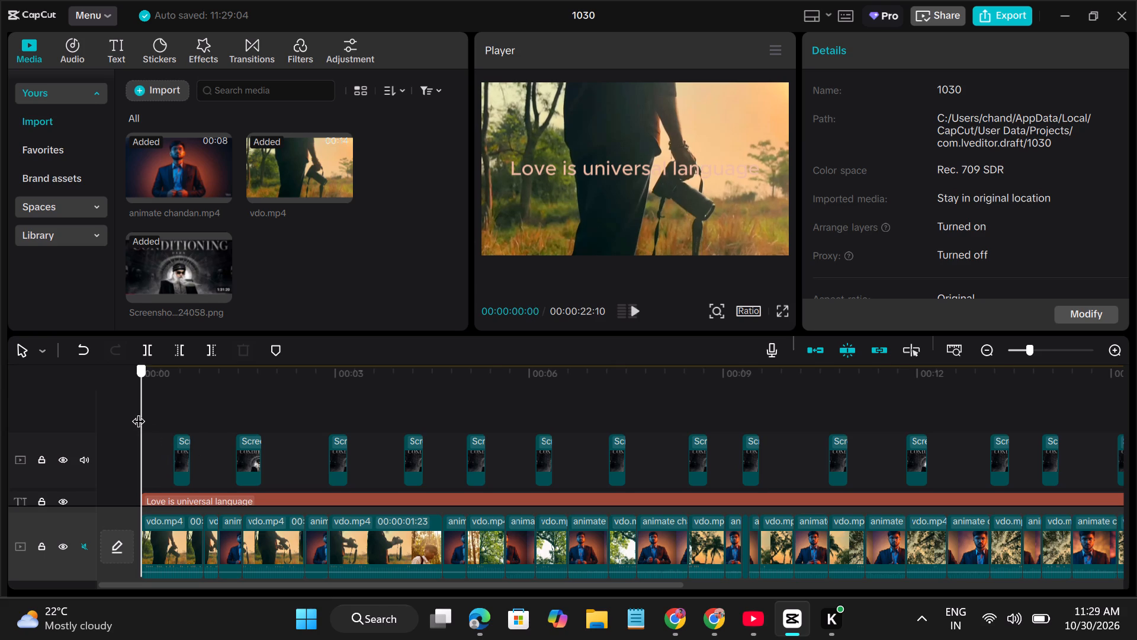
left_click_drag(138, 412, 136, 412)
left_click(632, 313)
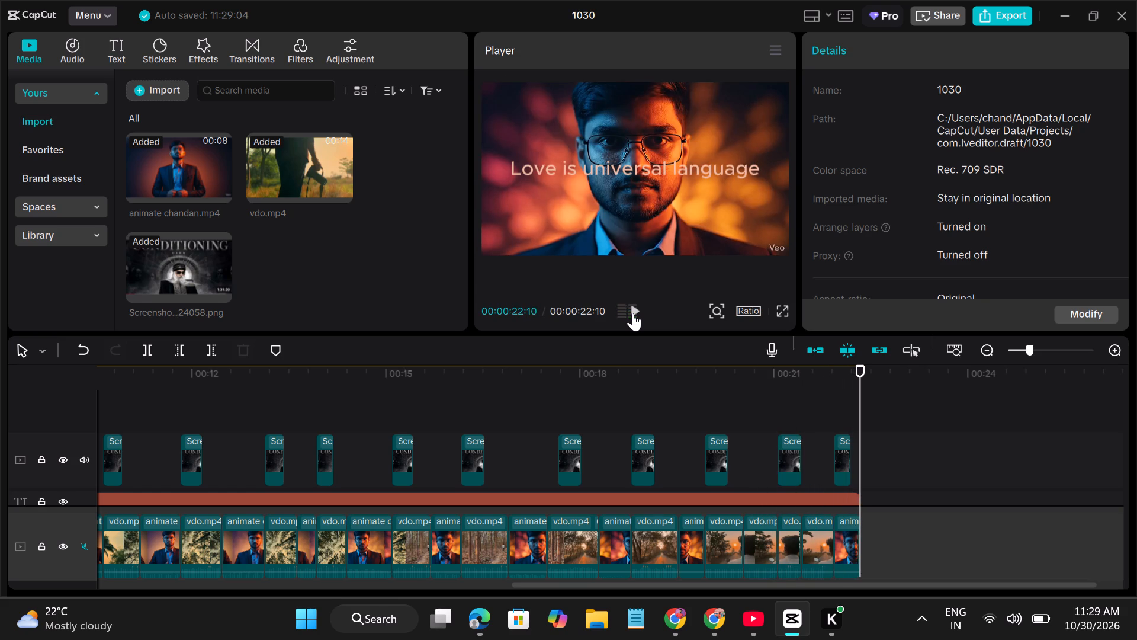
Start a media import and look through the Gallery, Music and Videos folders, including Screen Recordings, for another clip.
left_click(156, 84)
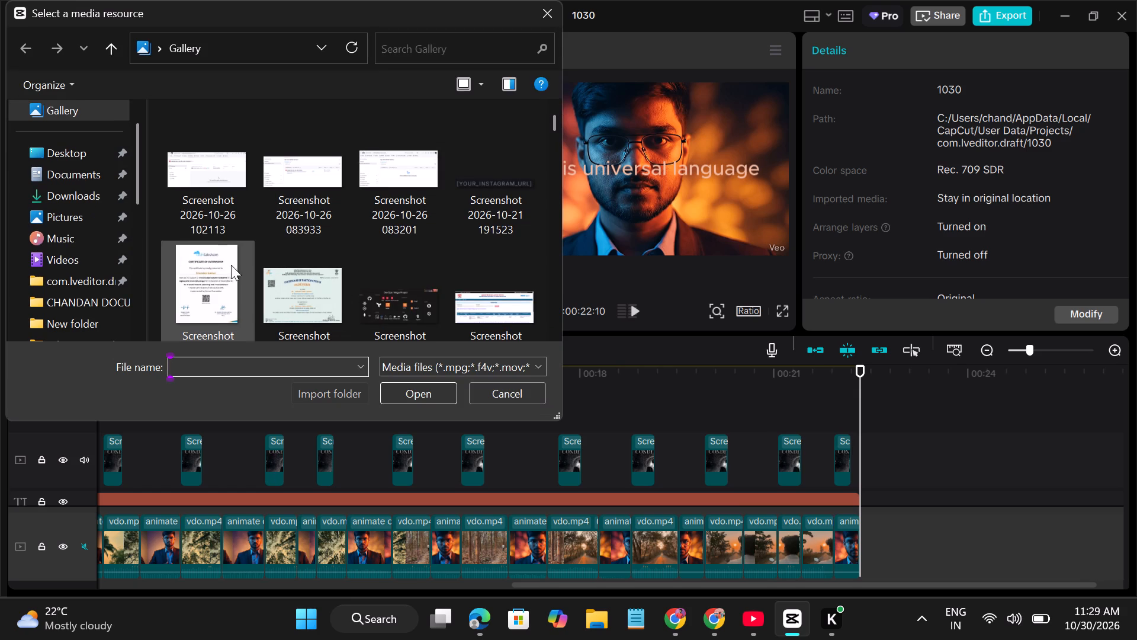
scroll(309, 265, "down", 6)
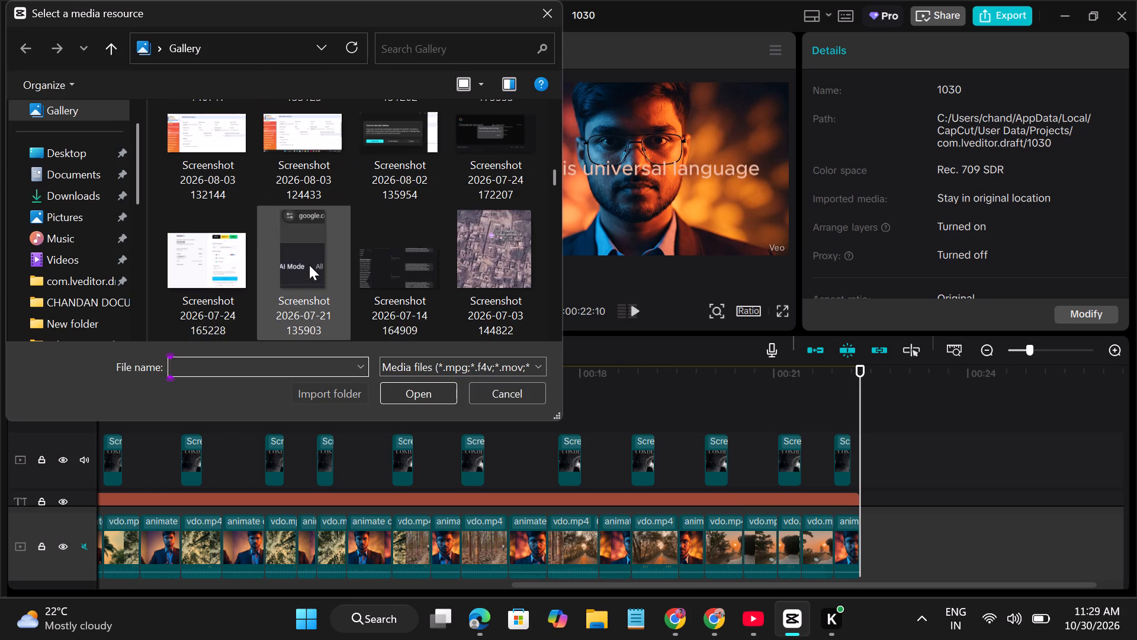
scroll(309, 265, "down", 2)
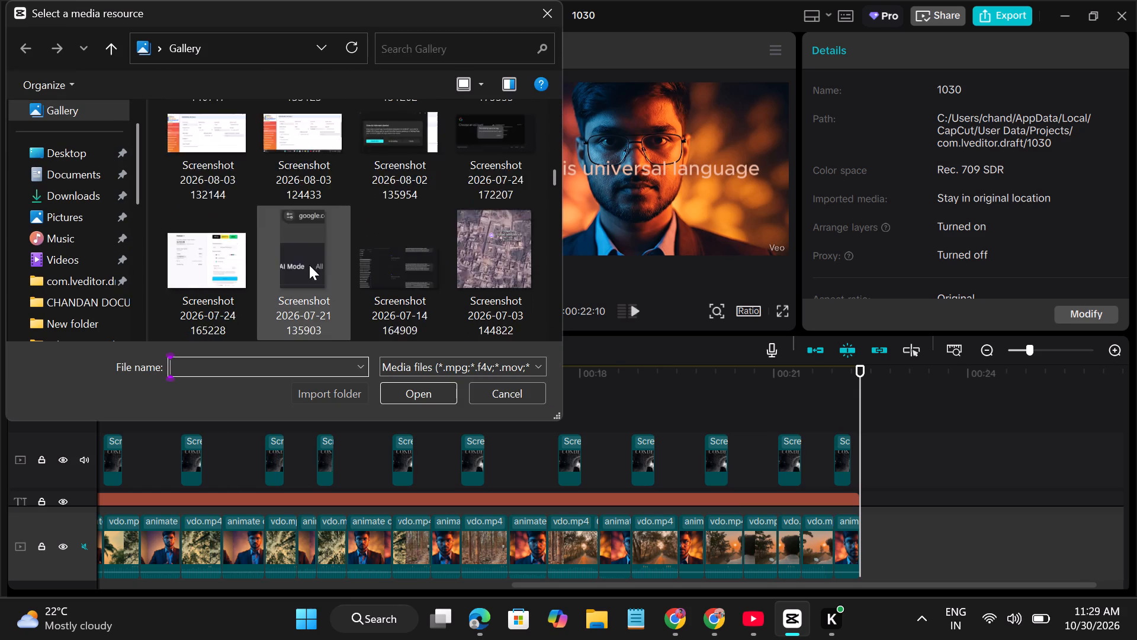
scroll(309, 265, "down", 5)
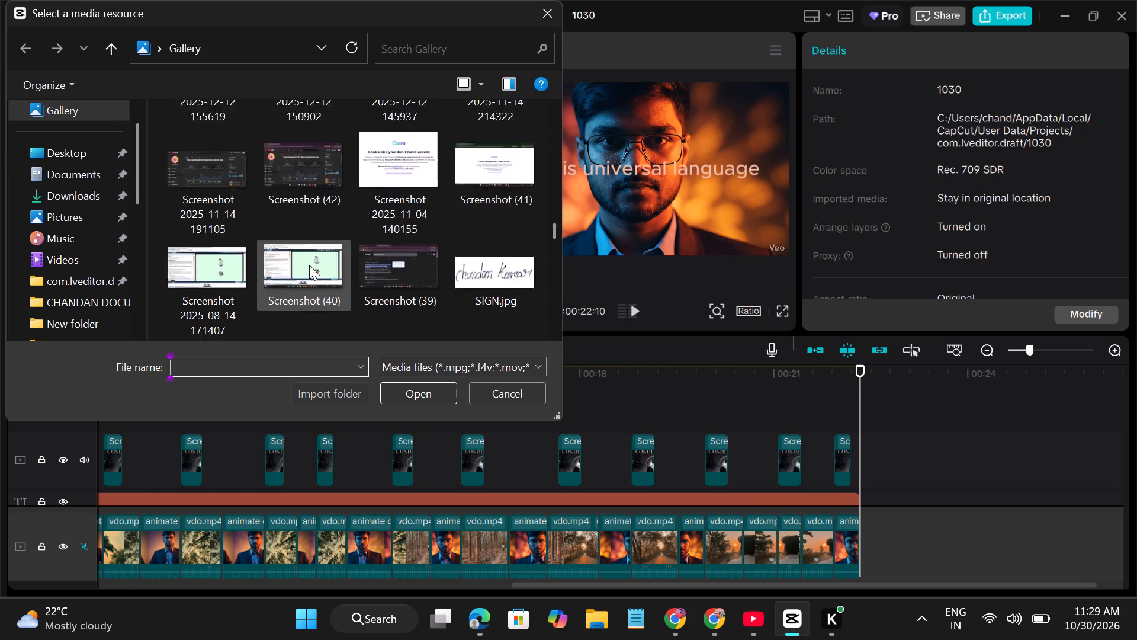
scroll(309, 265, "down", 8)
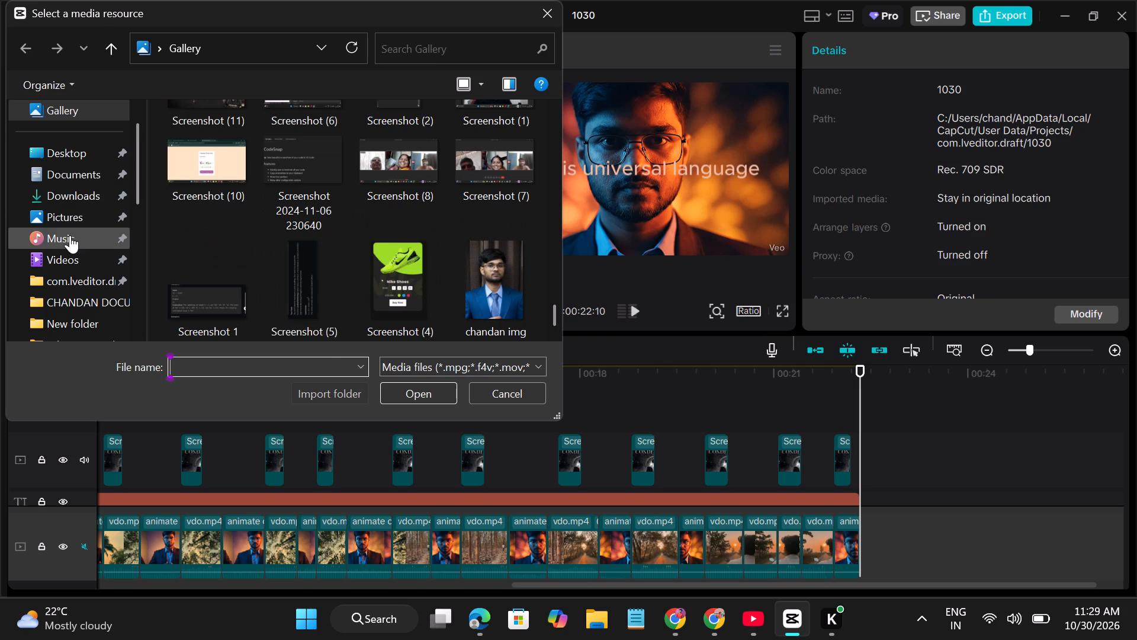
left_click(73, 233)
left_click(70, 216)
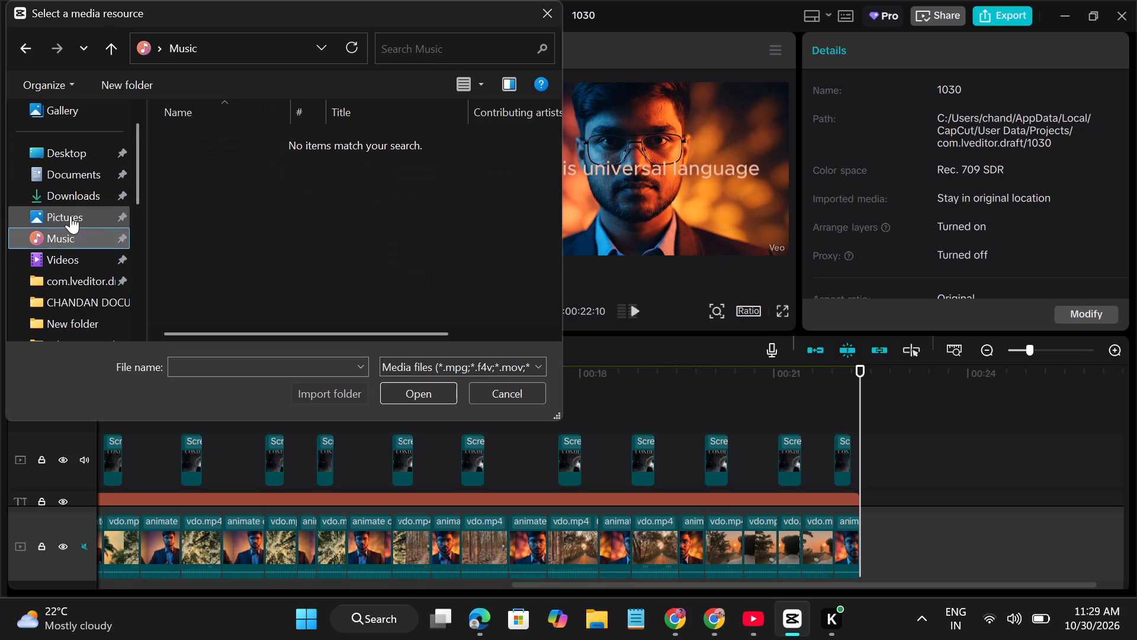
left_click(73, 266)
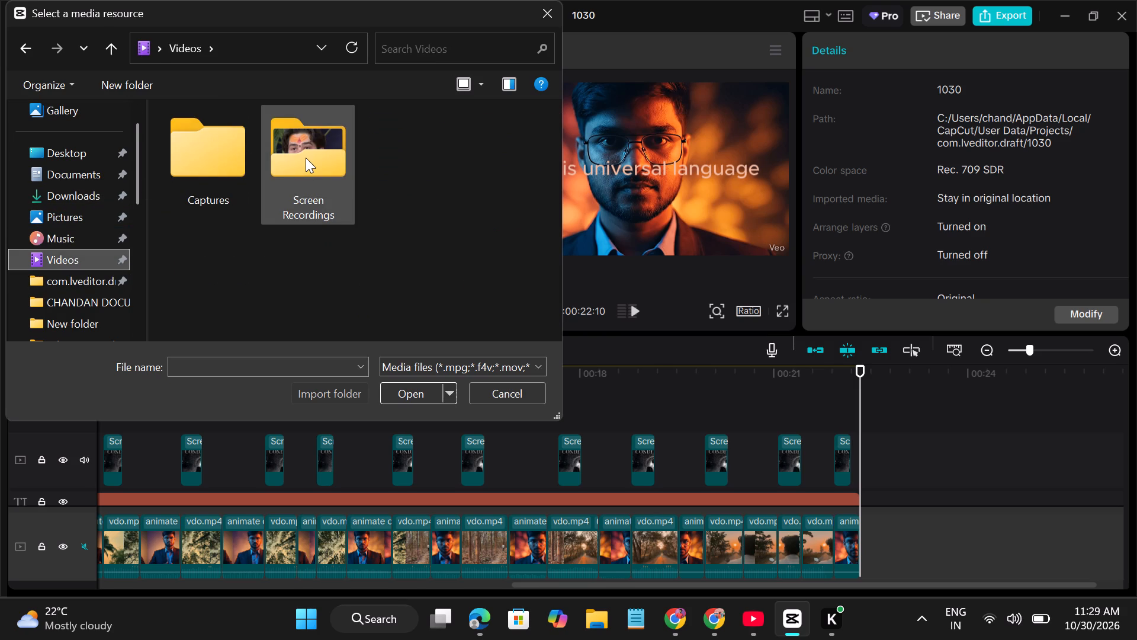
double_click(306, 158)
scroll(377, 286, "down", 1)
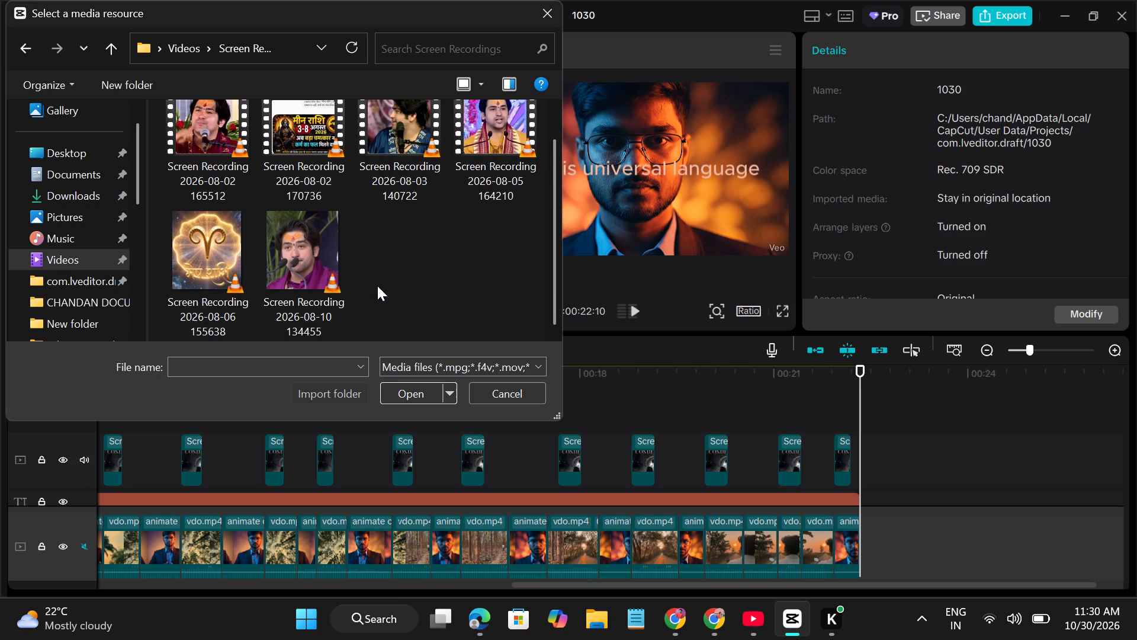
scroll(377, 286, "down", 3)
scroll(377, 286, "up", 2)
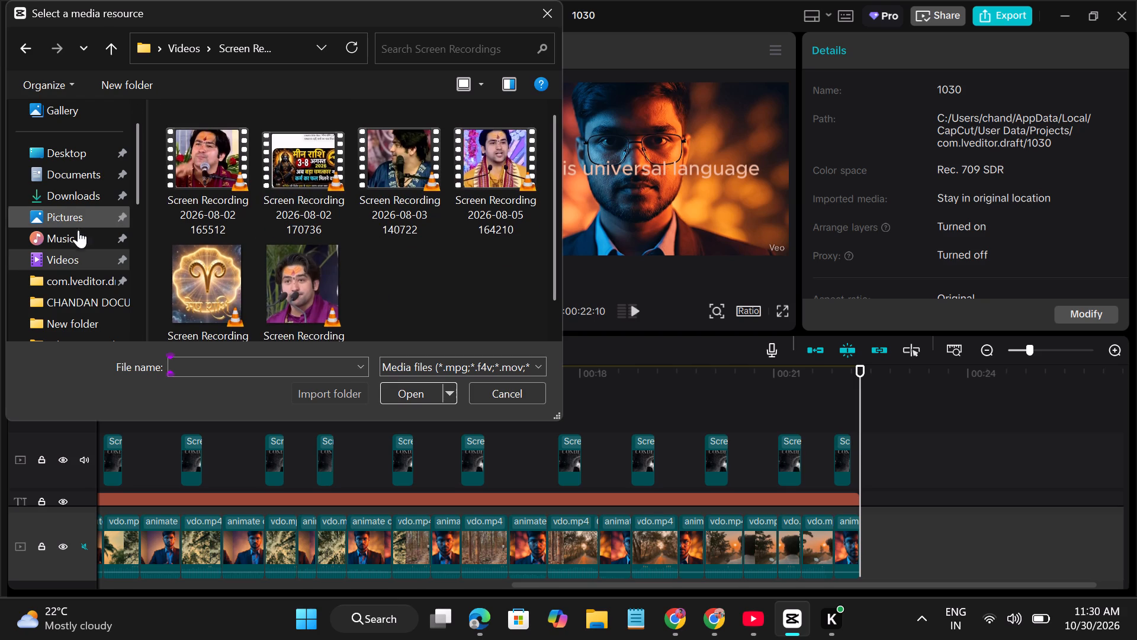
Look through the Downloads and Desktop folders for a clip to import.
left_click(87, 193)
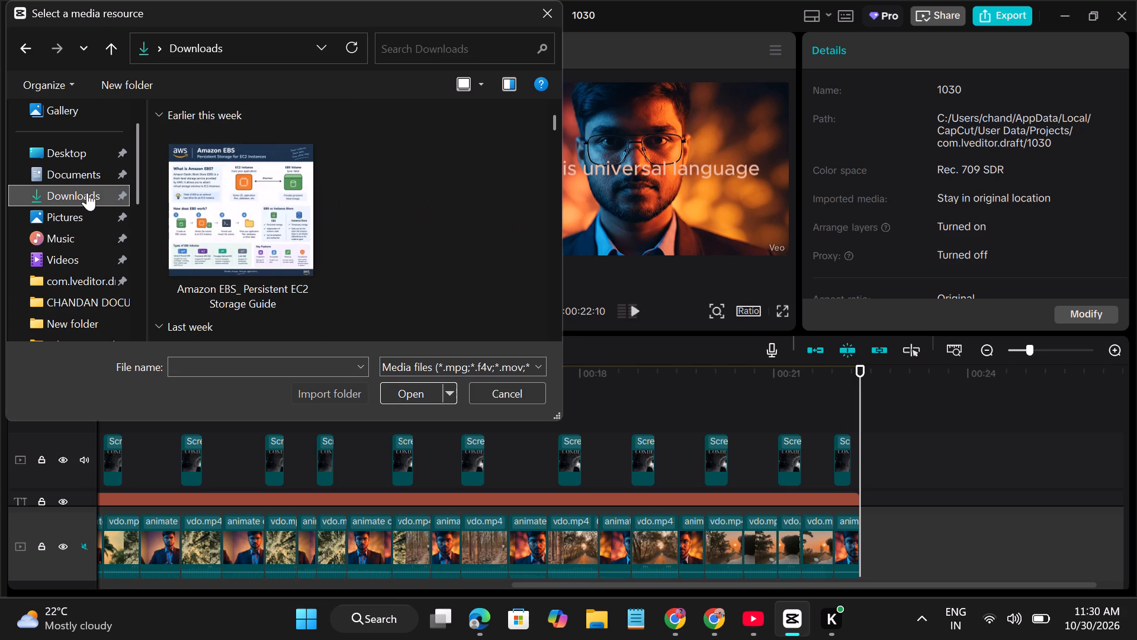
scroll(372, 257, "down", 2)
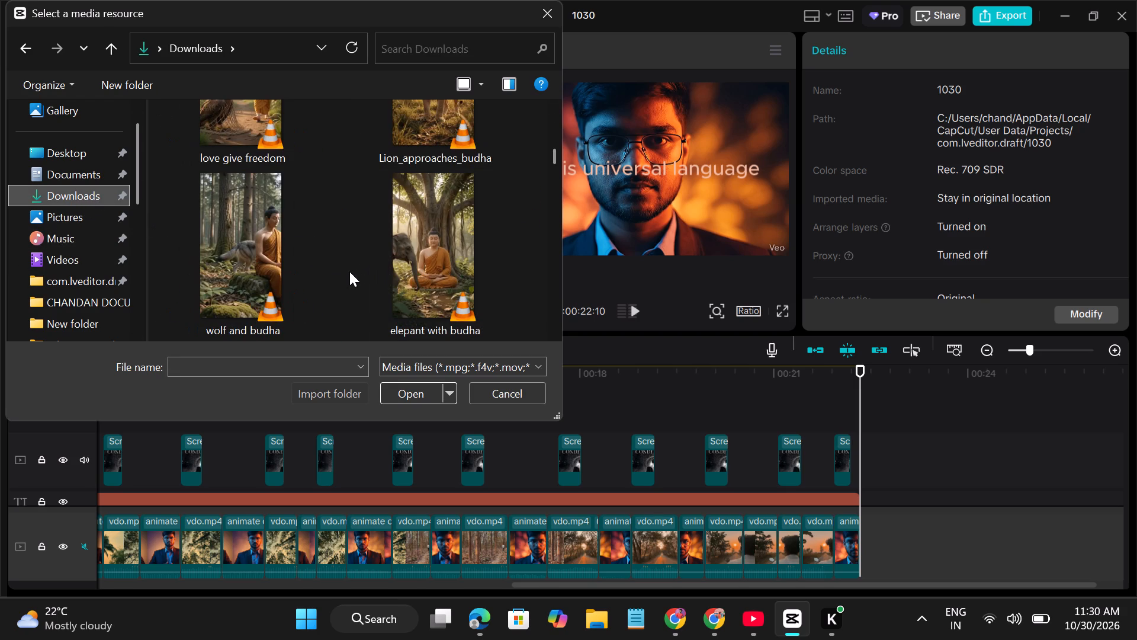
scroll(349, 271, "down", 7)
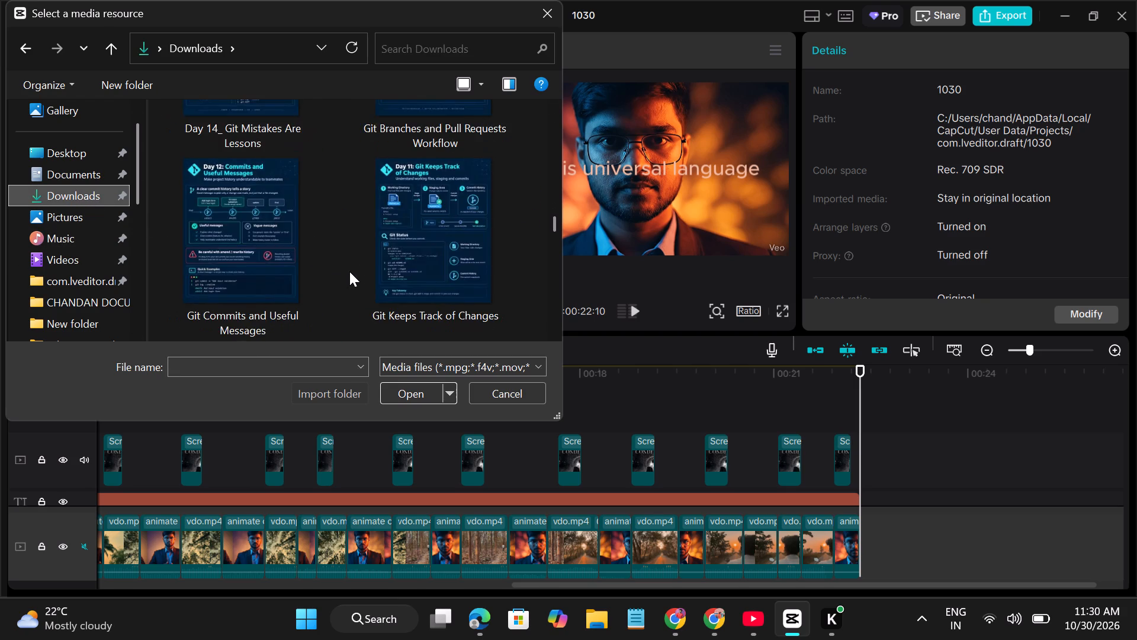
scroll(349, 271, "up", 7)
scroll(349, 271, "down", 1)
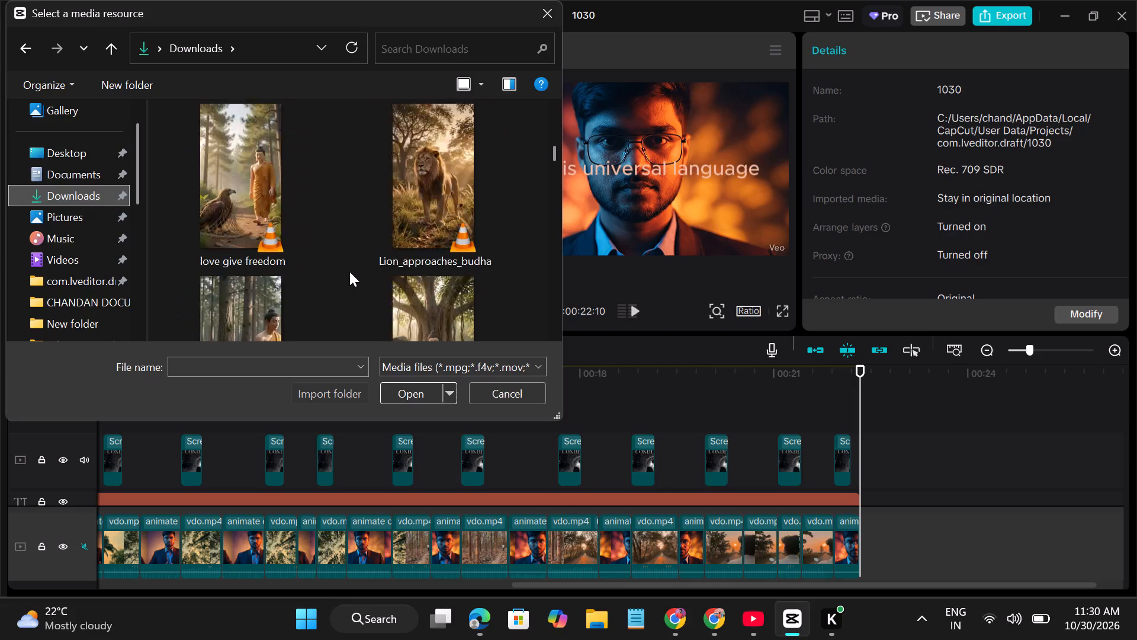
scroll(349, 271, "down", 2)
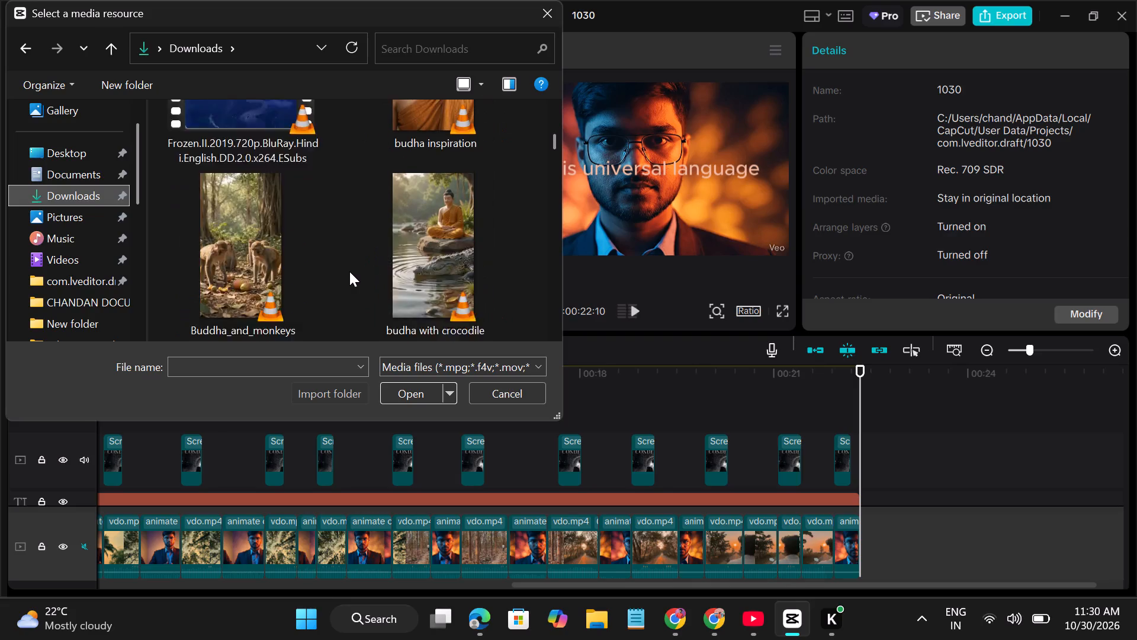
scroll(349, 271, "down", 13)
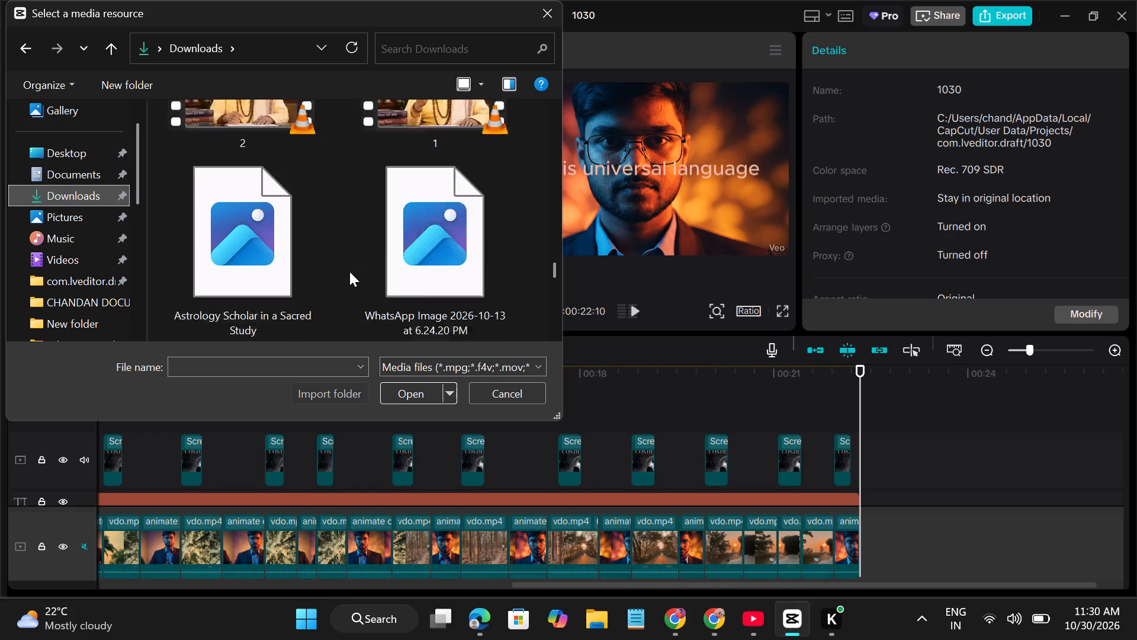
scroll(349, 271, "down", 4)
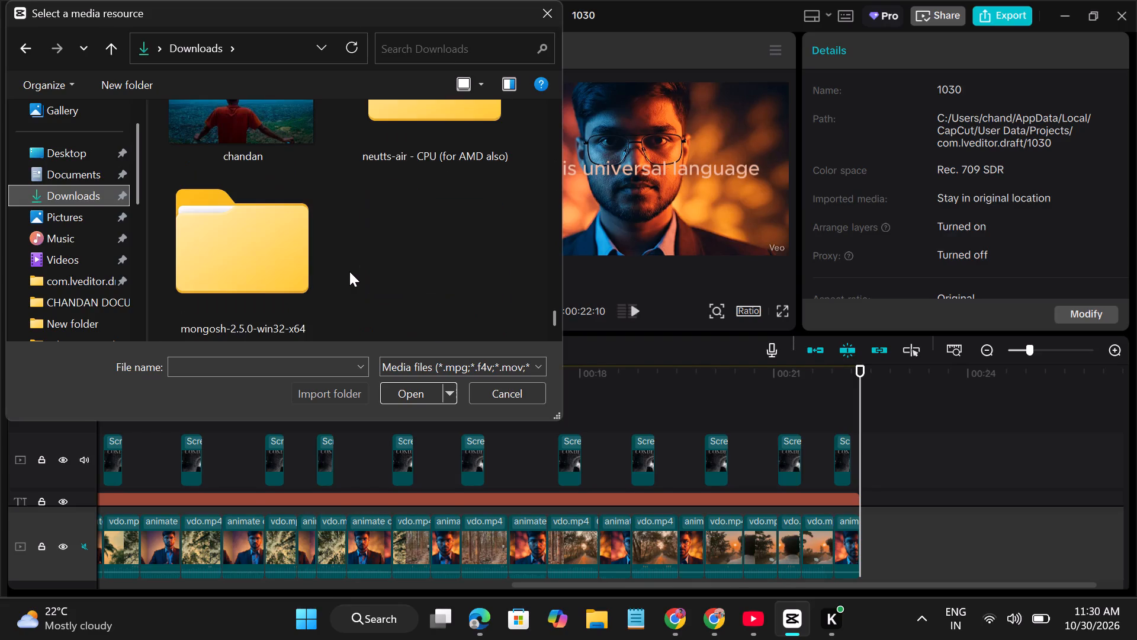
left_click(84, 151)
scroll(345, 252, "down", 1)
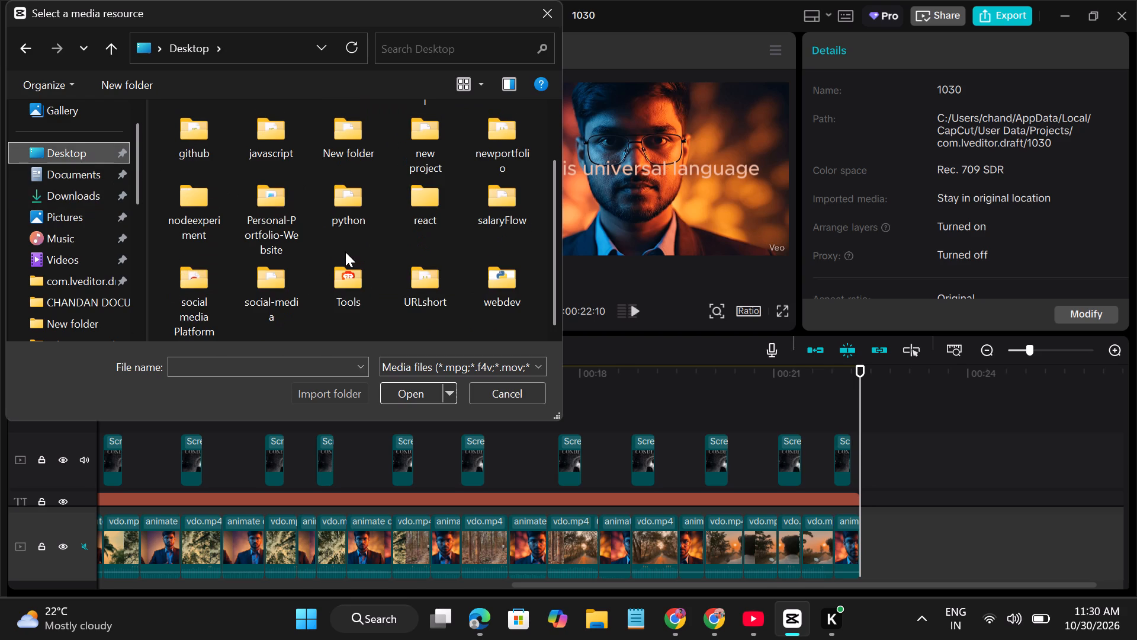
scroll(345, 252, "down", 2)
scroll(287, 235, "down", 3)
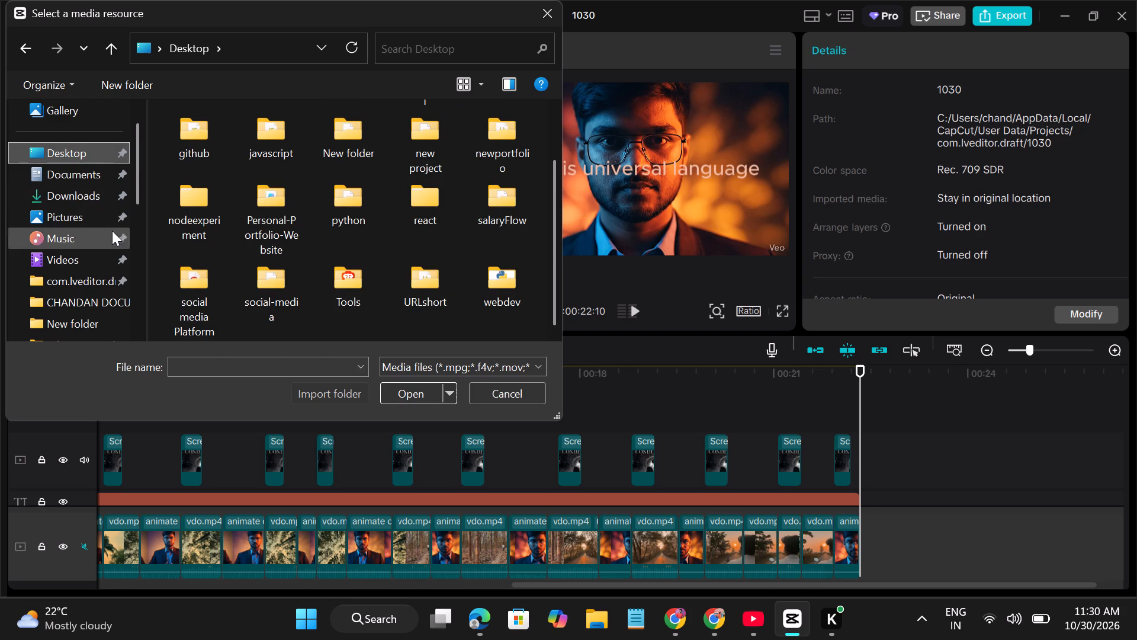
Import the Whisk_gtm…o30sy.mp4 video from the CHANDAN DOCUMENT folder into the project media.
left_click(73, 305)
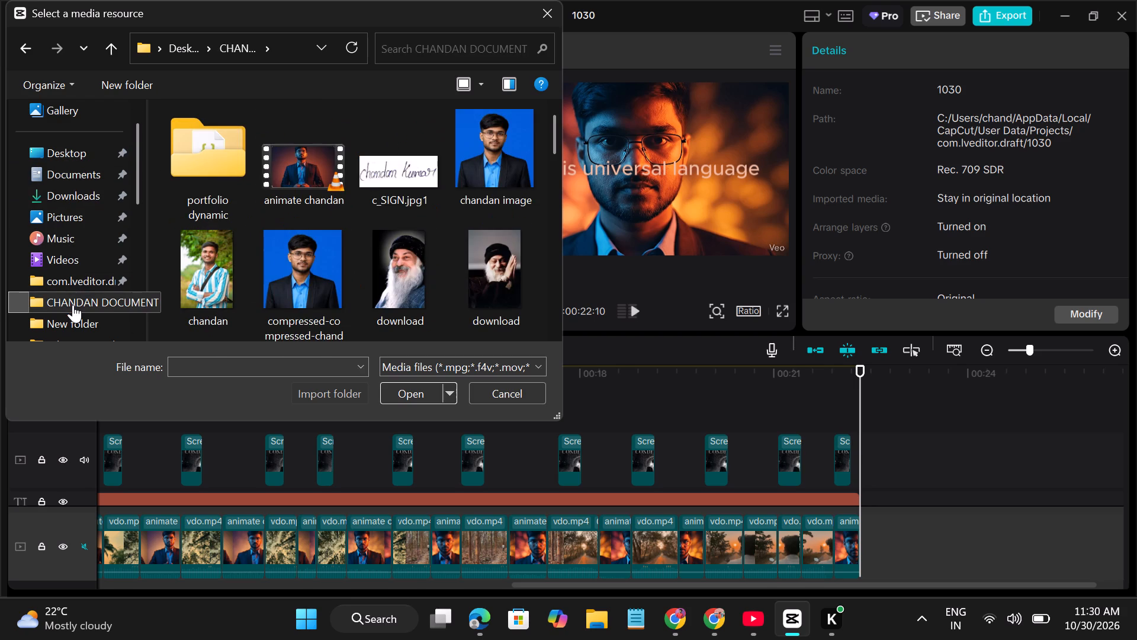
scroll(290, 251, "down", 8)
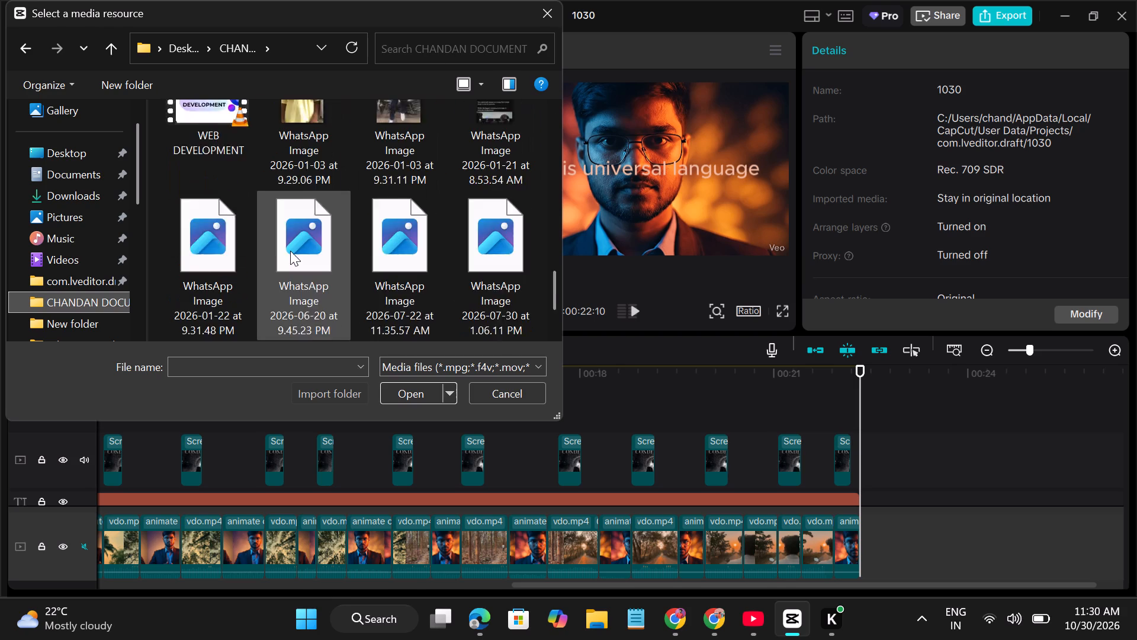
scroll(290, 251, "down", 3)
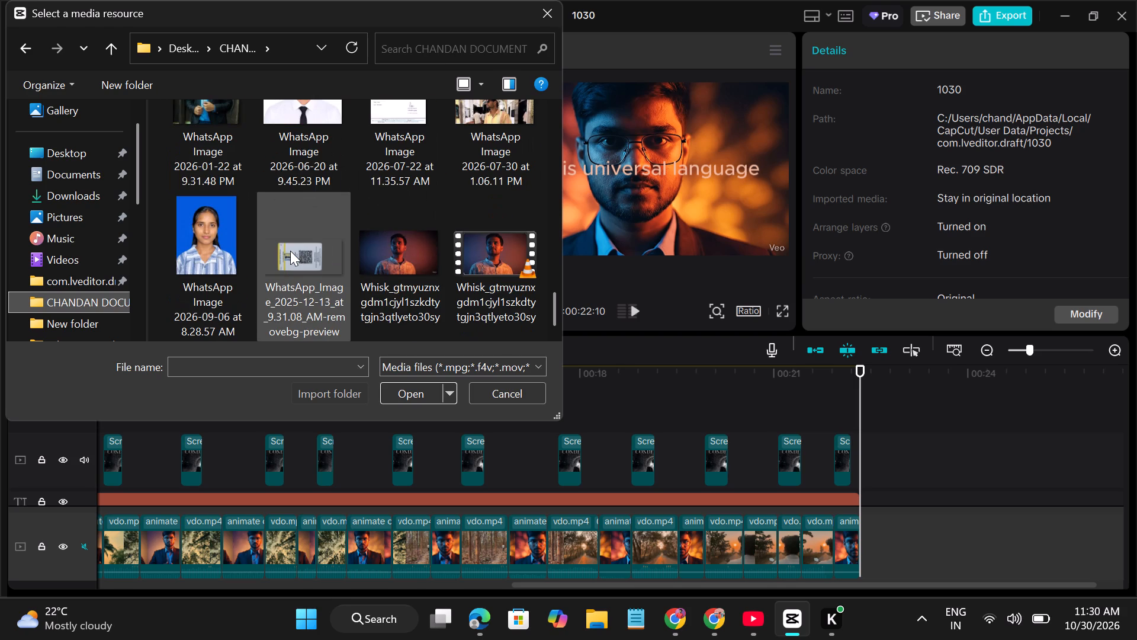
scroll(477, 279, "down", 1)
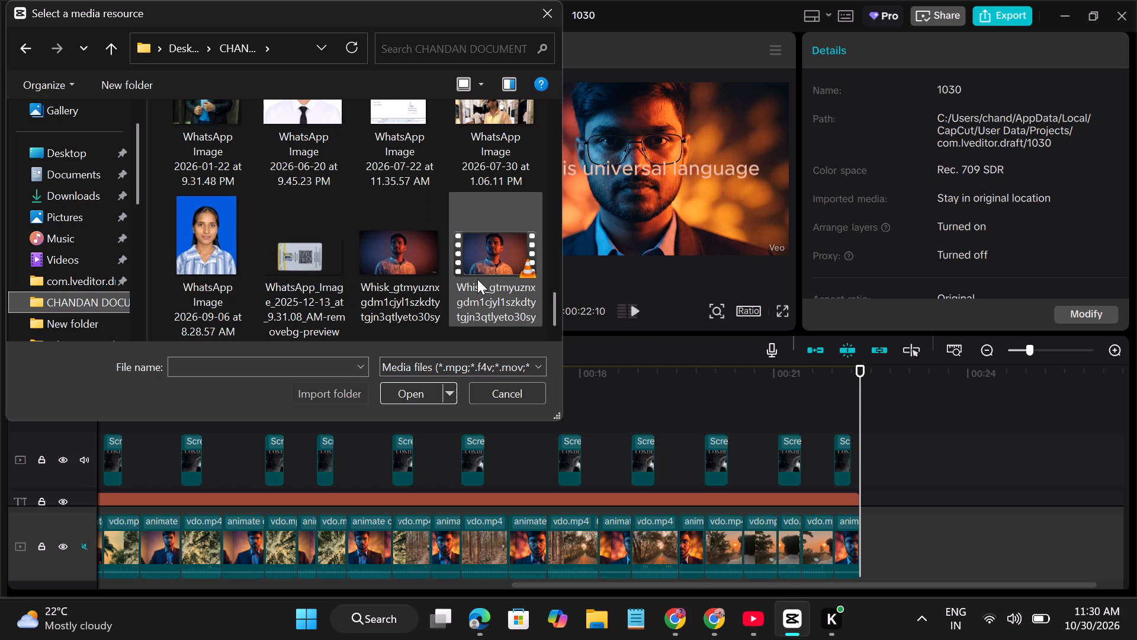
scroll(477, 279, "down", 1)
left_click(496, 268)
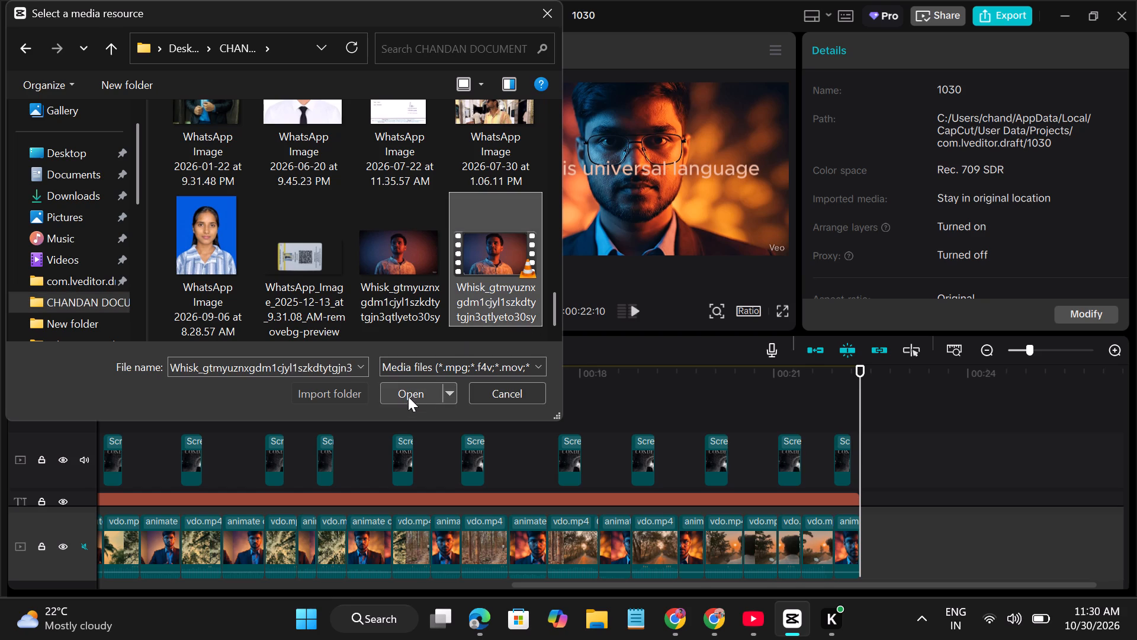
left_click(409, 393)
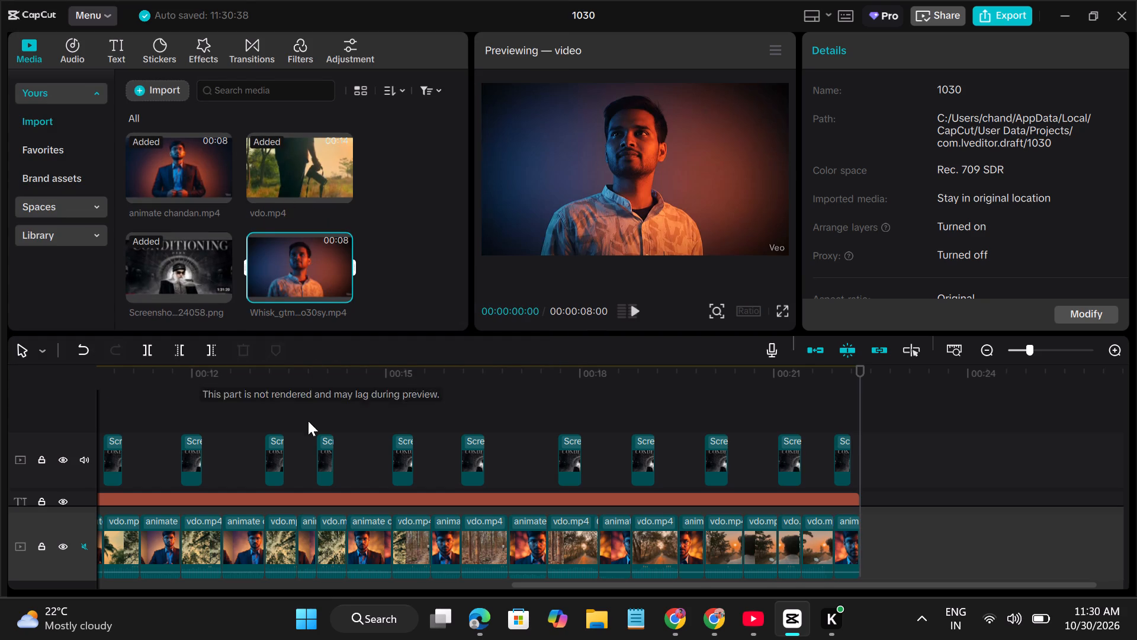
Place the Whisk_gtm…o30sy.mp4 clip on a new top track starting at 00:00:00:00 and preview it at 00:00:01:23.
scroll(307, 421, "right", 6)
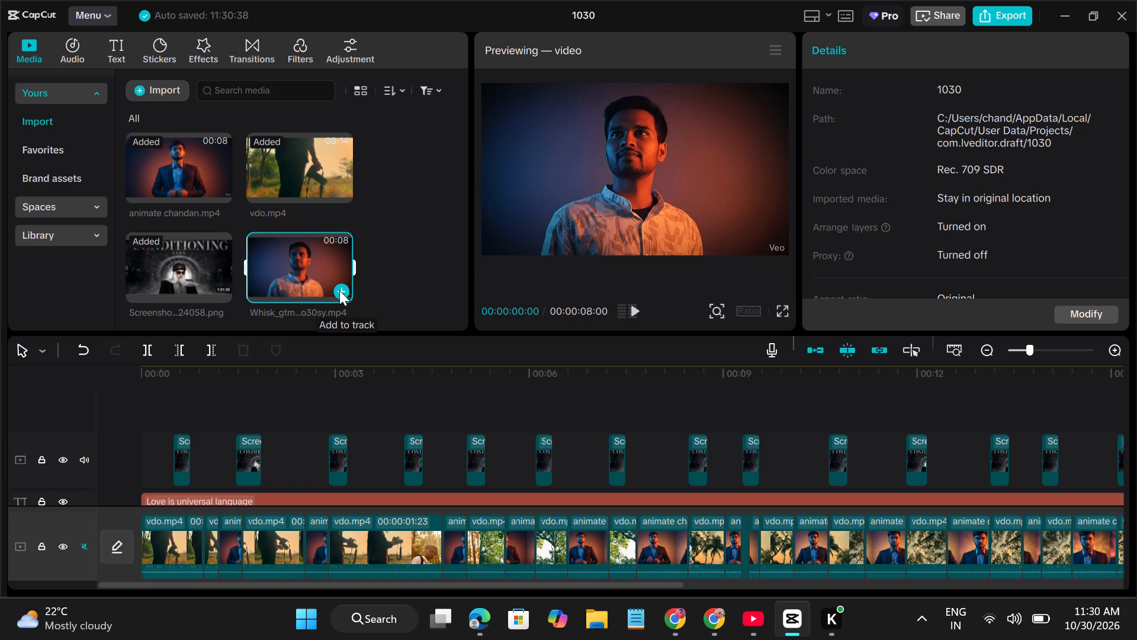
left_click_drag(314, 258, 141, 411)
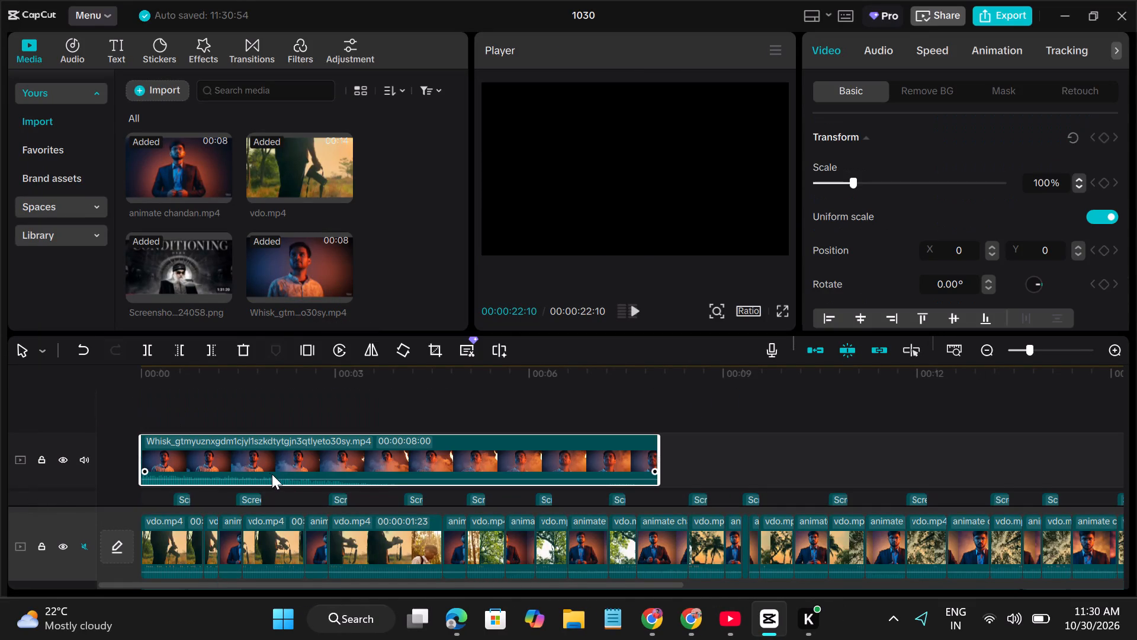
left_click(269, 471)
left_click(255, 413)
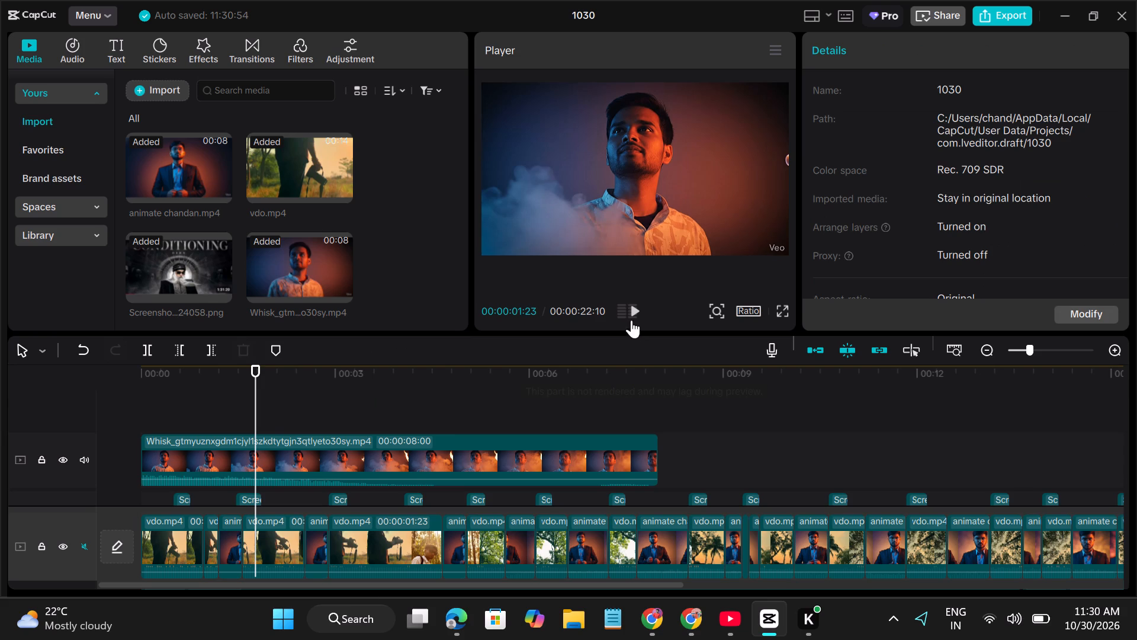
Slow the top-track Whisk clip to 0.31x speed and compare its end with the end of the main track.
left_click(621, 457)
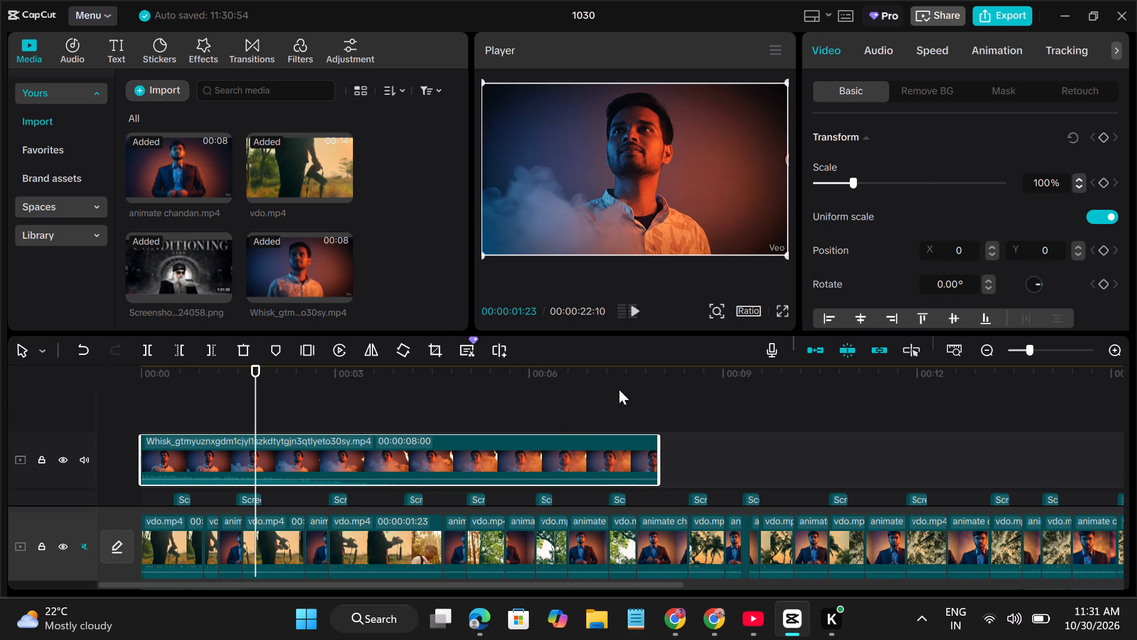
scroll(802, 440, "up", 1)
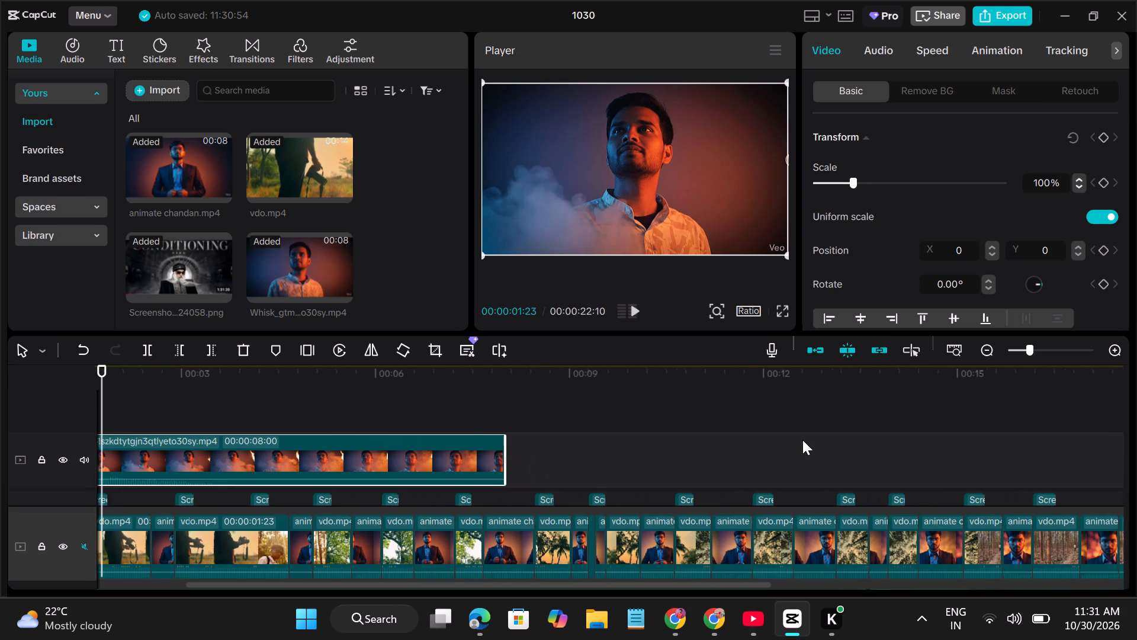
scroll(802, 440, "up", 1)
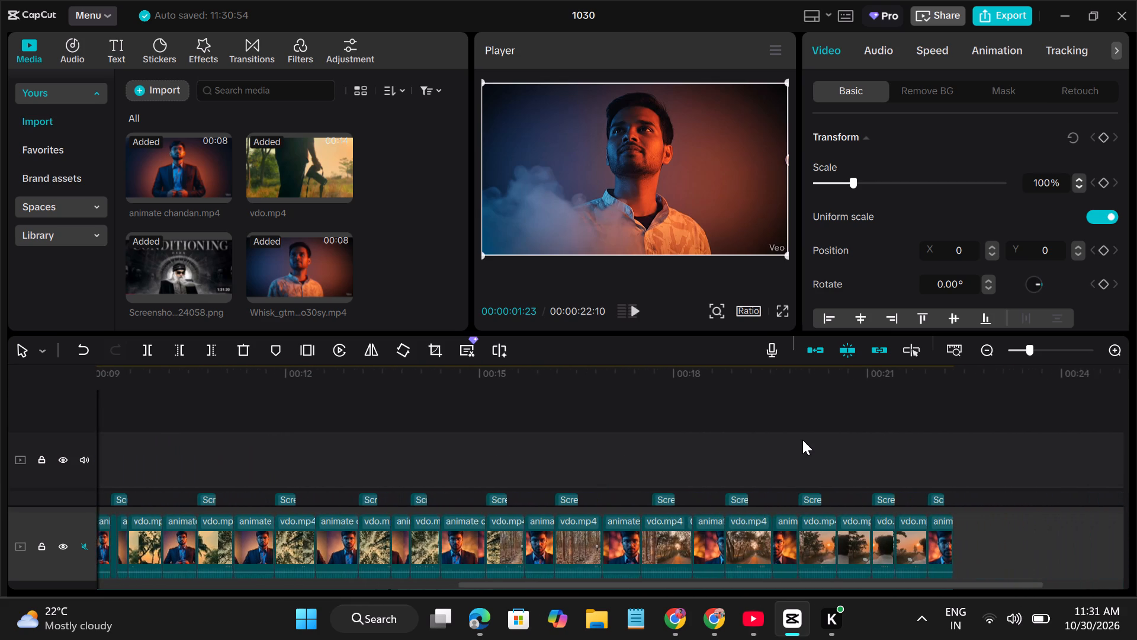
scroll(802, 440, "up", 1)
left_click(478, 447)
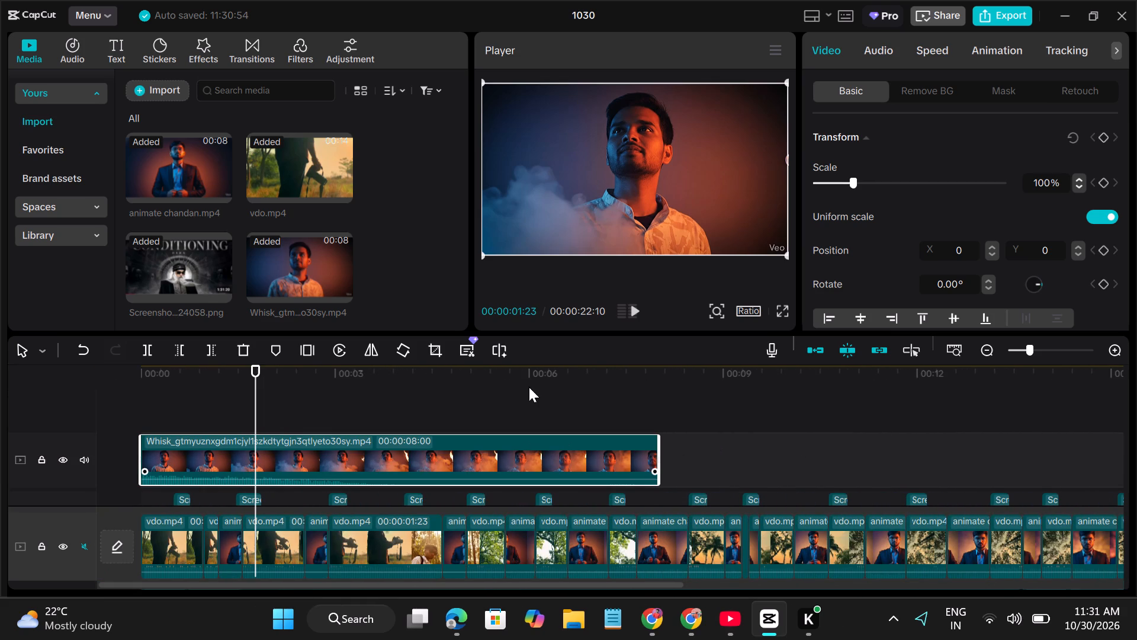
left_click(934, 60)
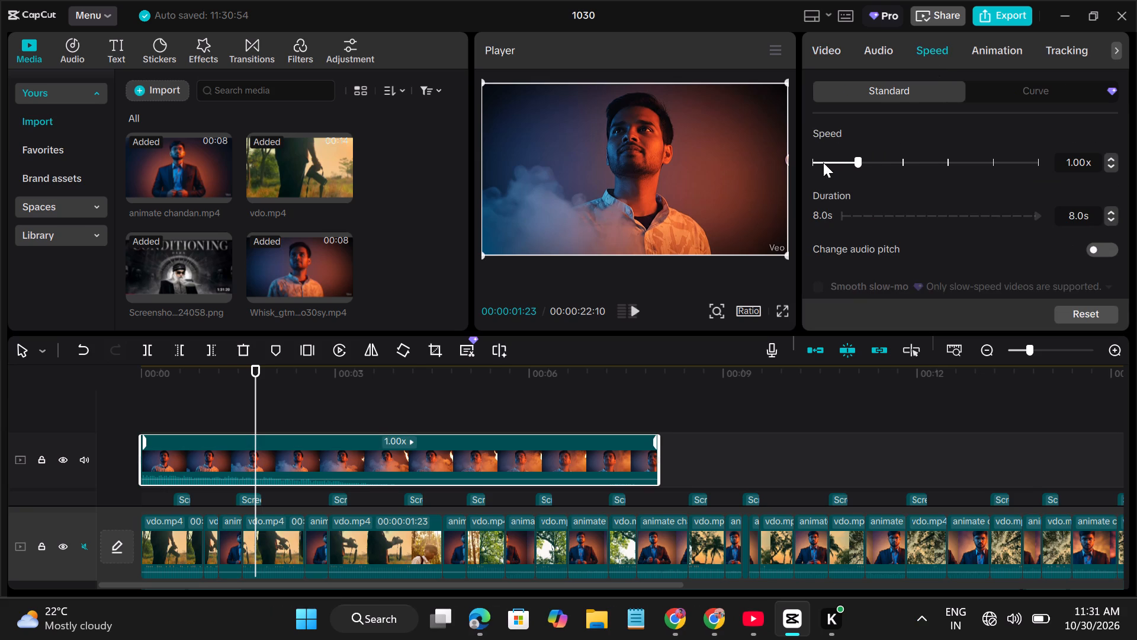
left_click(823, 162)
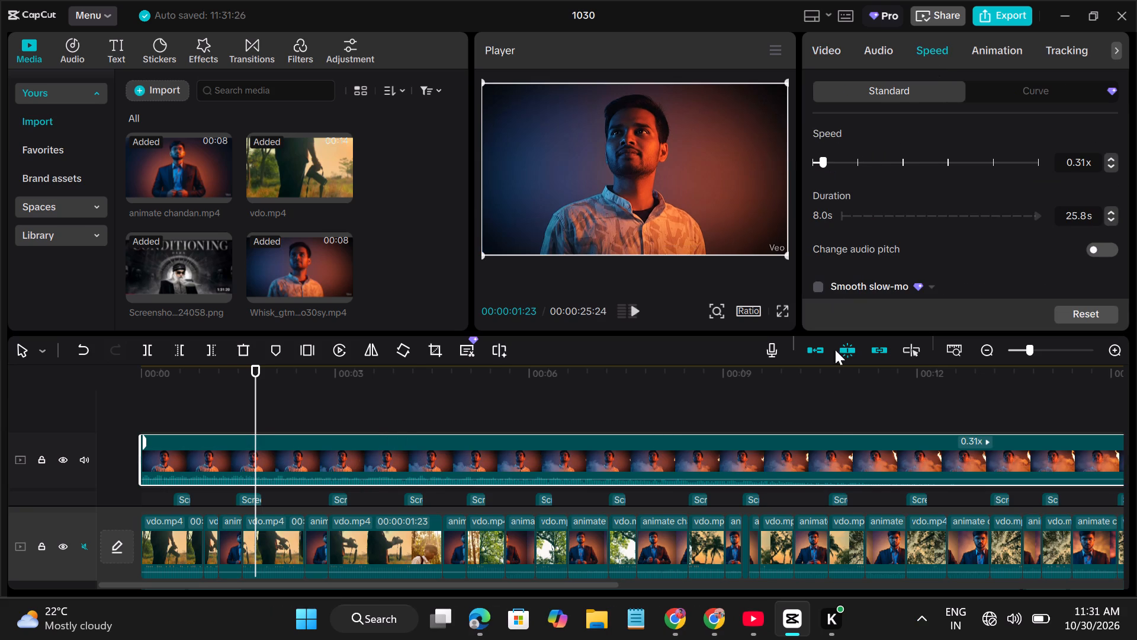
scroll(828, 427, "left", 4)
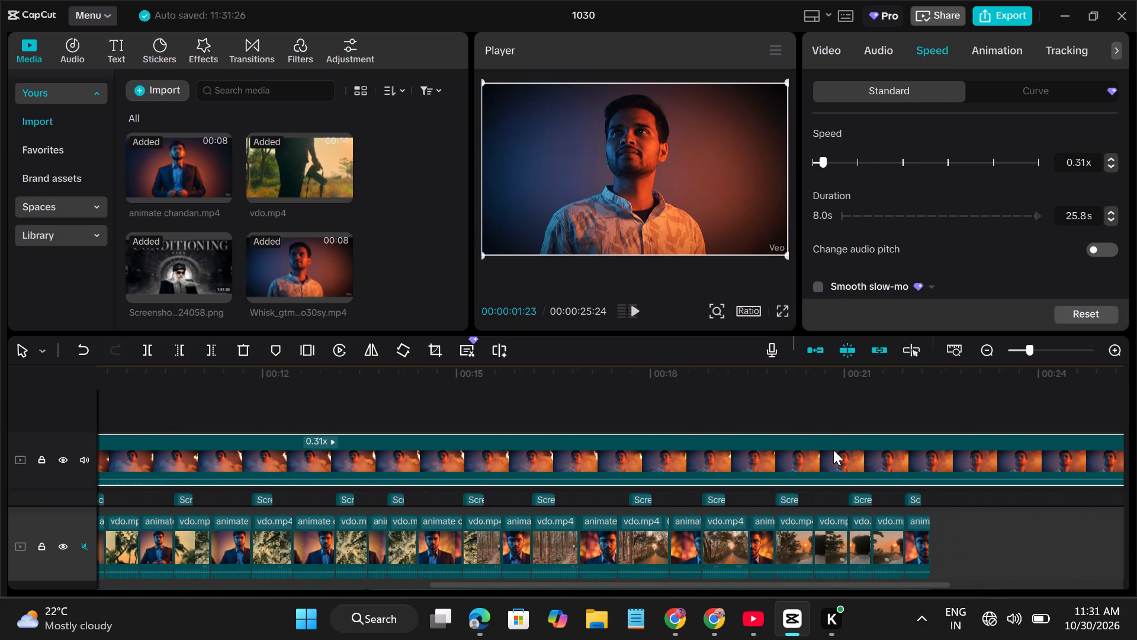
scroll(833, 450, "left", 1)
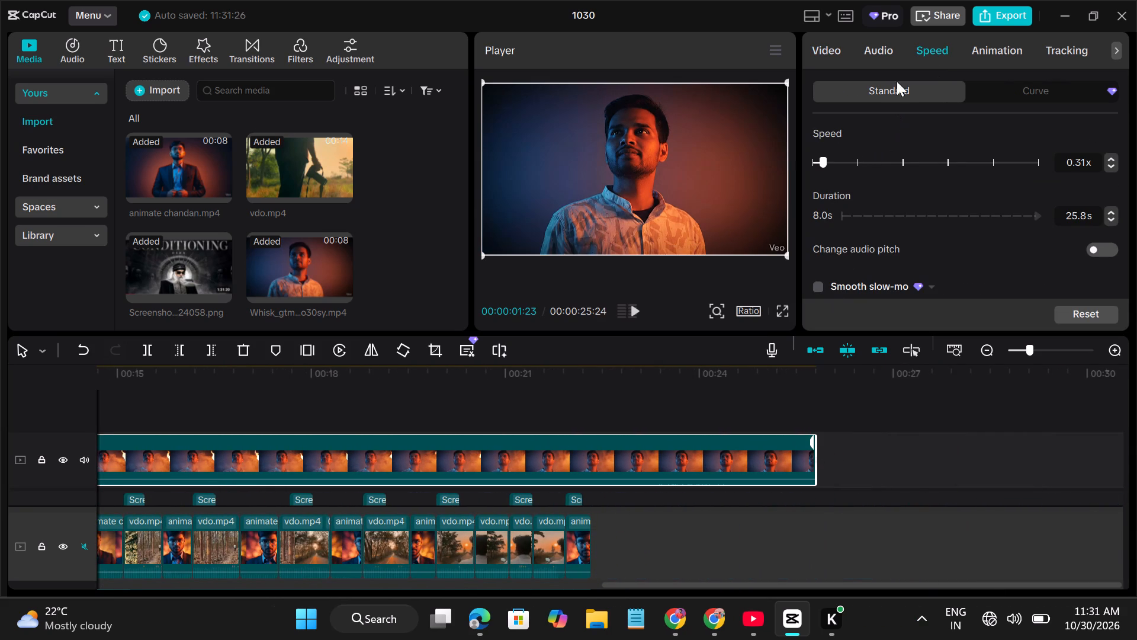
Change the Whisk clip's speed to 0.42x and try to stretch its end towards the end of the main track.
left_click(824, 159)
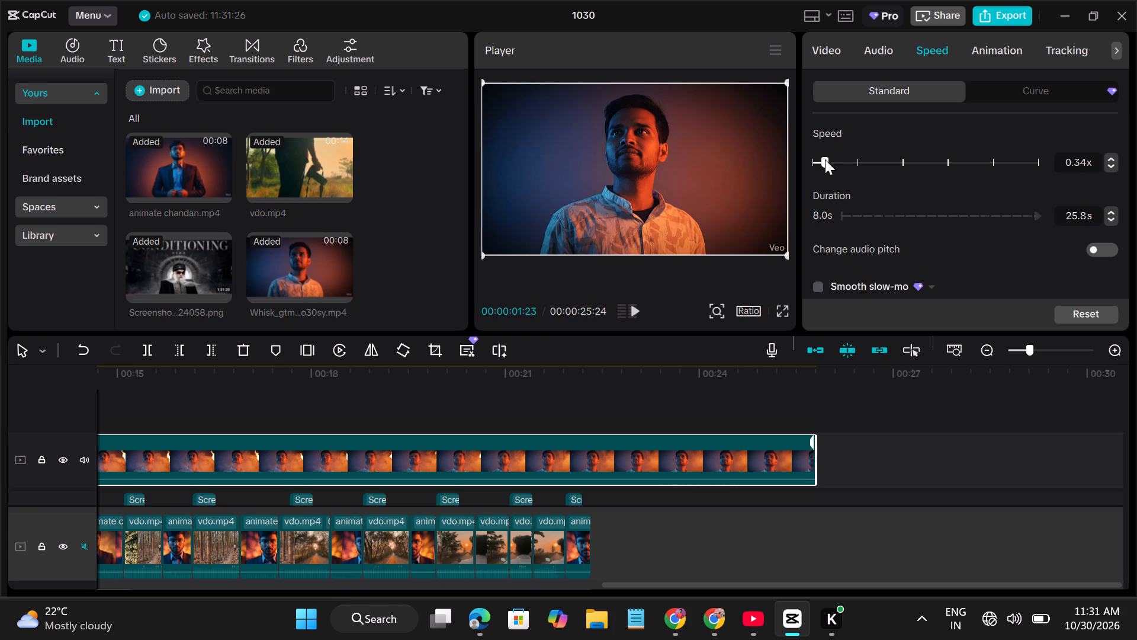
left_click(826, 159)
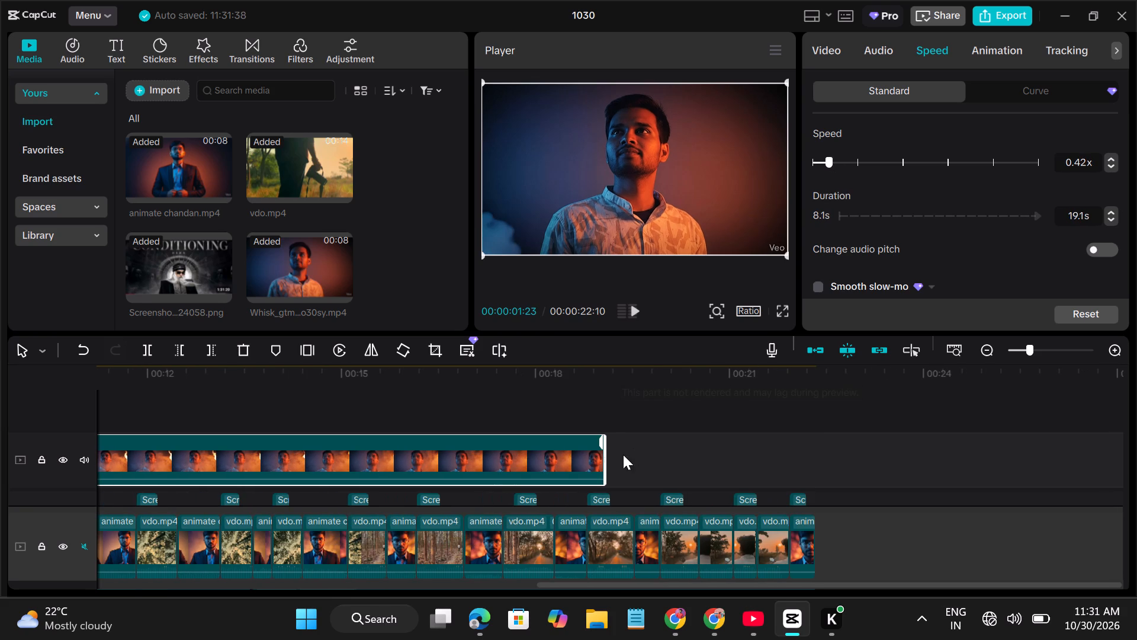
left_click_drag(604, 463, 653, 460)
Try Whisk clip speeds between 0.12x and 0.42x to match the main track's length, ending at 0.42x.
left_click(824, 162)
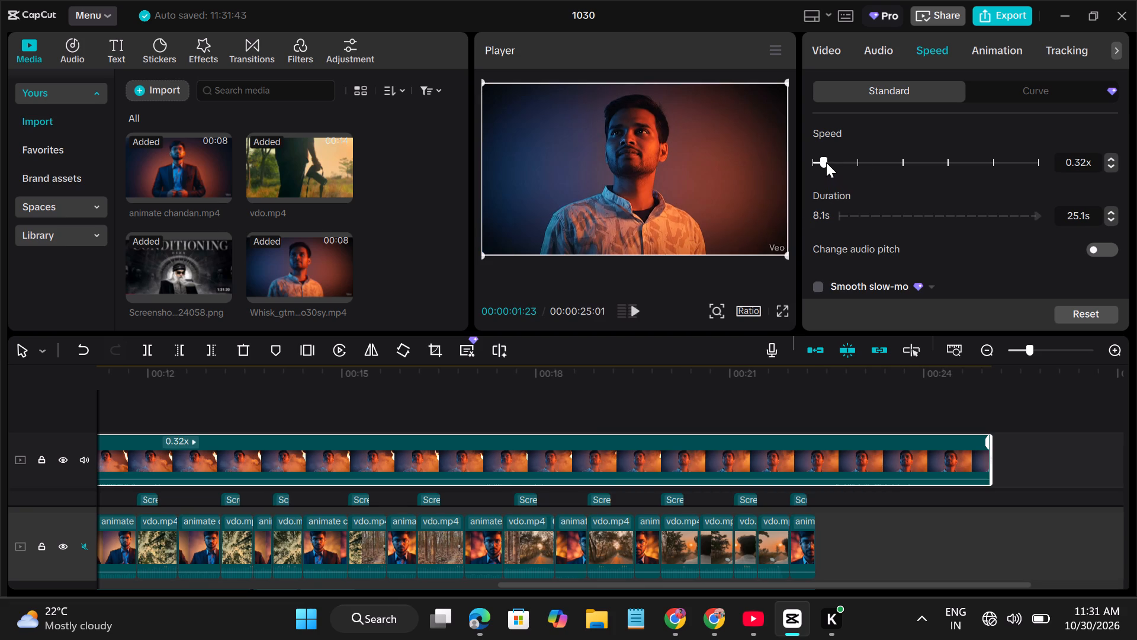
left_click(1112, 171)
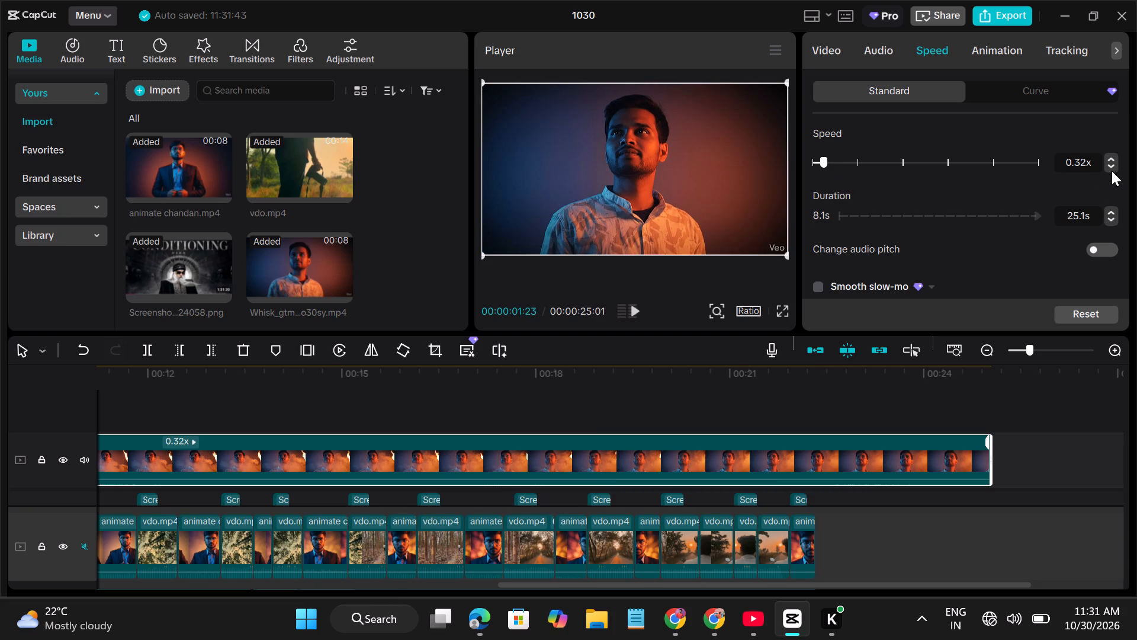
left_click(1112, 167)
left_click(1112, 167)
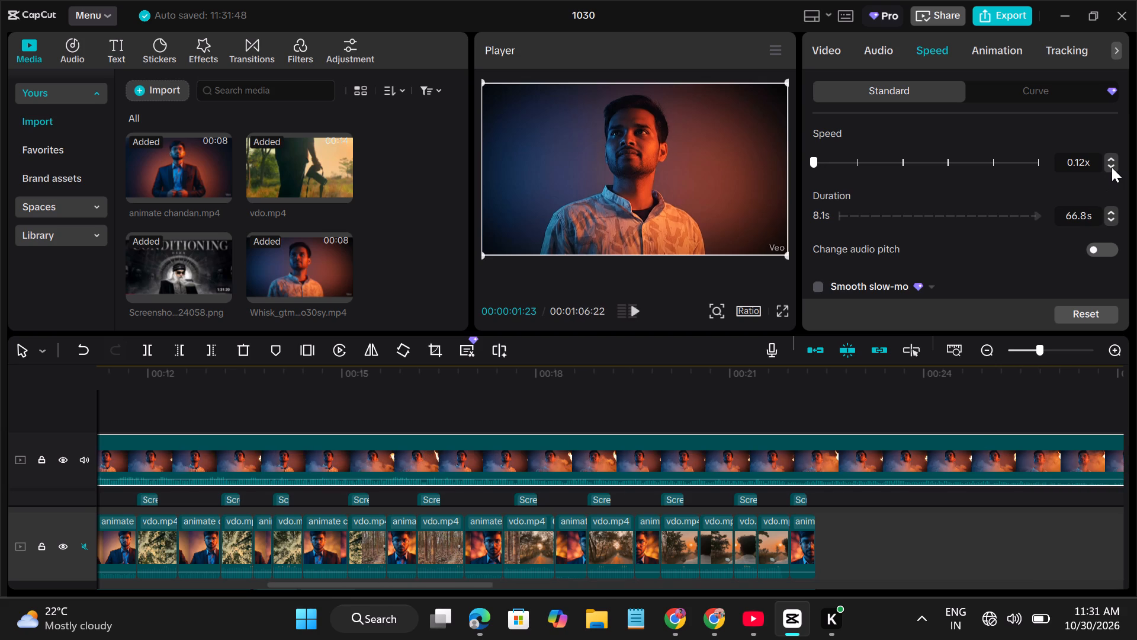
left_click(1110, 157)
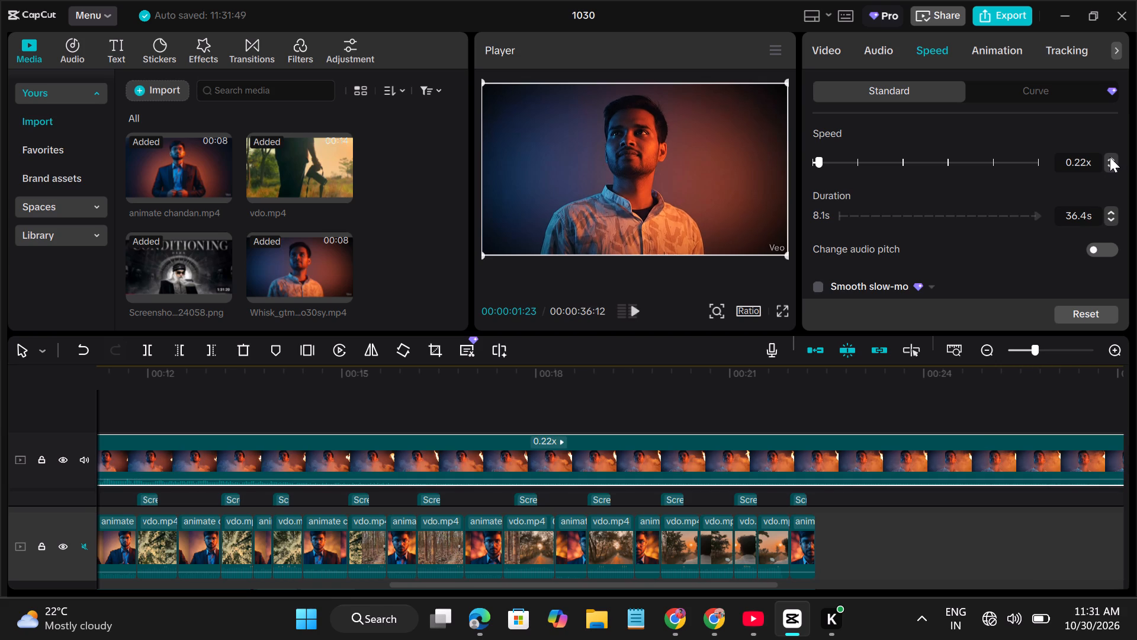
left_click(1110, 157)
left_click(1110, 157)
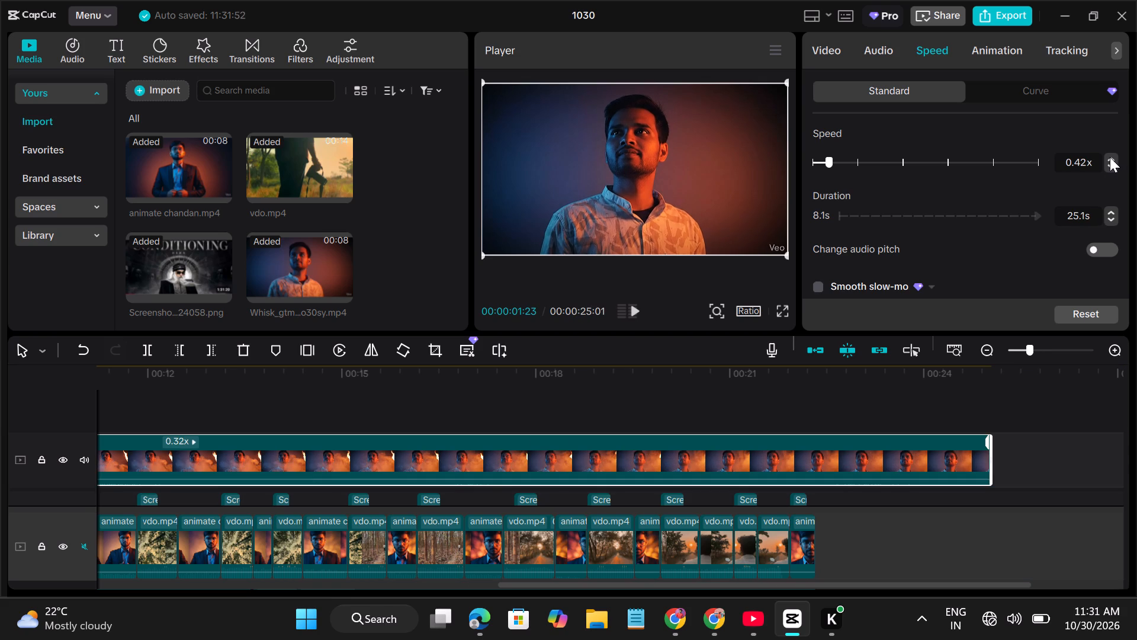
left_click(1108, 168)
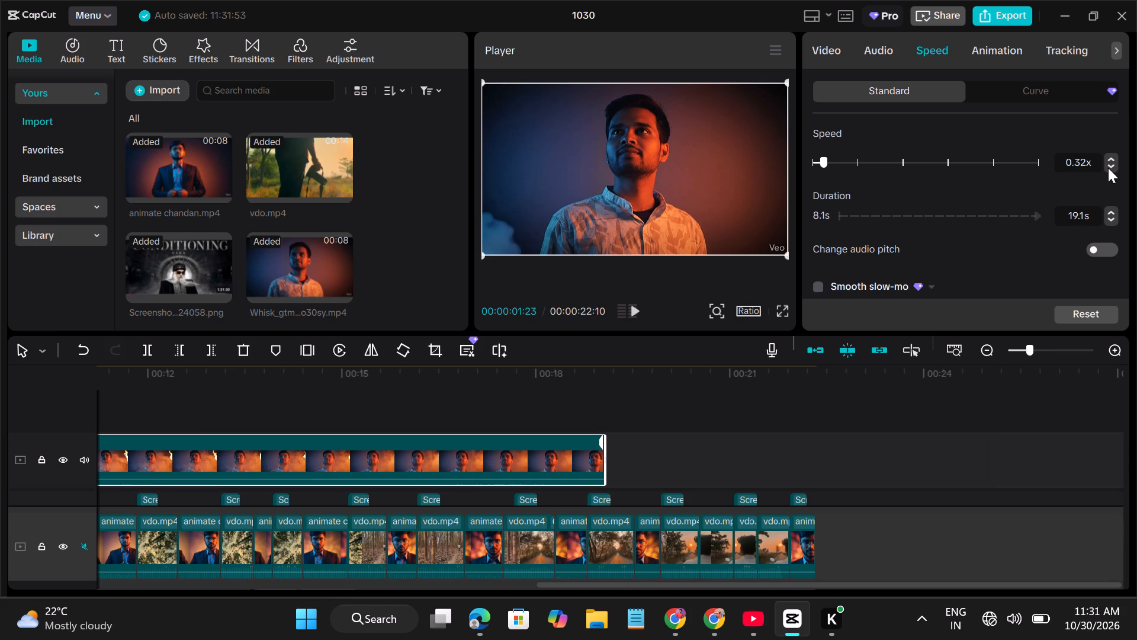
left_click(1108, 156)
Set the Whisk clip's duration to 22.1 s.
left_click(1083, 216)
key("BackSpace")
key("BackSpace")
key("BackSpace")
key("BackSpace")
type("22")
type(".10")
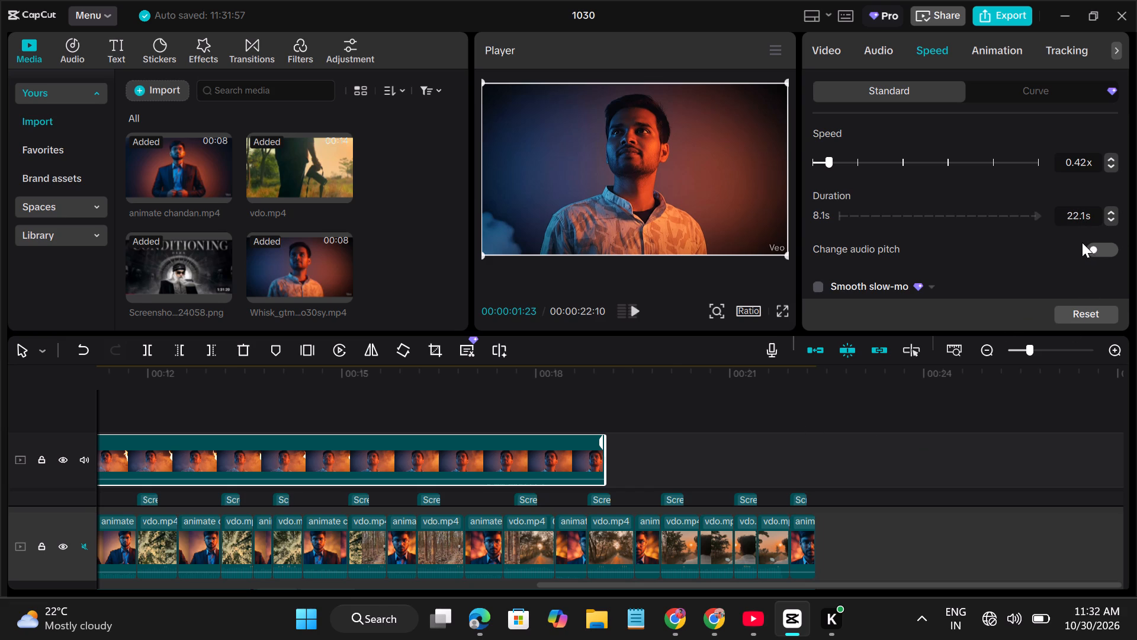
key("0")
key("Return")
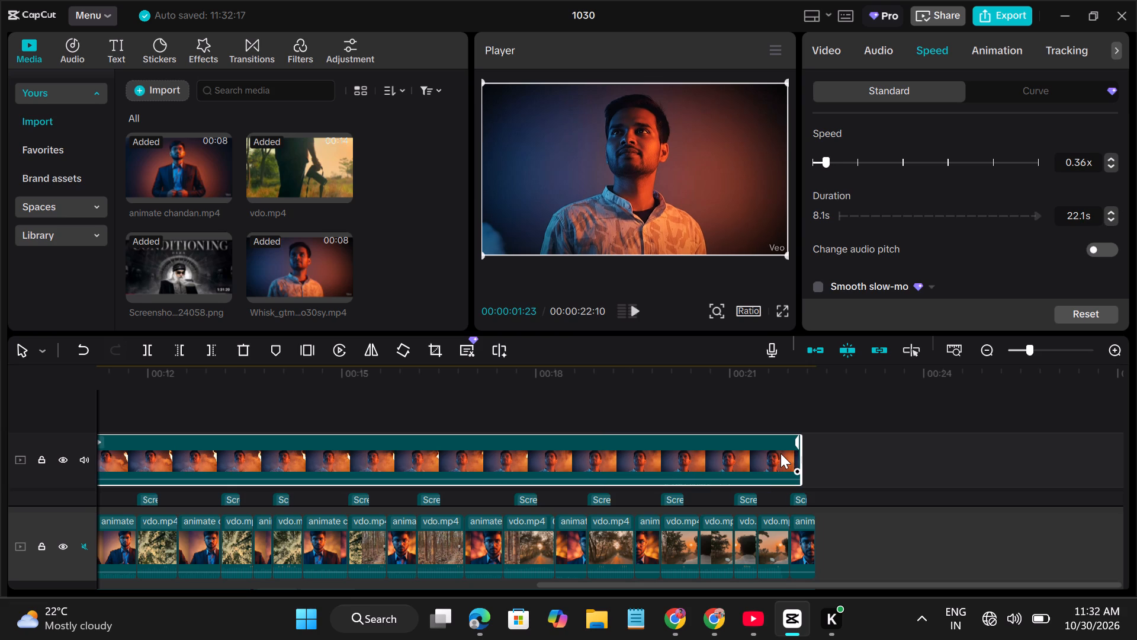
Raise the Whisk clip's speed to 0.66x.
scroll(670, 466, "right", 13)
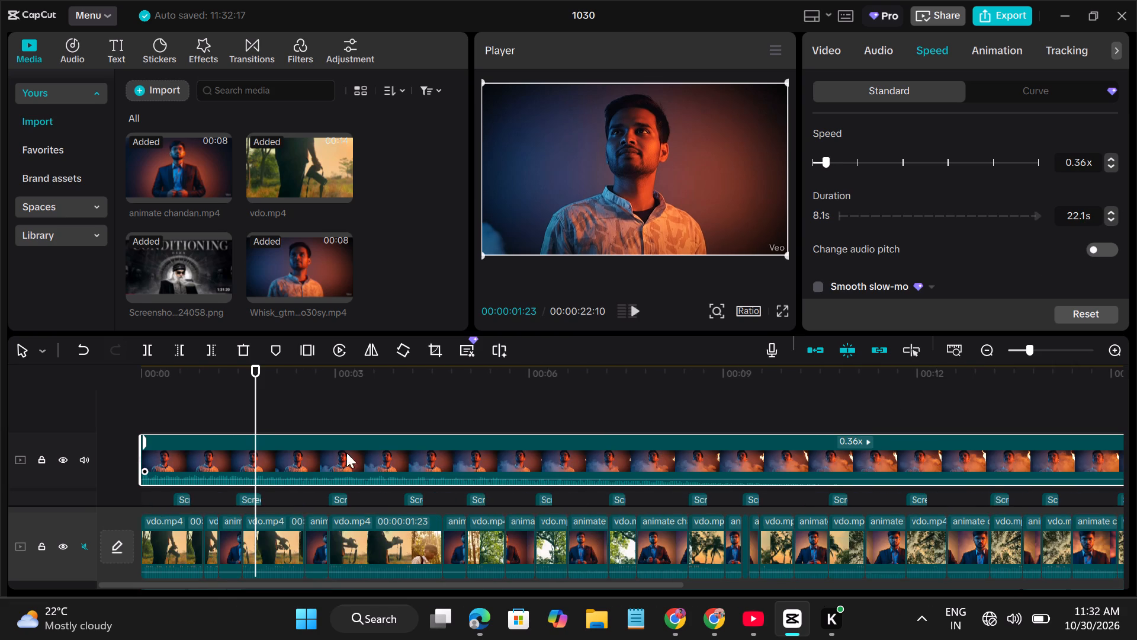
left_click(205, 447)
left_click(1110, 157)
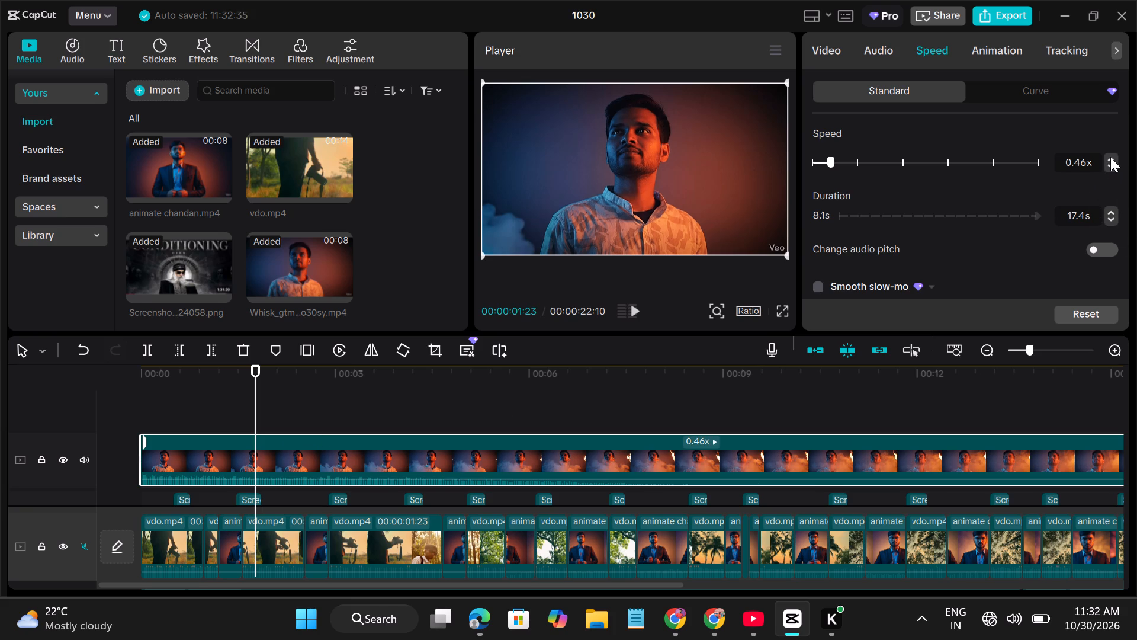
left_click(1110, 157)
left_click(1110, 157)
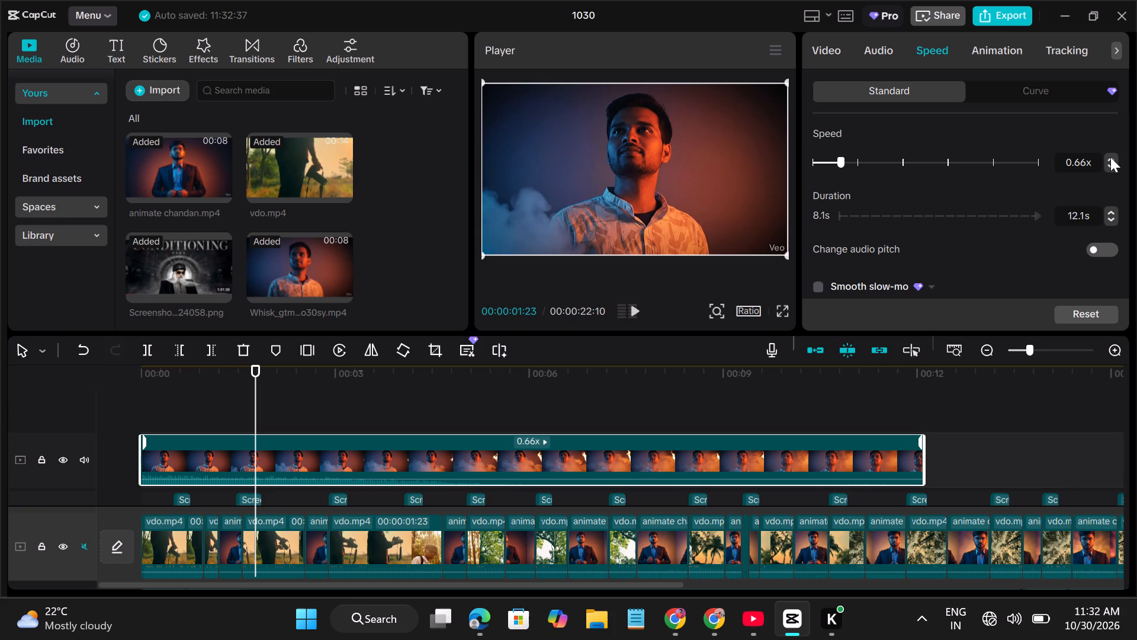
Split the top-track Whisk clip at 00:00:00:23, undoing the stray split made on the main track.
left_click(223, 450)
left_click(192, 430)
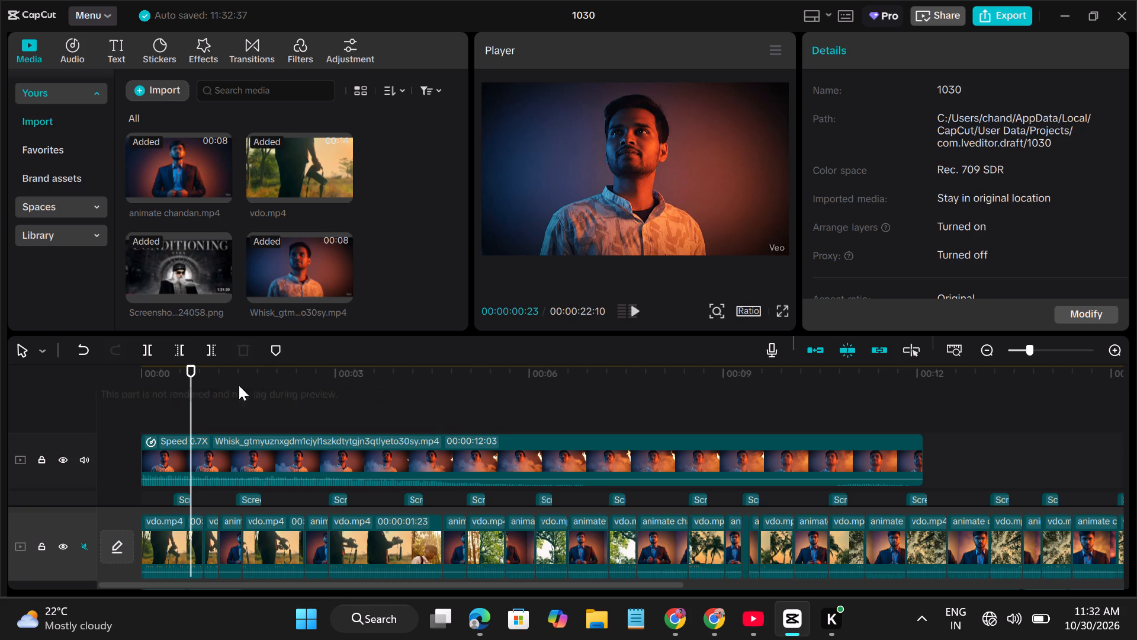
left_click(150, 352)
left_click(199, 439)
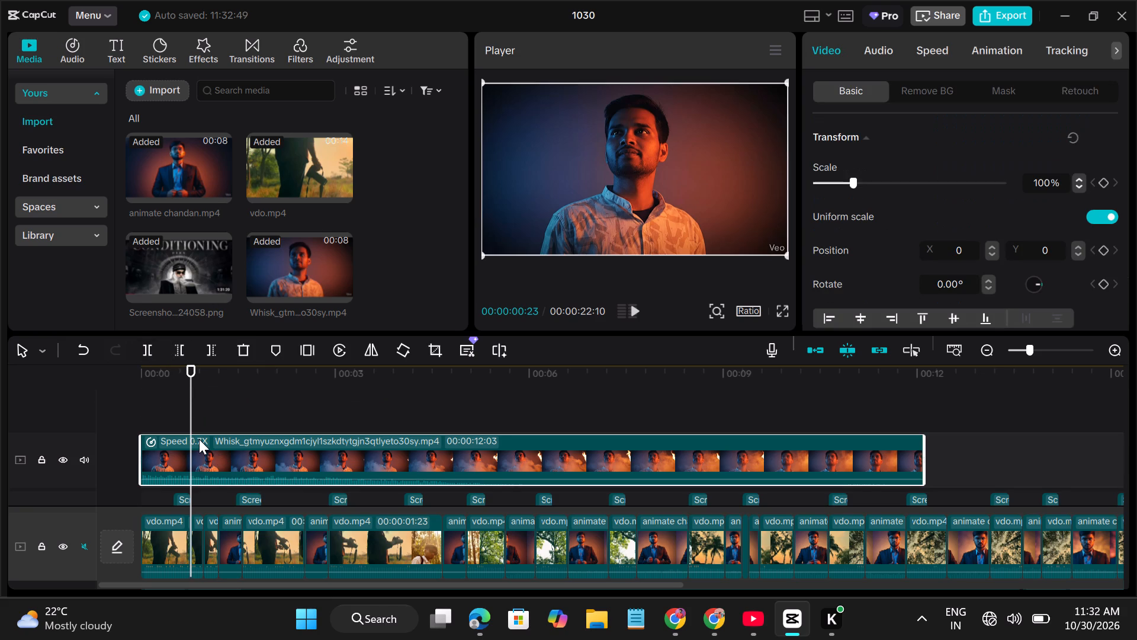
left_click(86, 348)
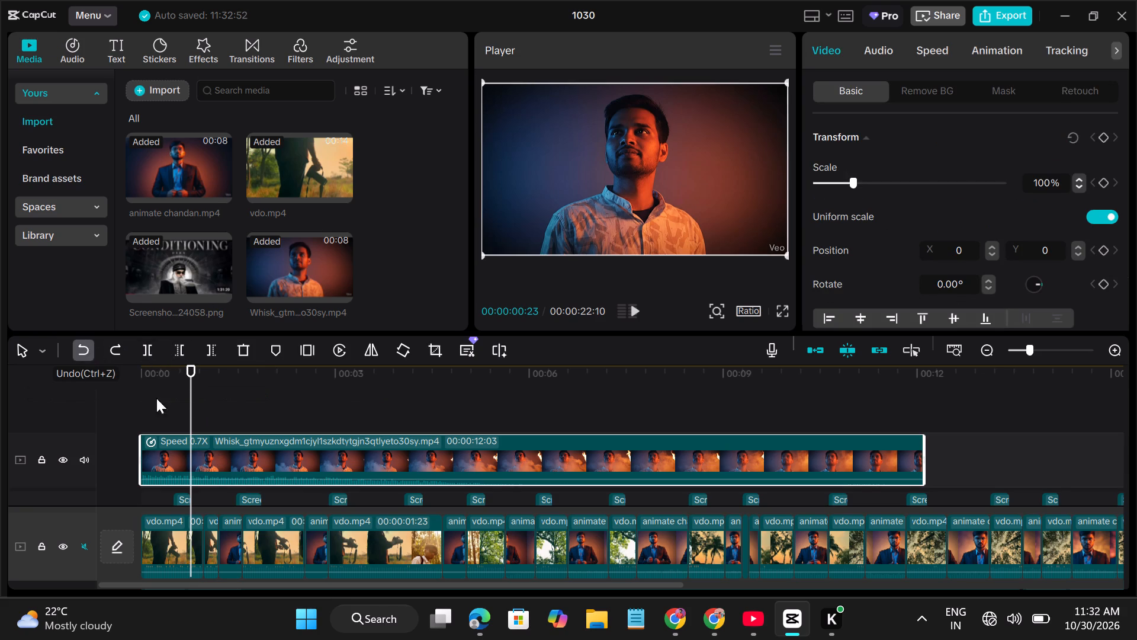
left_click(221, 447)
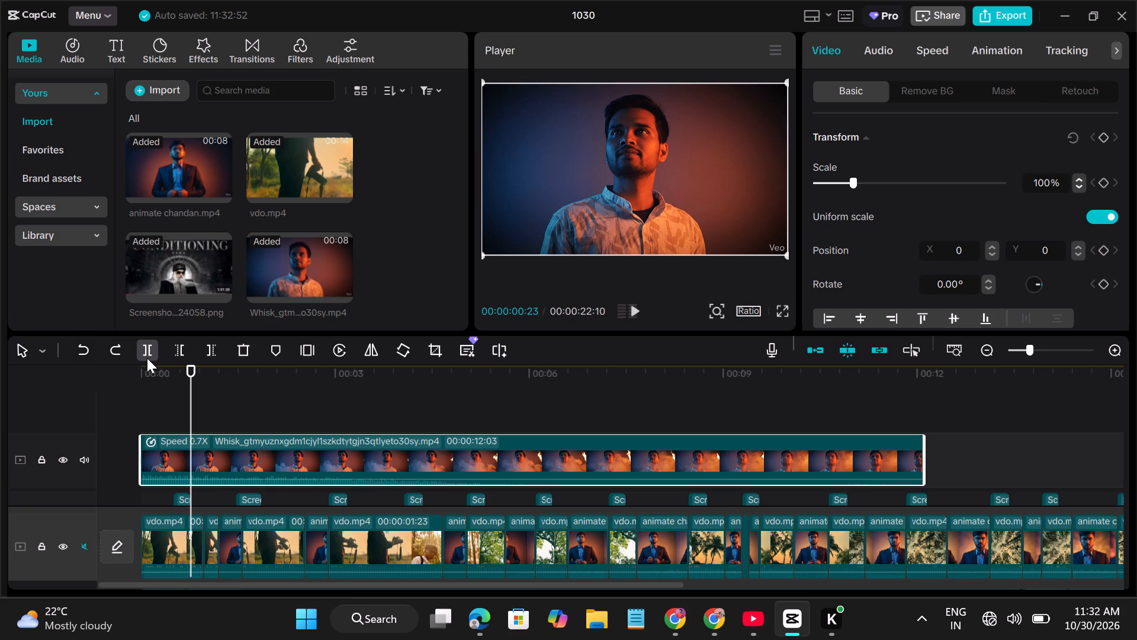
left_click(147, 358)
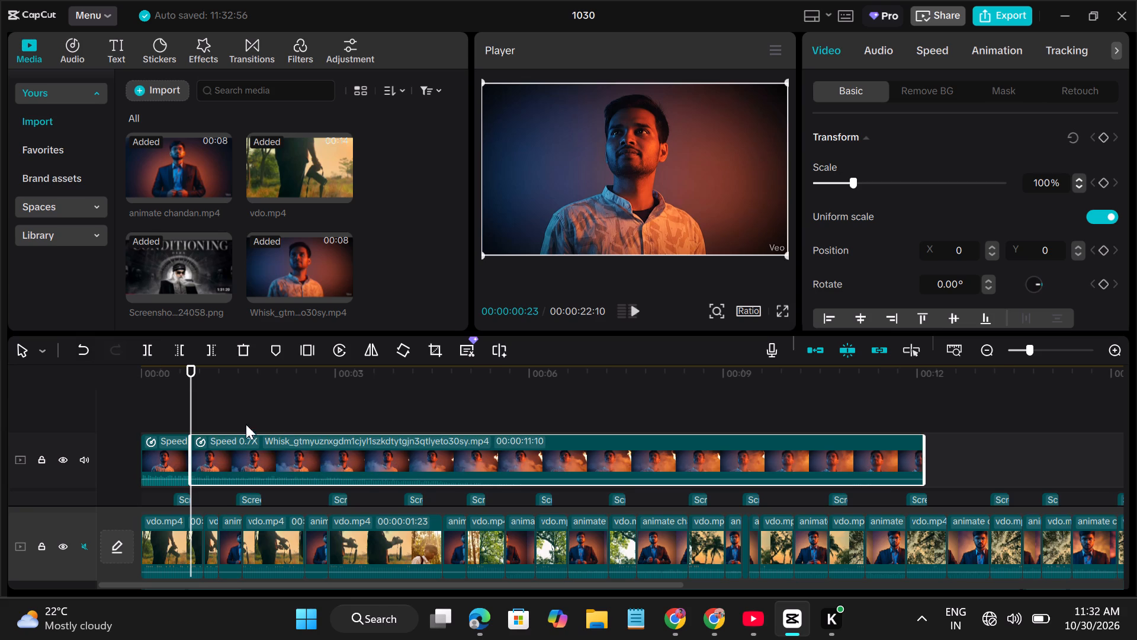
Split the long remaining Whisk segment on the top track at 00:00:01:09.
left_click(224, 416)
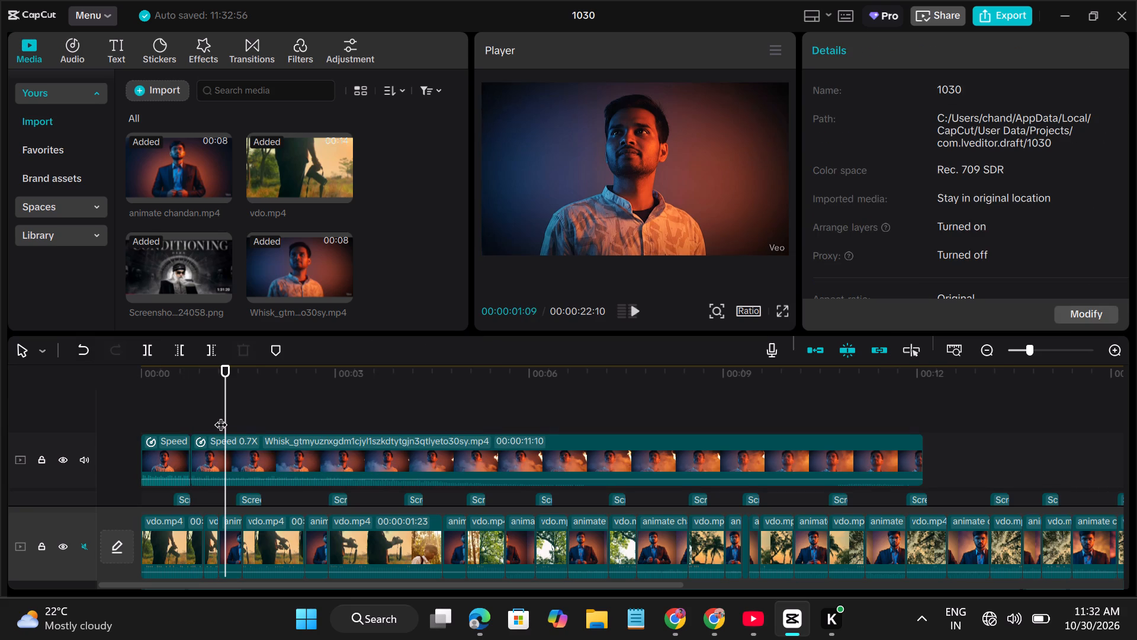
left_click(233, 439)
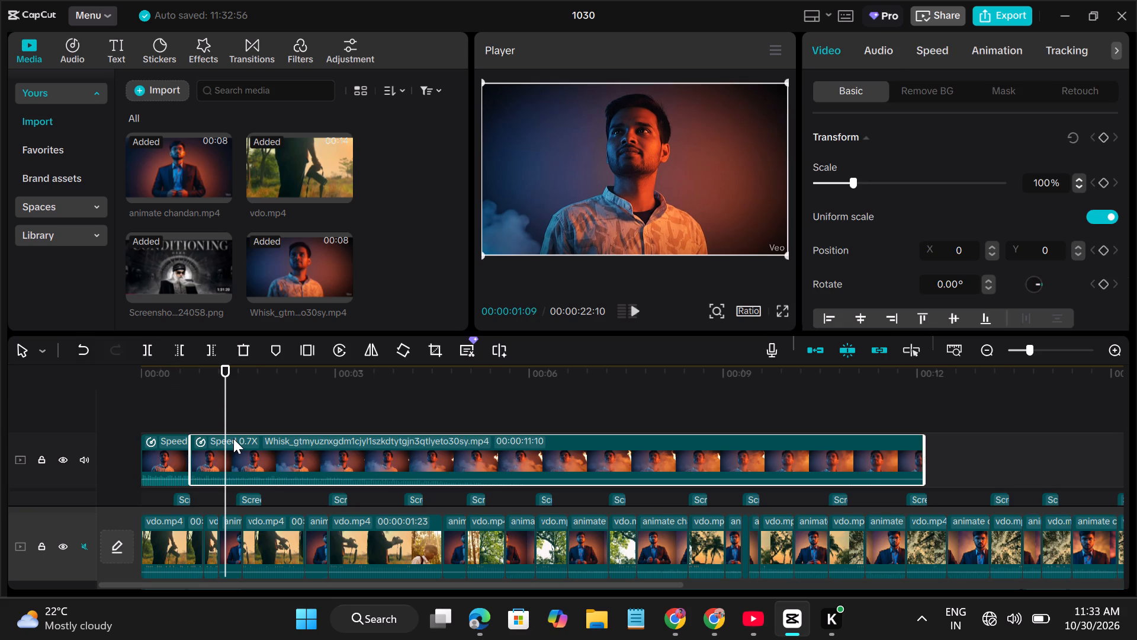
left_click(140, 350)
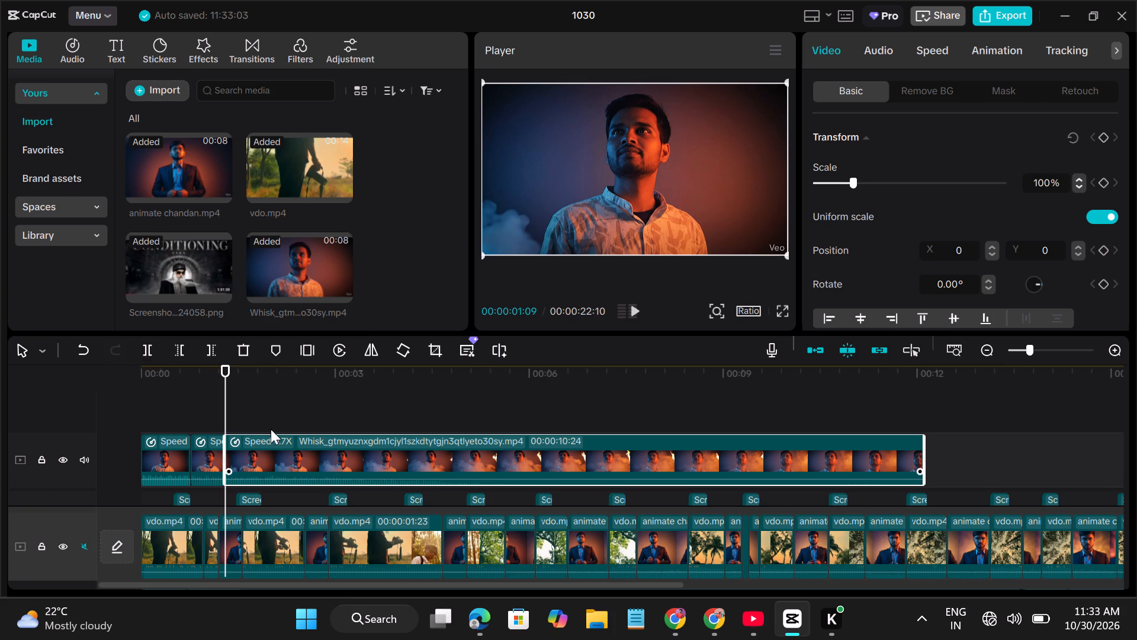
Split the remaining top-track Whisk segment at 00:00:01:29, undoing the stray split made on the main track.
left_click(280, 417)
left_click_drag(278, 417, 268, 417)
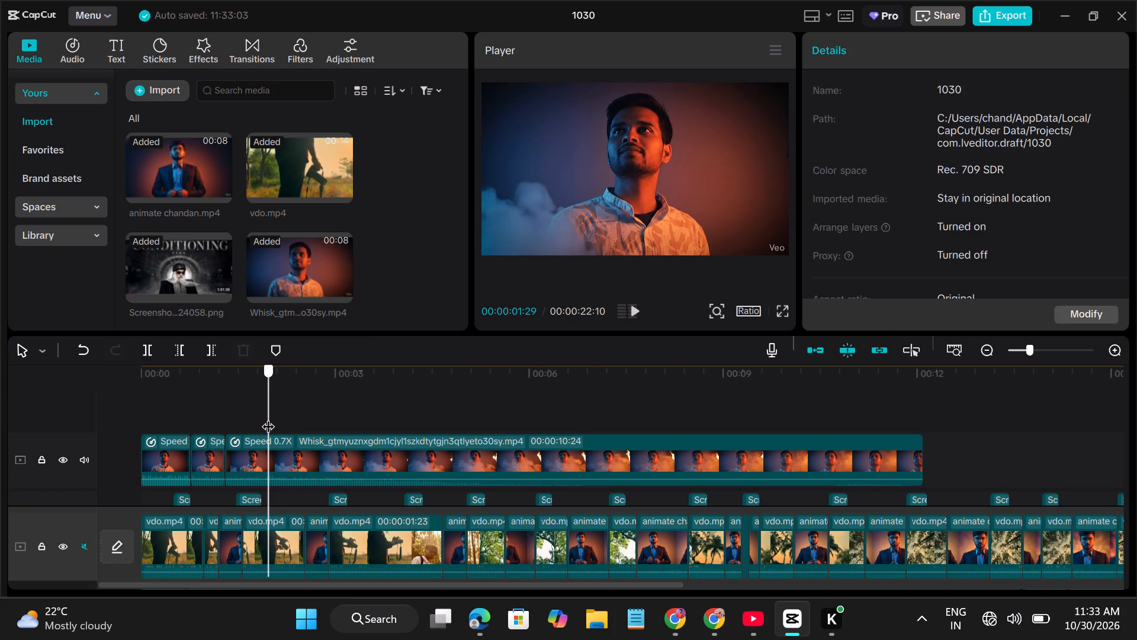
left_click_drag(268, 417, 268, 417)
left_click(148, 345)
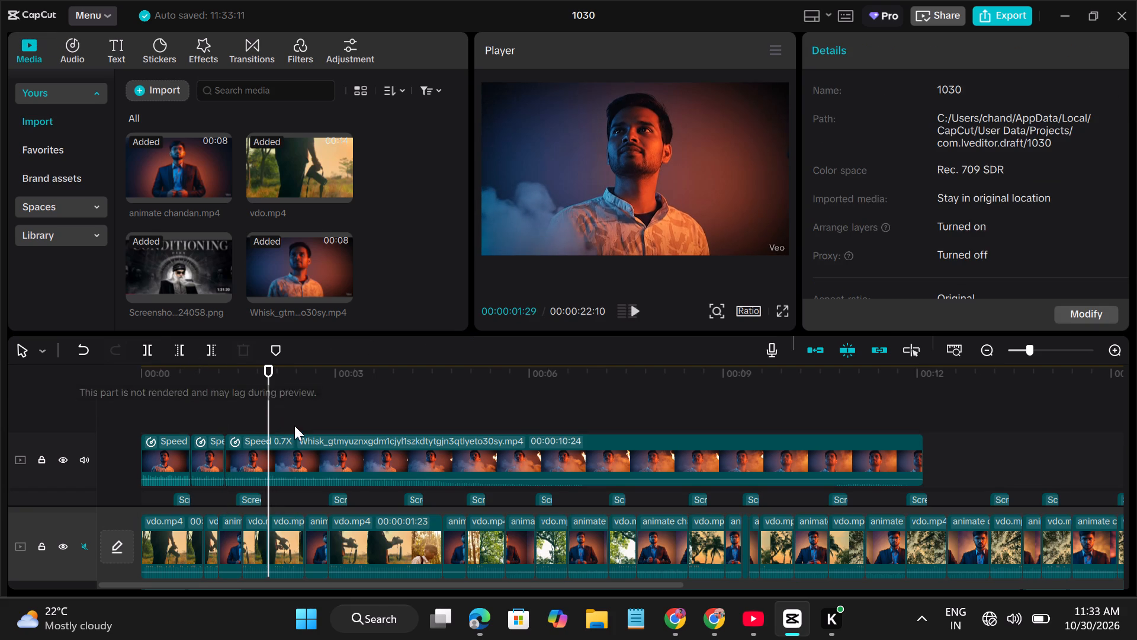
left_click(77, 351)
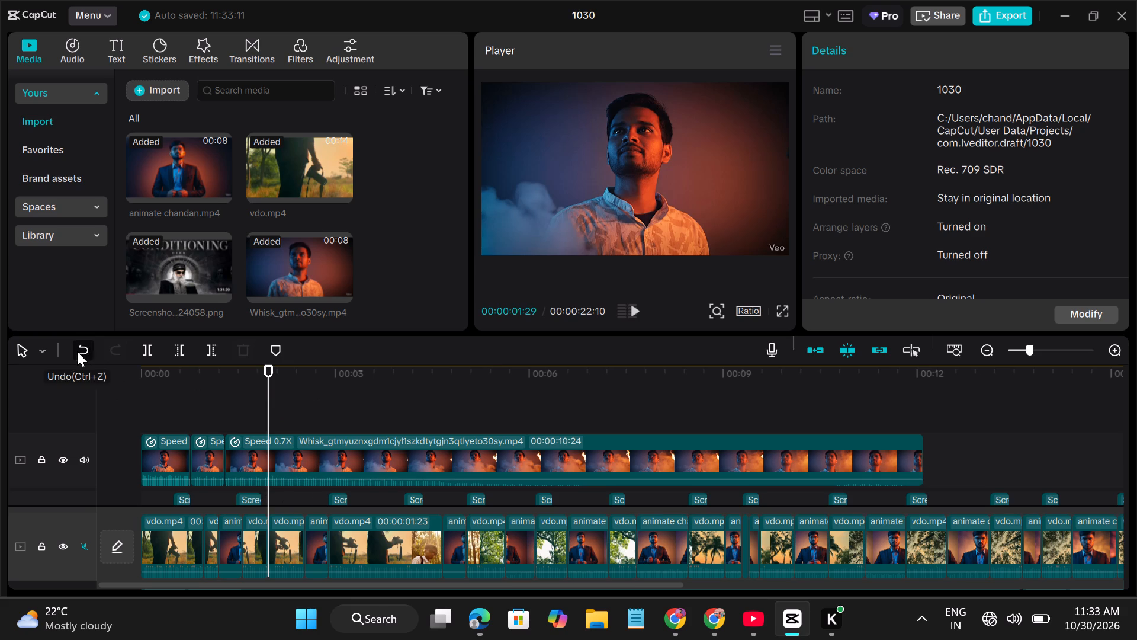
left_click(296, 456)
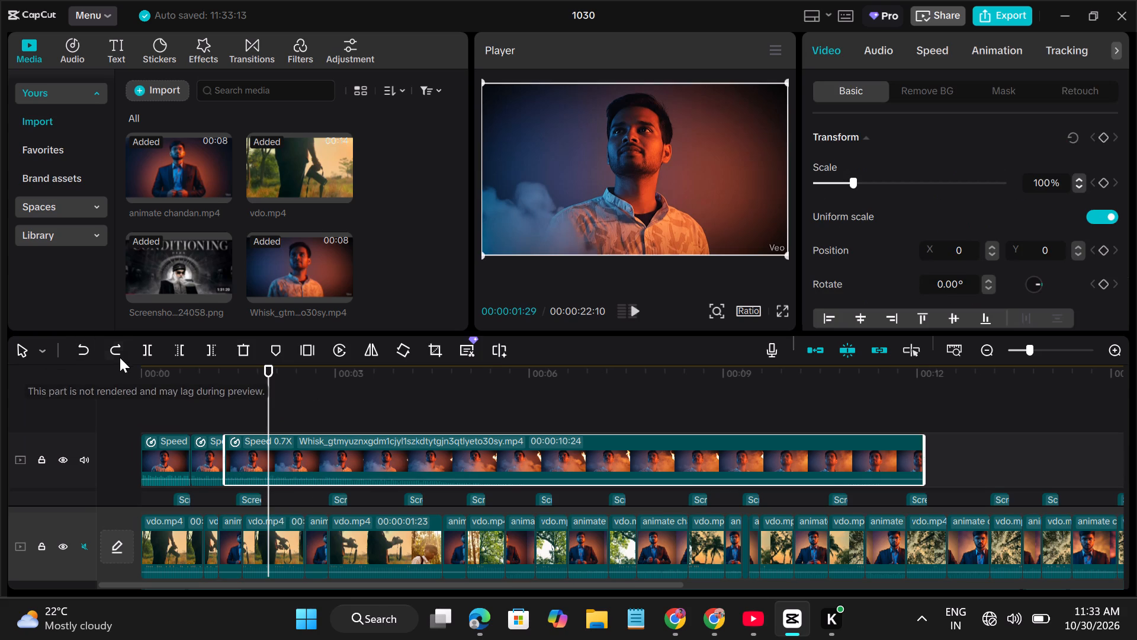
left_click(148, 353)
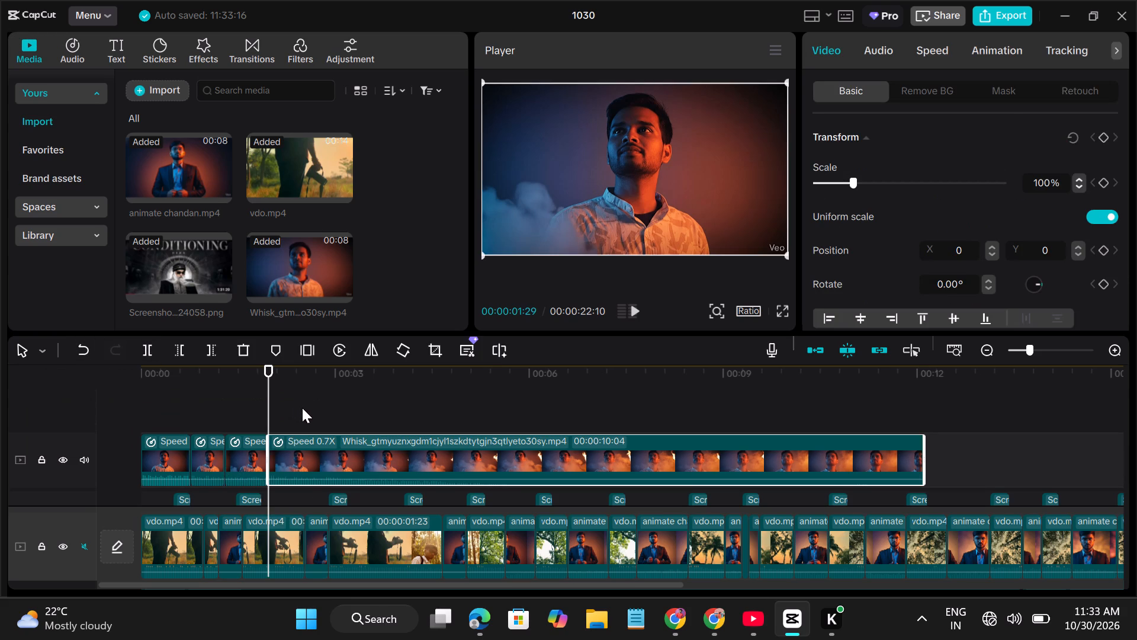
Split the remaining Whisk segment on the top track at 00:00:02:16 and again at 00:00:03:03.
left_click(302, 408)
left_click(311, 450)
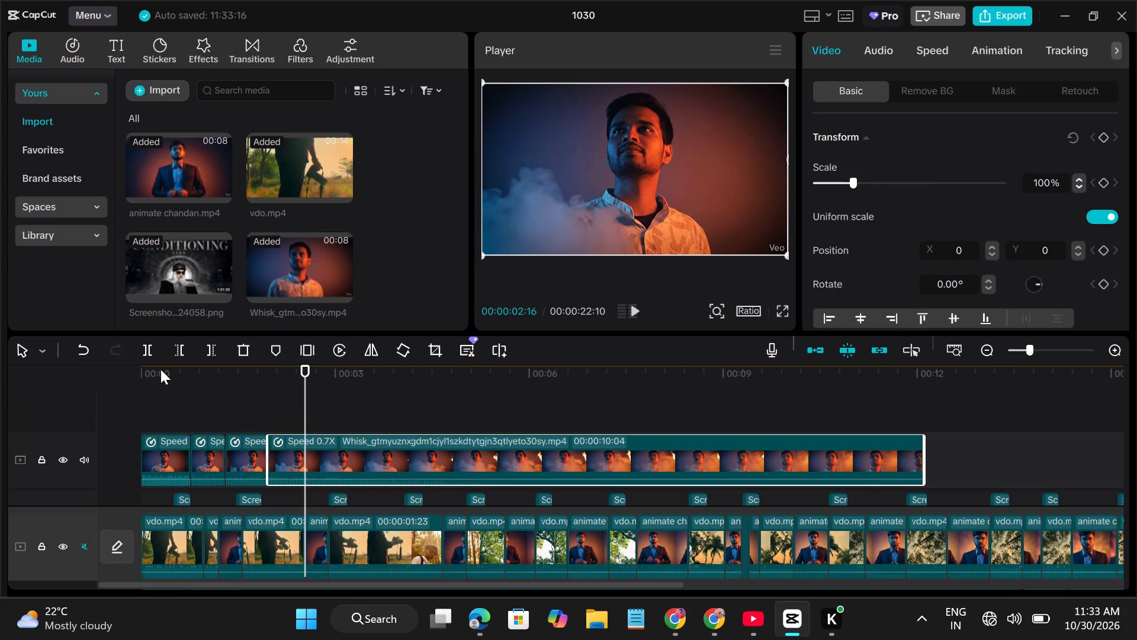
left_click(147, 353)
left_click(365, 465)
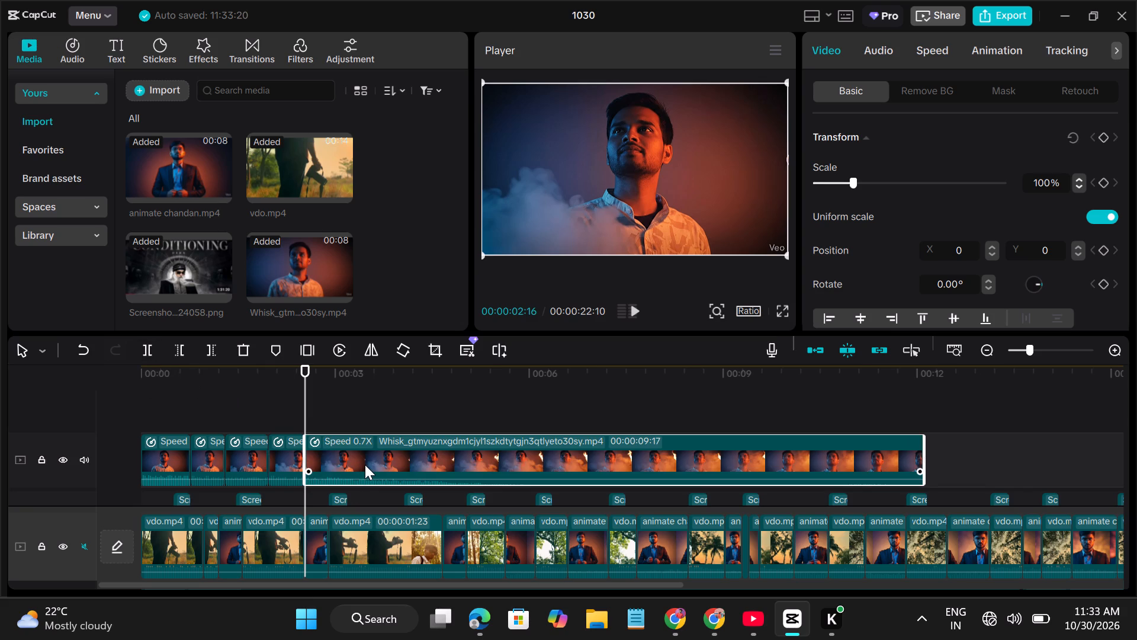
left_click(342, 404)
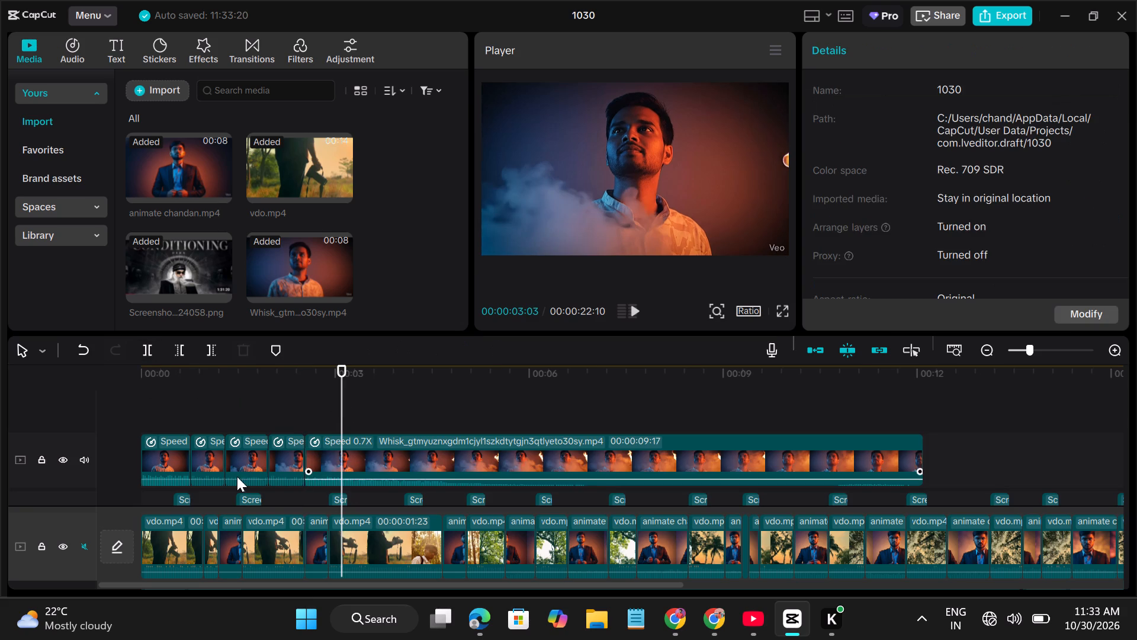
left_click(358, 458)
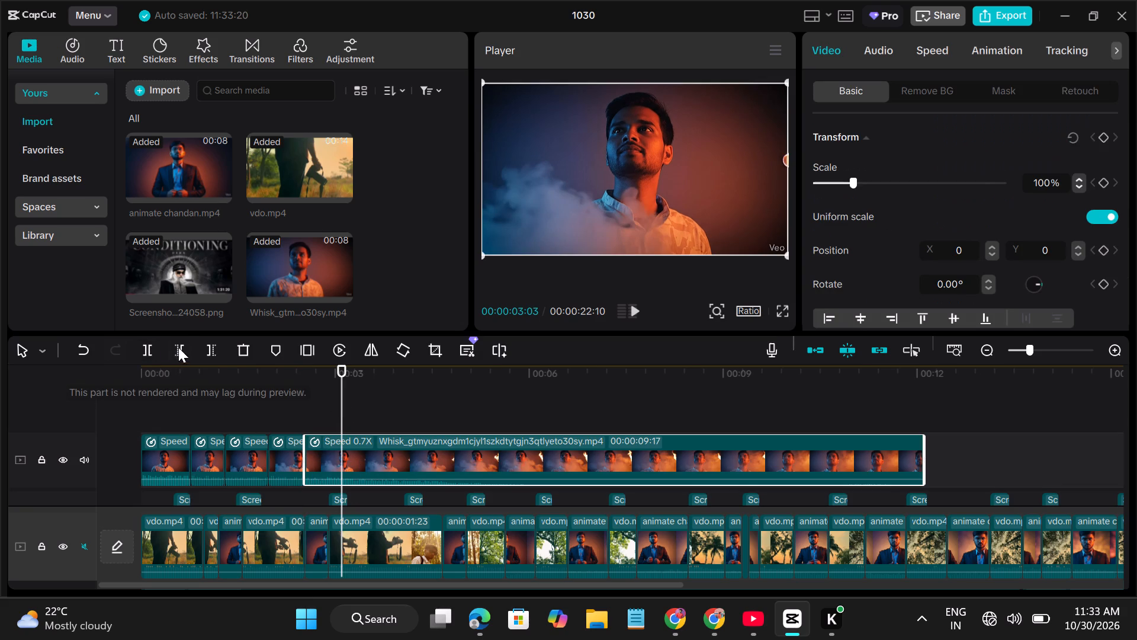
left_click(150, 344)
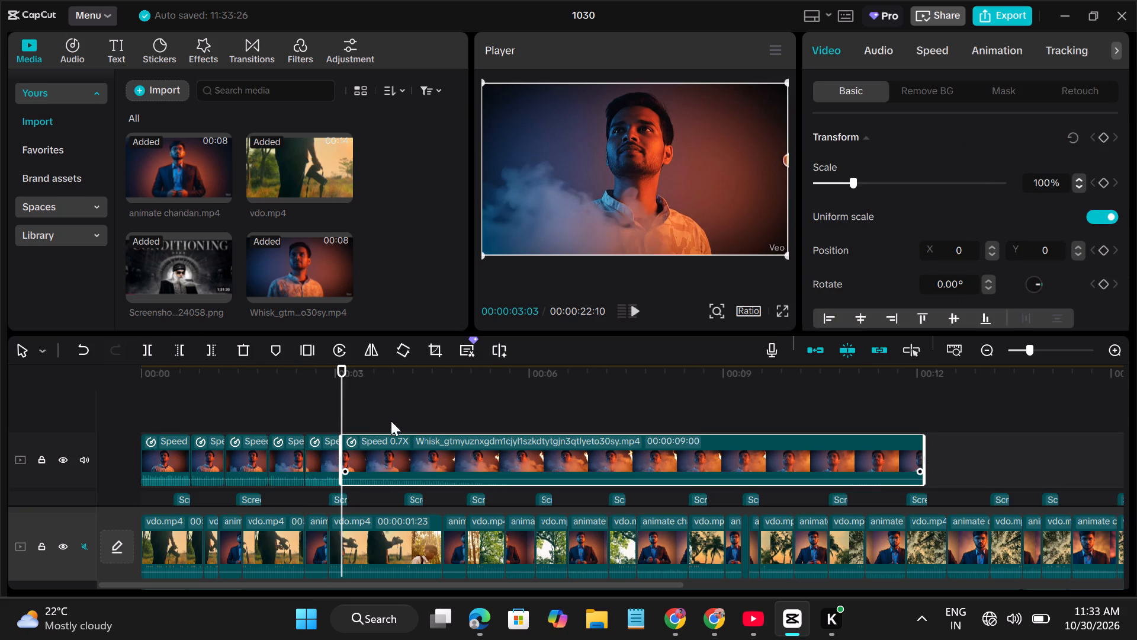
Split the remaining top-track Whisk segment at 00:00:03:25, undoing the stray split made on the main track's vdo.mp4 clip.
left_click(388, 414)
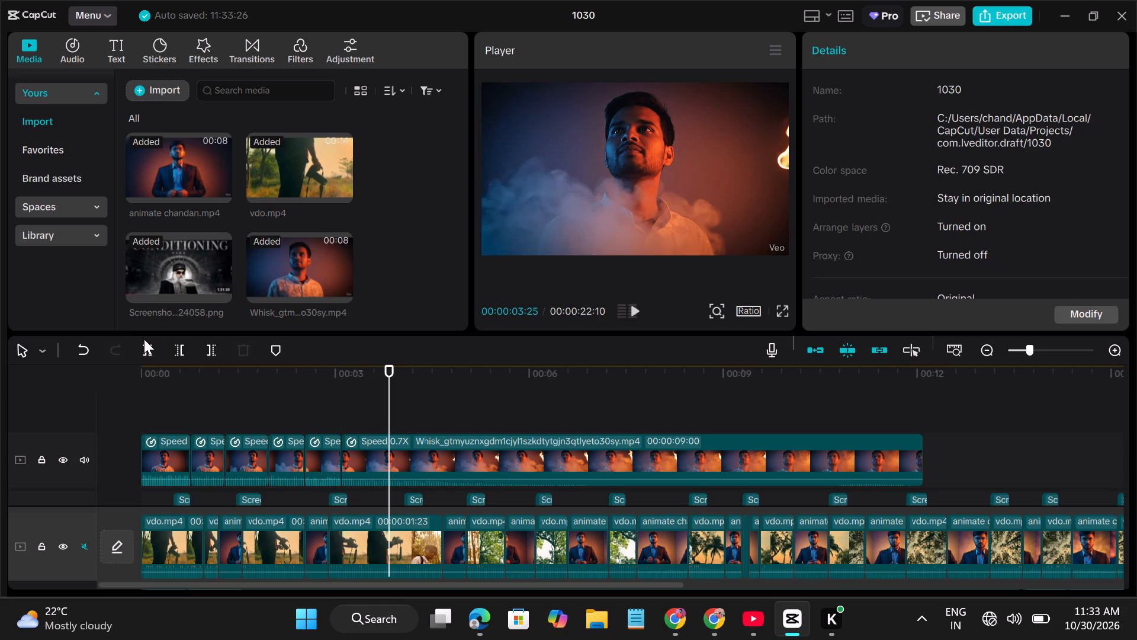
left_click(146, 348)
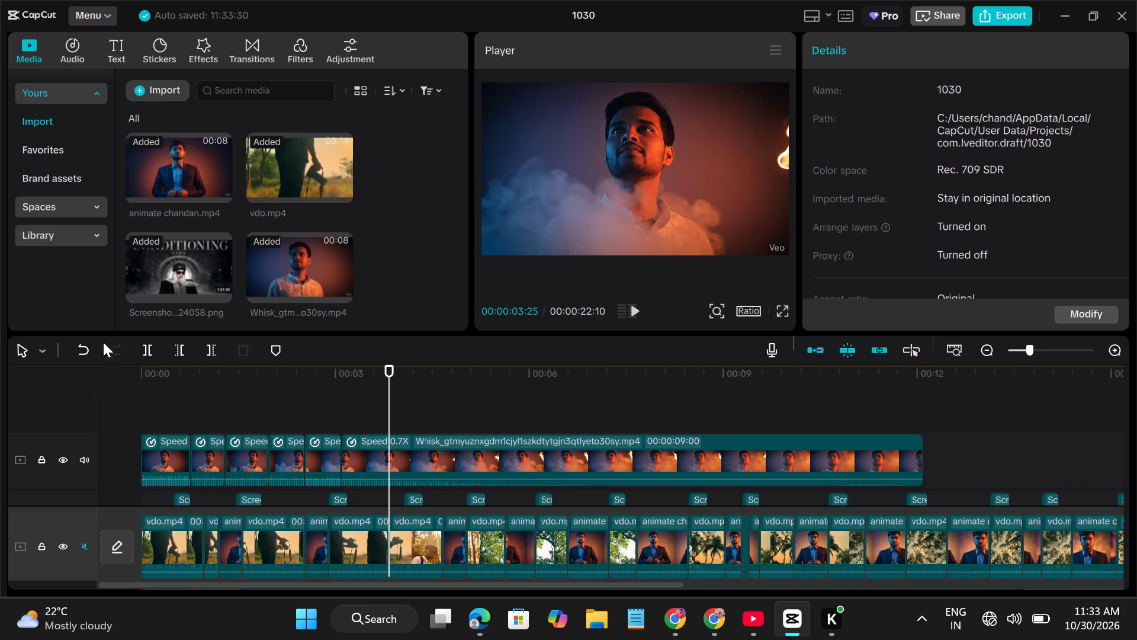
left_click(80, 349)
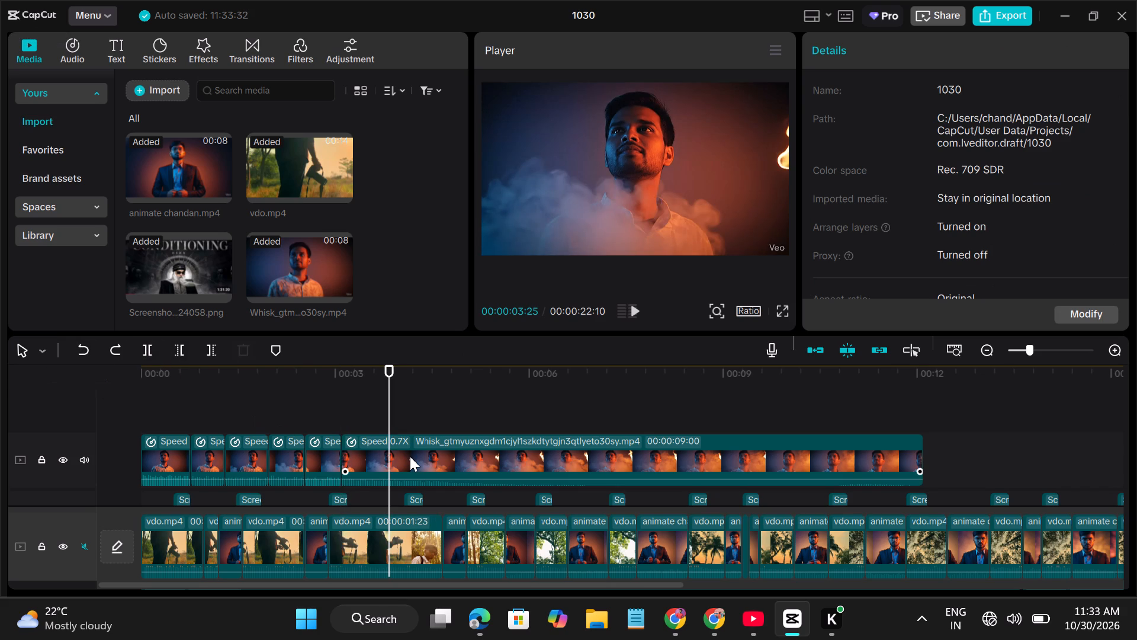
left_click(410, 456)
left_click(152, 357)
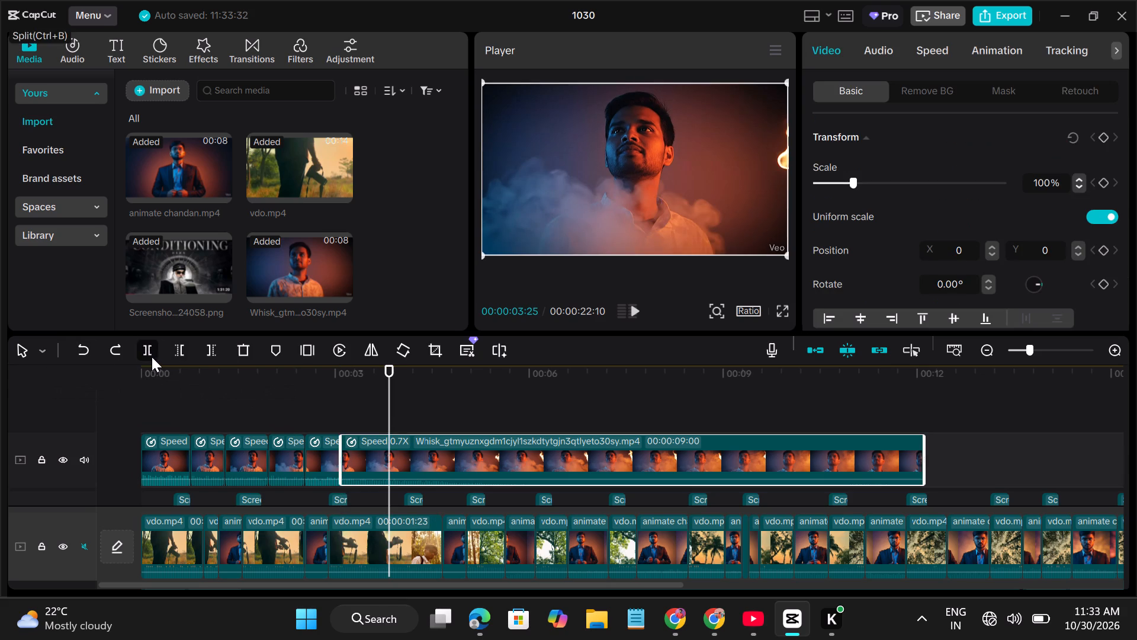
Split the remaining Whisk segment on the top track at 00:00:04:16 and again at 00:00:05:10.
left_click(434, 409)
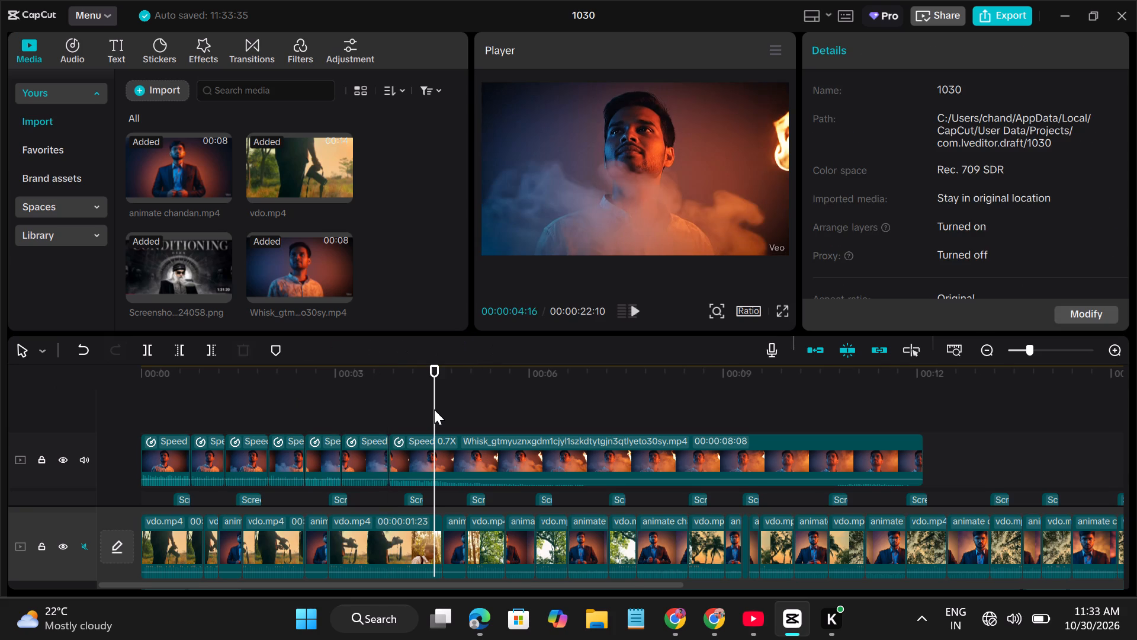
left_click(451, 455)
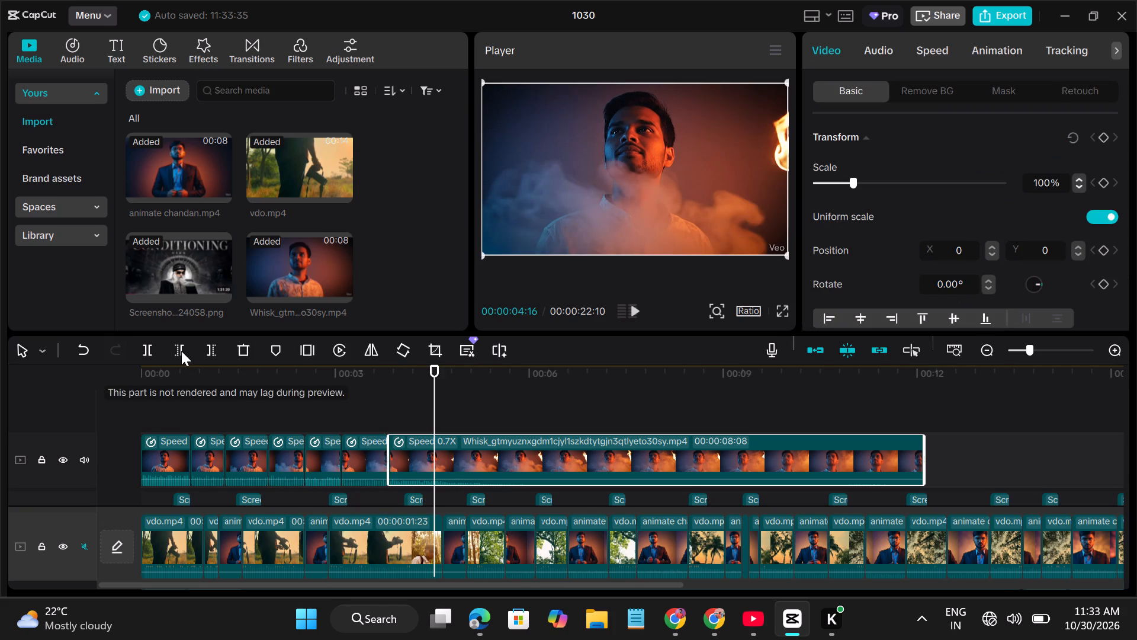
left_click(148, 353)
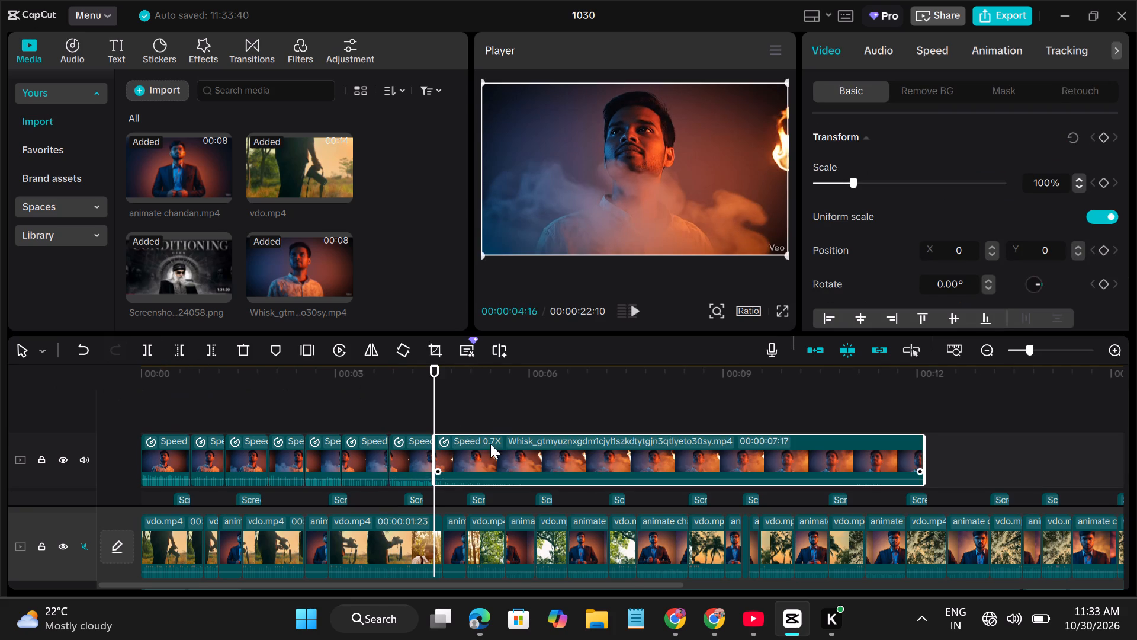
left_click(484, 418)
left_click(493, 451)
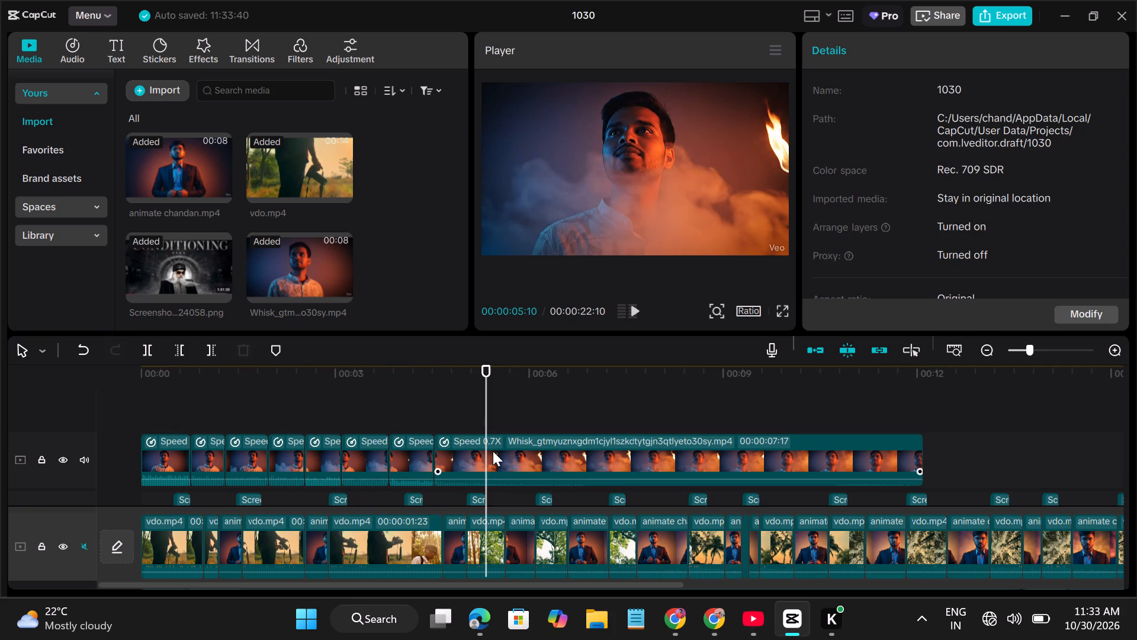
left_click(151, 349)
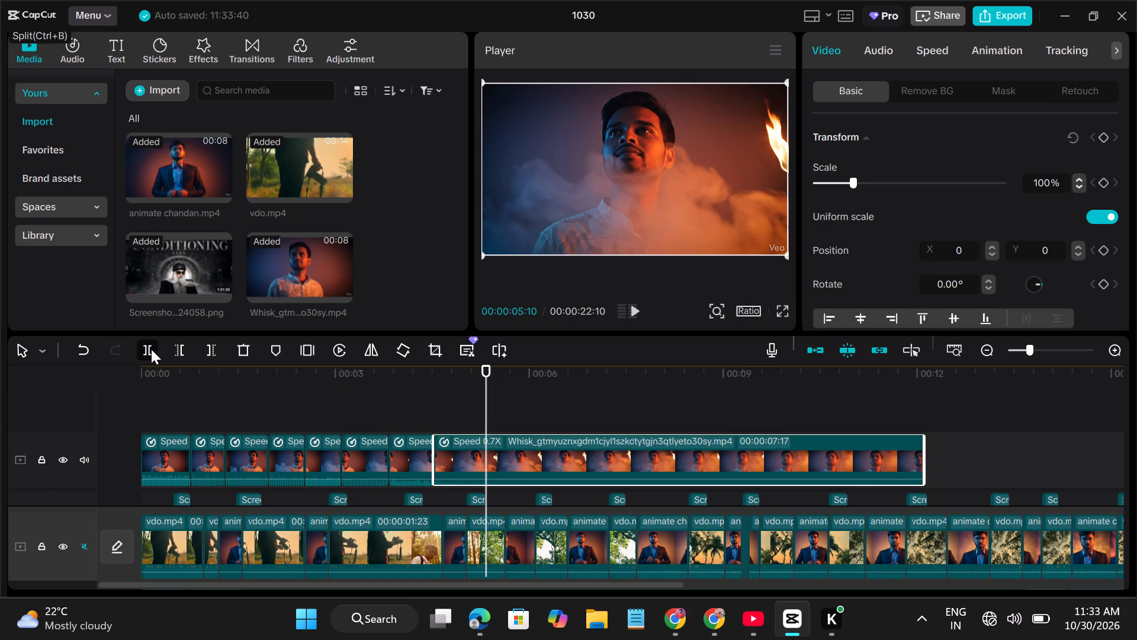
Split the remaining Whisk segment on the top track at 00:00:06:03 and again at 00:00:07:01.
left_click(545, 448)
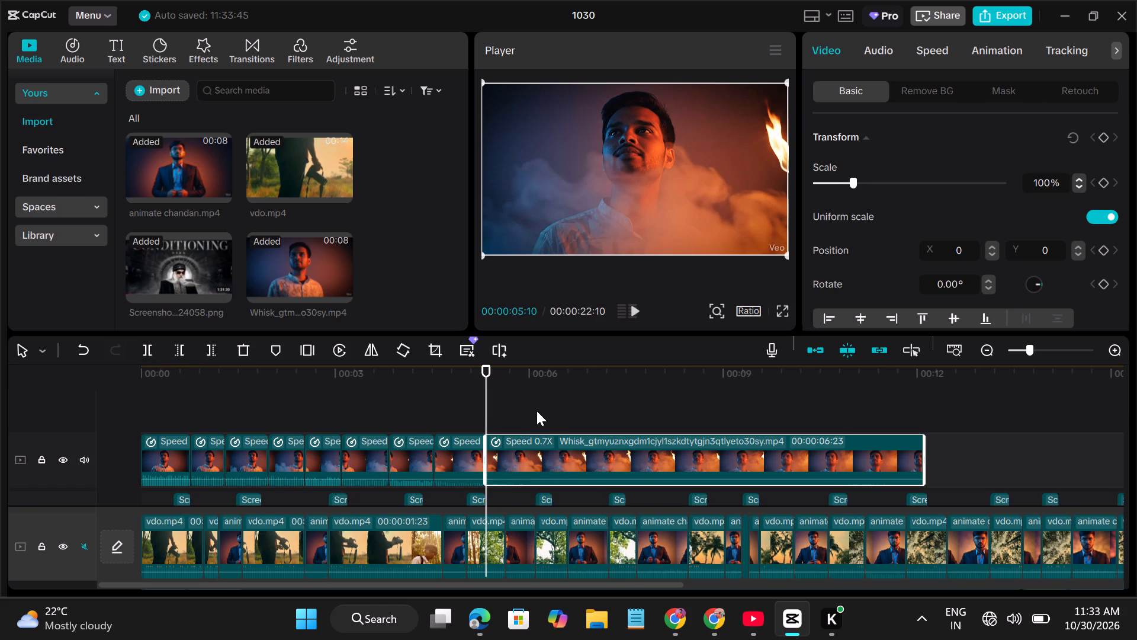
left_click(537, 408)
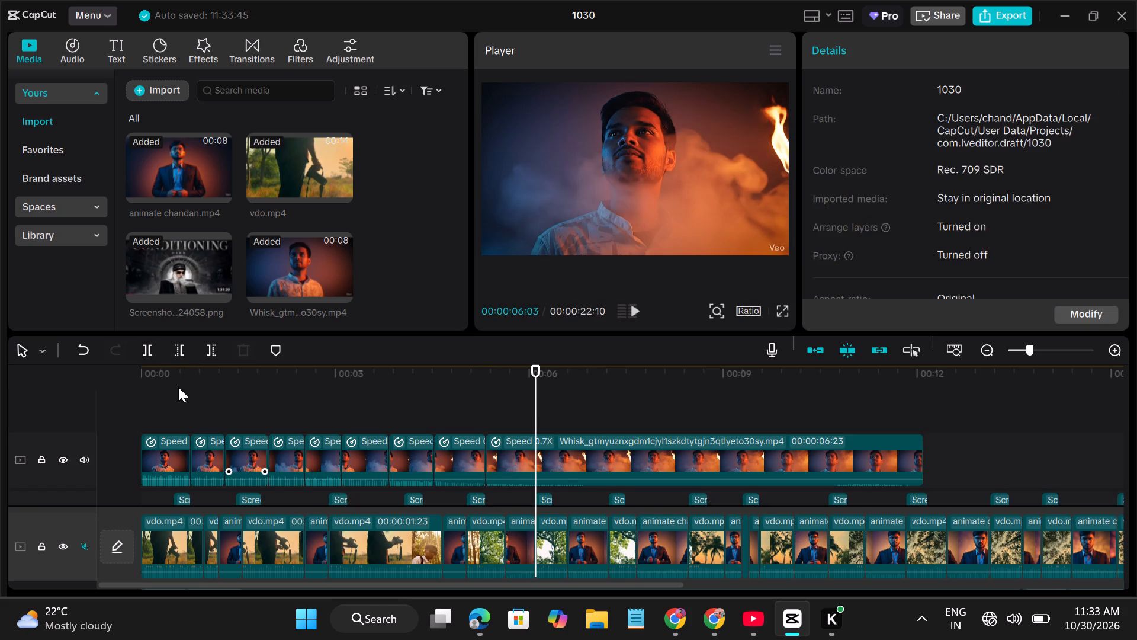
left_click(560, 463)
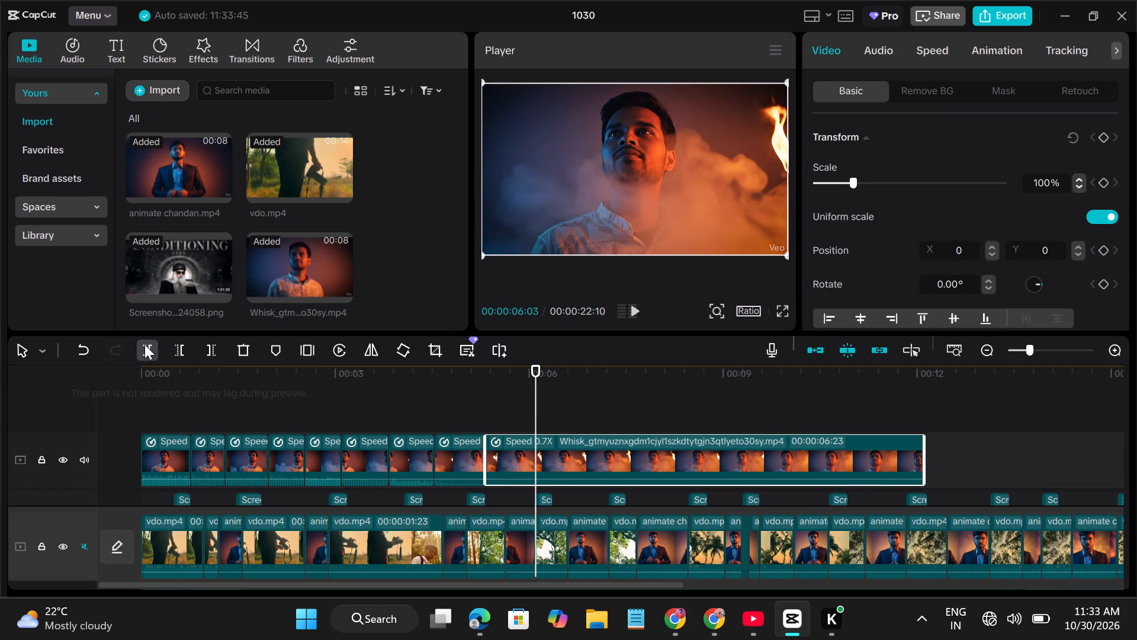
left_click(144, 344)
left_click(610, 452)
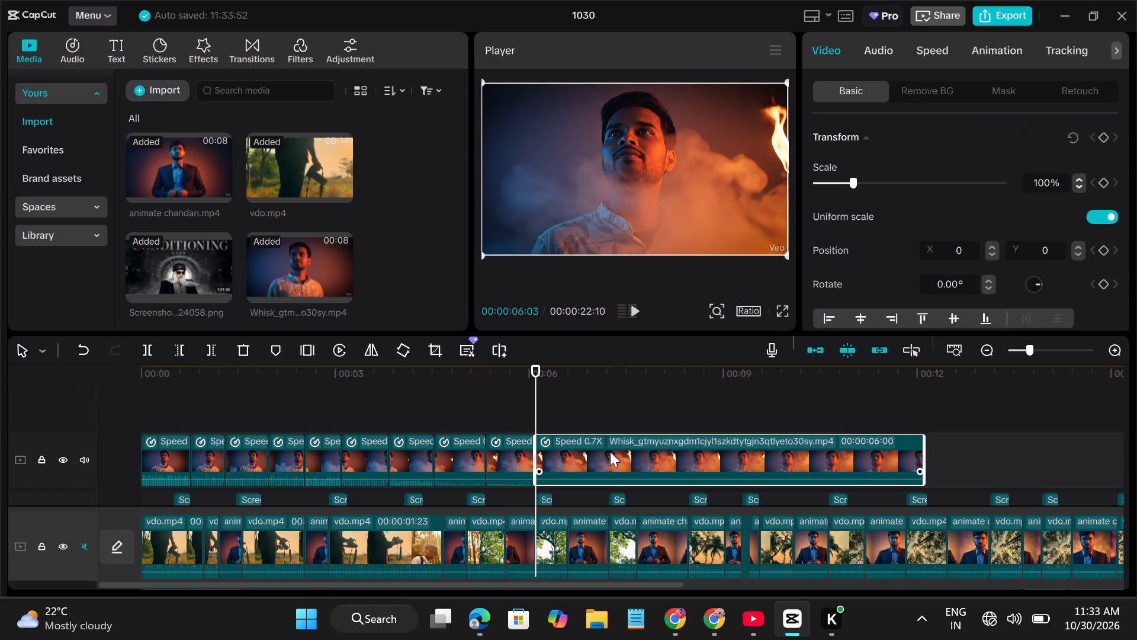
left_click(606, 425)
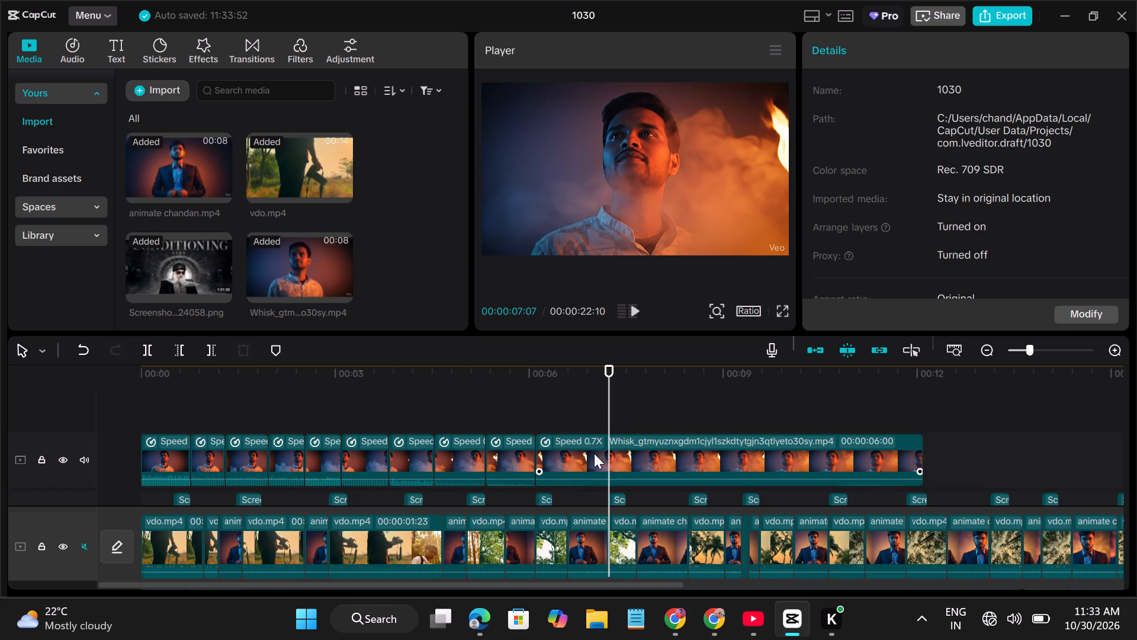
left_click(595, 426)
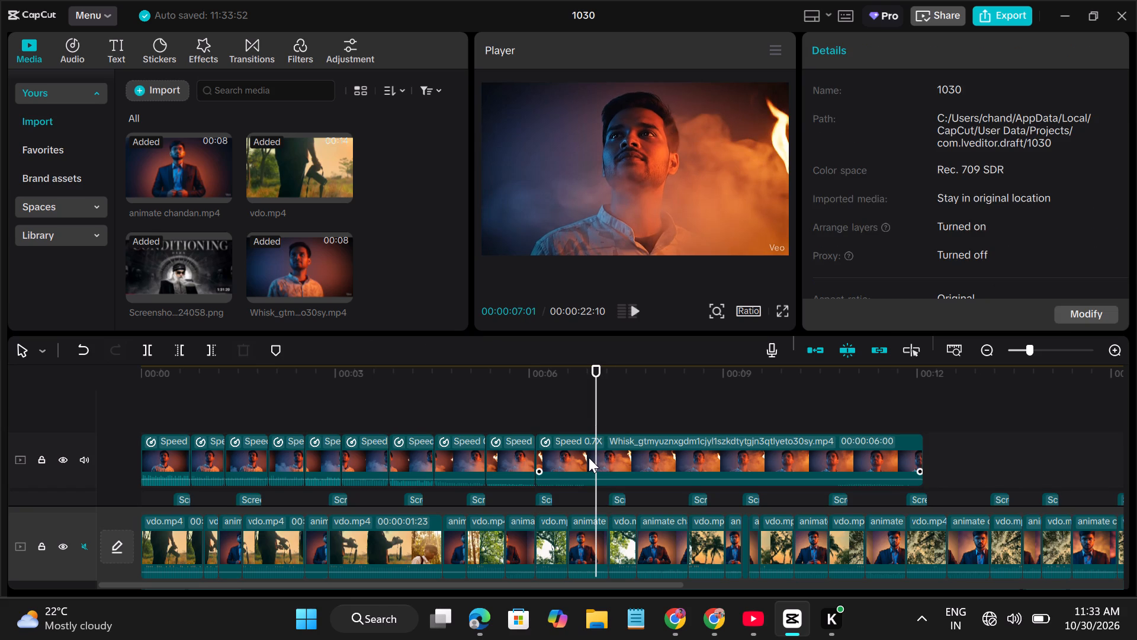
left_click(589, 457)
left_click(149, 350)
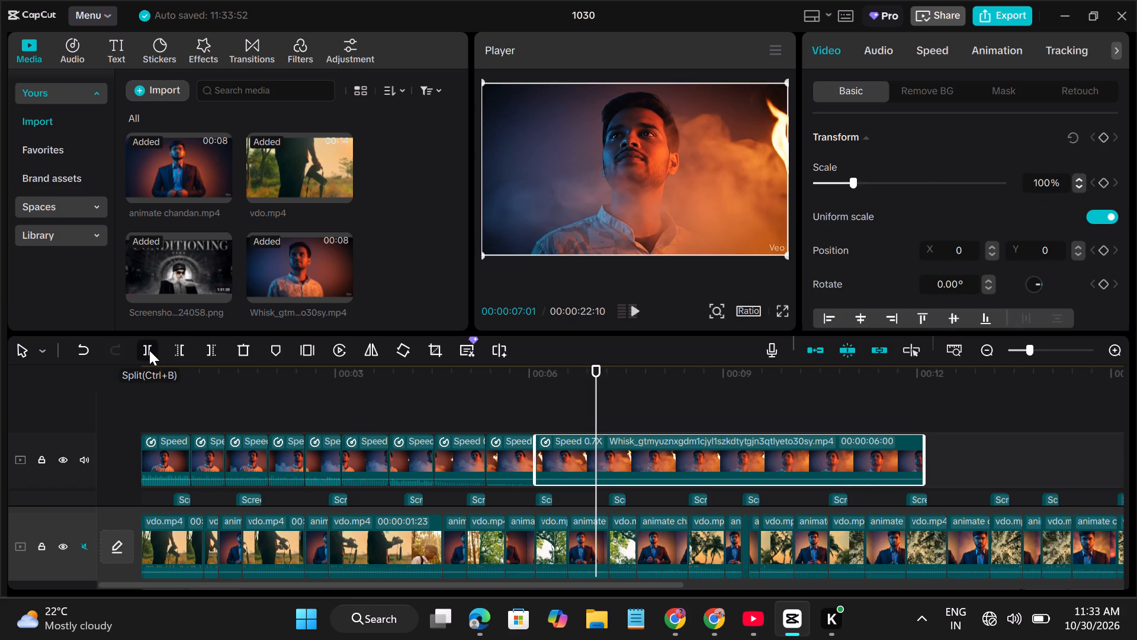
Split the remaining Whisk segment on the top track at 00:00:07:26 and again at 00:00:08:17.
left_click(649, 418)
left_click(639, 459)
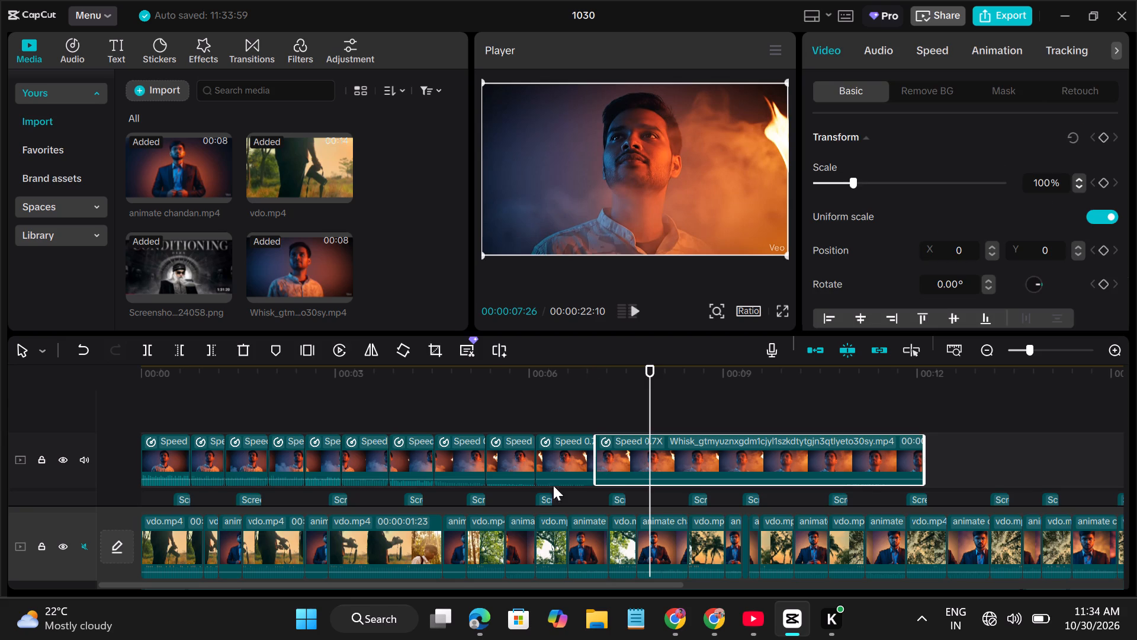
left_click(146, 348)
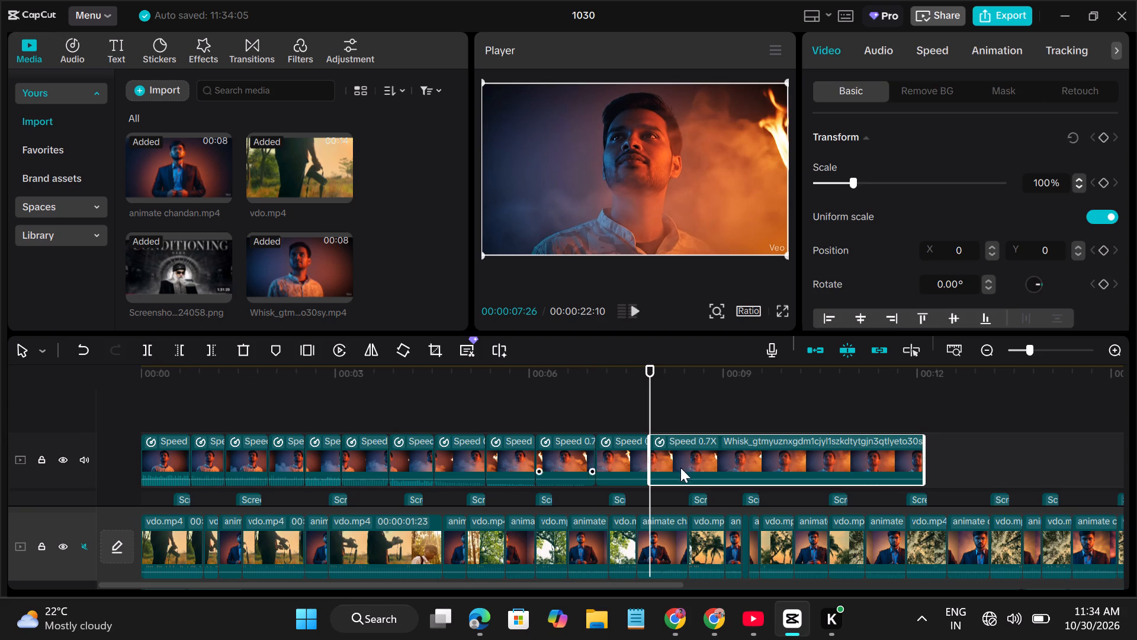
left_click(701, 450)
left_click(695, 411)
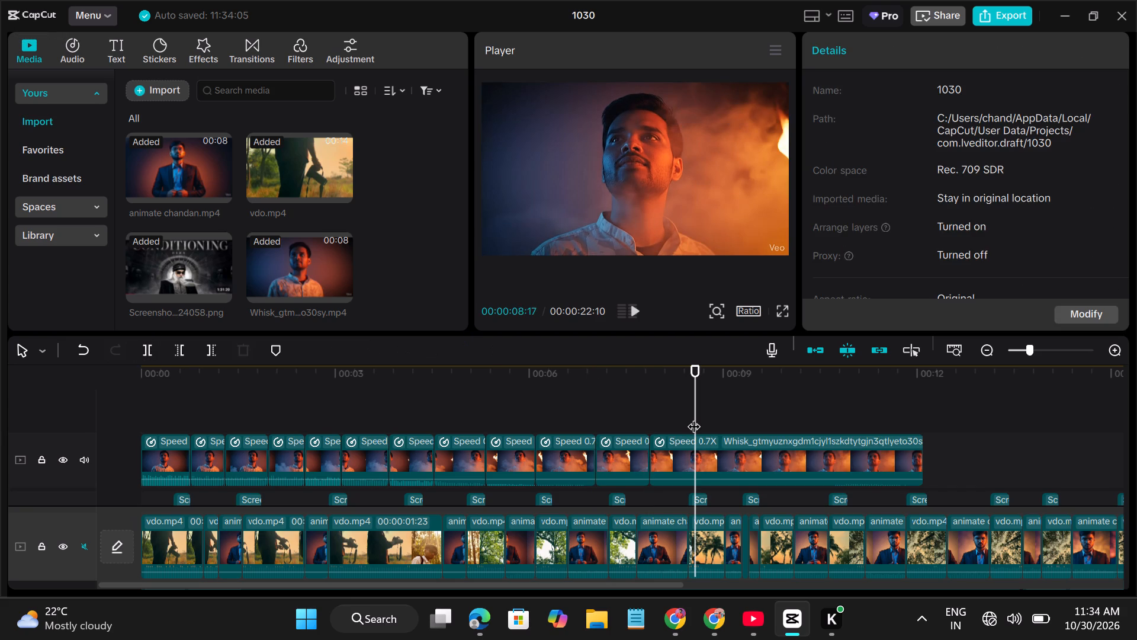
left_click(715, 461)
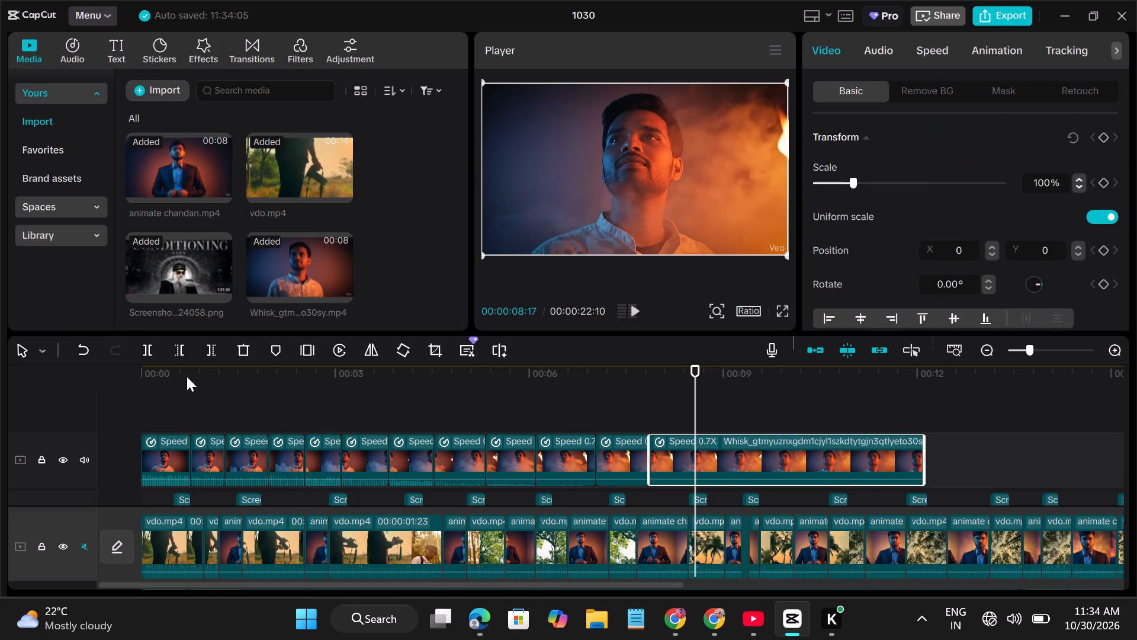
left_click(148, 350)
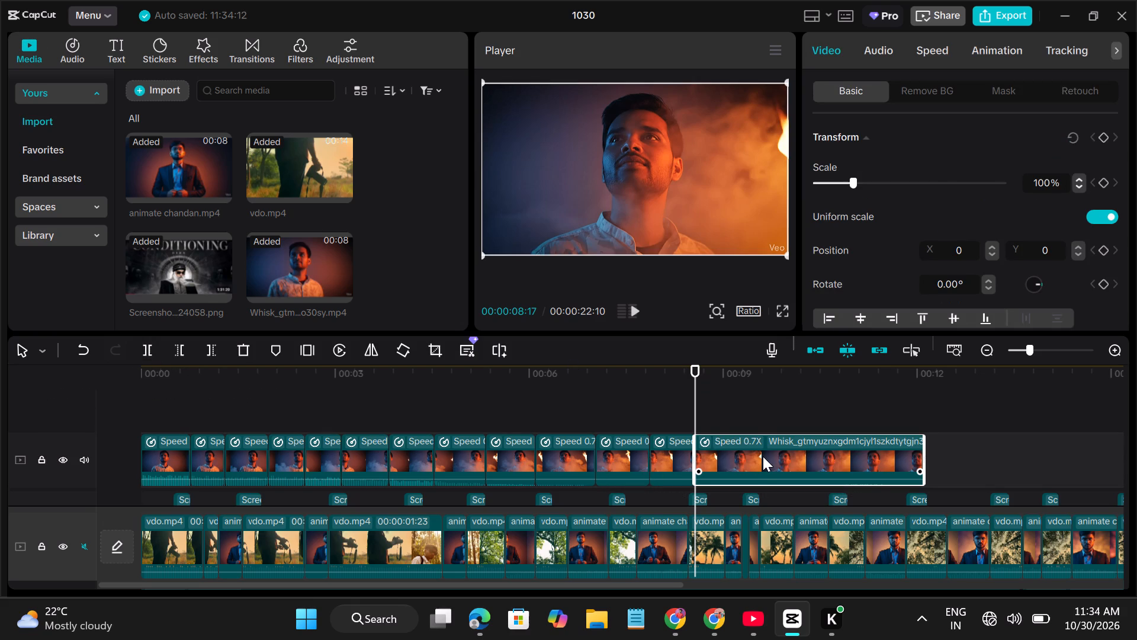
Split the remaining Whisk segment on the top track at 00:00:09:04 and again at 00:00:09:23.
left_click(763, 456)
left_click(731, 407)
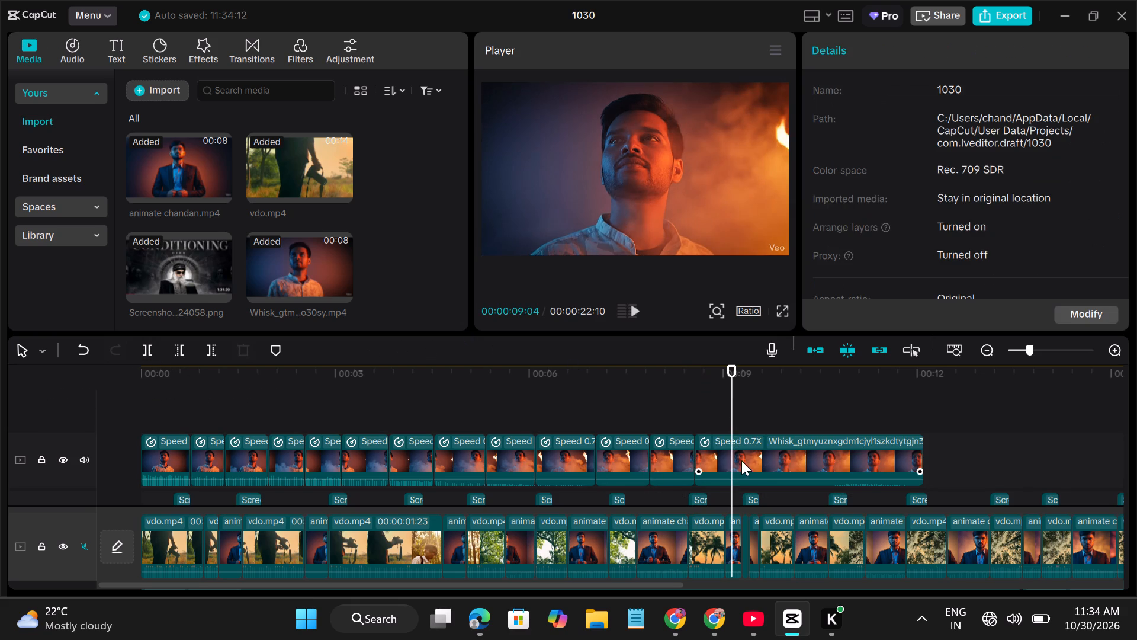
left_click(744, 462)
left_click(146, 347)
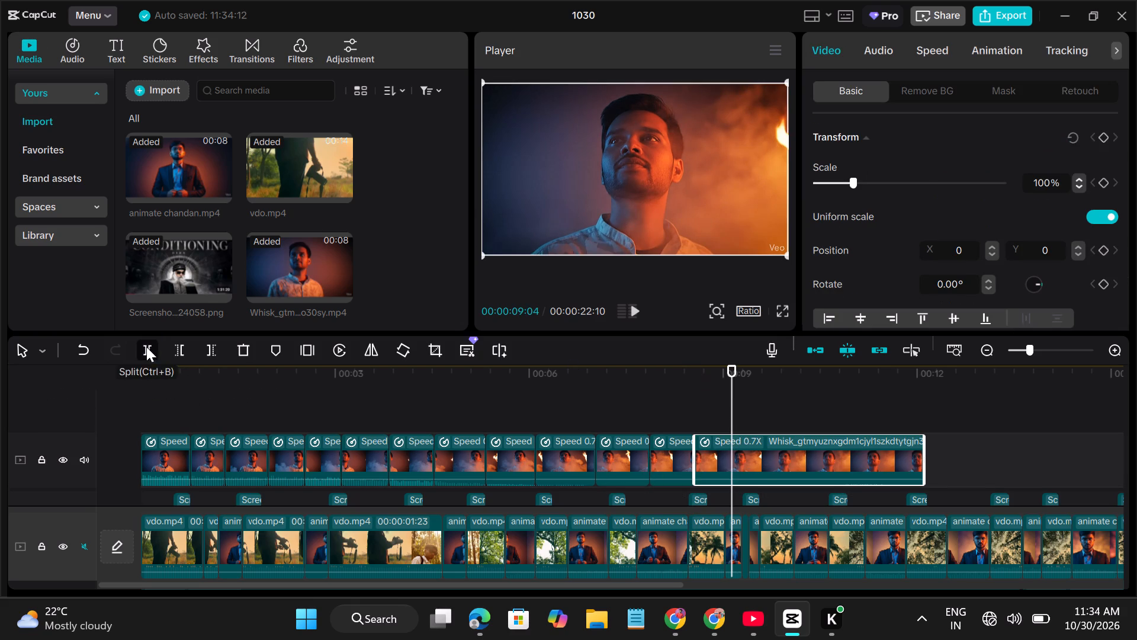
left_click(789, 457)
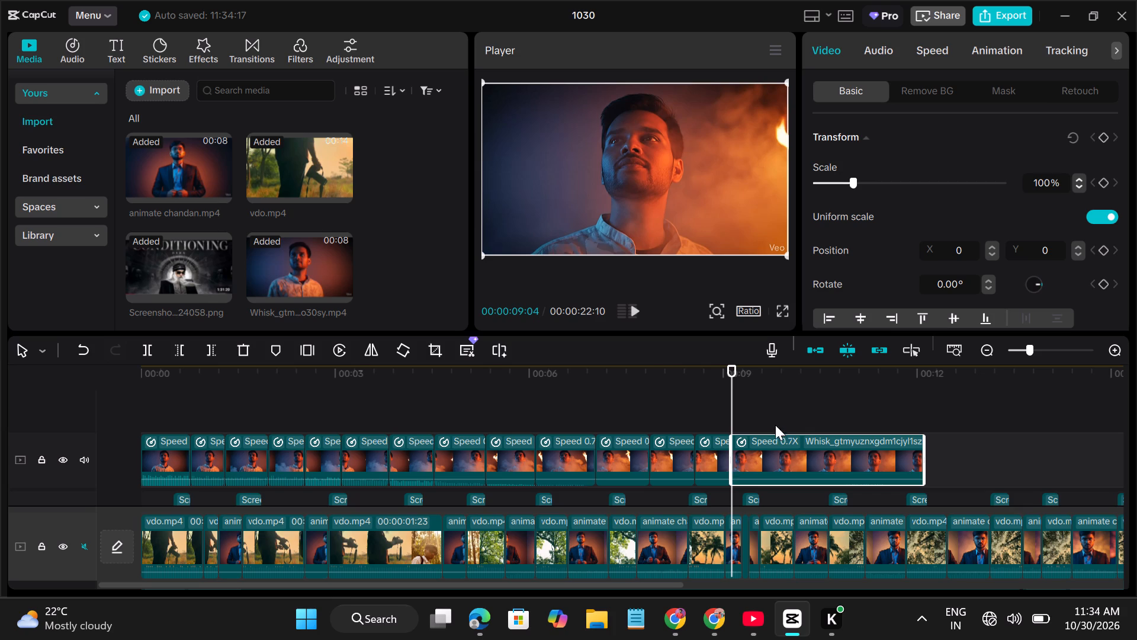
left_click(772, 418)
left_click(782, 455)
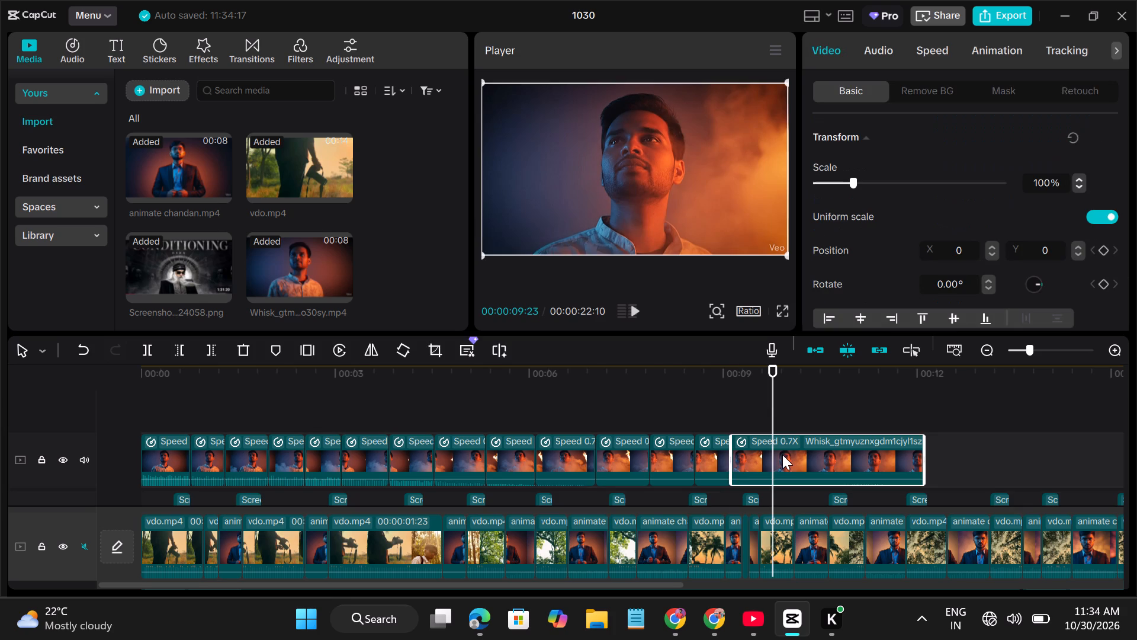
left_click(146, 344)
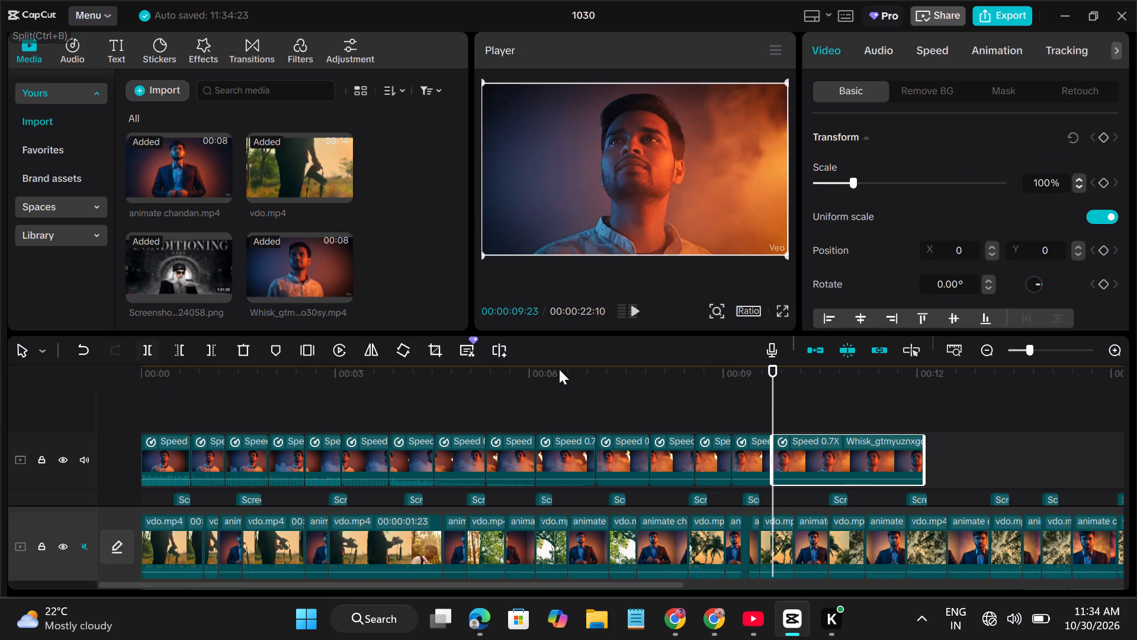
Split the remaining Whisk segment on the top track at 00:00:10:15 and again at 00:00:11:03.
left_click(830, 453)
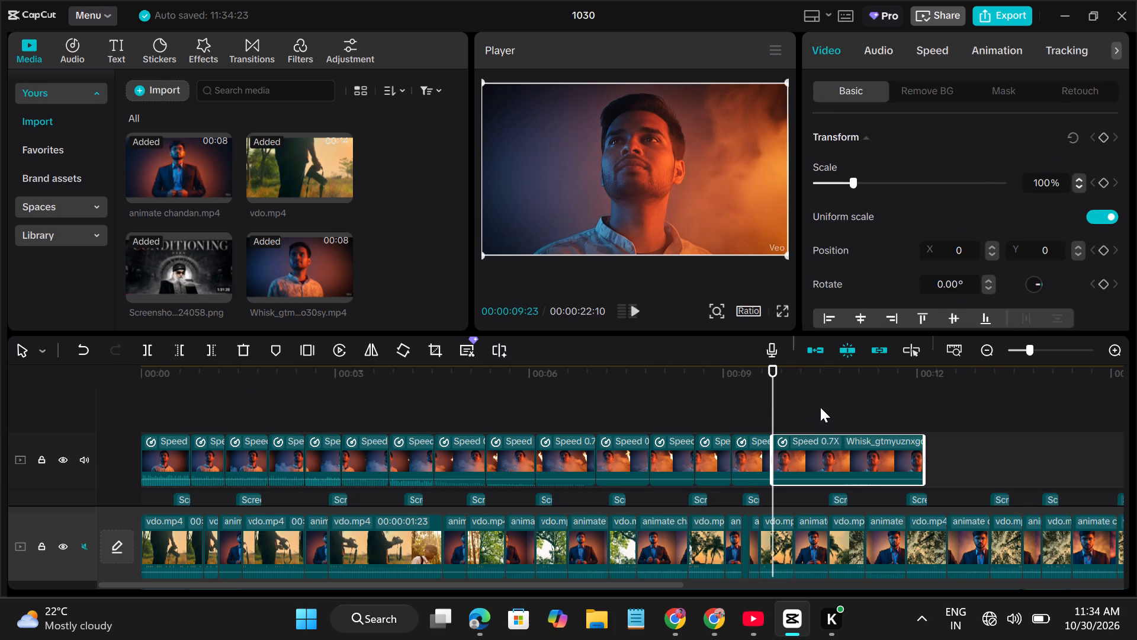
left_click(820, 407)
left_click(809, 465)
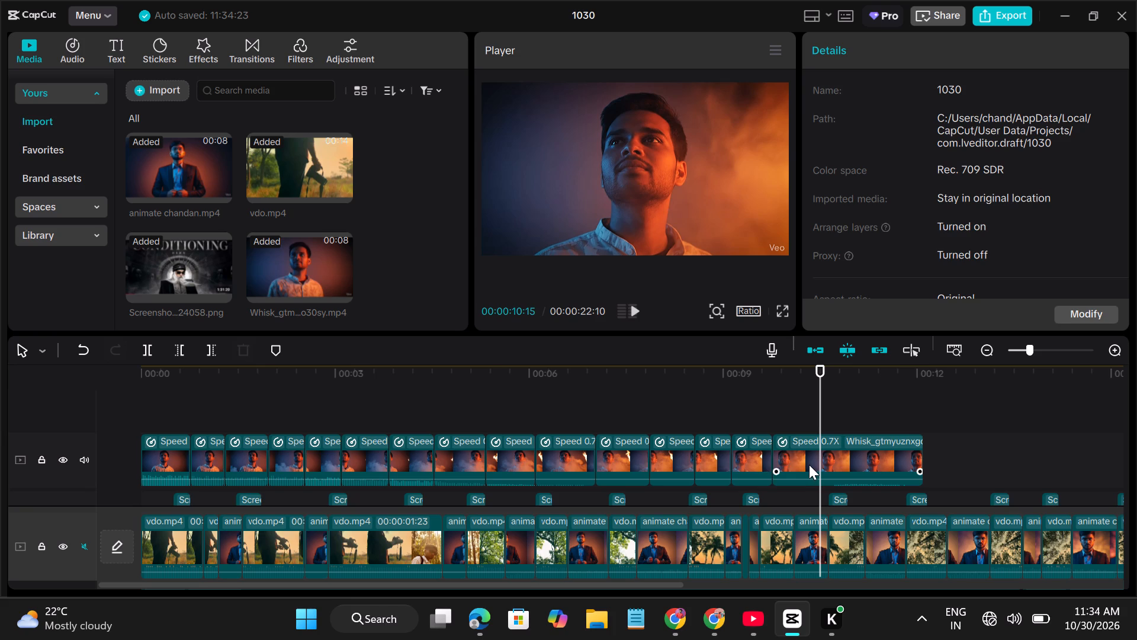
left_click(143, 344)
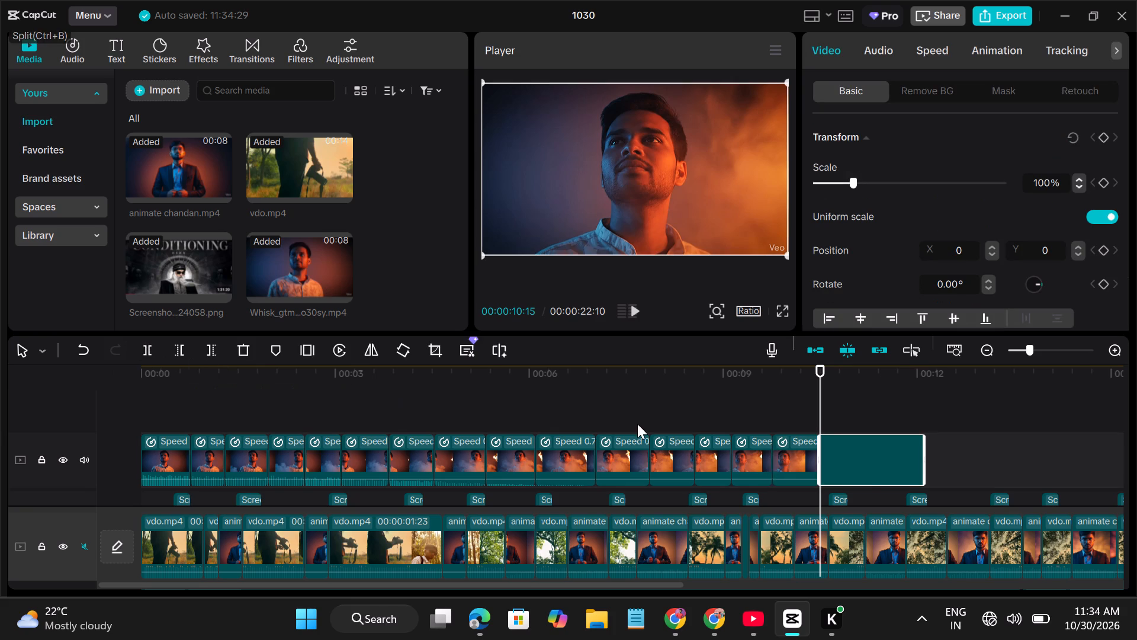
left_click(860, 455)
left_click(860, 414)
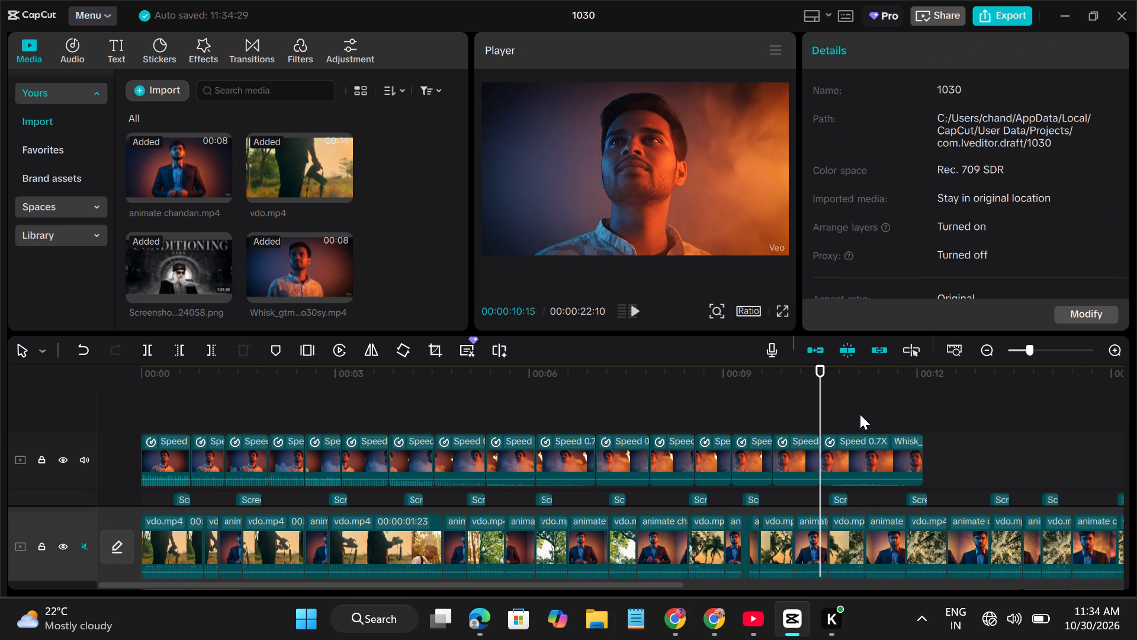
left_click(856, 461)
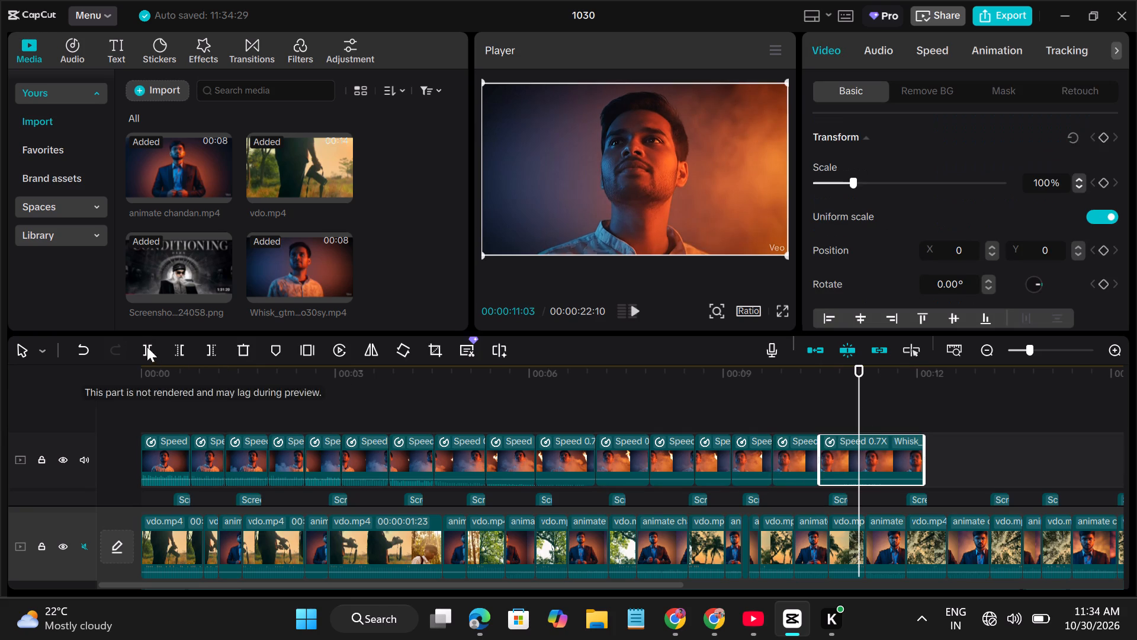
left_click(136, 343)
left_click(156, 350)
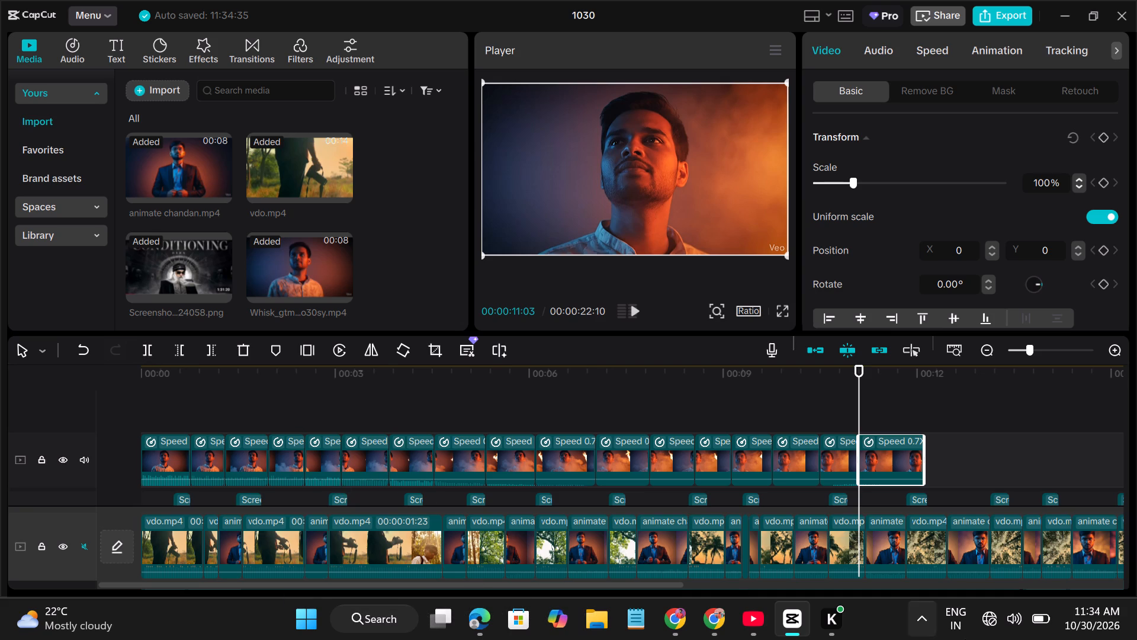
Connect the computer to the open JNURJ Wi-Fi network and return to the editing timeline.
left_click(984, 615)
left_click(881, 295)
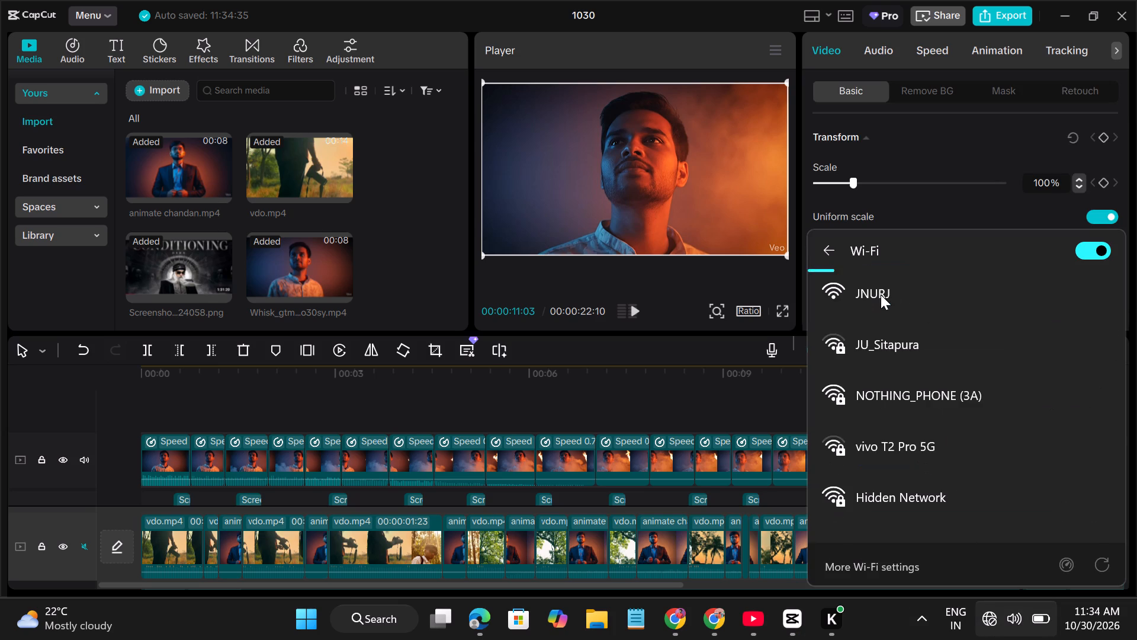
left_click(936, 302)
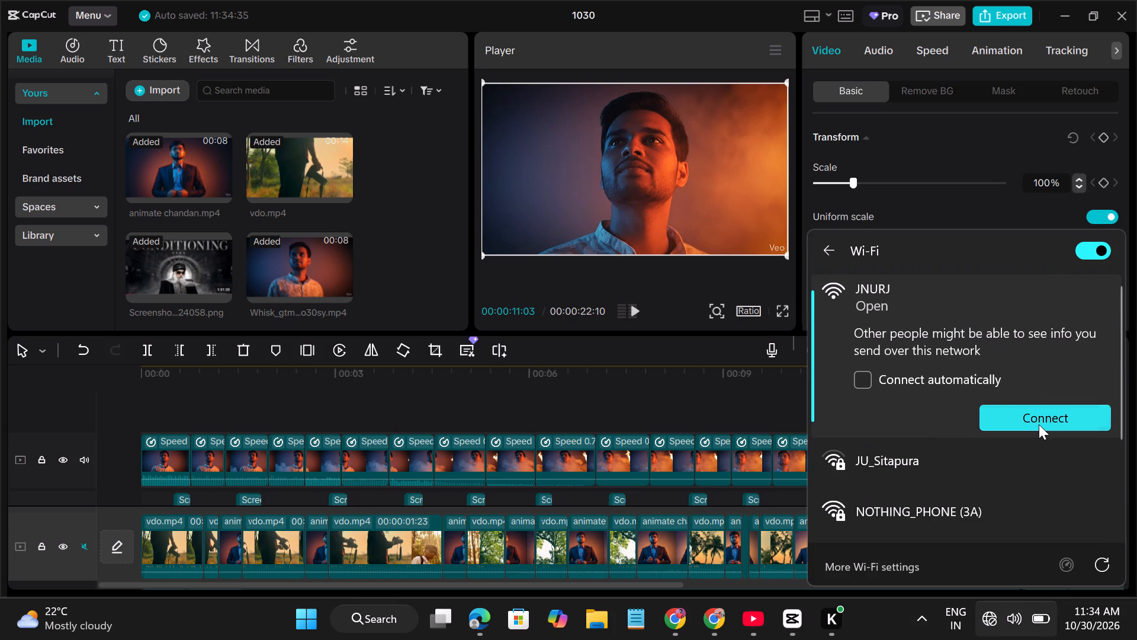
left_click(1039, 424)
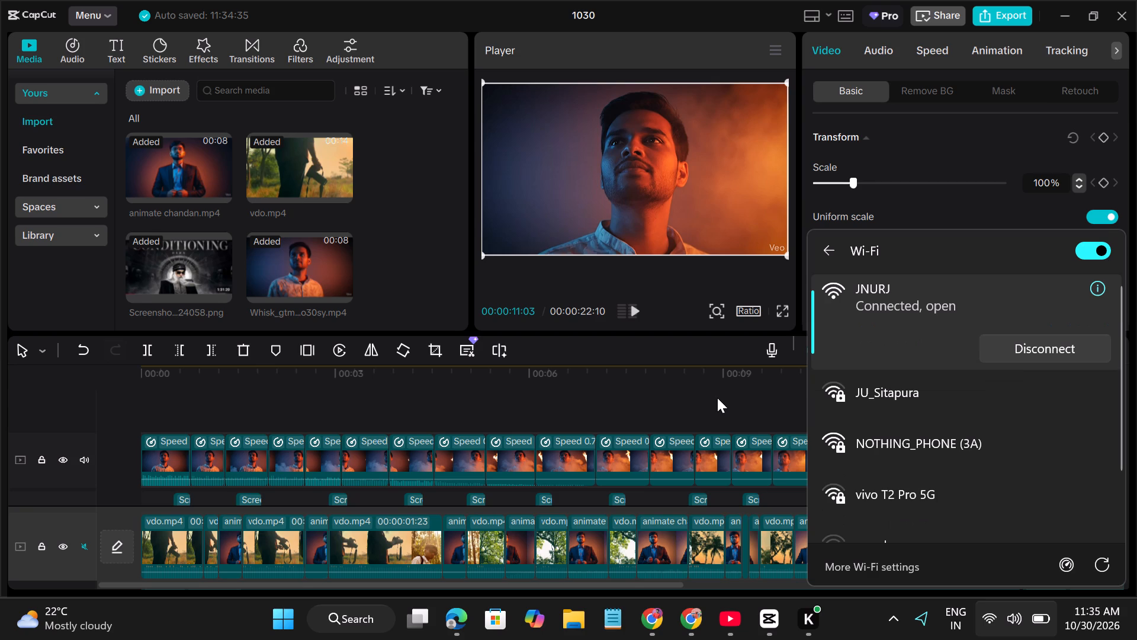
left_click(717, 398)
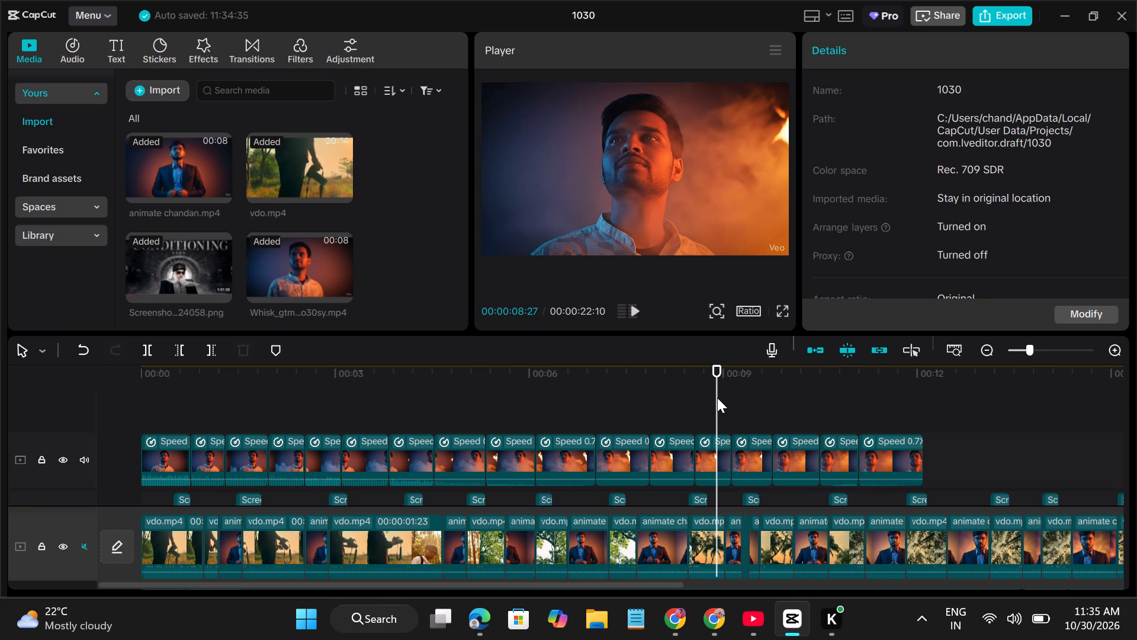
Split the last Whisk segment on the top track at 00:00:11:17.
left_click(889, 418)
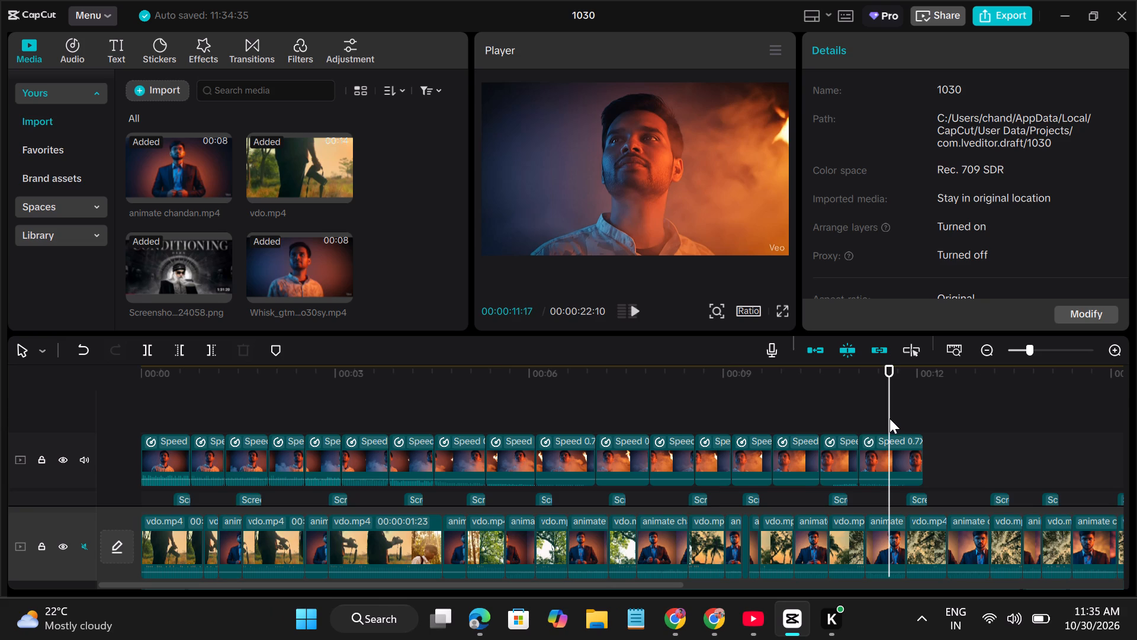
left_click(882, 444)
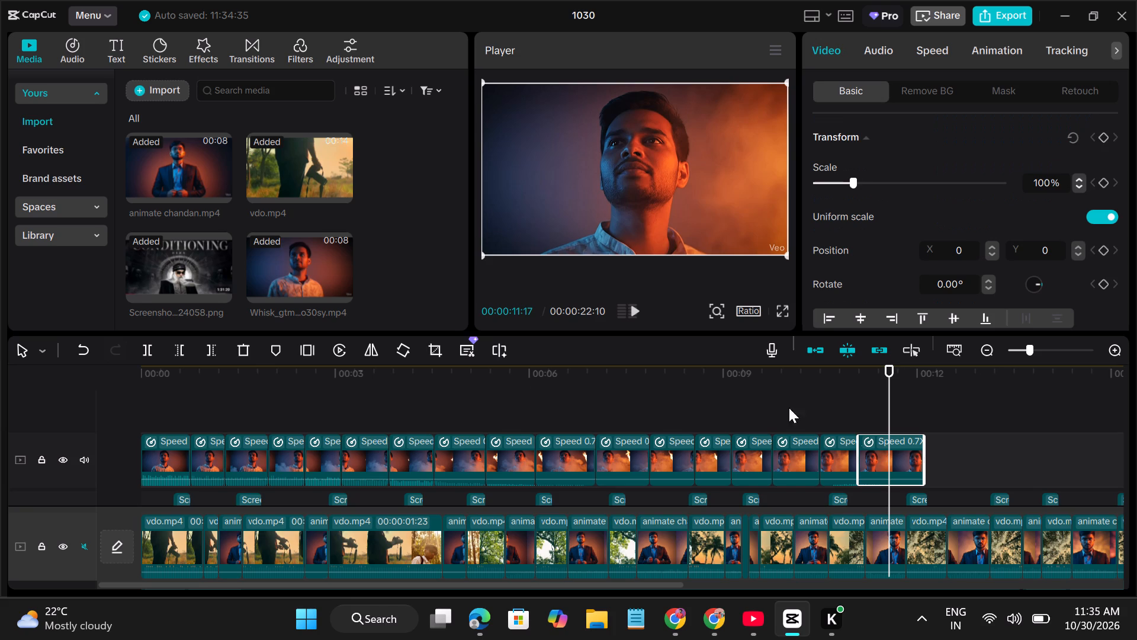
left_click(153, 351)
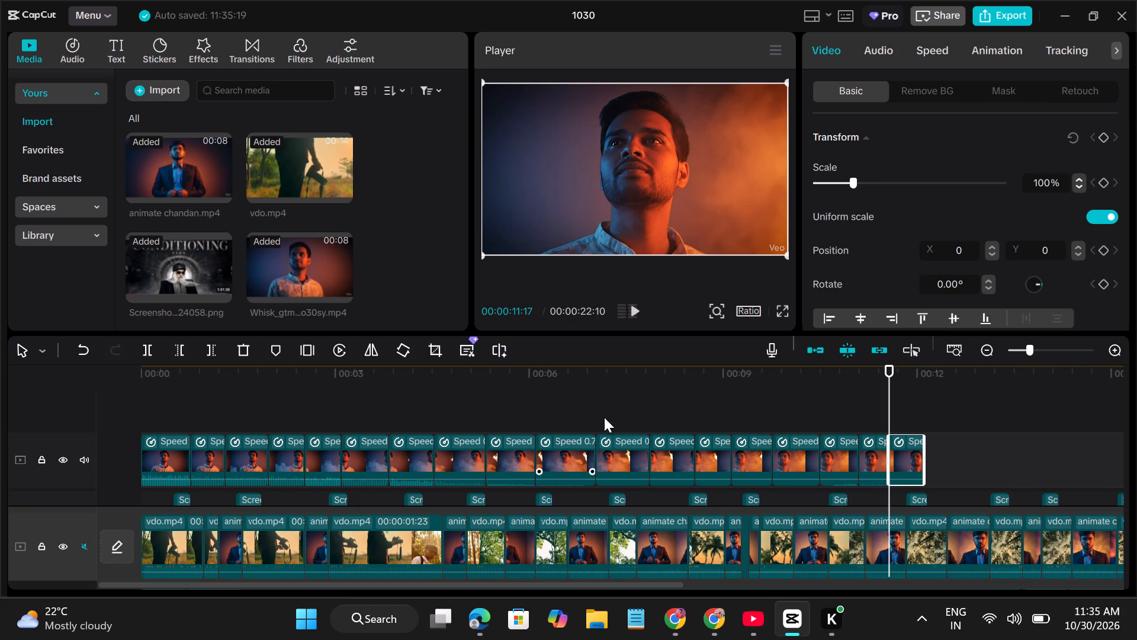
Move the last Whisk segment along the top track to sit above the main track's final vdo.mp4 clip, after 00:00:21.
scroll(647, 415, "right", 3)
left_click(412, 415)
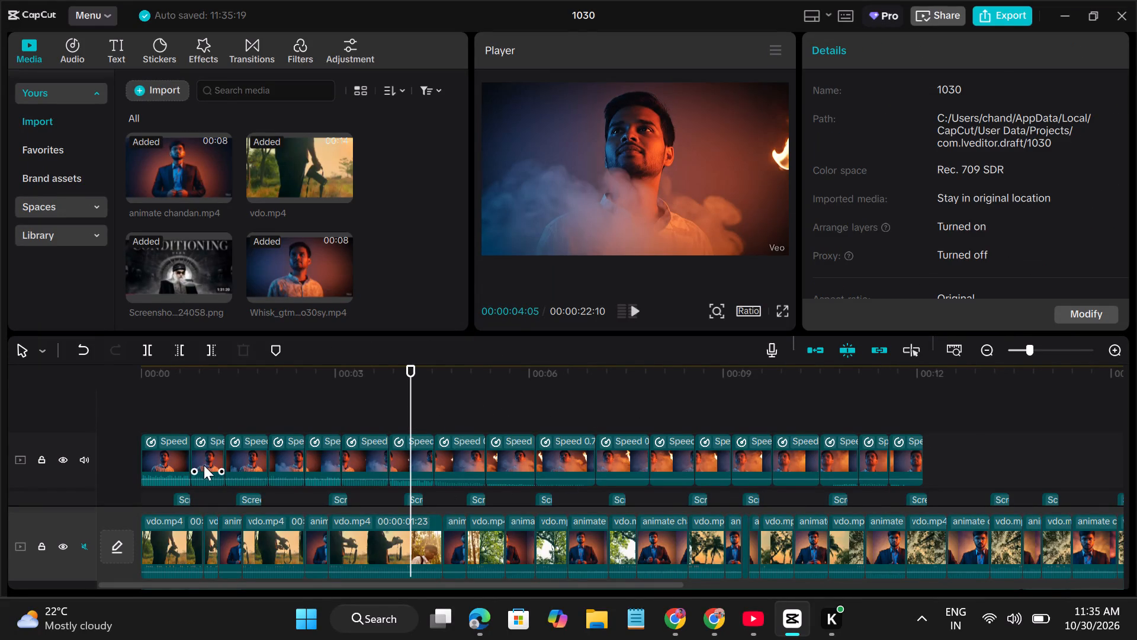
left_click(175, 459)
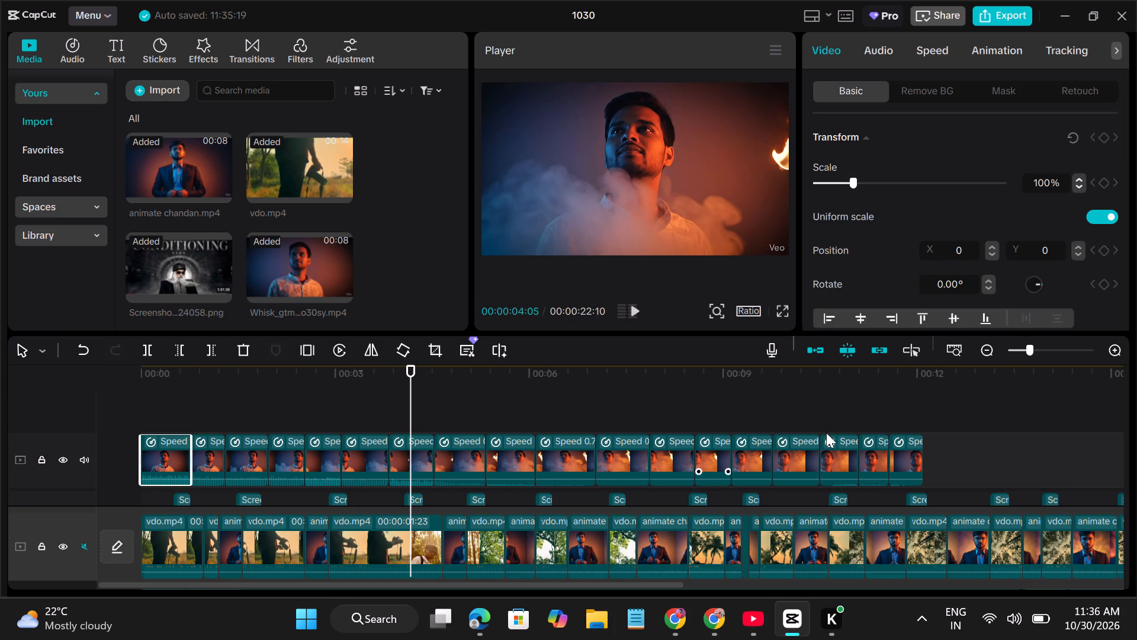
scroll(898, 446, "left", 3)
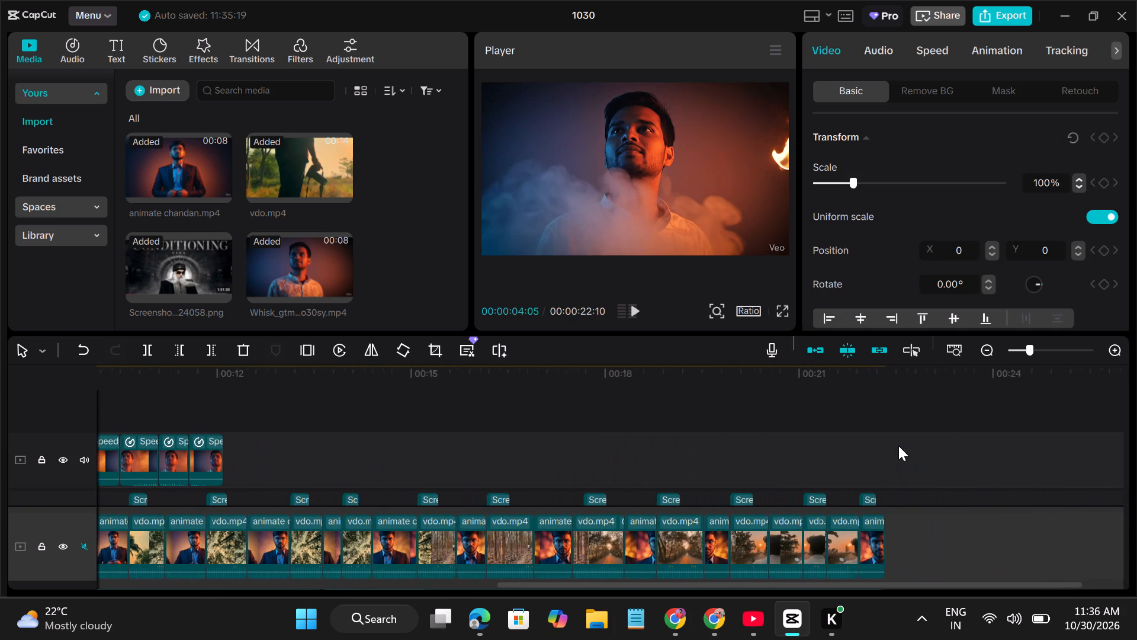
scroll(898, 446, "left", 1)
left_click_drag(207, 452, 361, 457)
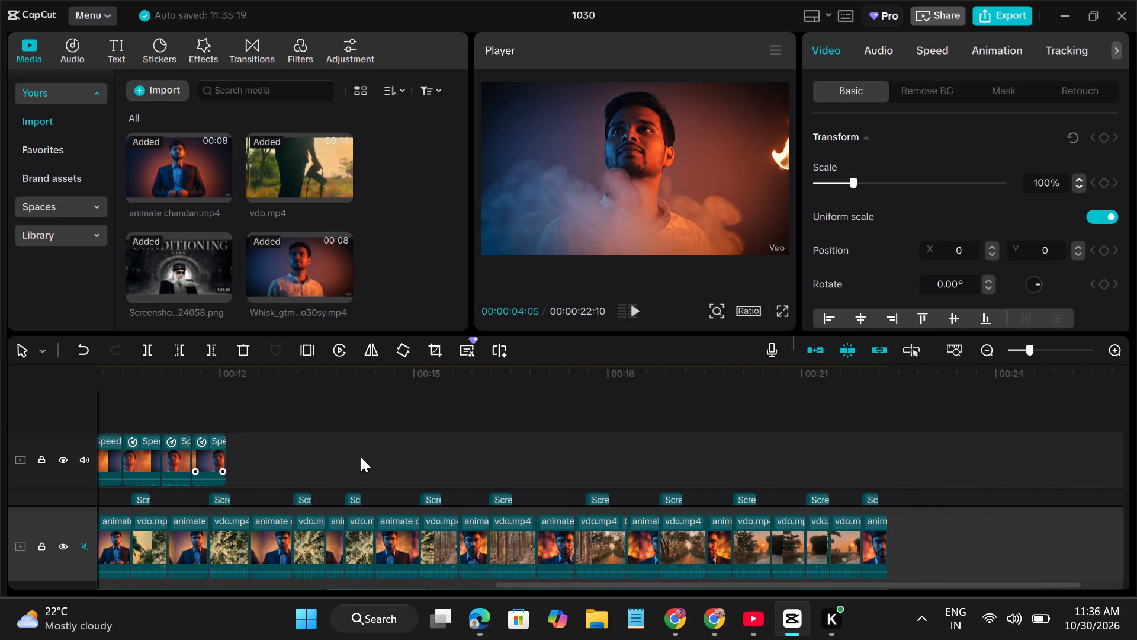
left_click_drag(361, 457, 849, 459)
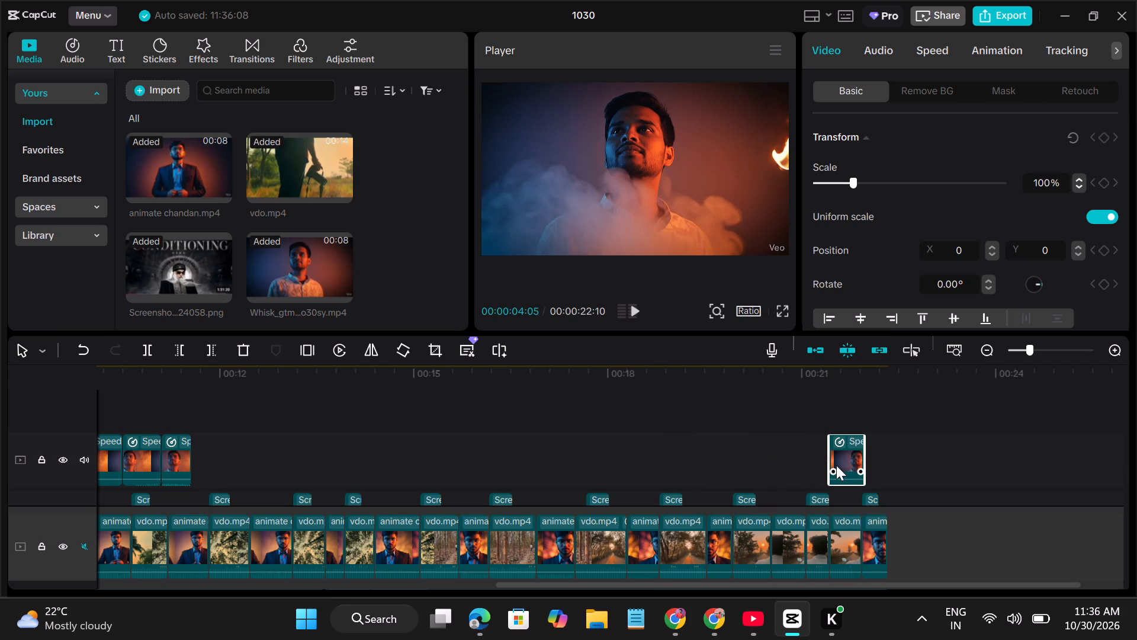
Trim the start of the moved Whisk segment to about 00:00:21:23, keeping its end in place.
left_click_drag(828, 460, 840, 462)
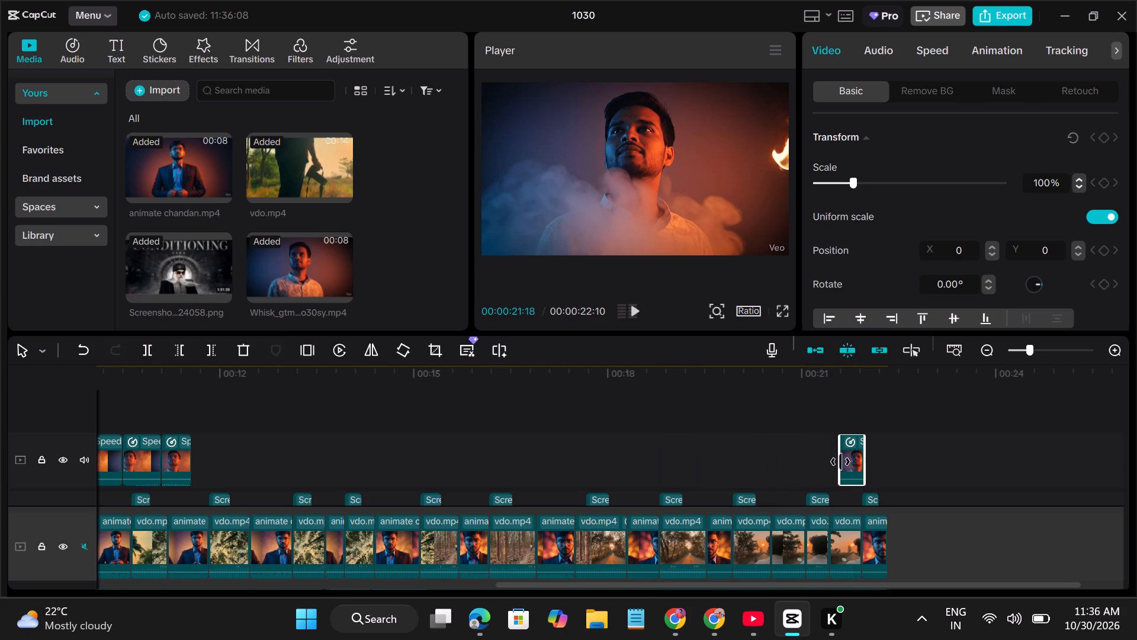
left_click_drag(840, 462, 844, 463)
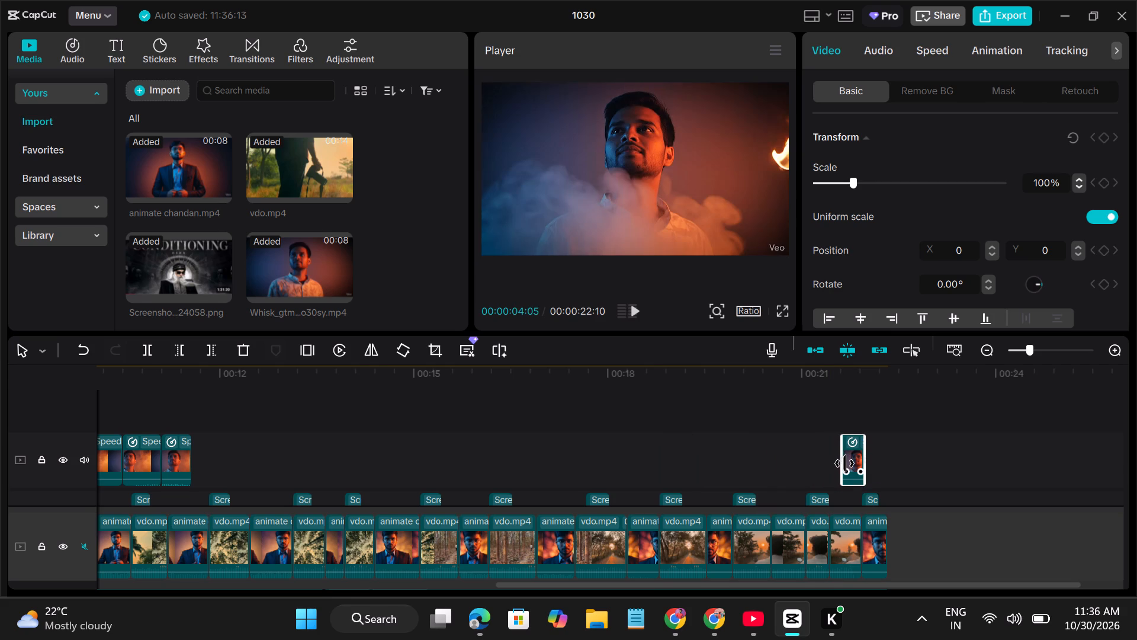
left_click_drag(844, 463, 853, 463)
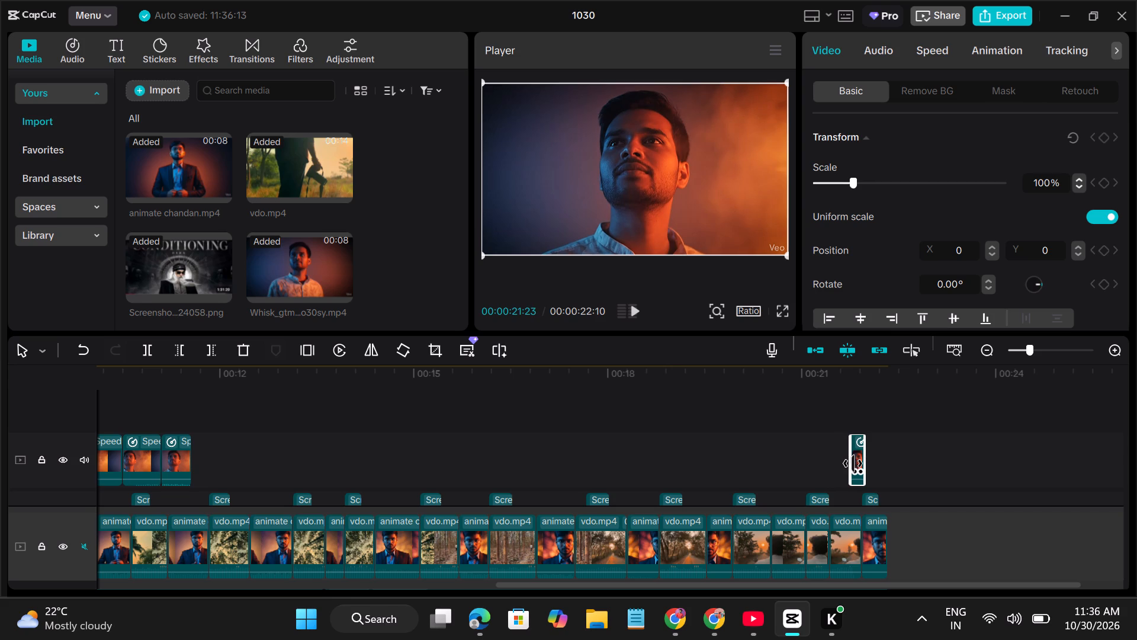
left_click_drag(853, 463, 852, 463)
Move the next-to-last Whisk segment above the second-to-last vdo.mp4 clip near 00:00:21 and shorten it from its start.
left_click_drag(175, 456, 812, 450)
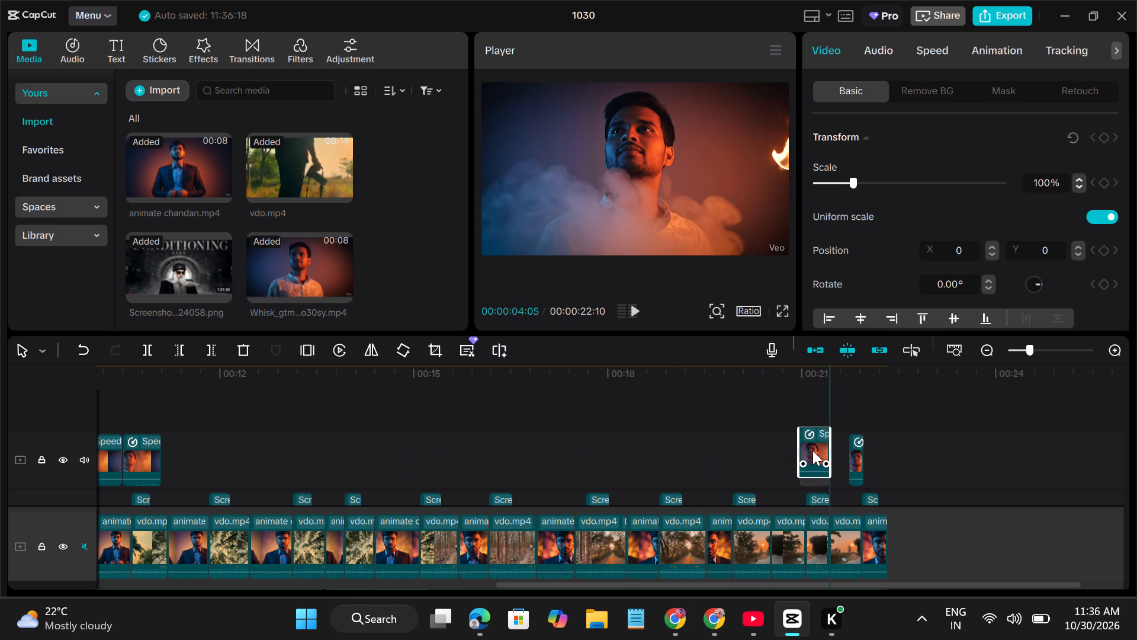
left_click_drag(812, 450, 805, 451)
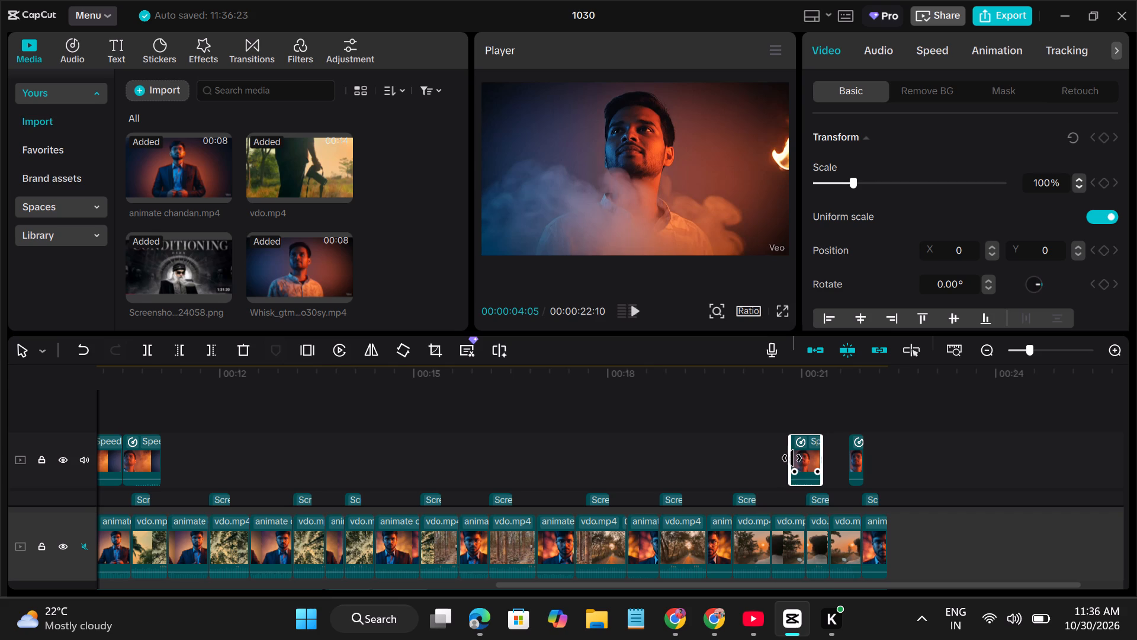
left_click_drag(789, 459, 811, 460)
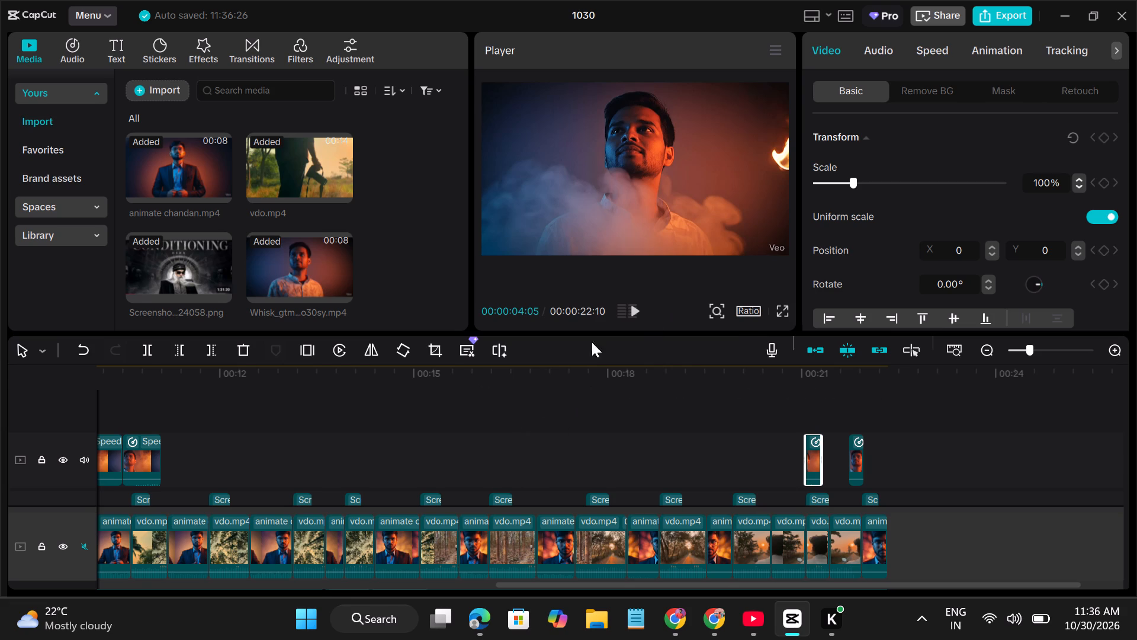
Play back the timeline from 00:00:04:05 through about 00:00:17:16 to review the edit.
left_click(635, 308)
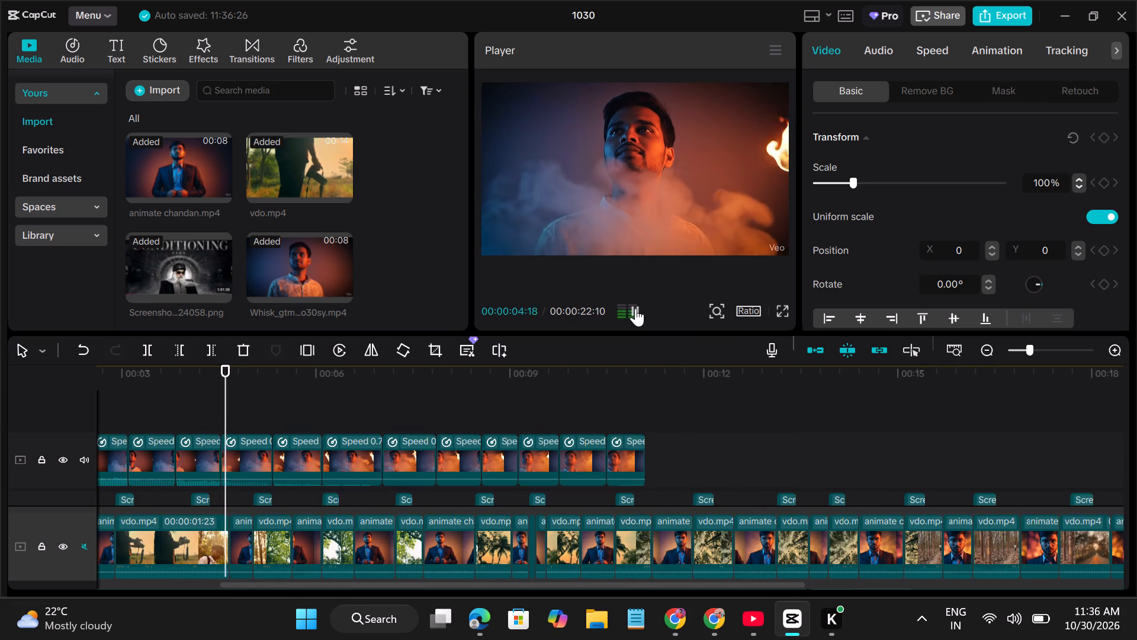
left_click(635, 308)
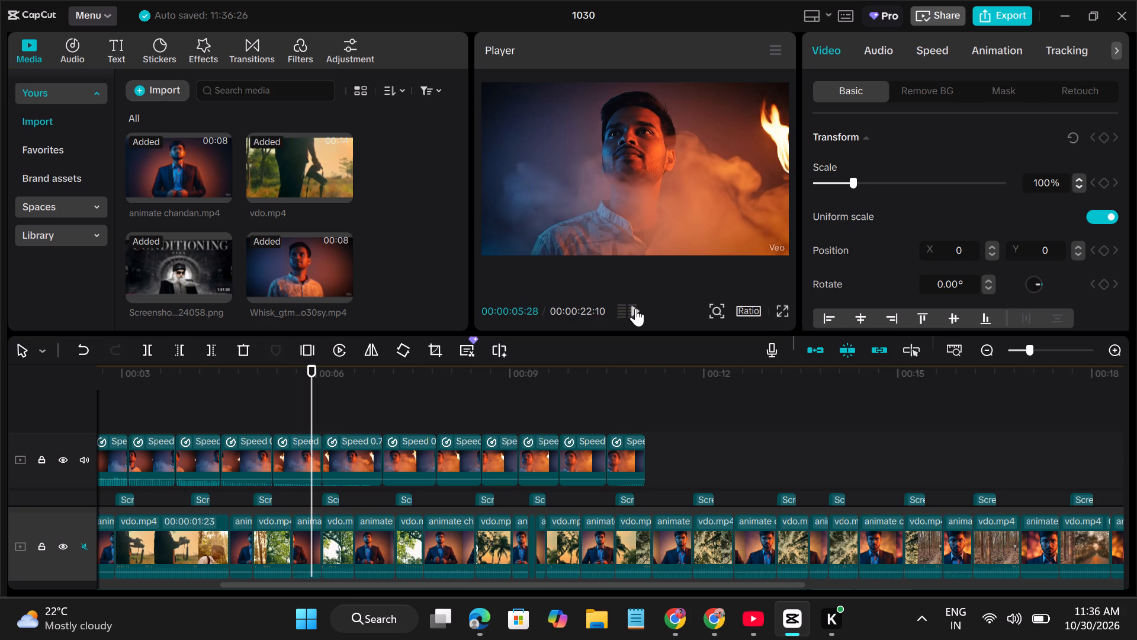
key("space")
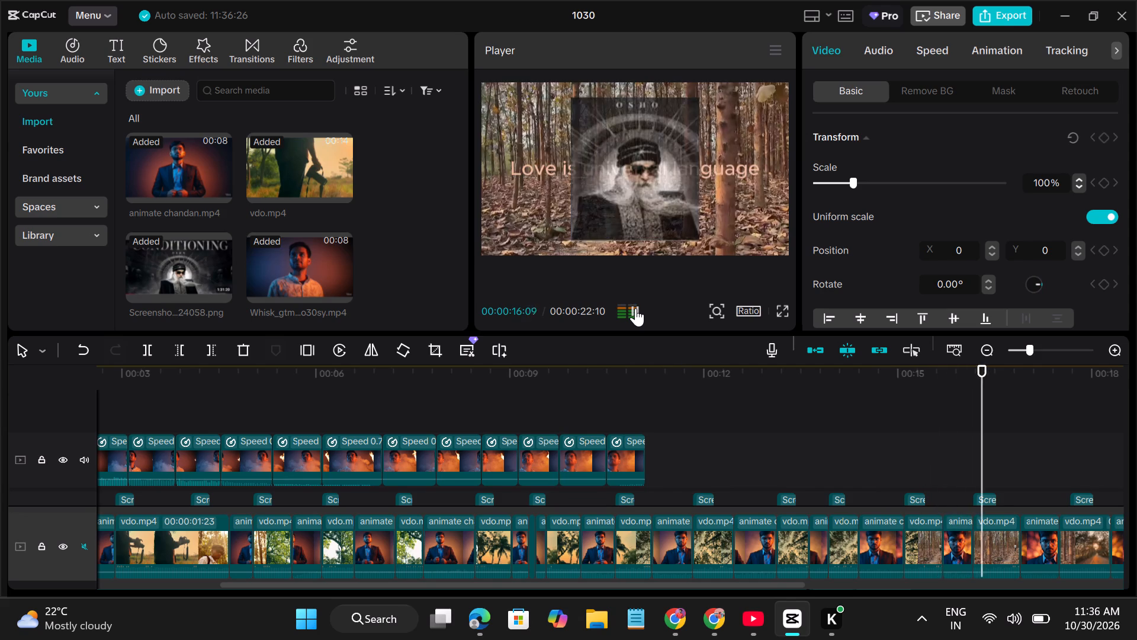
key("space")
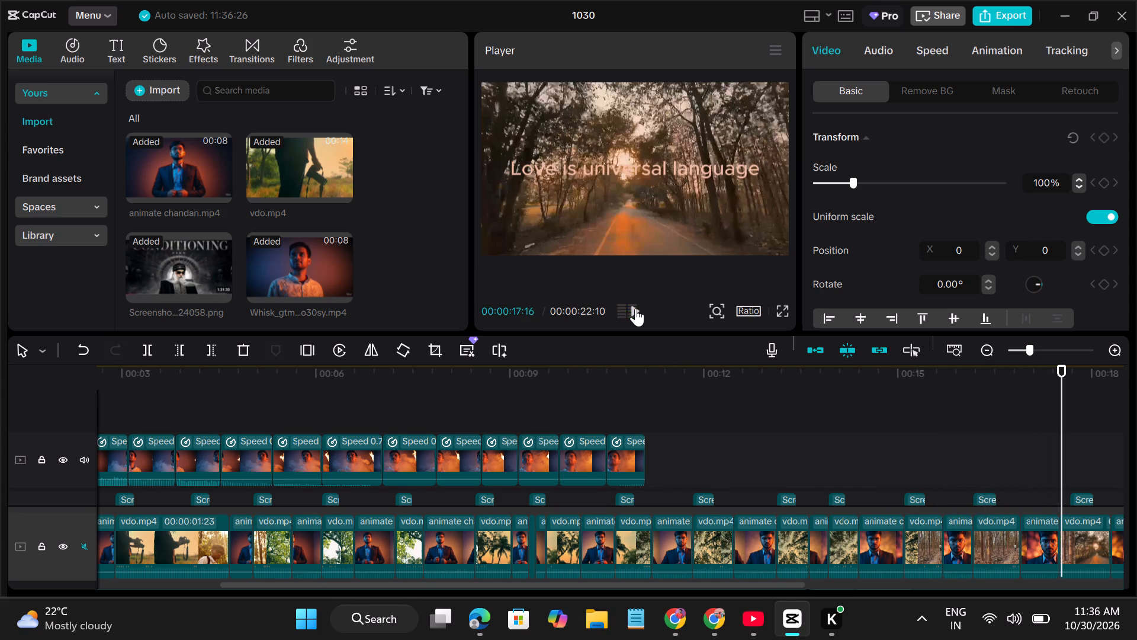
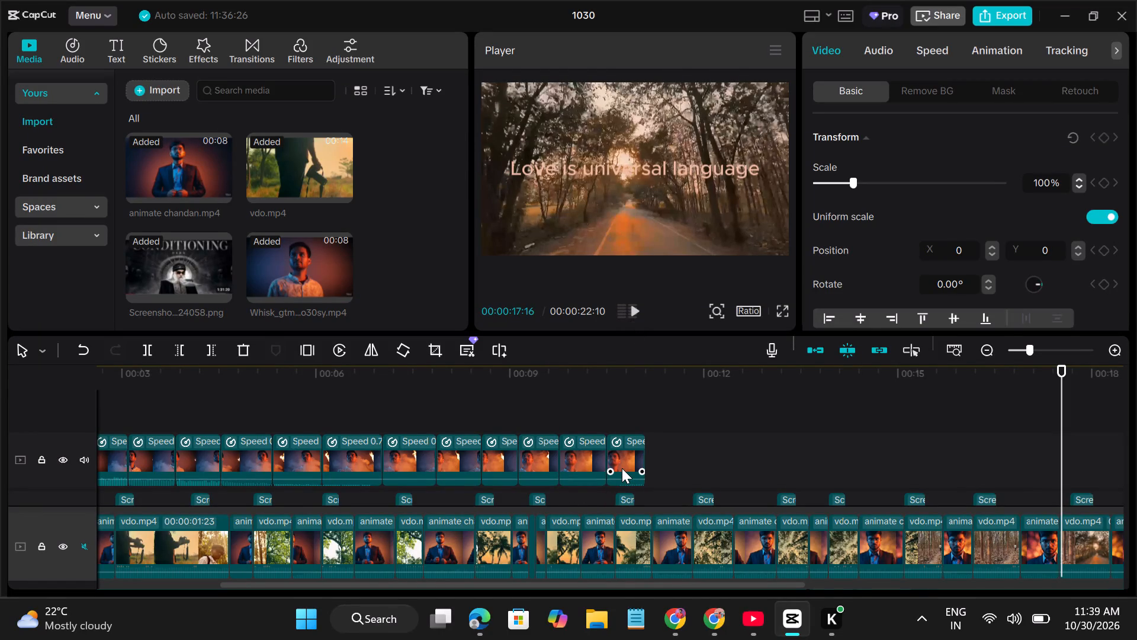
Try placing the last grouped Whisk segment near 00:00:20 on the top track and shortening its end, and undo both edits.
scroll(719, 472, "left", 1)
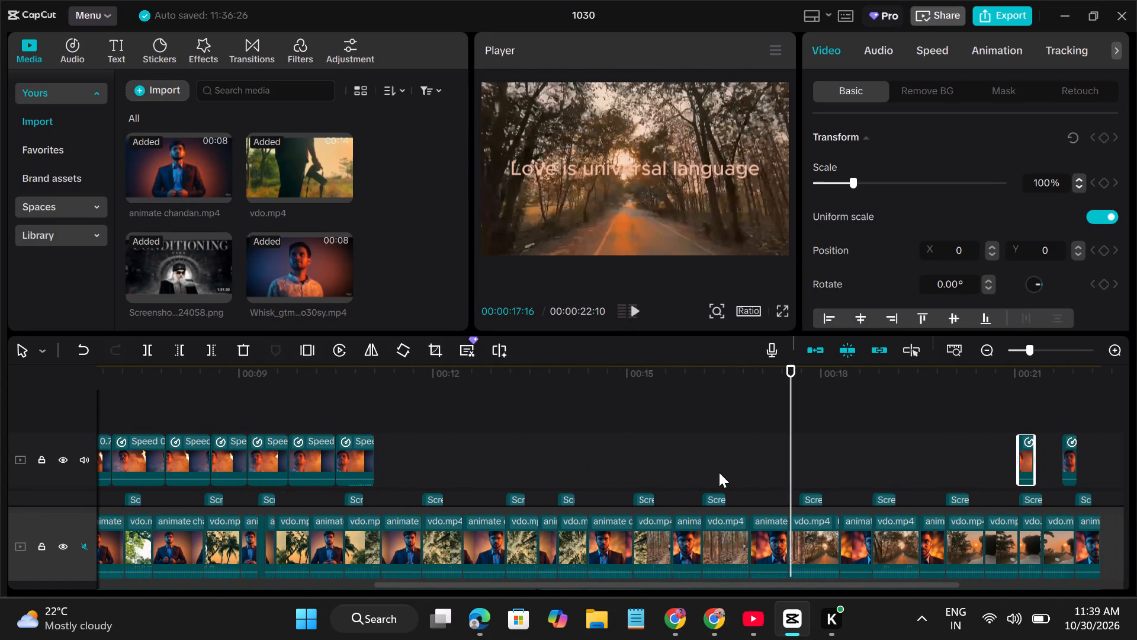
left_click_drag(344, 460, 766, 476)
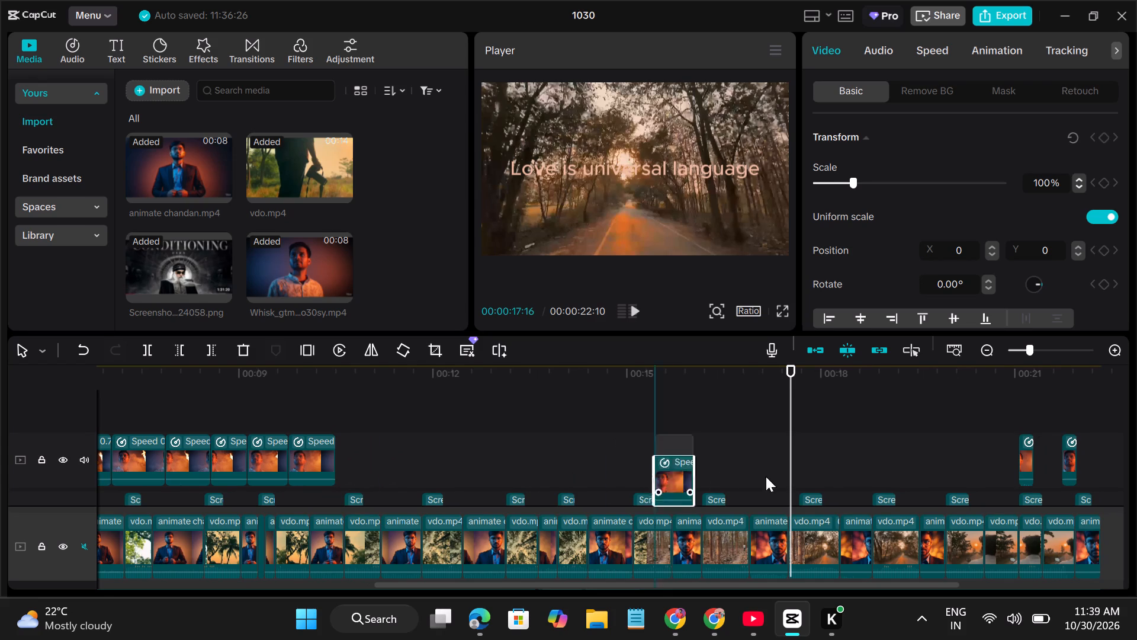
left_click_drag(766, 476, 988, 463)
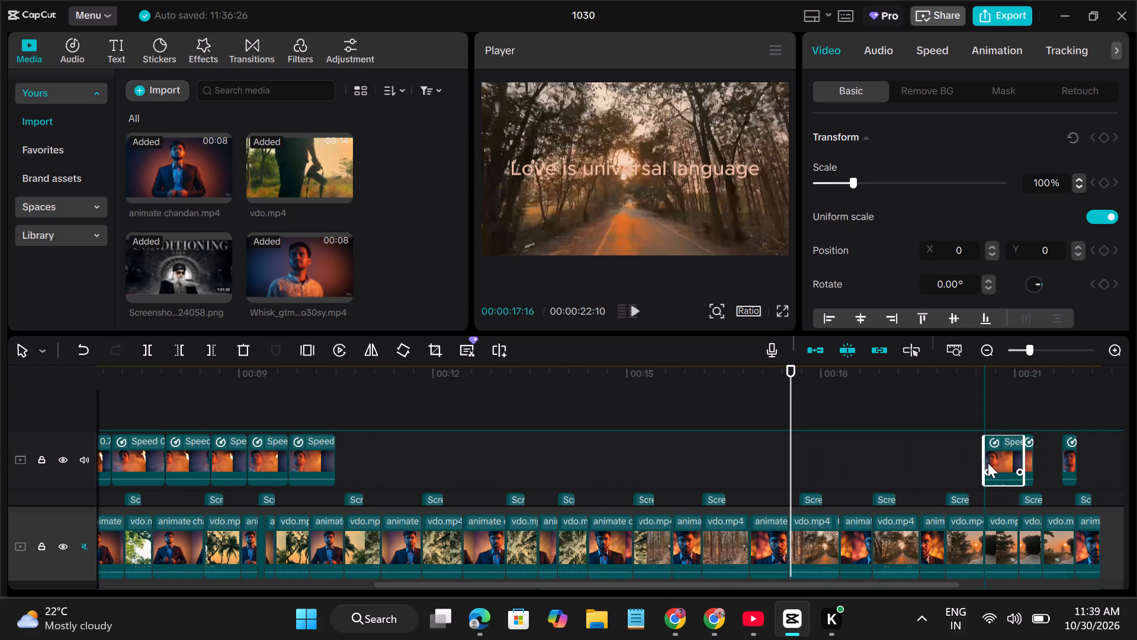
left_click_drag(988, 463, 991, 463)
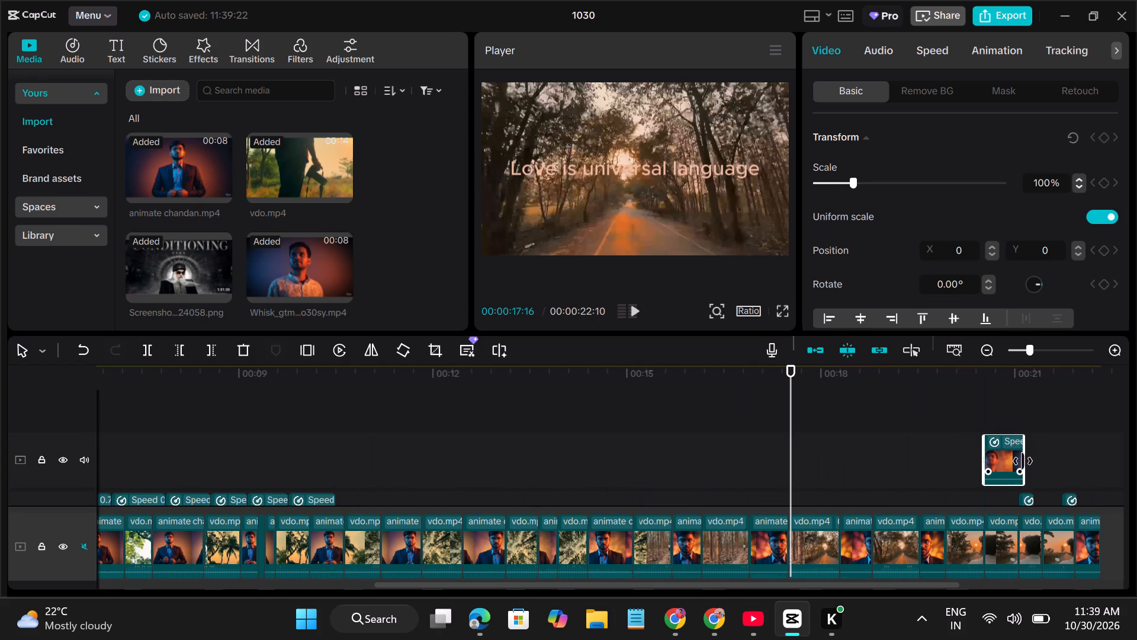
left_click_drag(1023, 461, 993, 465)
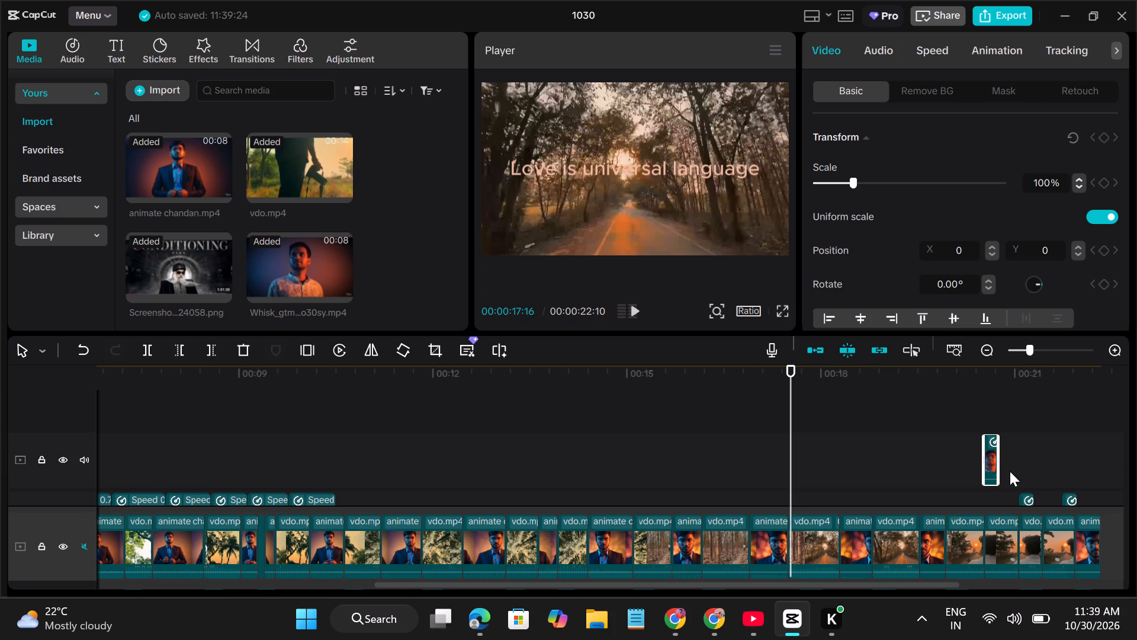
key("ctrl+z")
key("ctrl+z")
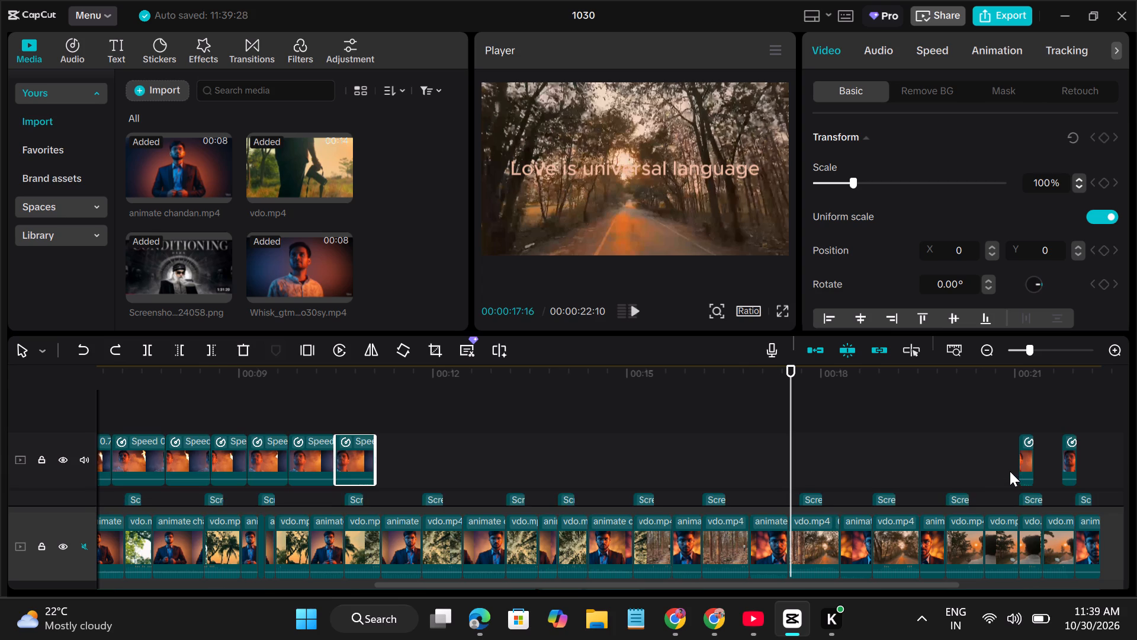
Move the last grouped Whisk segment above the vdo.mp4 clip at about 00:00:20 and shorten it from its start.
left_click_drag(355, 458, 448, 460)
left_click_drag(448, 460, 968, 456)
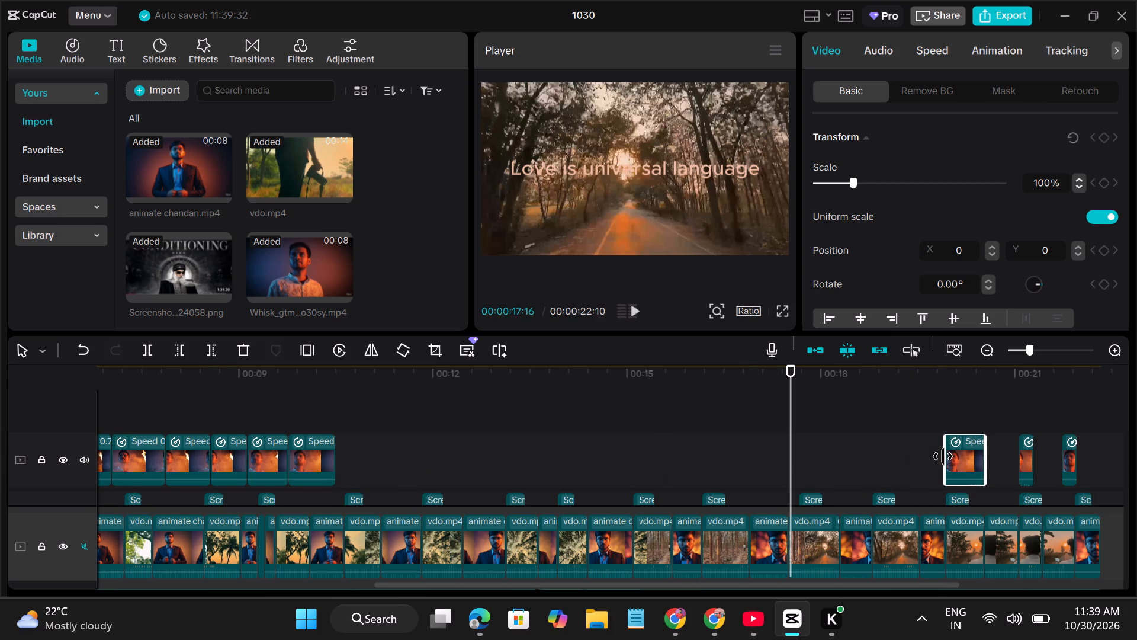
left_click_drag(943, 456, 975, 456)
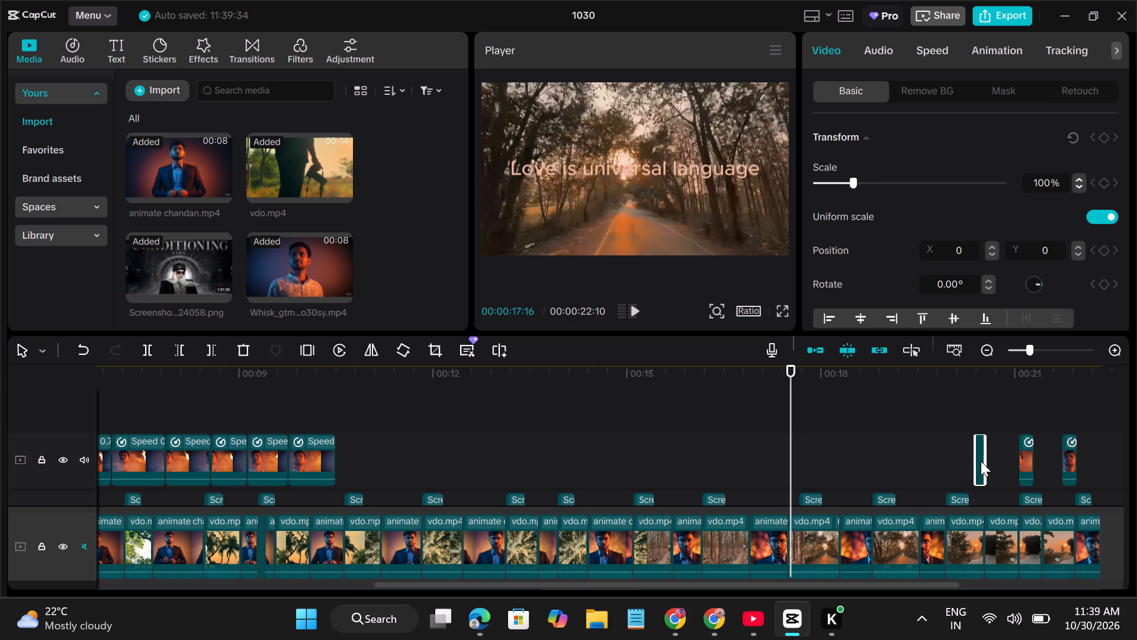
left_click(981, 461)
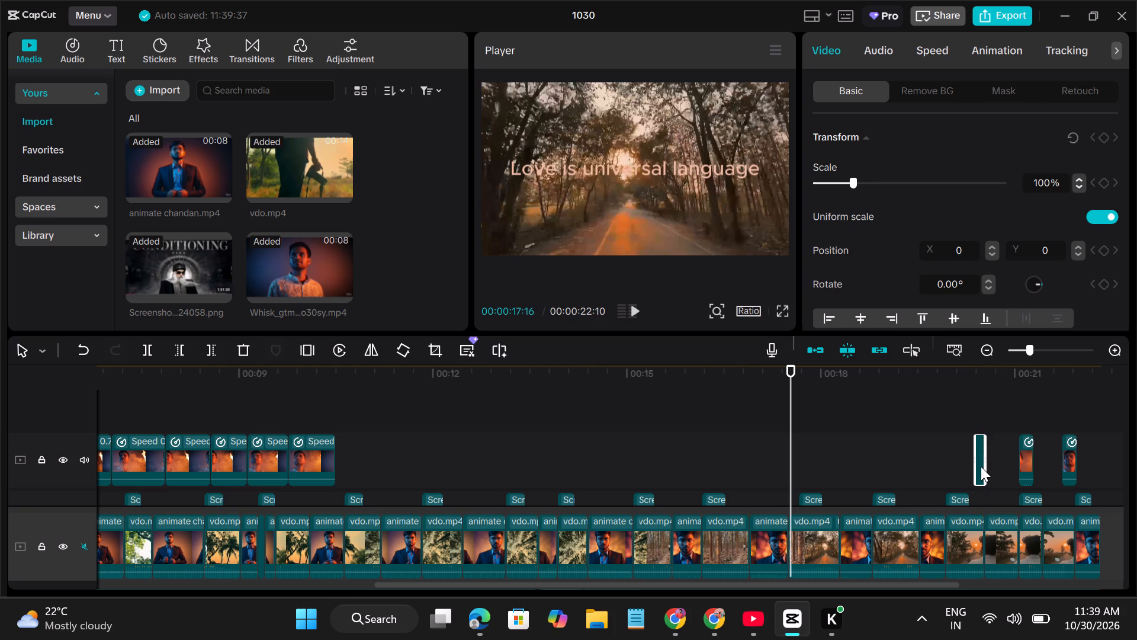
left_click(980, 467)
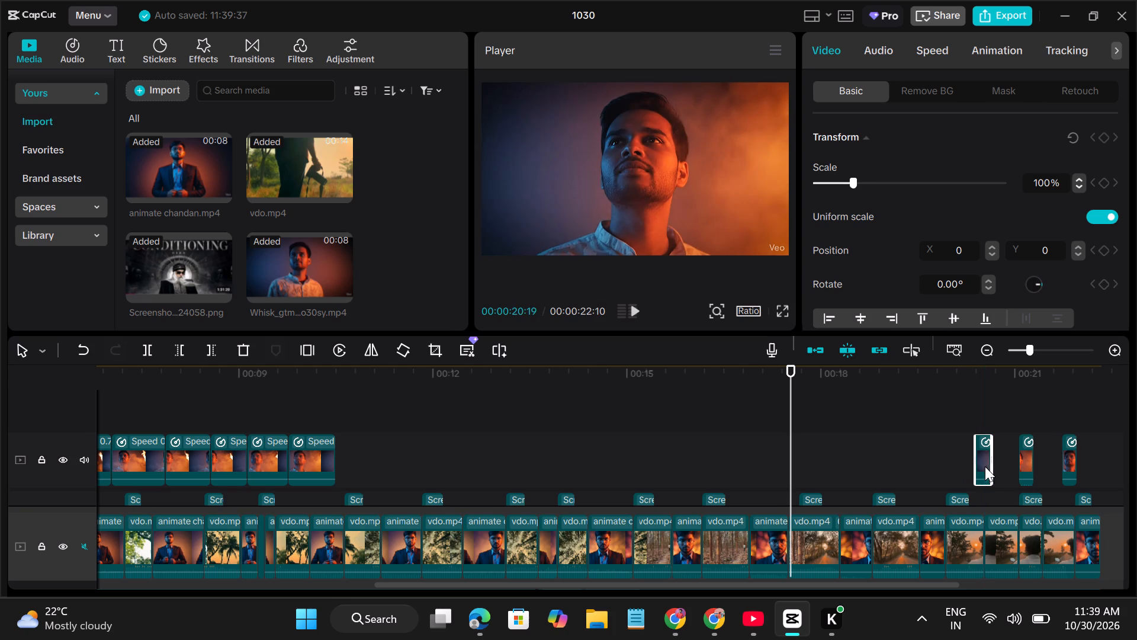
left_click(979, 470)
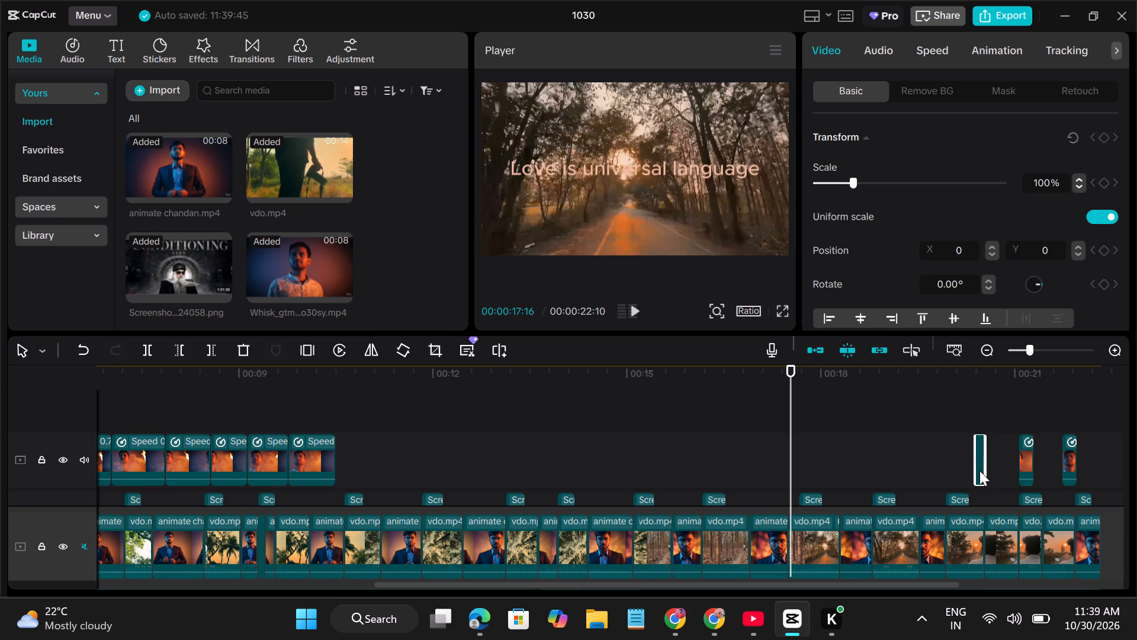
left_click_drag(980, 445, 985, 445)
Move the next Whisk segment to the beginning of the vdo.mp4 clip near 00:00:20, shortening it from both ends.
left_click(316, 447)
left_click_drag(303, 464, 898, 466)
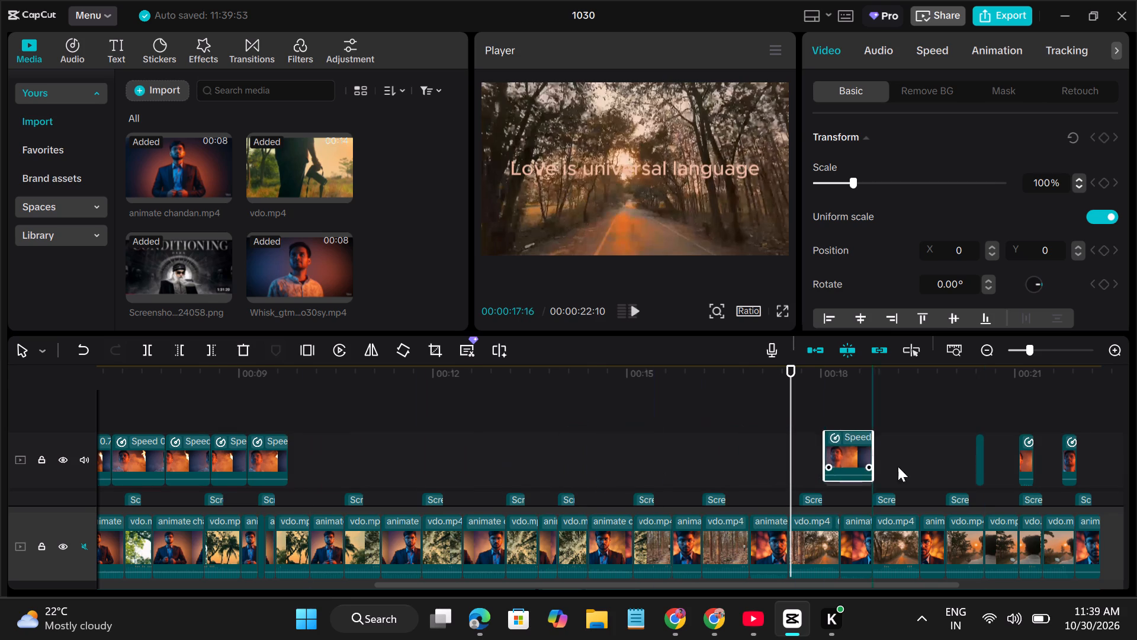
left_click_drag(898, 466, 941, 469)
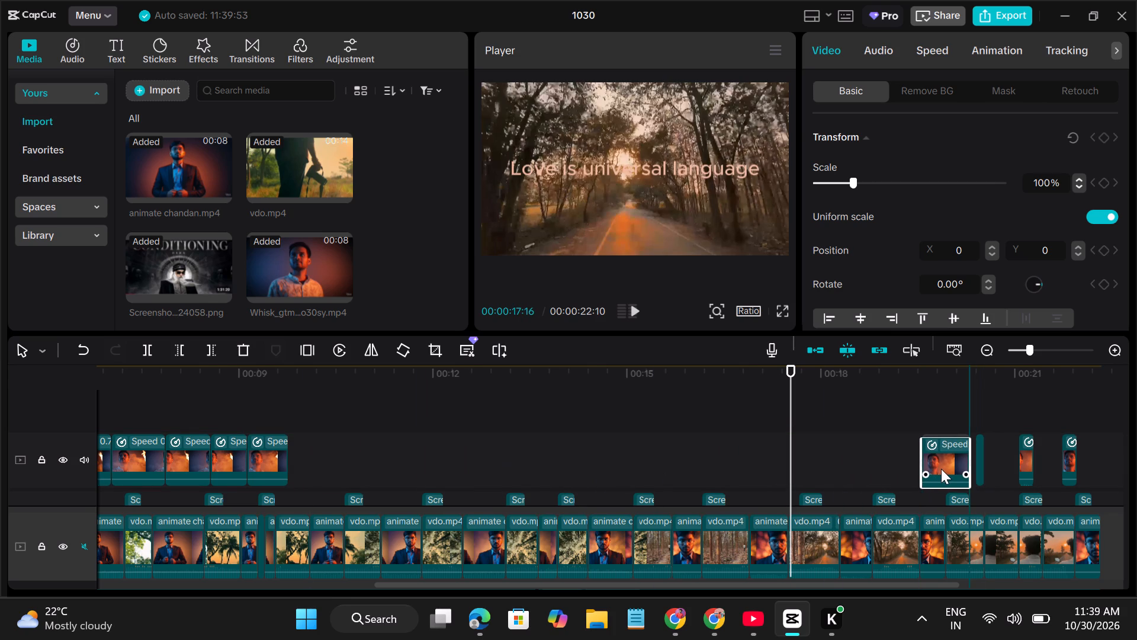
left_click_drag(969, 464, 958, 464)
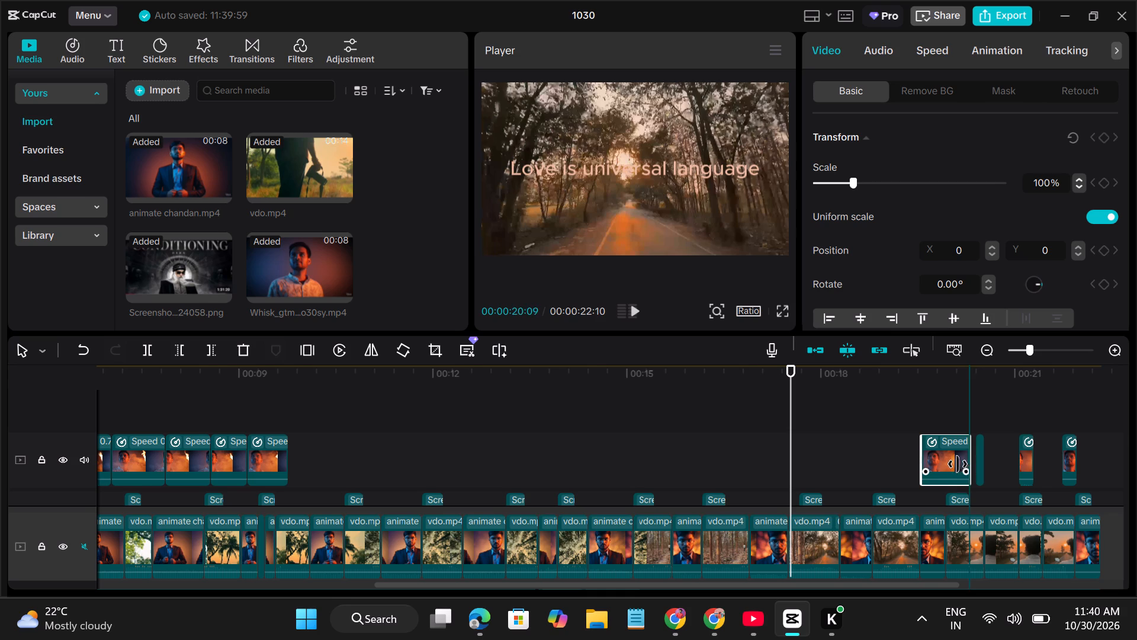
left_click_drag(958, 464, 943, 465)
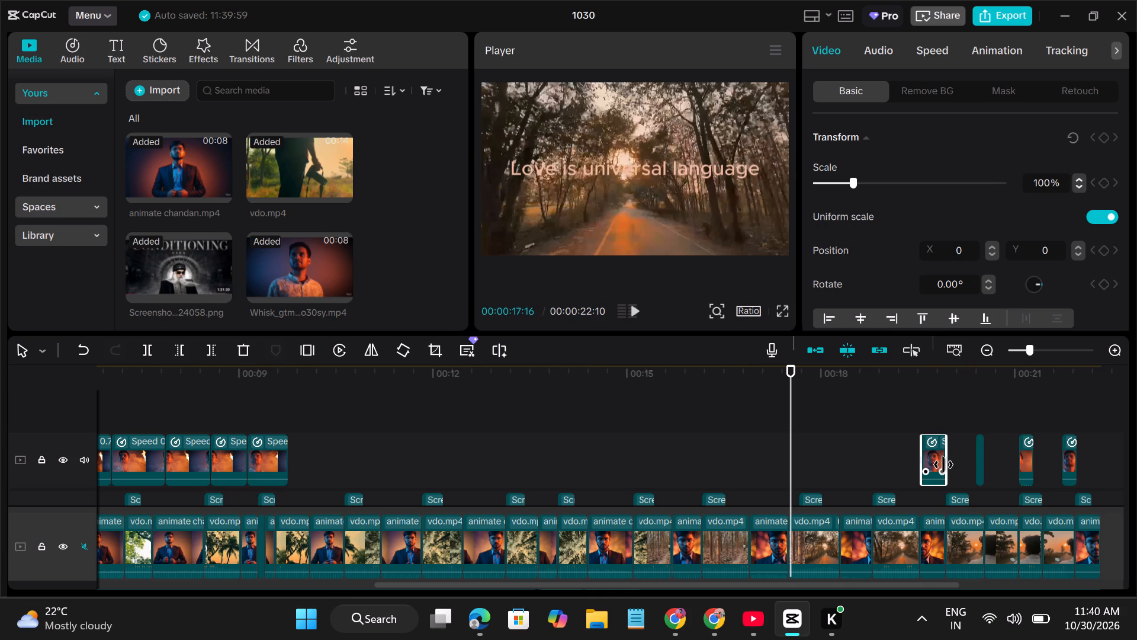
left_click_drag(926, 465, 932, 464)
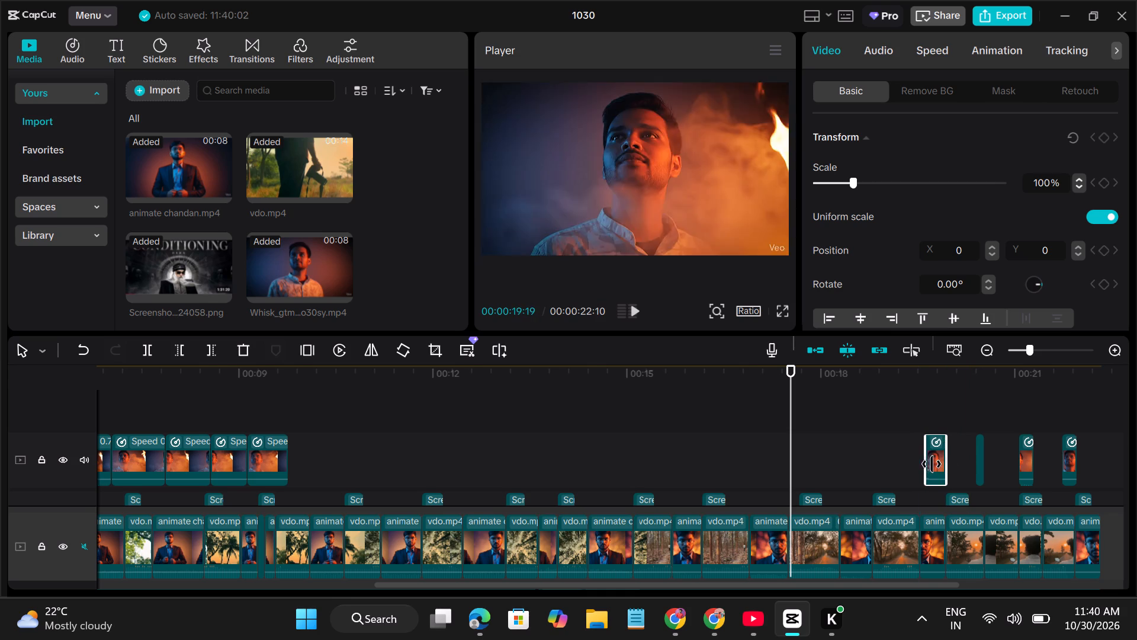
left_click_drag(932, 464, 932, 463)
left_click_drag(935, 462, 952, 460)
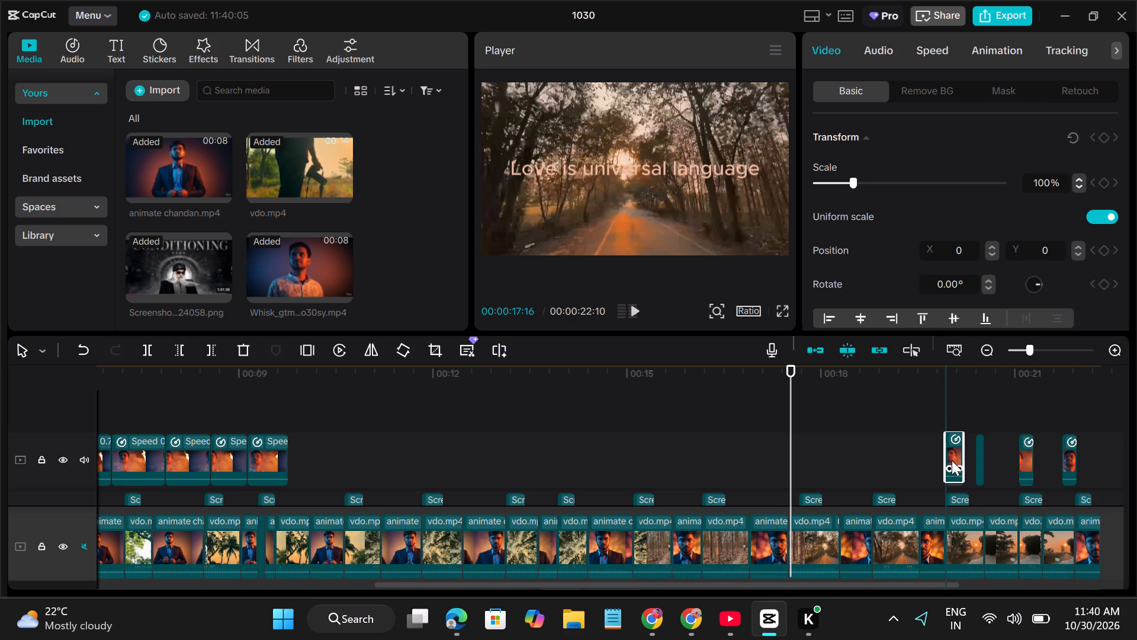
left_click(961, 459)
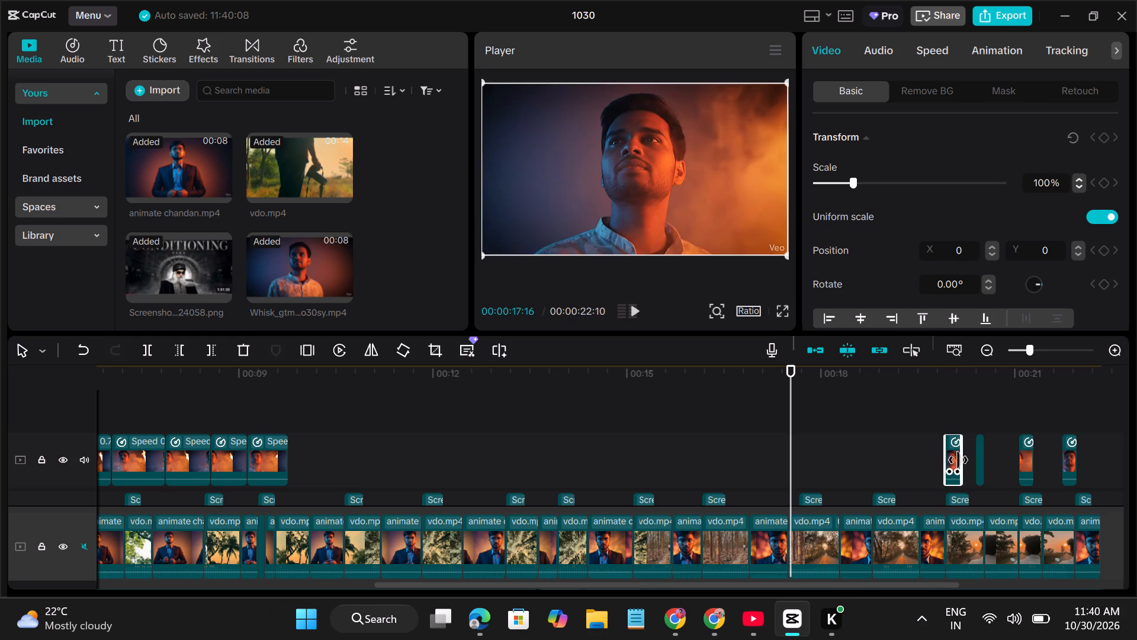
Move the new last grouped Whisk segment above the vdo.mp4 clip near 00:00:19 and trim its start to a short piece.
left_click(264, 470)
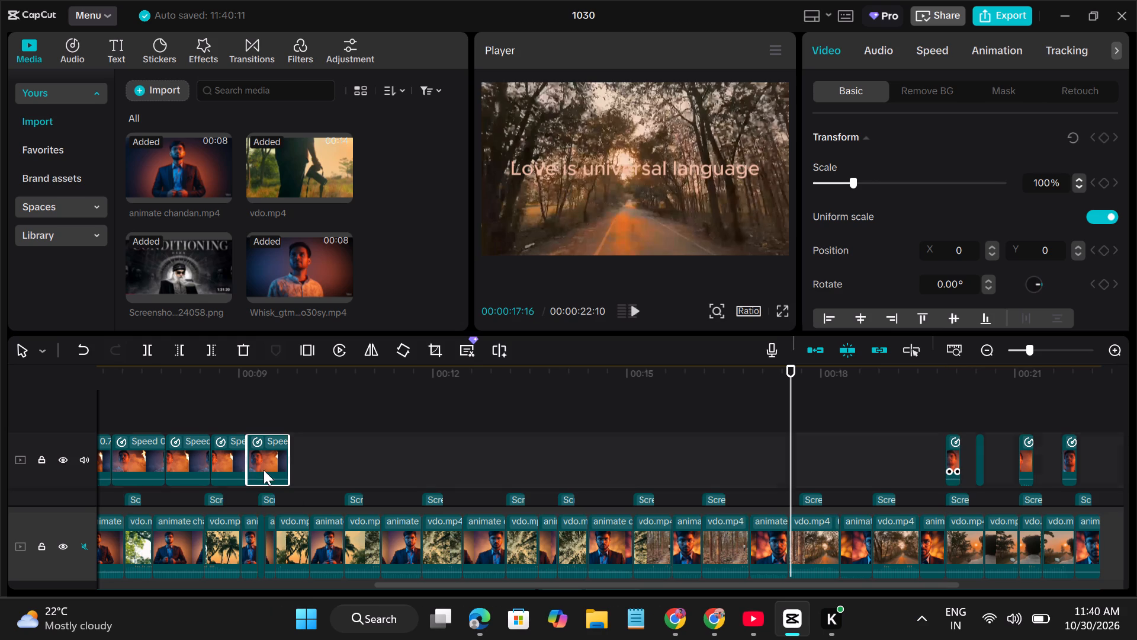
left_click_drag(264, 462, 881, 463)
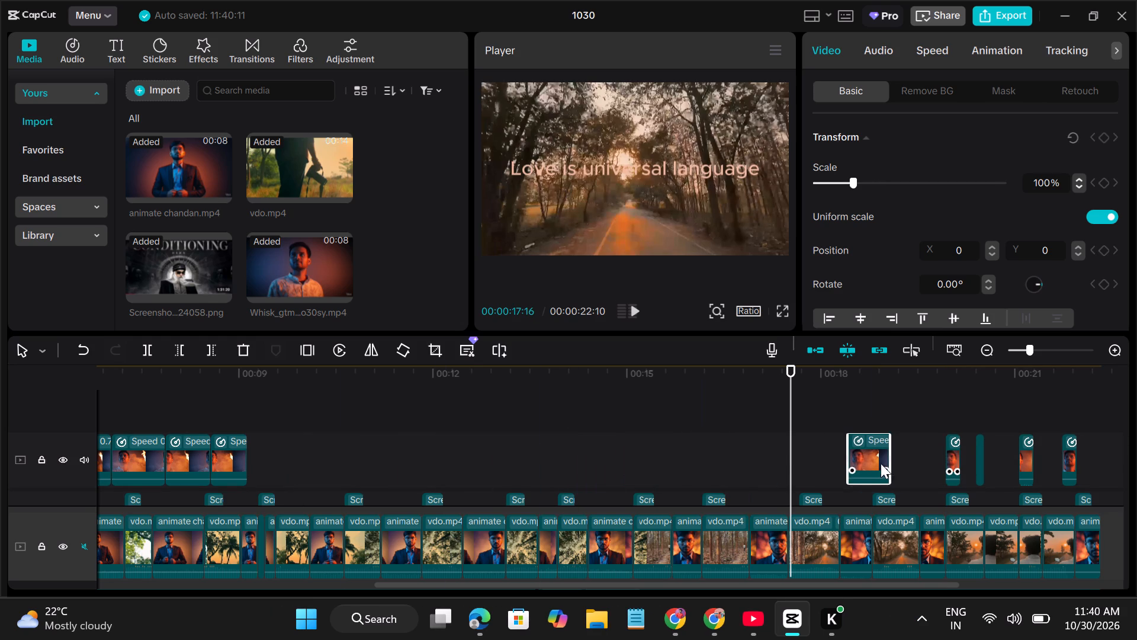
left_click_drag(881, 463, 901, 466)
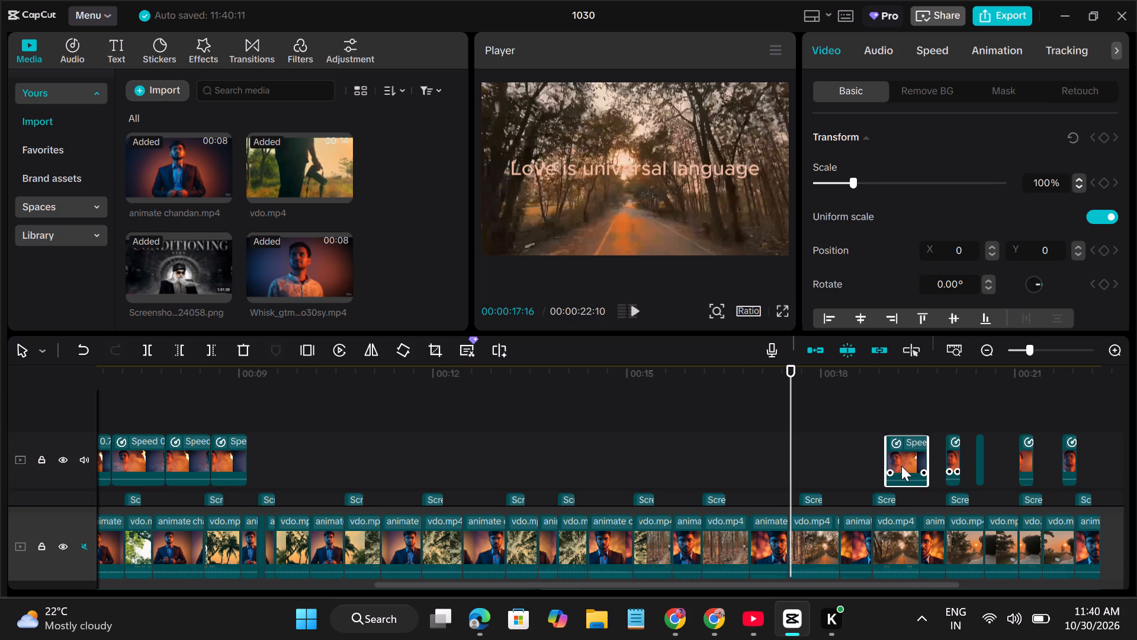
left_click_drag(901, 466, 900, 464)
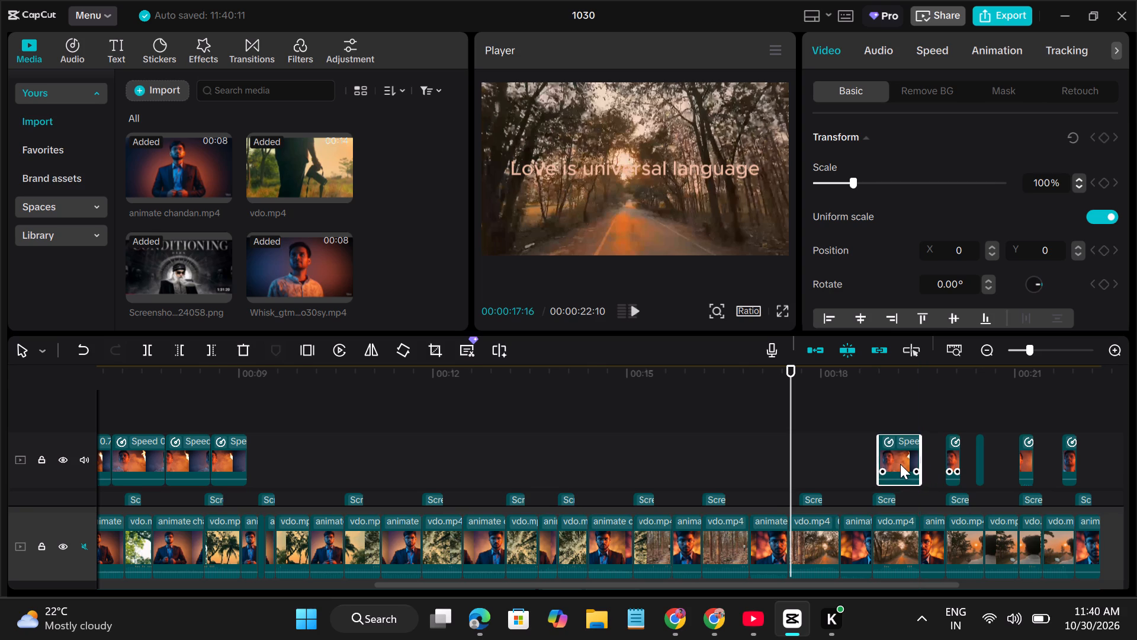
left_click_drag(876, 458, 911, 462)
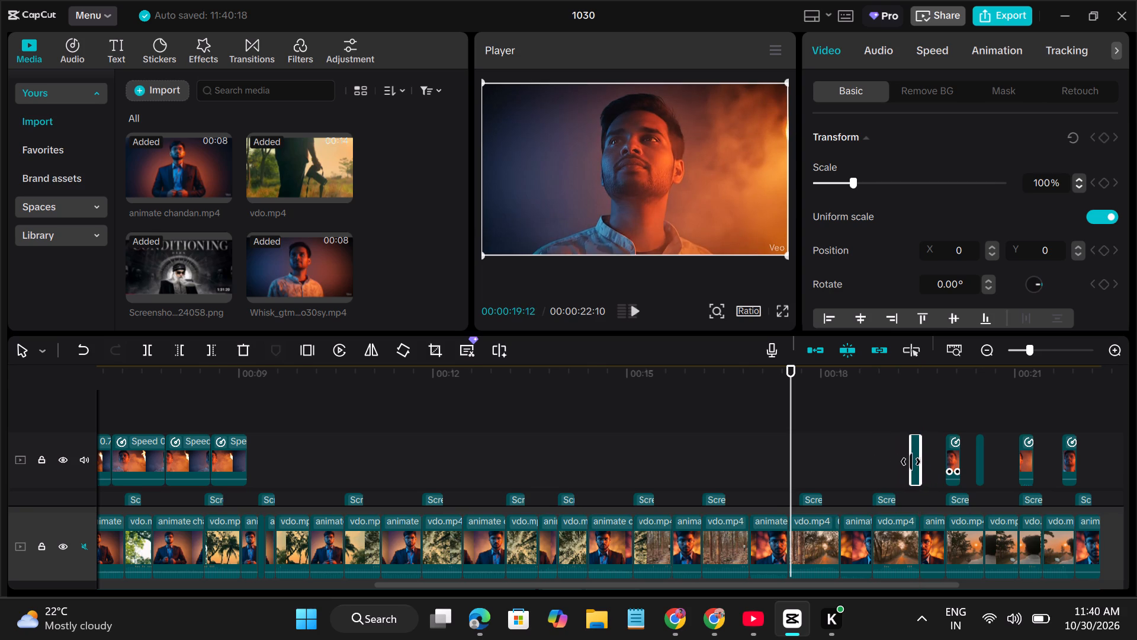
left_click_drag(911, 462, 910, 462)
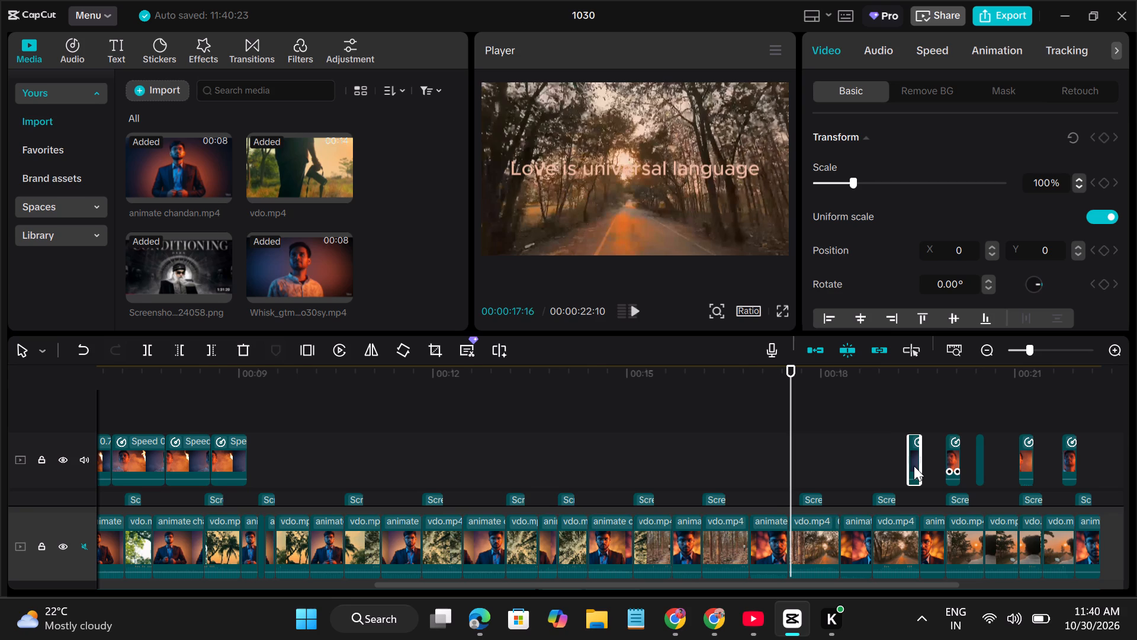
left_click(914, 466)
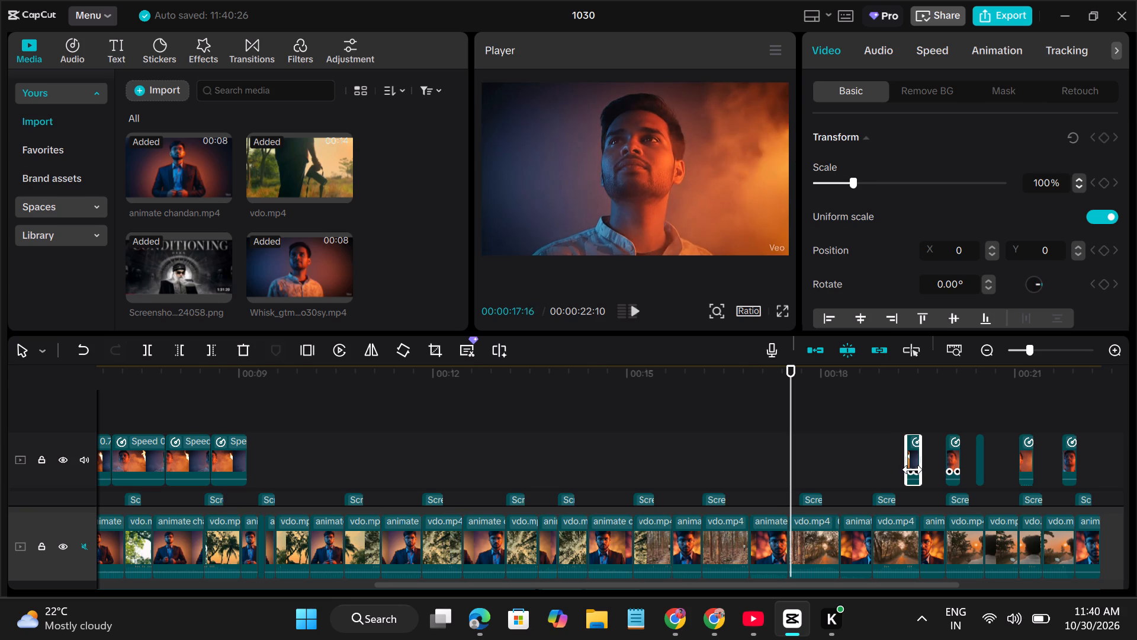
Shift the shortened Whisk segment earlier on the top track, to about 00:00:19, over the same vdo.mp4 clip.
scroll(914, 467, "up", 2, "ctrl")
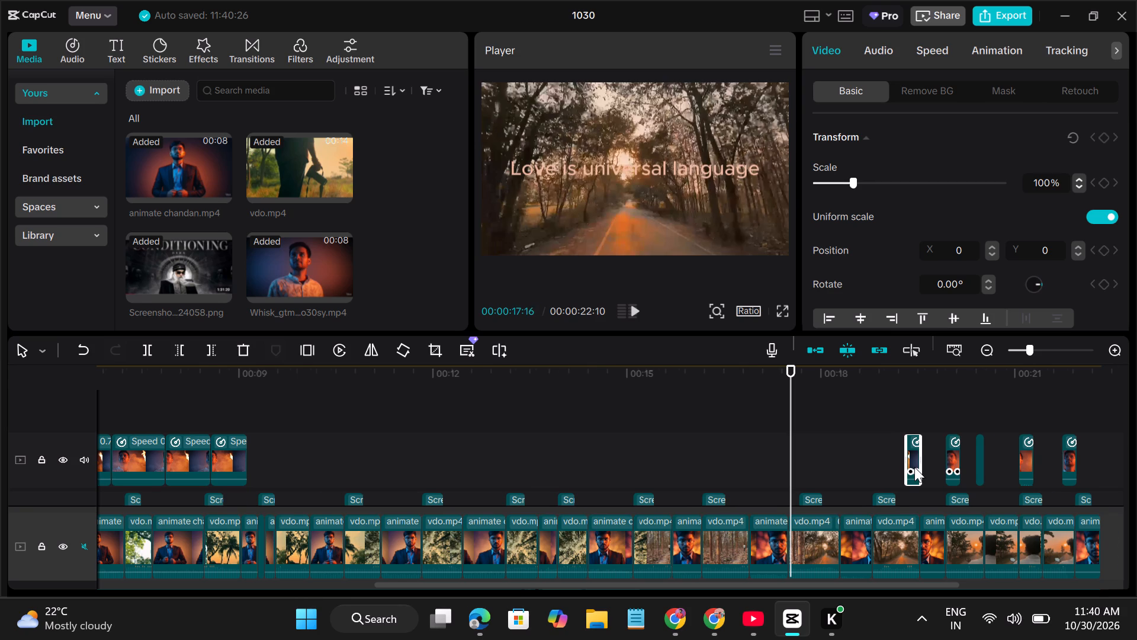
scroll(914, 467, "up", 4, "ctrl")
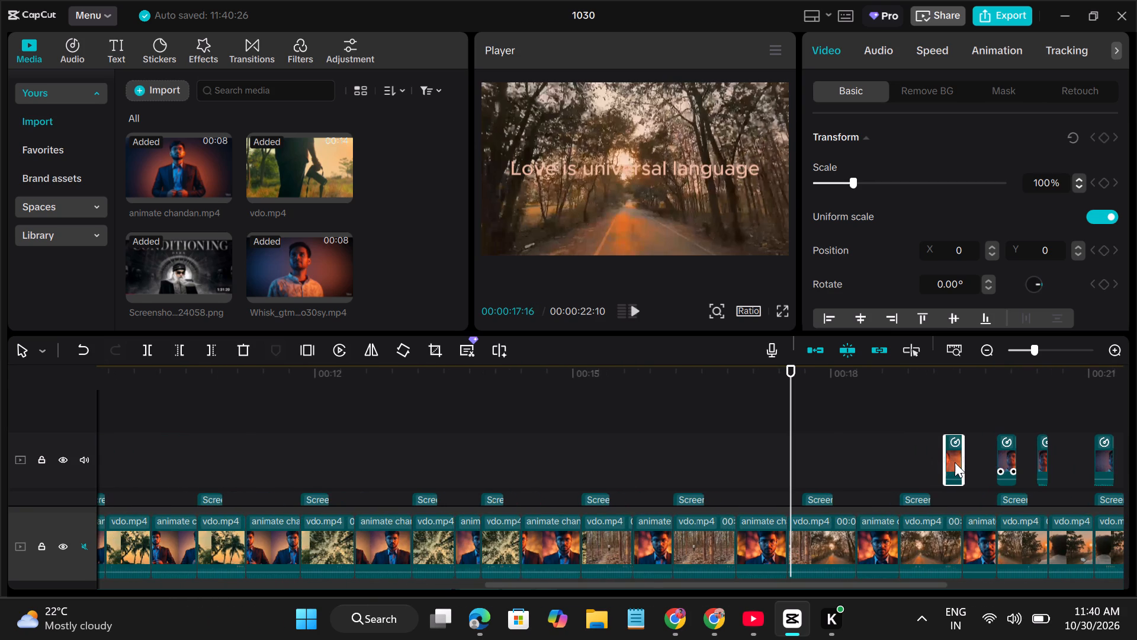
left_click_drag(955, 462, 940, 463)
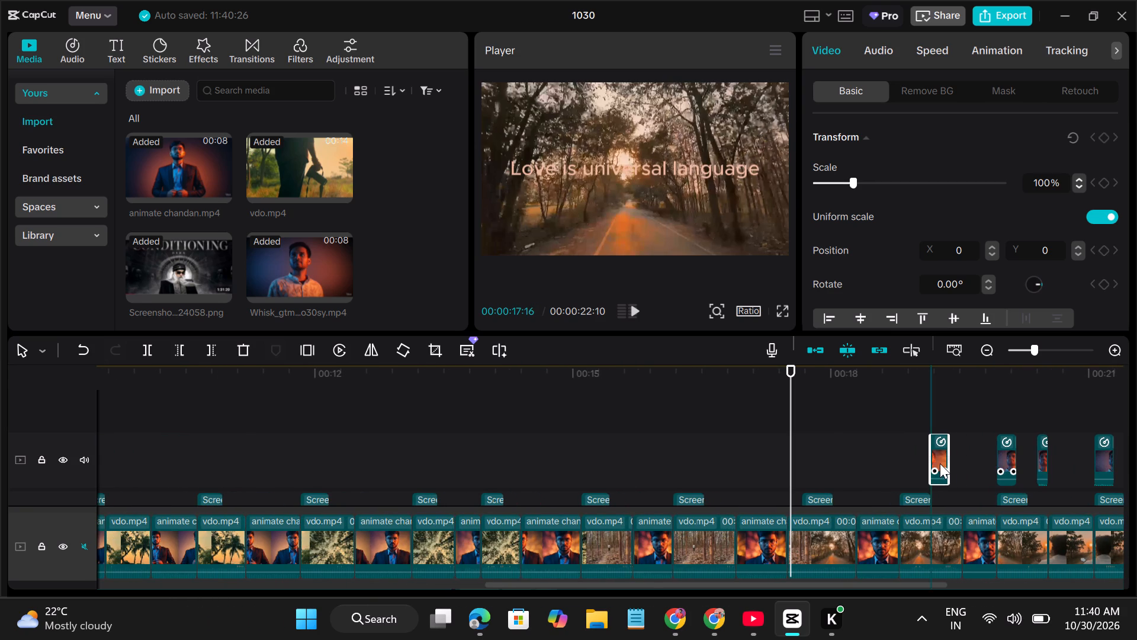
left_click_drag(940, 463, 932, 464)
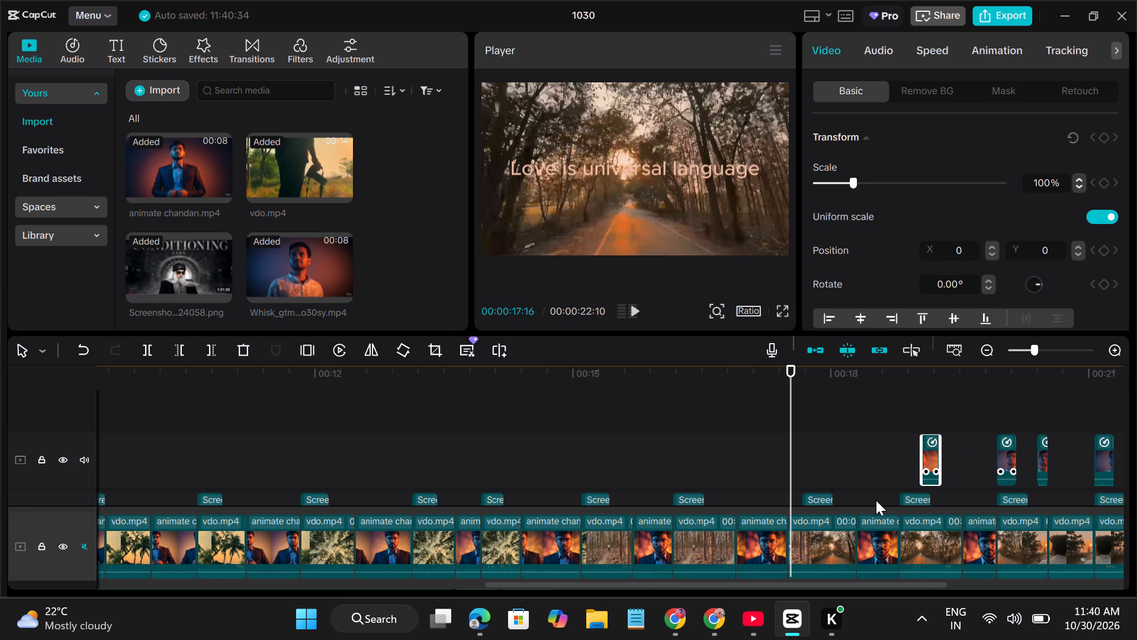
Move the next grouped Whisk segment above the vdo.mp4 clip near 00:00:18 and trim its start to about 00:00:18.
scroll(876, 500, "right", 1)
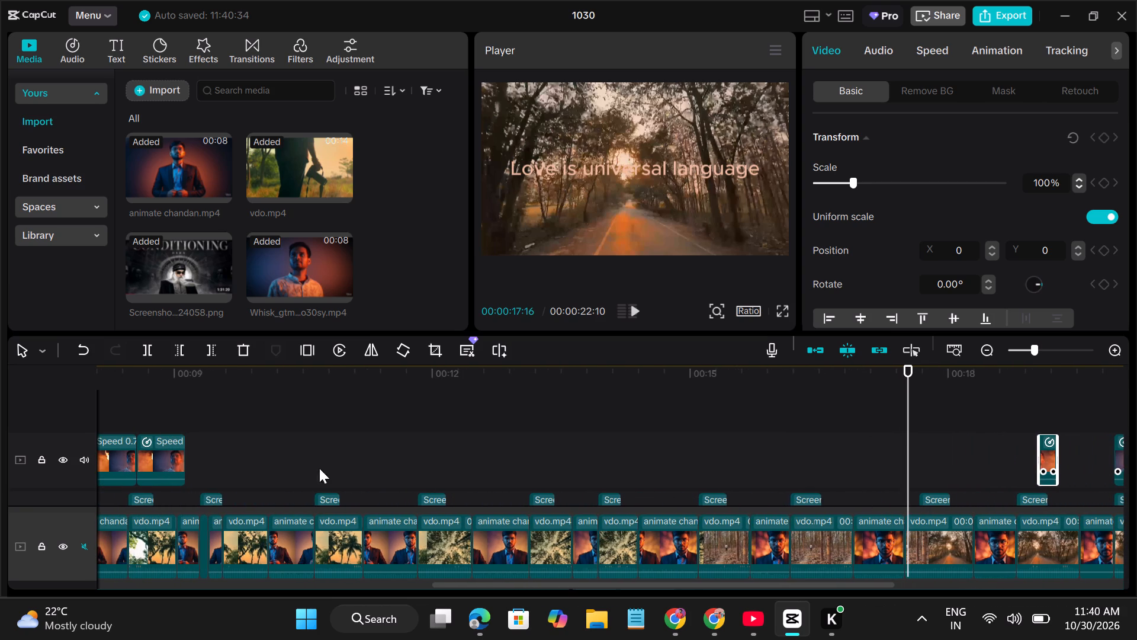
left_click_drag(160, 462, 876, 453)
scroll(852, 455, "right", 1)
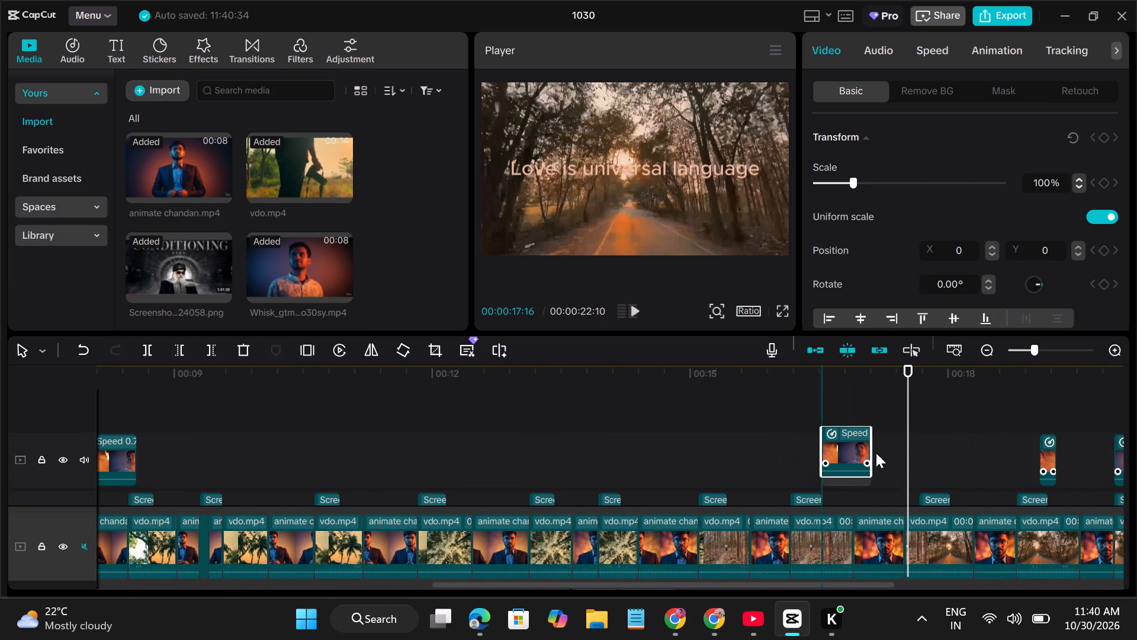
scroll(876, 453, "right", 1)
left_click_drag(876, 453, 950, 459)
left_click_drag(926, 461, 934, 461)
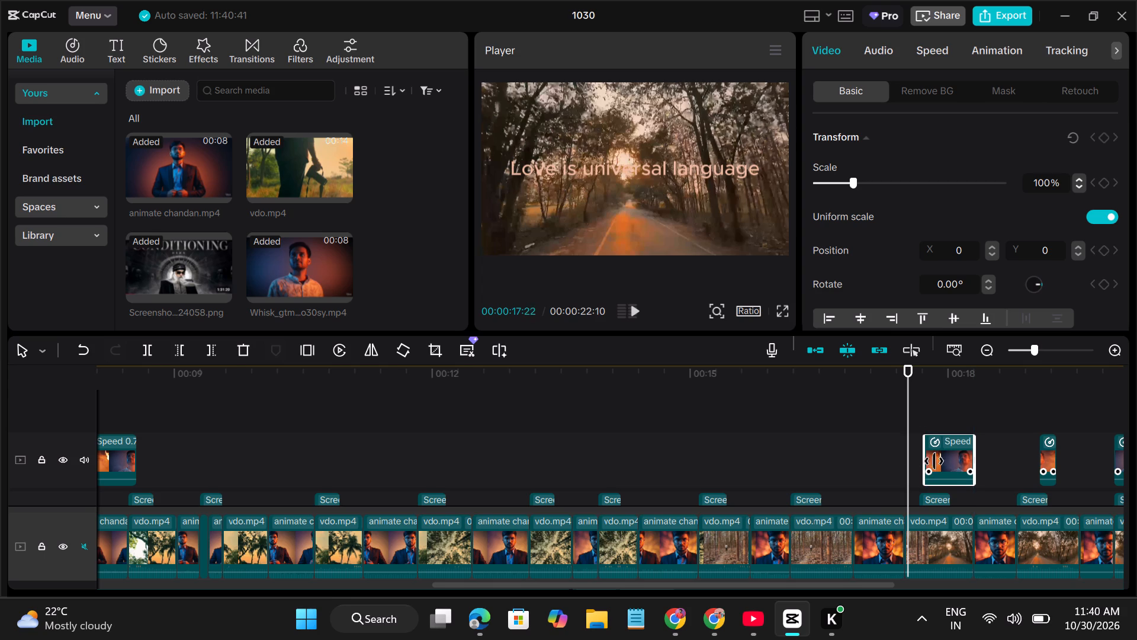
left_click_drag(934, 461, 952, 463)
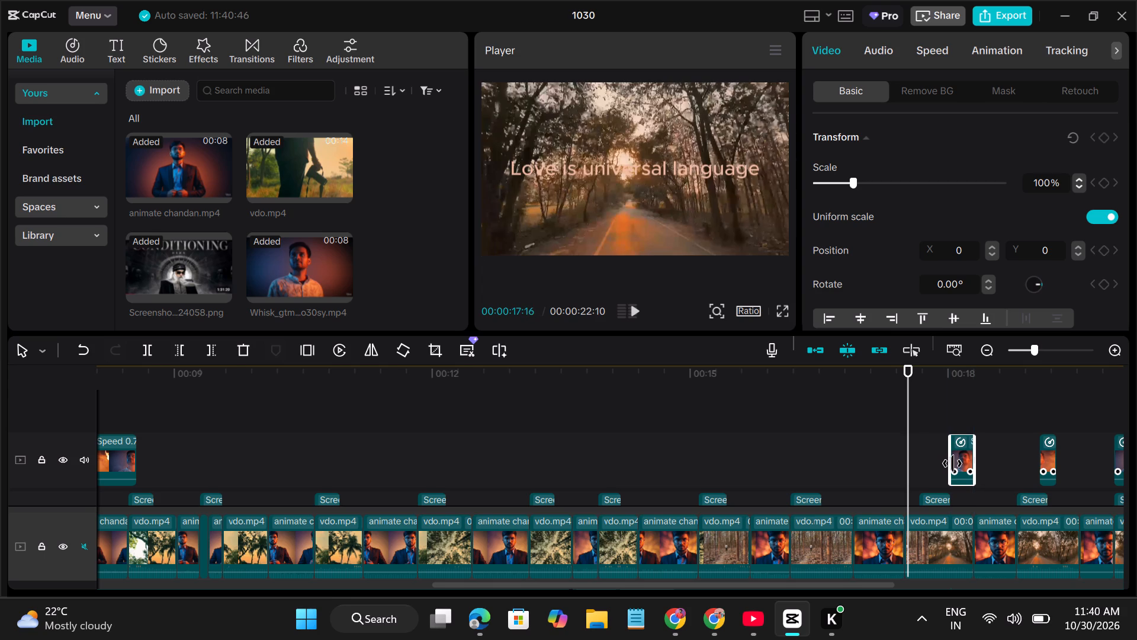
Align the end of the shortened Whisk segment with the end of the vdo.mp4 clip near 00:00:18.
left_click(974, 460)
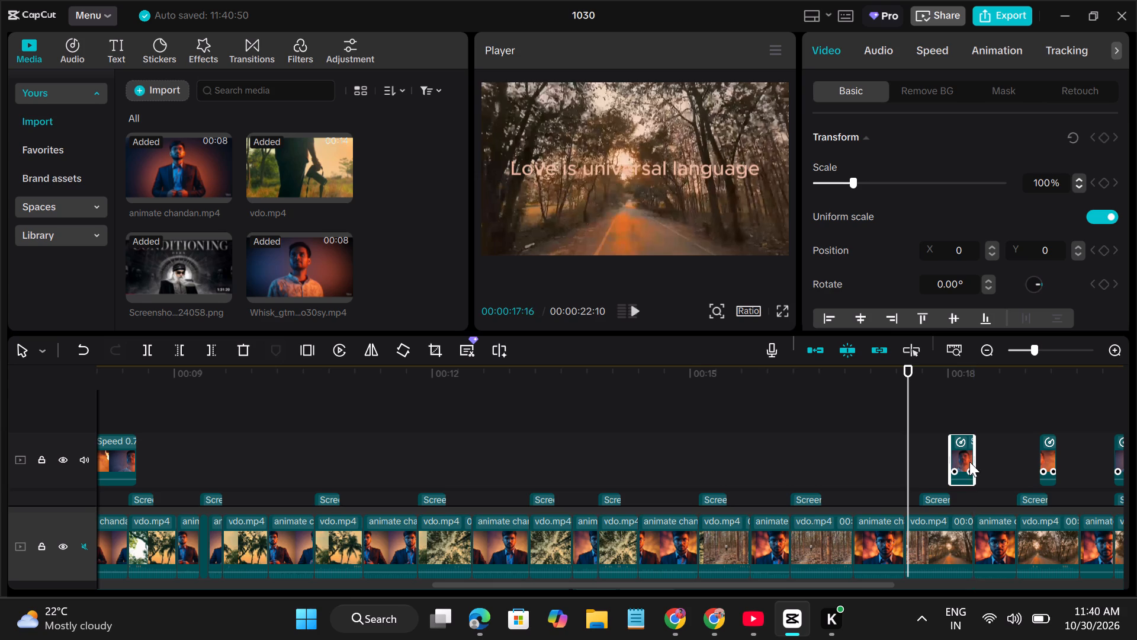
left_click(975, 458)
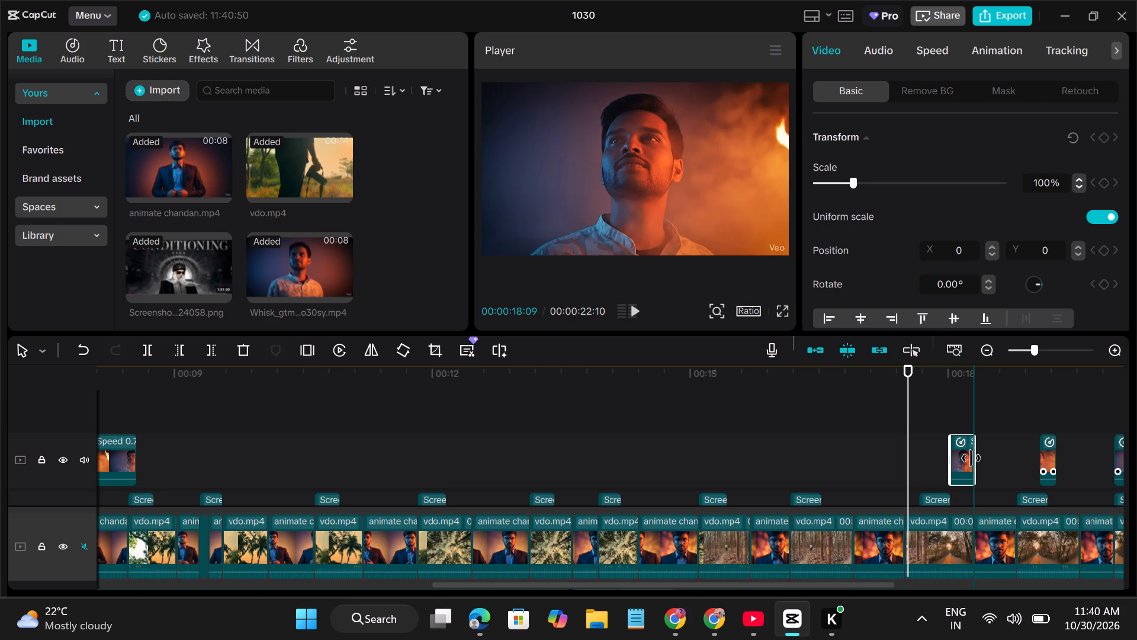
Move the last grouped Whisk segment above the animate chandan clip near 00:00:17 and trim both ends to a short piece.
left_click(119, 462)
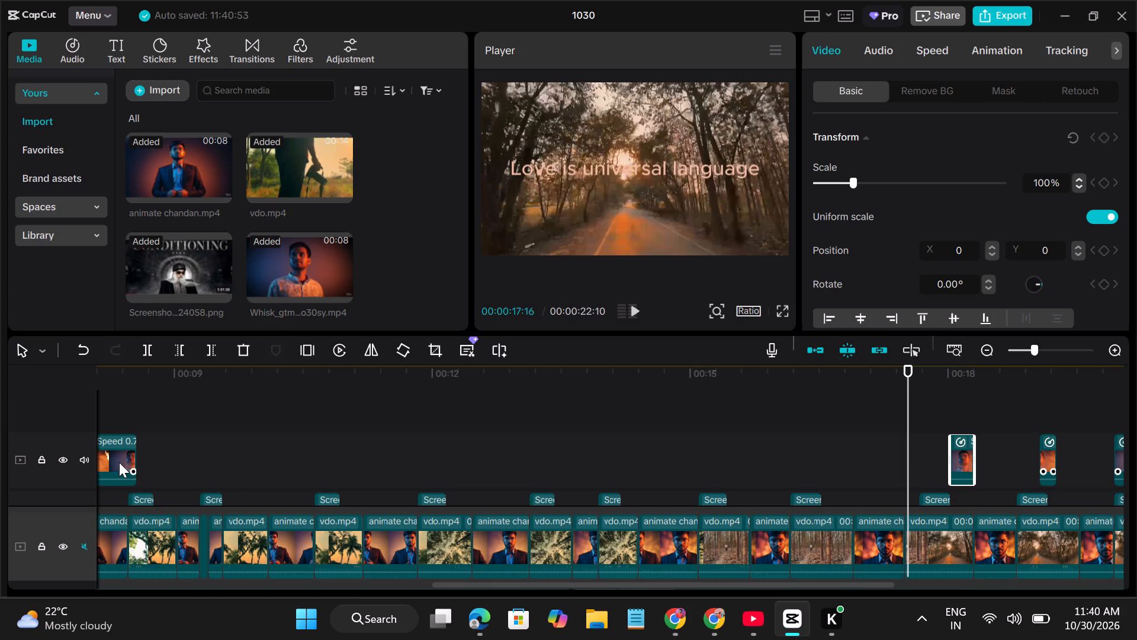
left_click_drag(119, 462, 873, 453)
scroll(745, 444, "right", 1)
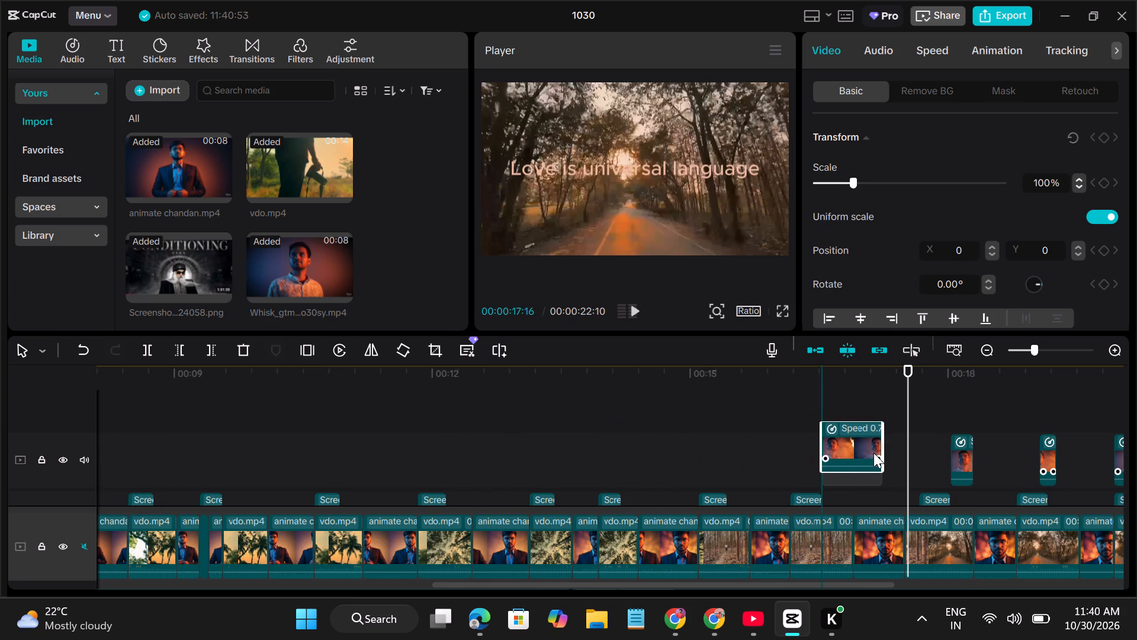
left_click_drag(873, 453, 895, 464)
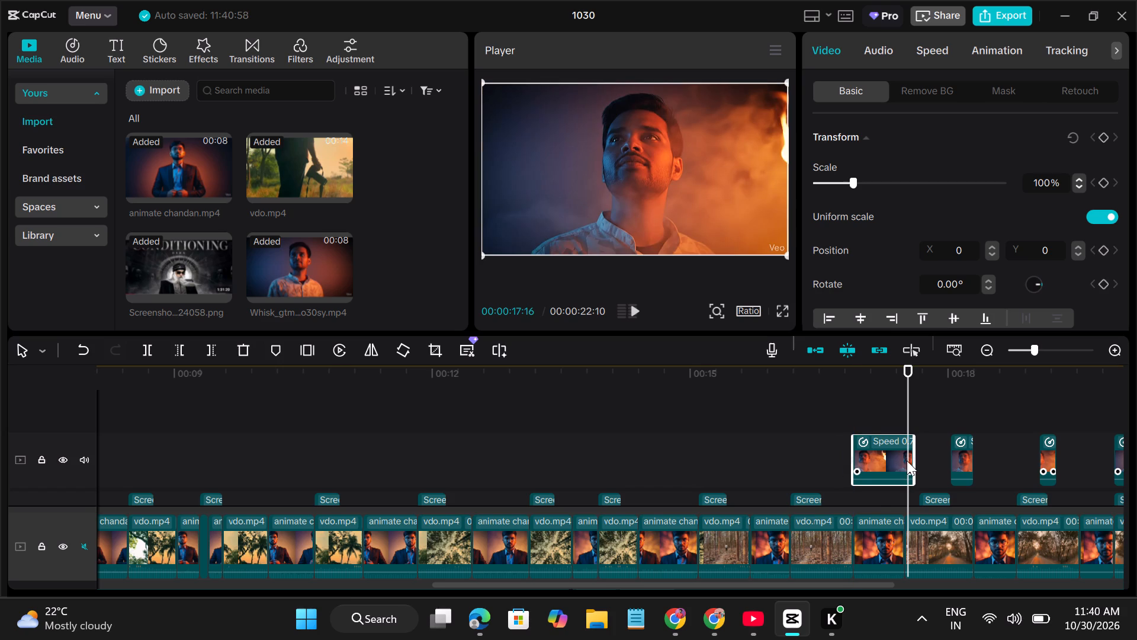
left_click_drag(916, 456, 884, 459)
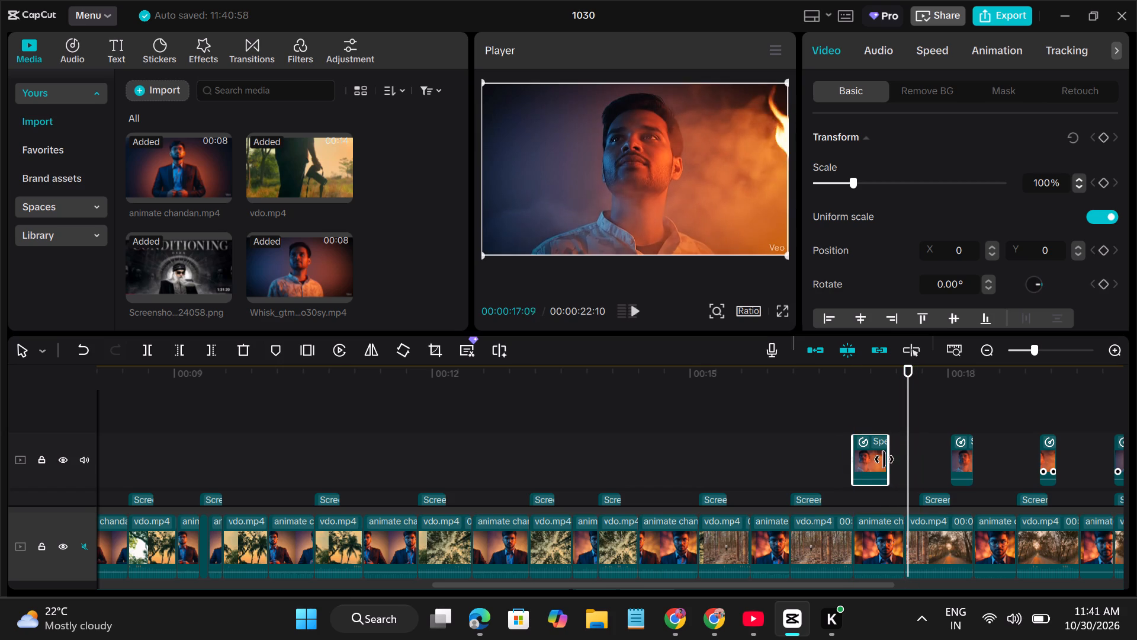
left_click_drag(884, 459, 876, 460)
left_click_drag(855, 465, 863, 465)
Move the new last grouped Whisk segment above the vdo.mp4 clip near 00:00:16 and shorten it from both ends.
scroll(738, 469, "right", 1)
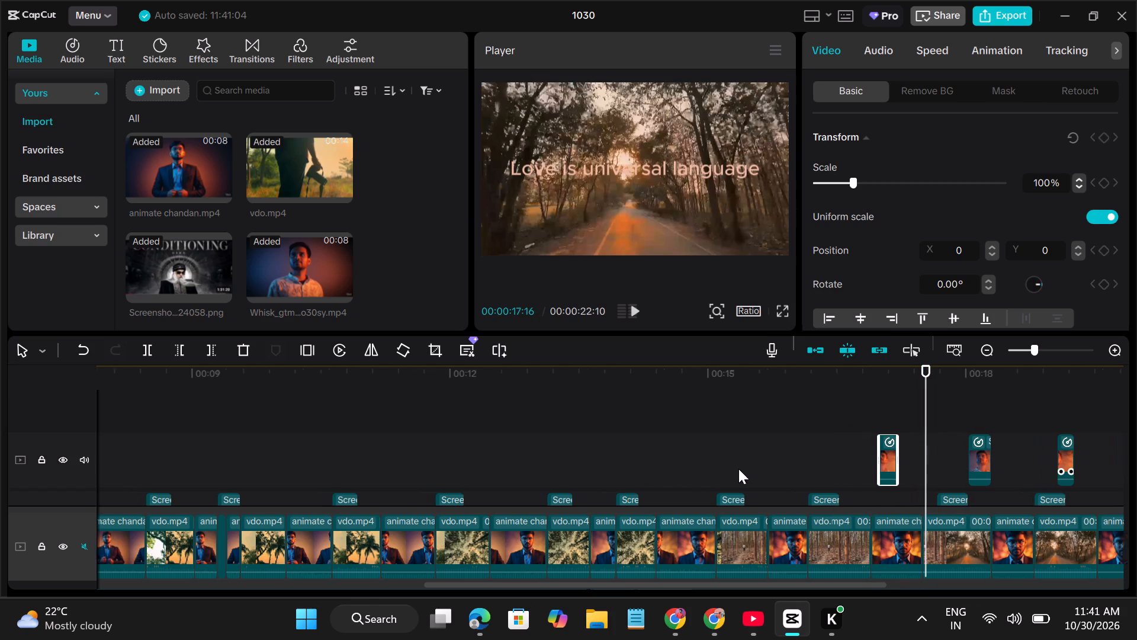
scroll(738, 469, "right", 1)
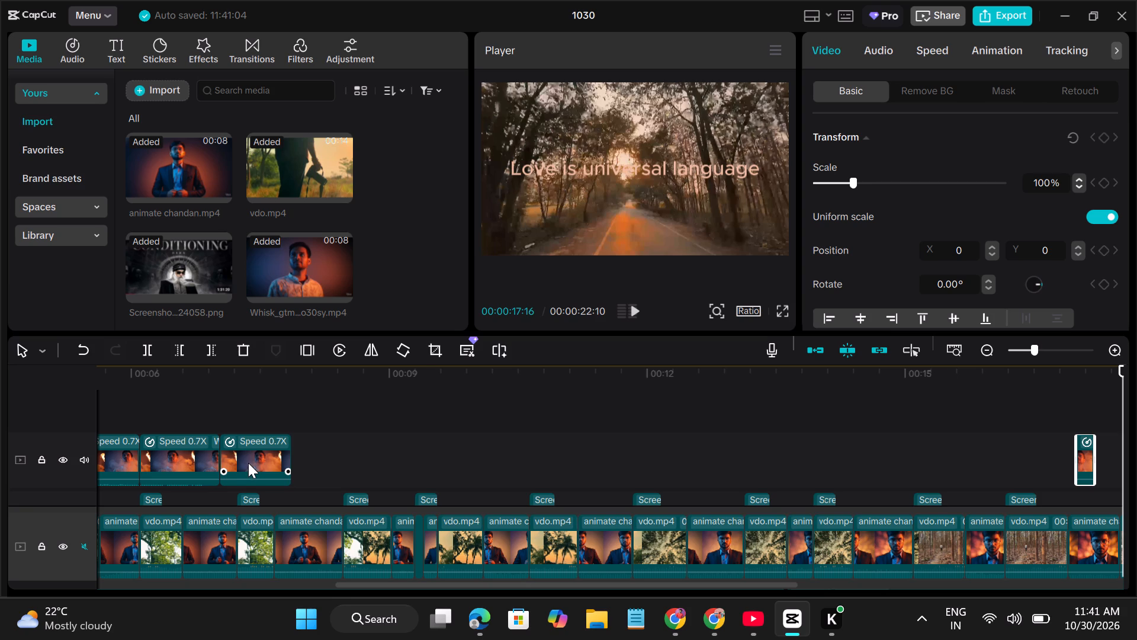
left_click(248, 463)
left_click_drag(248, 463, 997, 473)
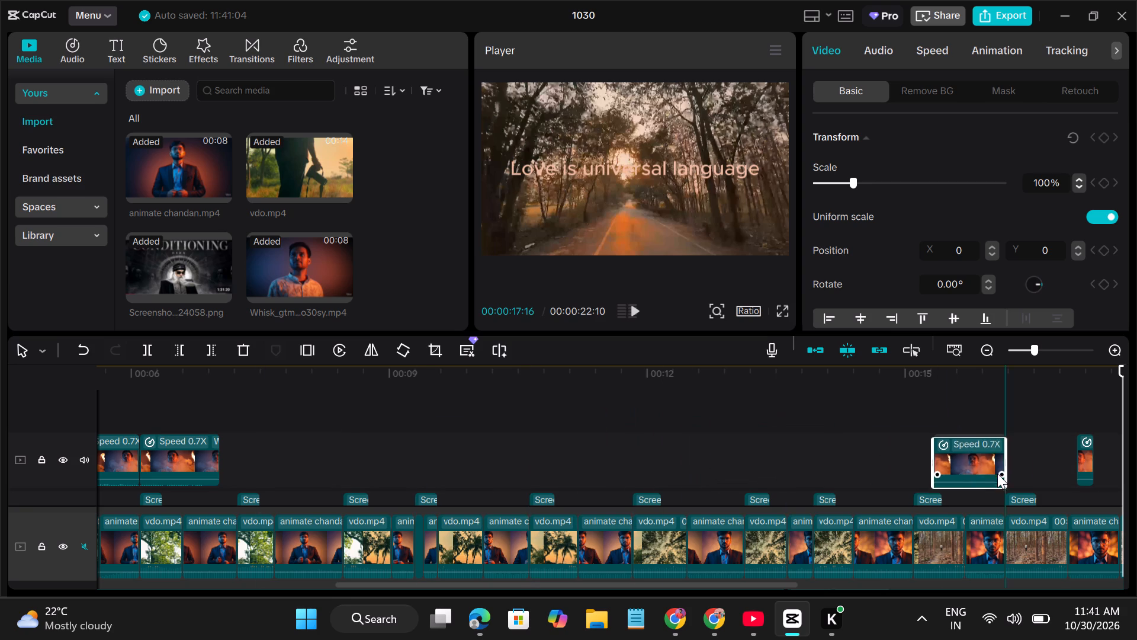
left_click_drag(997, 473, 1022, 460)
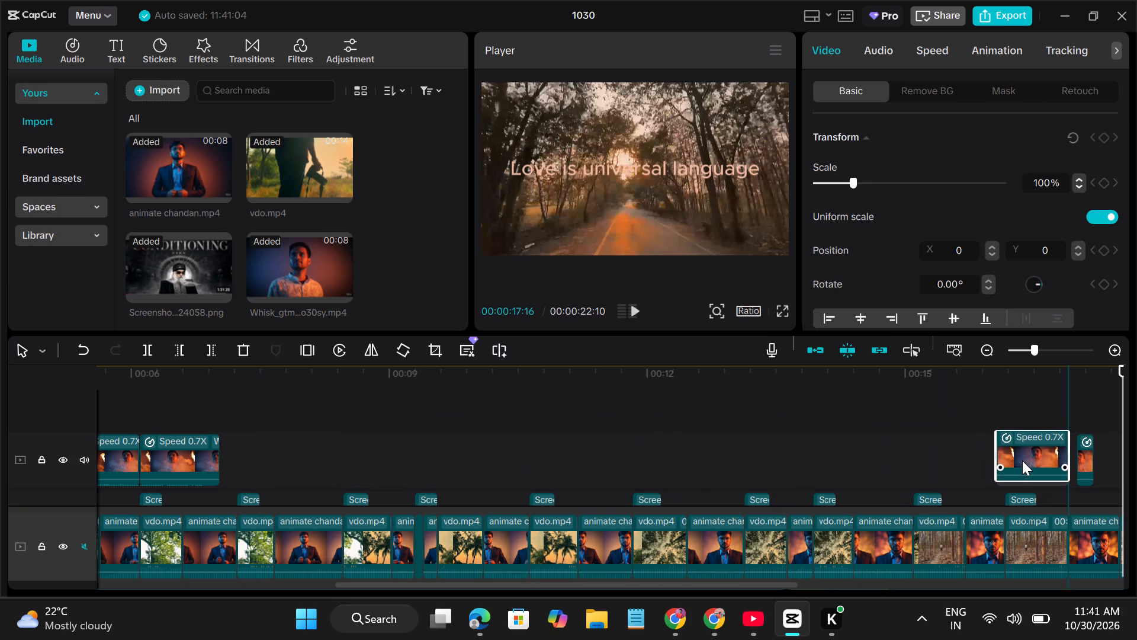
left_click_drag(1022, 460, 1021, 461)
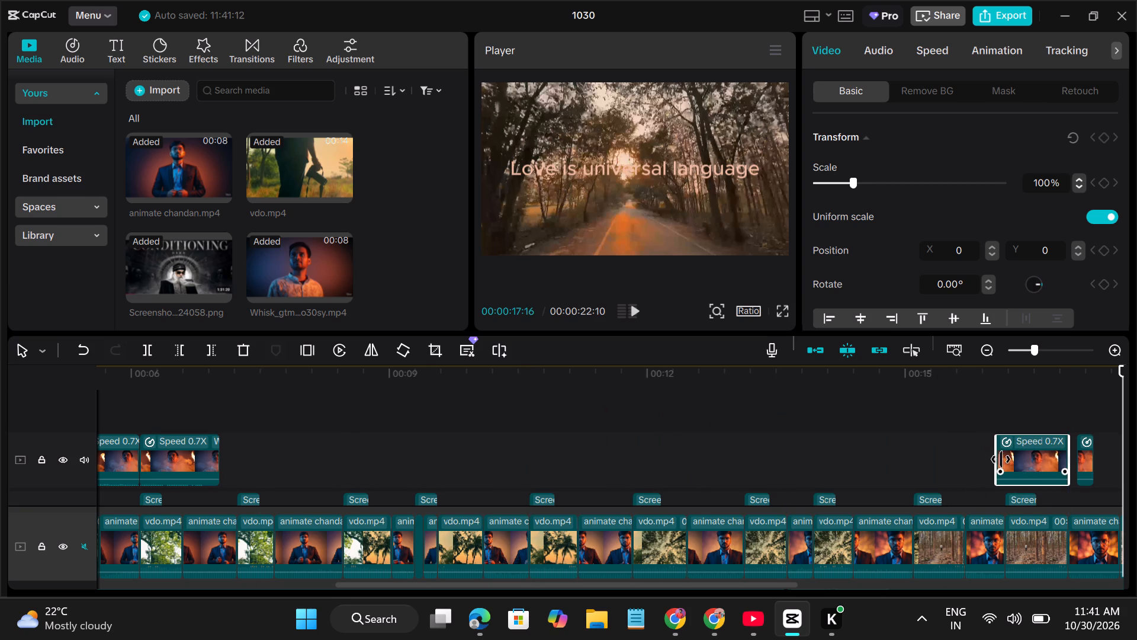
left_click_drag(996, 459, 1035, 466)
left_click_drag(1069, 466, 1054, 470)
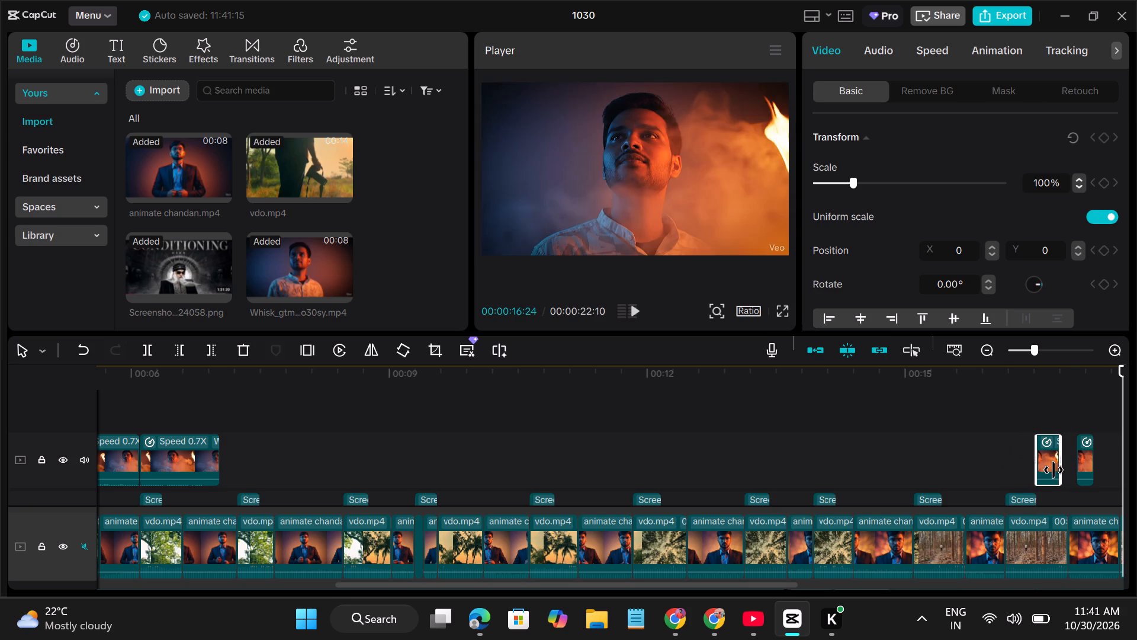
left_click_drag(1054, 470, 1054, 469)
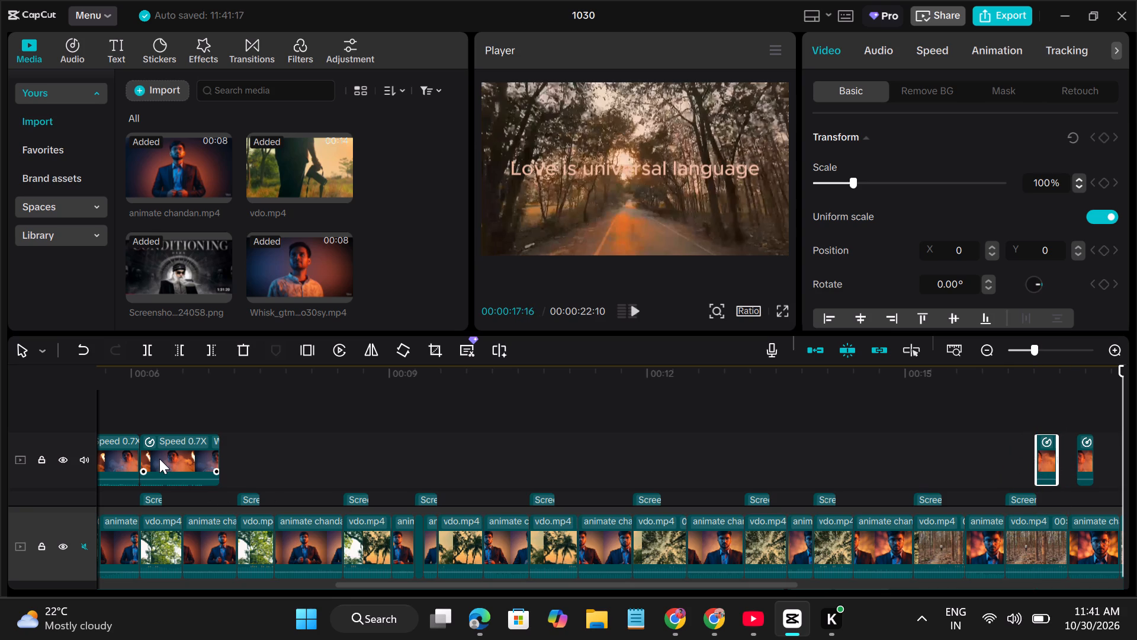
Move the next grouped Whisk segment over the second half of the vdo.mp4 clip near 00:00:15 and trim its end to a short piece.
left_click(159, 459)
left_click_drag(159, 459, 975, 485)
scroll(590, 471, "right", 3)
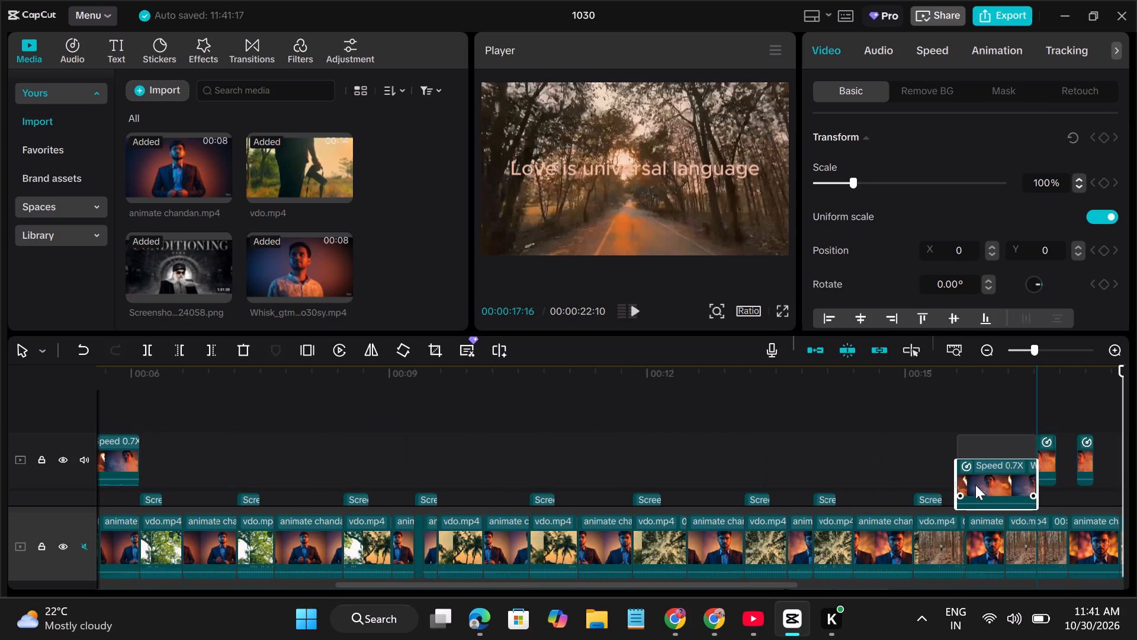
left_click_drag(975, 485, 959, 470)
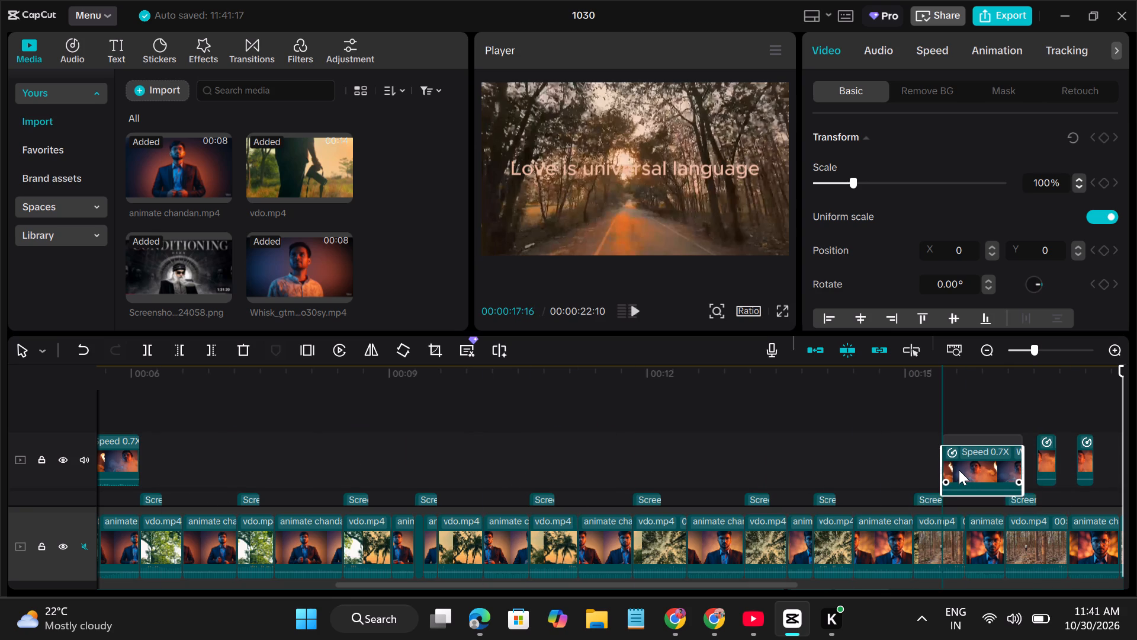
left_click_drag(959, 470, 958, 468)
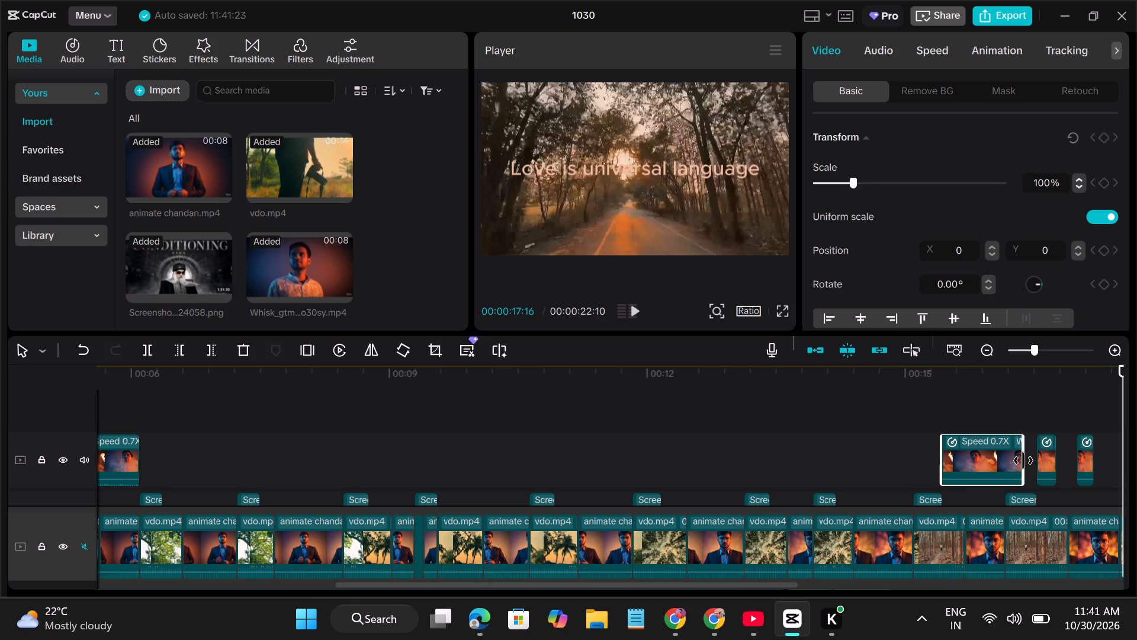
left_click_drag(1023, 460, 957, 468)
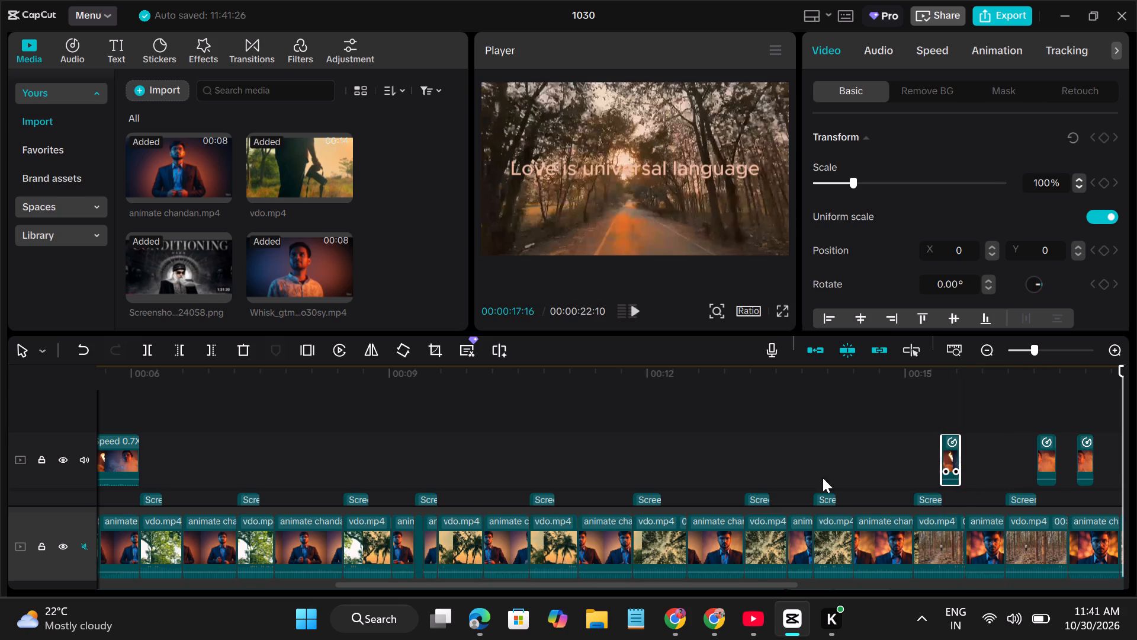
Place the next Whisk segment above the vdo.mp4 clip near 00:00:14 and trim its end to match that clip's end.
left_click(113, 467)
left_click_drag(113, 467, 889, 476)
scroll(624, 462, "right", 2)
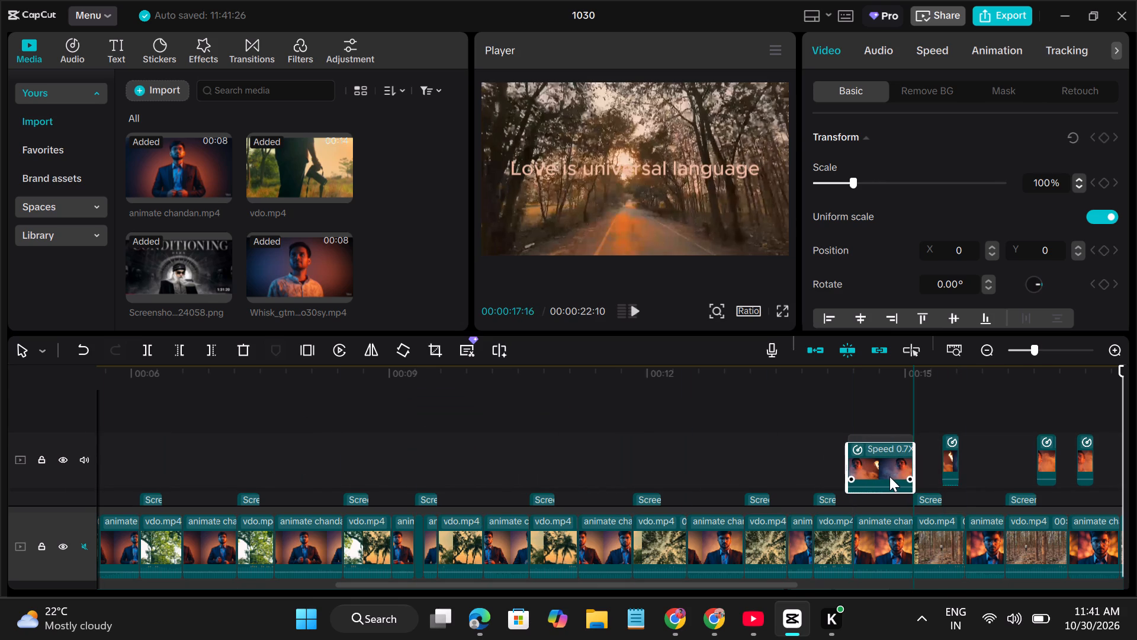
left_click_drag(889, 476, 880, 471)
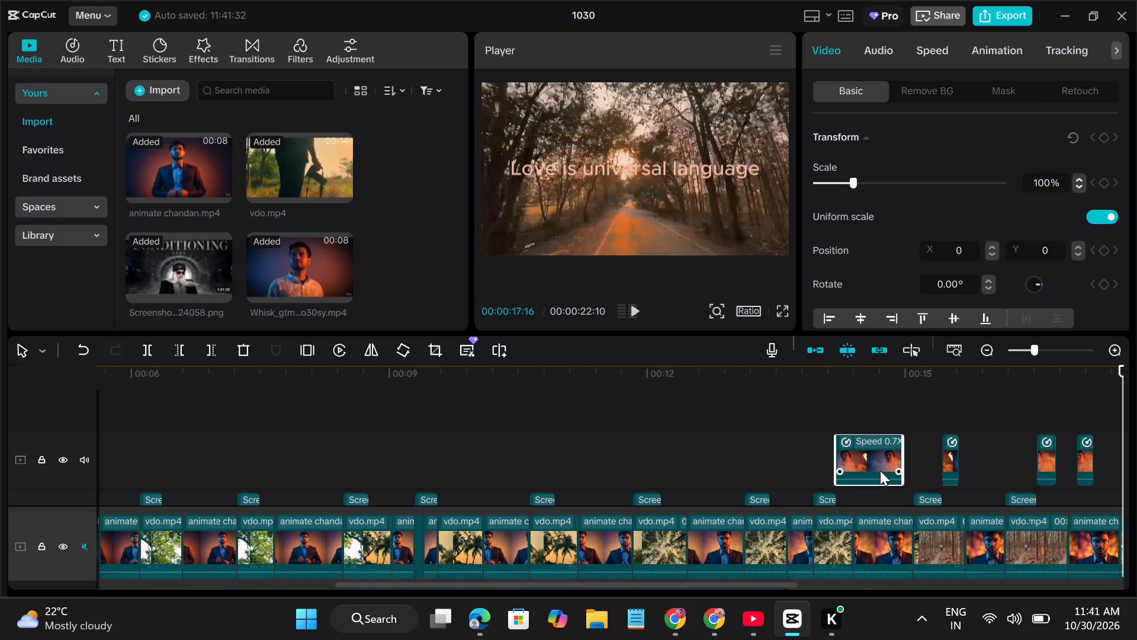
left_click_drag(902, 458, 873, 462)
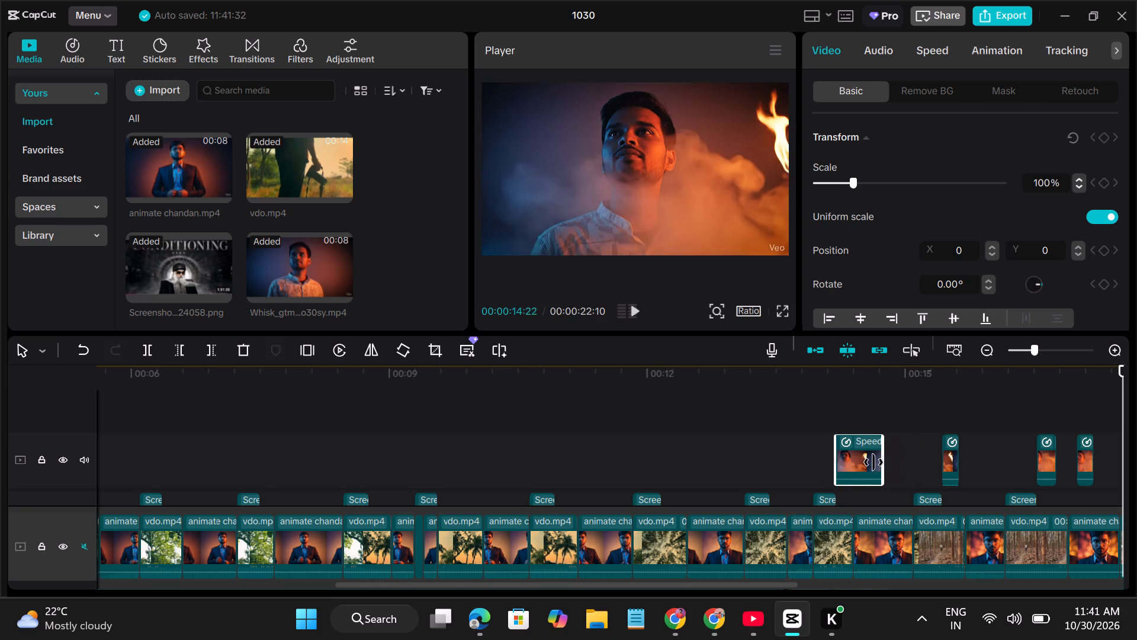
left_click_drag(873, 462, 853, 467)
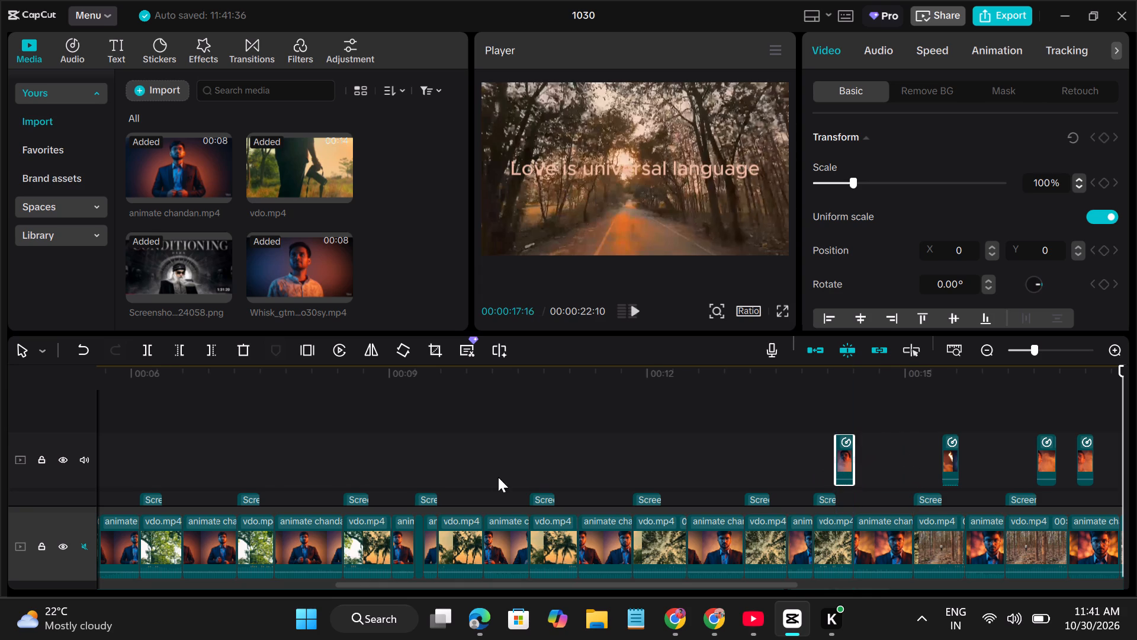
Move the last remaining grouped Whisk segment above the vdo.mp4 clip near 00:00:13 and trim its start to a short piece.
scroll(181, 462, "right", 1)
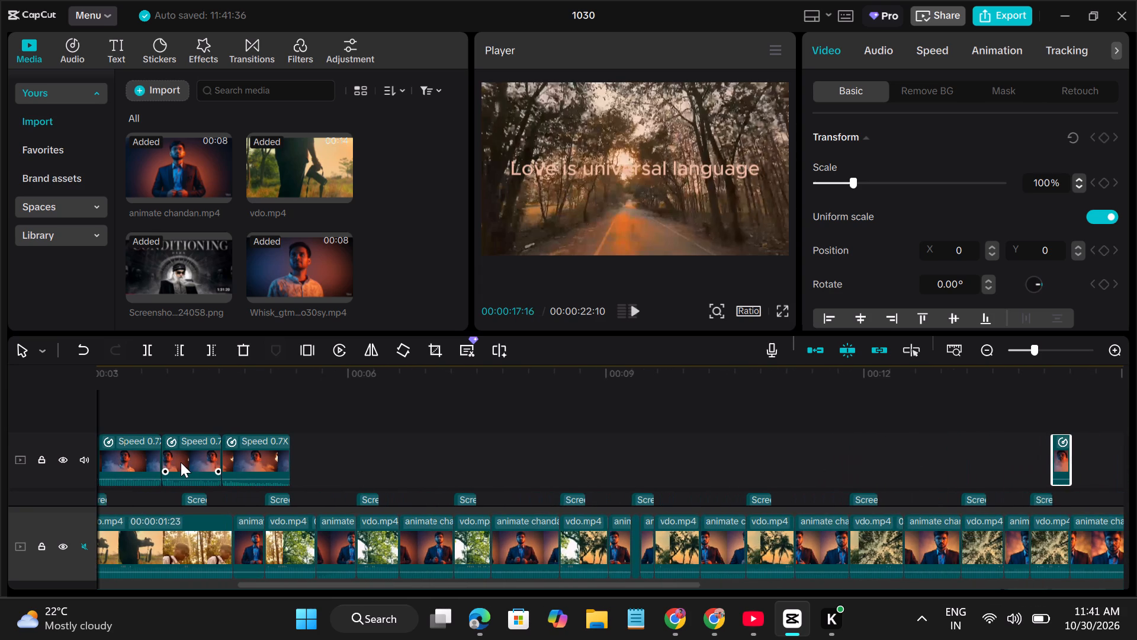
scroll(181, 462, "right", 1)
left_click(236, 455)
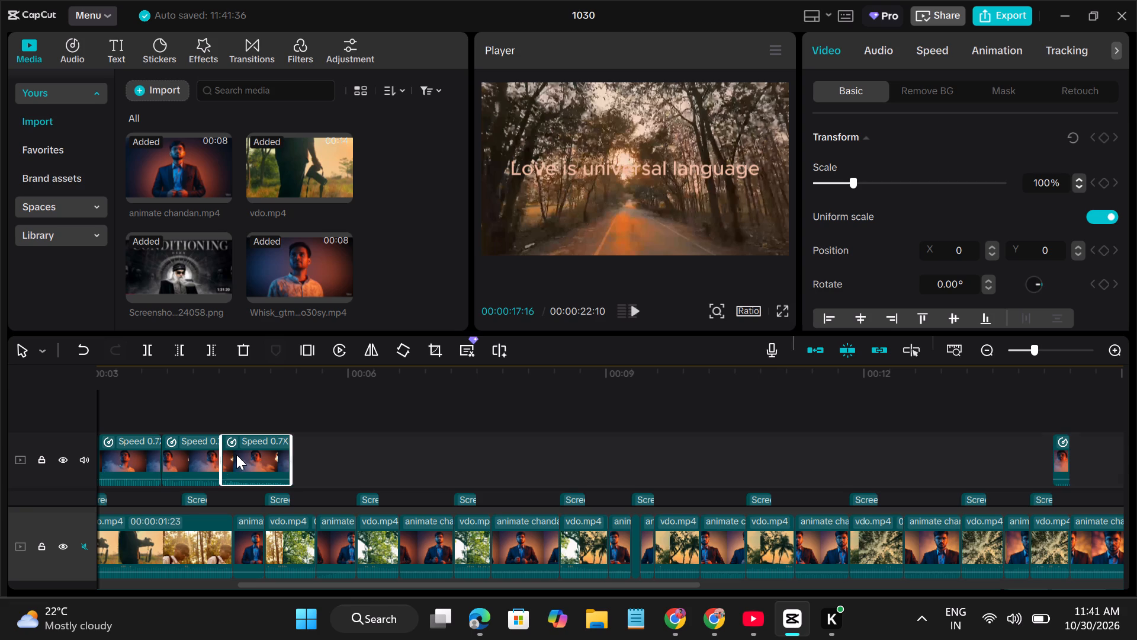
left_click_drag(236, 455, 944, 465)
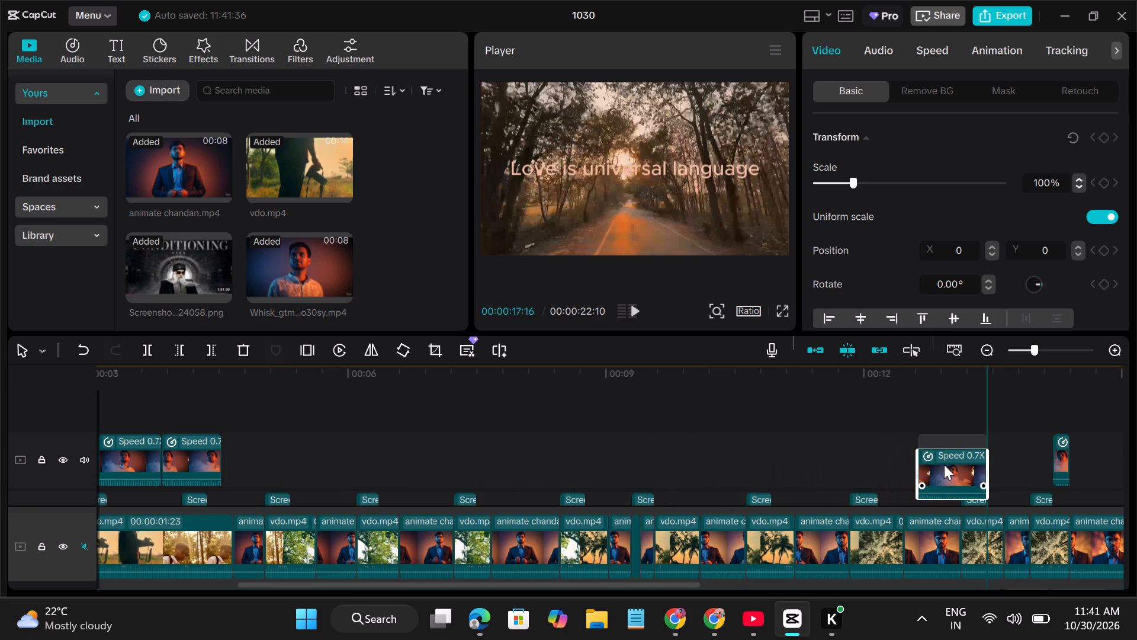
left_click_drag(944, 465, 949, 461)
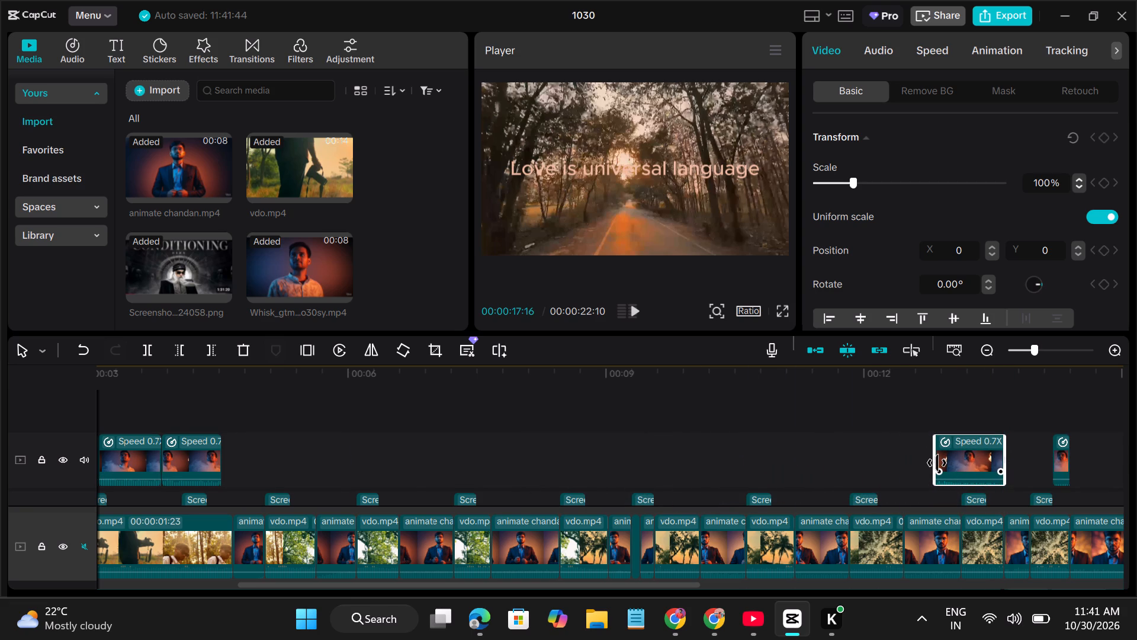
left_click_drag(937, 463, 990, 463)
Move the next grouped Whisk segment to about 00:00:12 above the vdo.mp4 clip and trim its end to that clip's end.
left_click(188, 461)
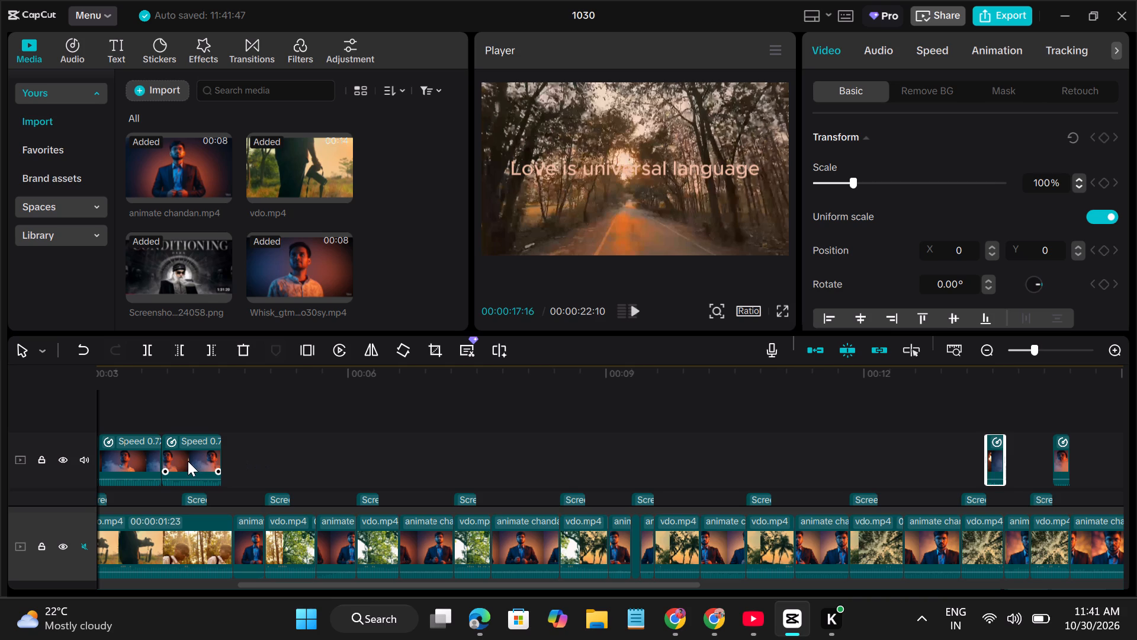
left_click_drag(188, 461, 947, 493)
scroll(592, 488, "right", 2)
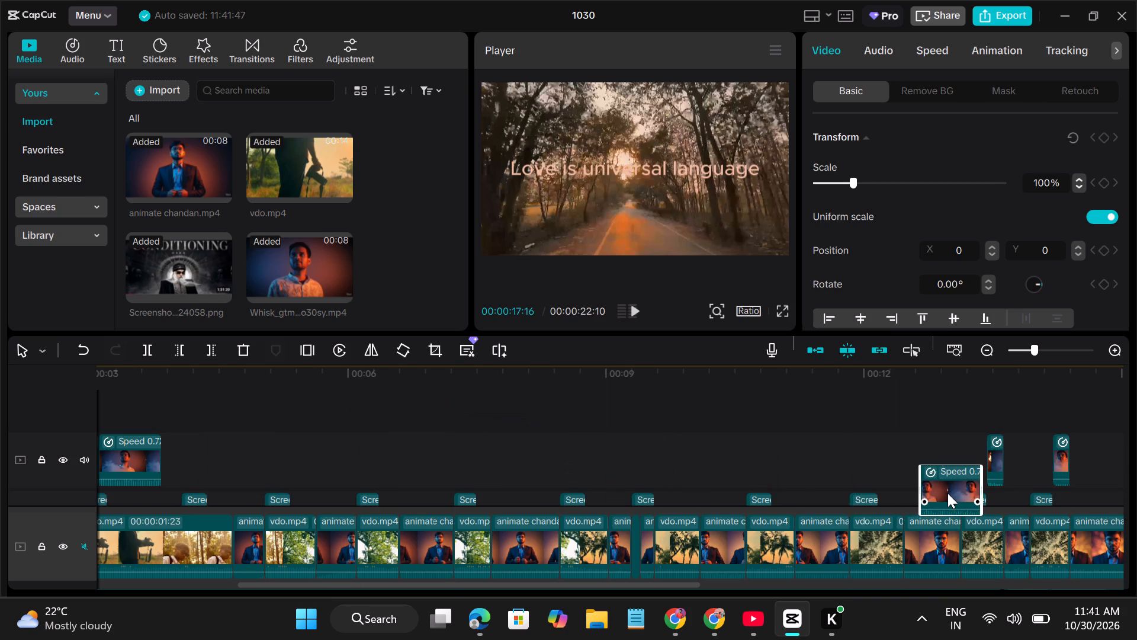
left_click_drag(947, 493, 908, 459)
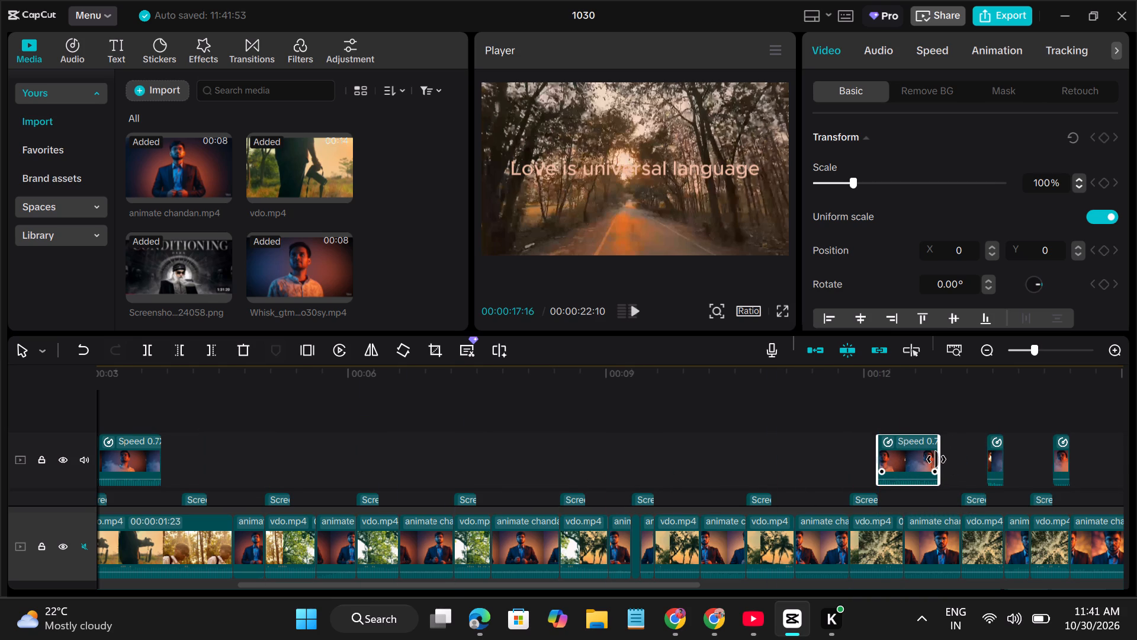
left_click_drag(936, 459, 898, 466)
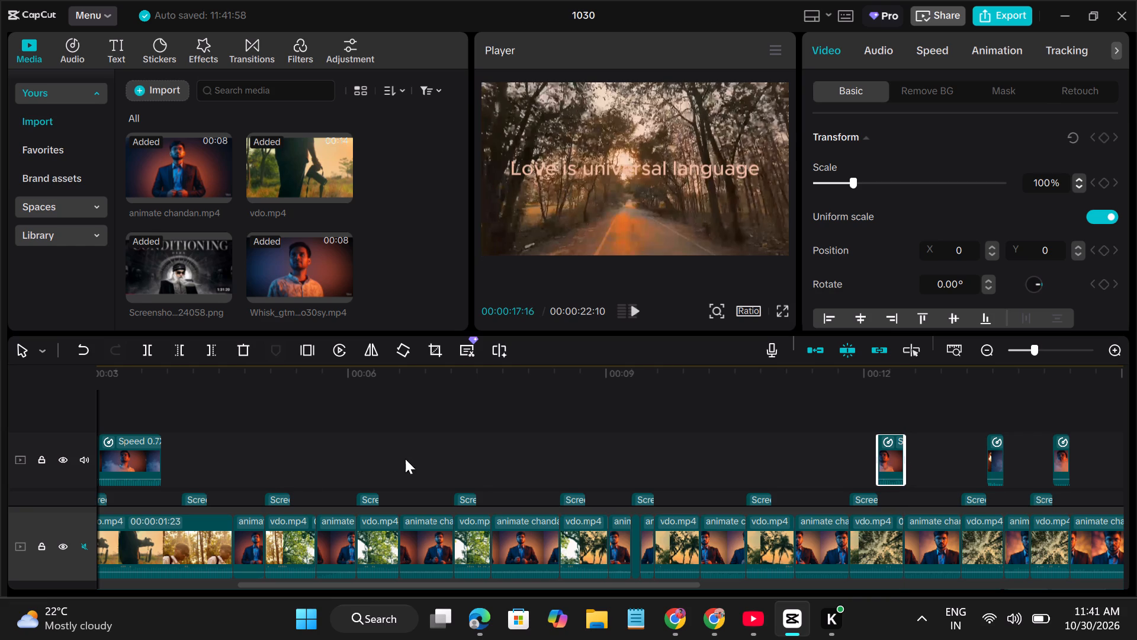
Move the next Whisk segment above the vdo.mp4 clip near 00:00:11 and trim its end to a short piece.
left_click_drag(119, 469, 732, 488)
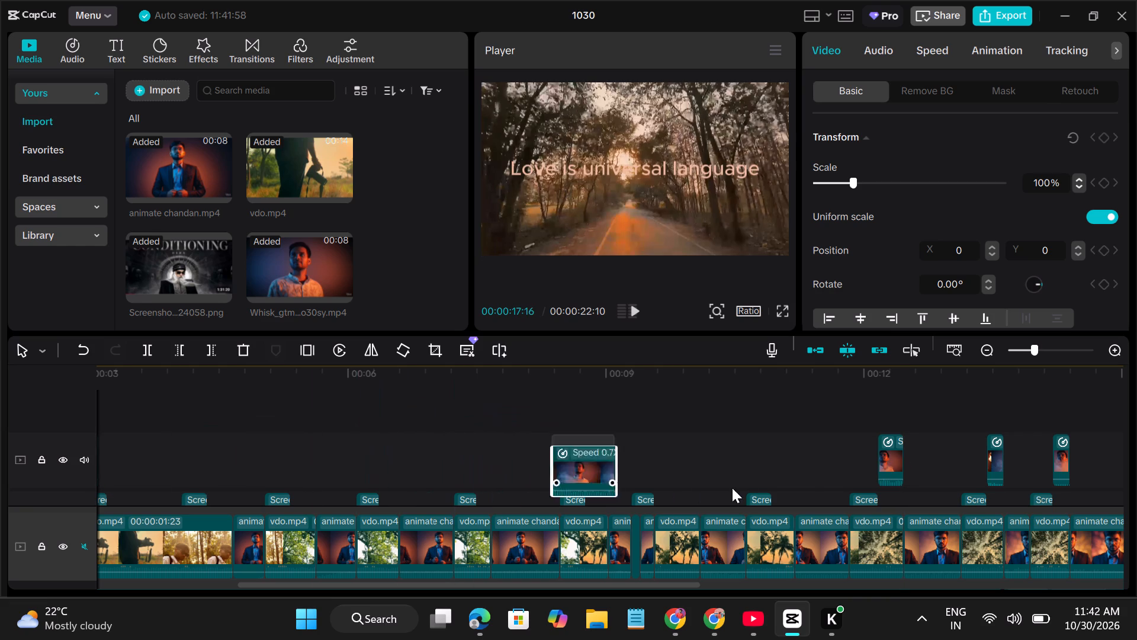
left_click_drag(732, 488, 793, 474)
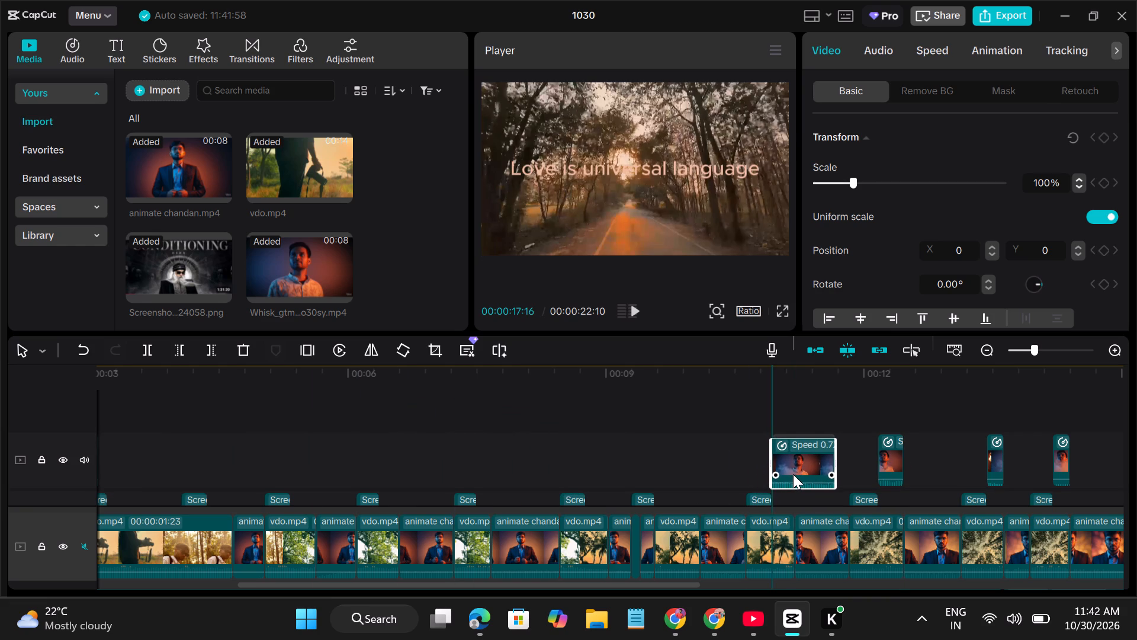
left_click_drag(793, 474, 790, 474)
left_click_drag(834, 461, 797, 470)
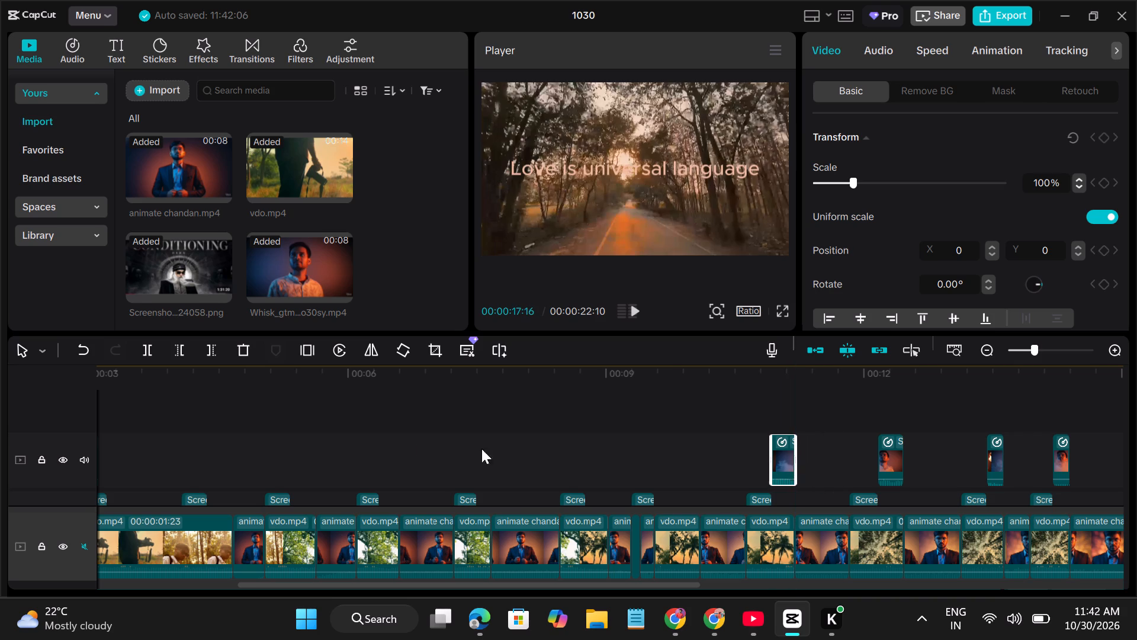
Move the next grouped Whisk segment above the vdo.mp4 clip between 00:00:09 and 00:00:10 and trim its end to a short piece.
scroll(418, 443, "right", 1)
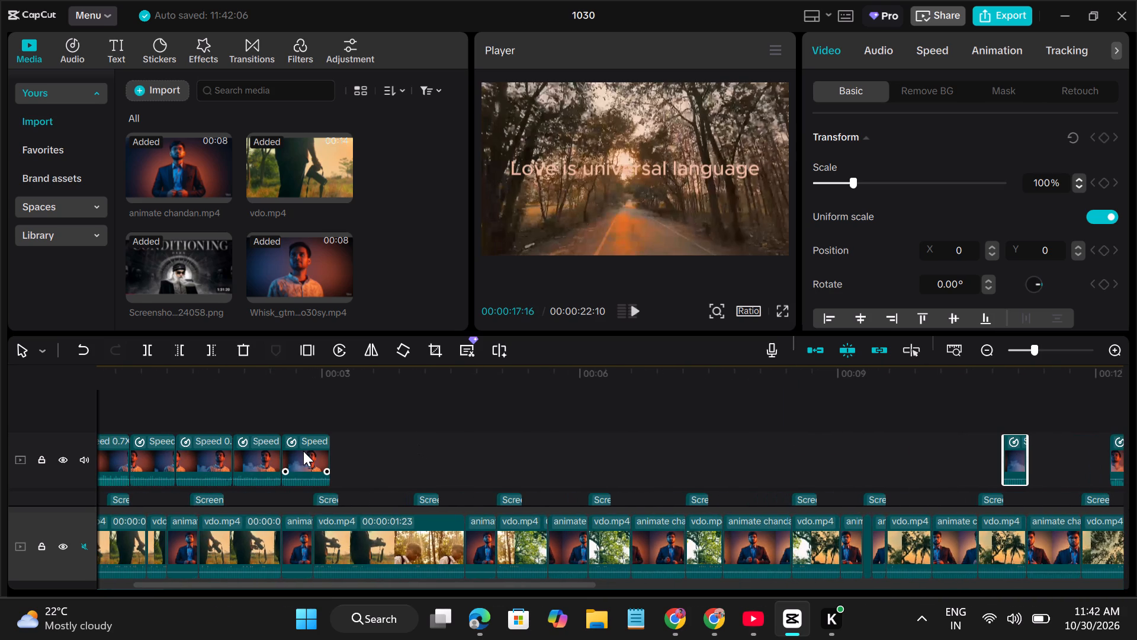
left_click(303, 451)
left_click_drag(303, 451, 932, 455)
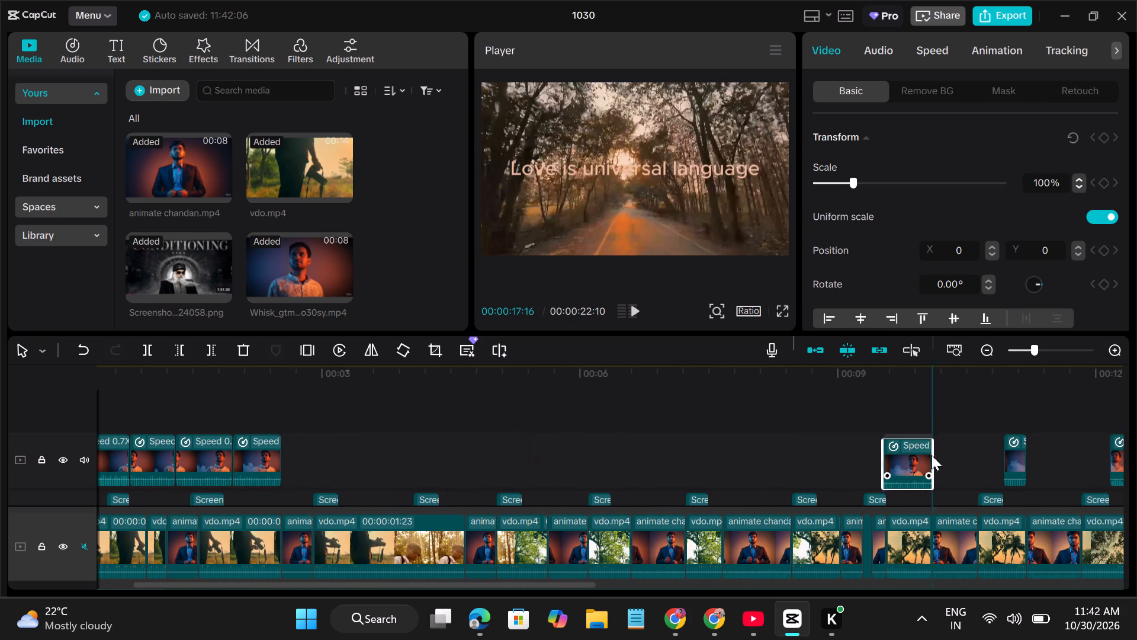
left_click_drag(932, 455, 910, 450)
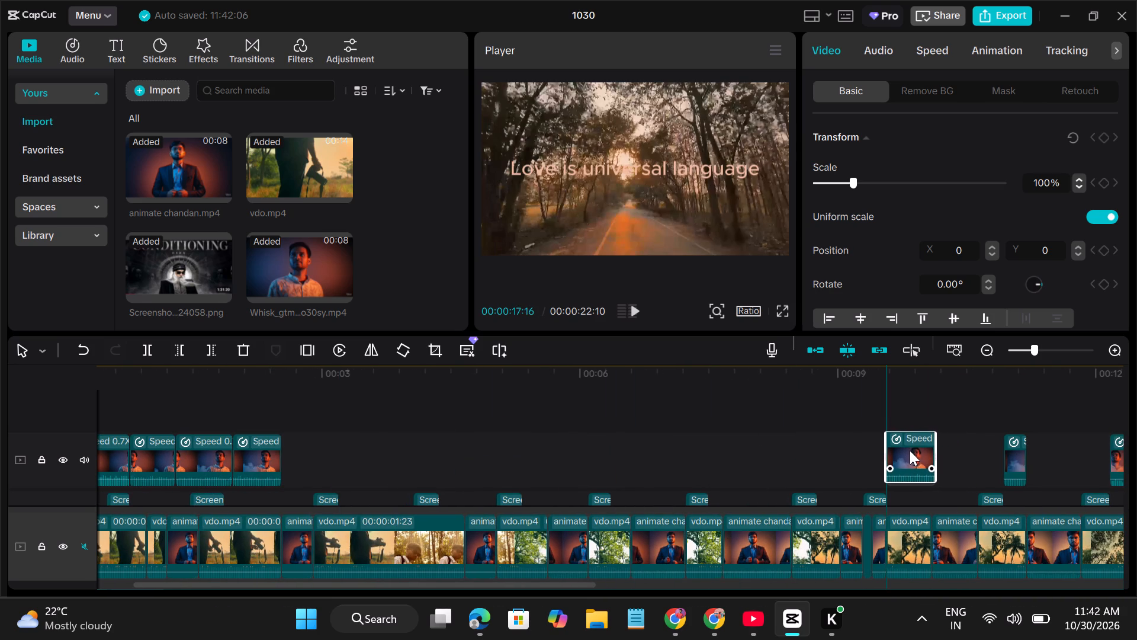
left_click_drag(910, 450, 916, 450)
left_click_drag(943, 457, 908, 469)
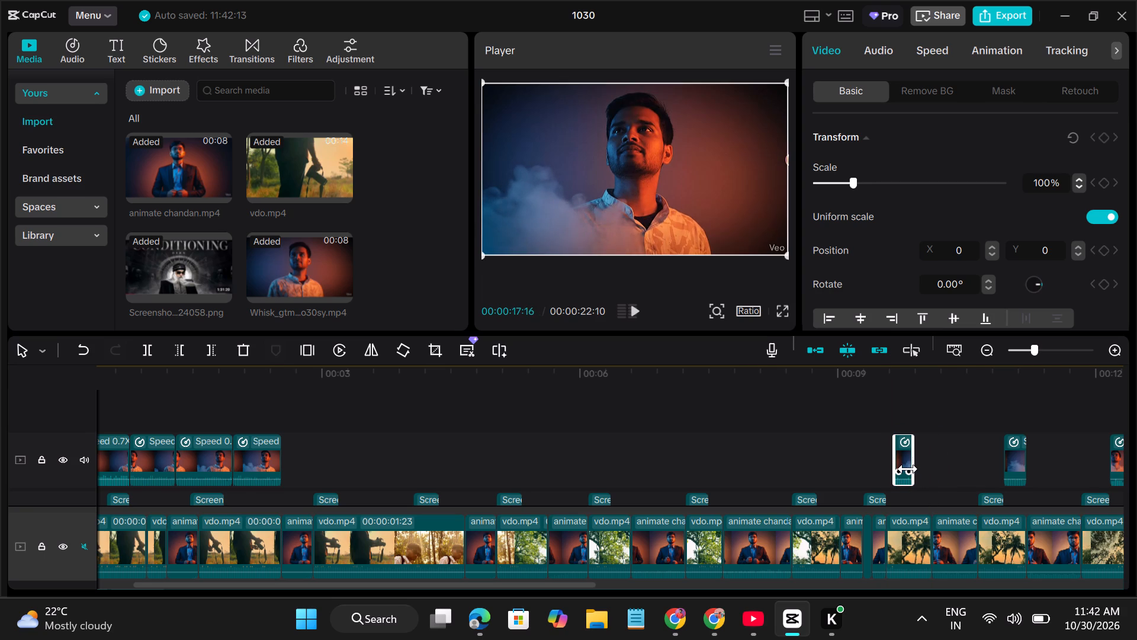
Move the next grouped Whisk segment above the vdo.mp4 clip just before 00:00:09 and trim its end to a short piece.
left_click(256, 464)
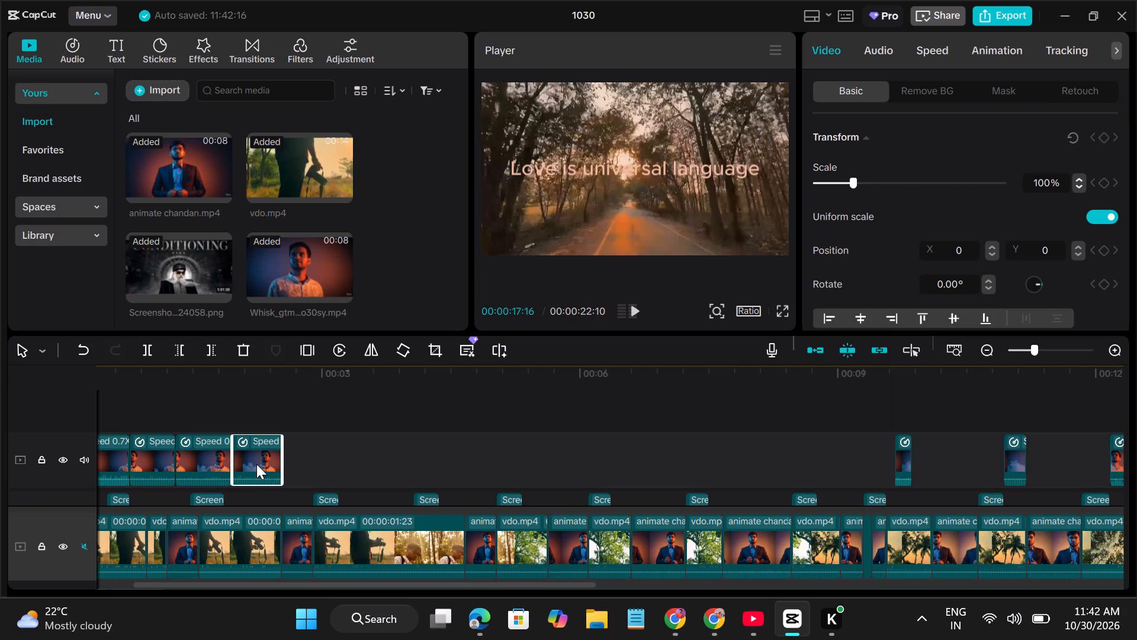
left_click_drag(256, 464, 844, 469)
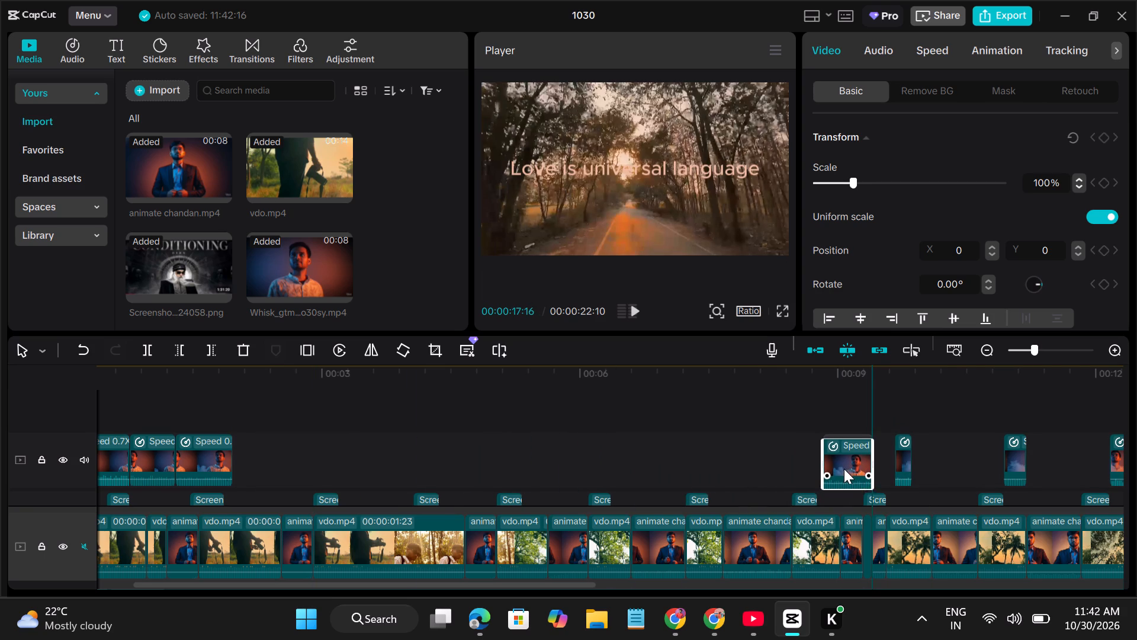
left_click_drag(844, 469, 837, 467)
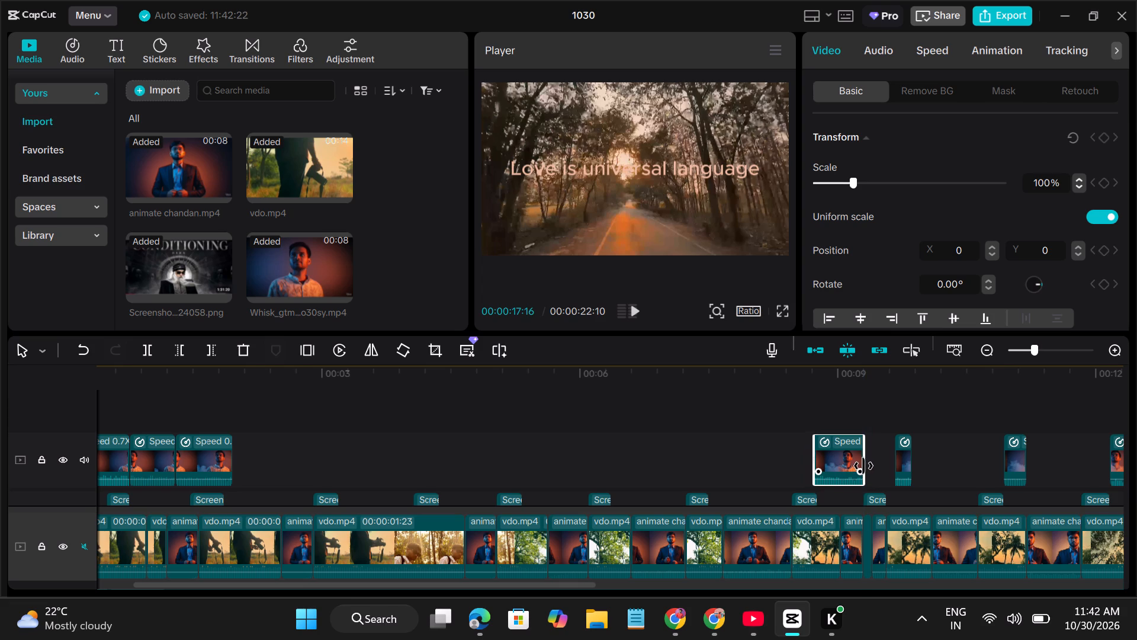
left_click_drag(864, 466, 828, 473)
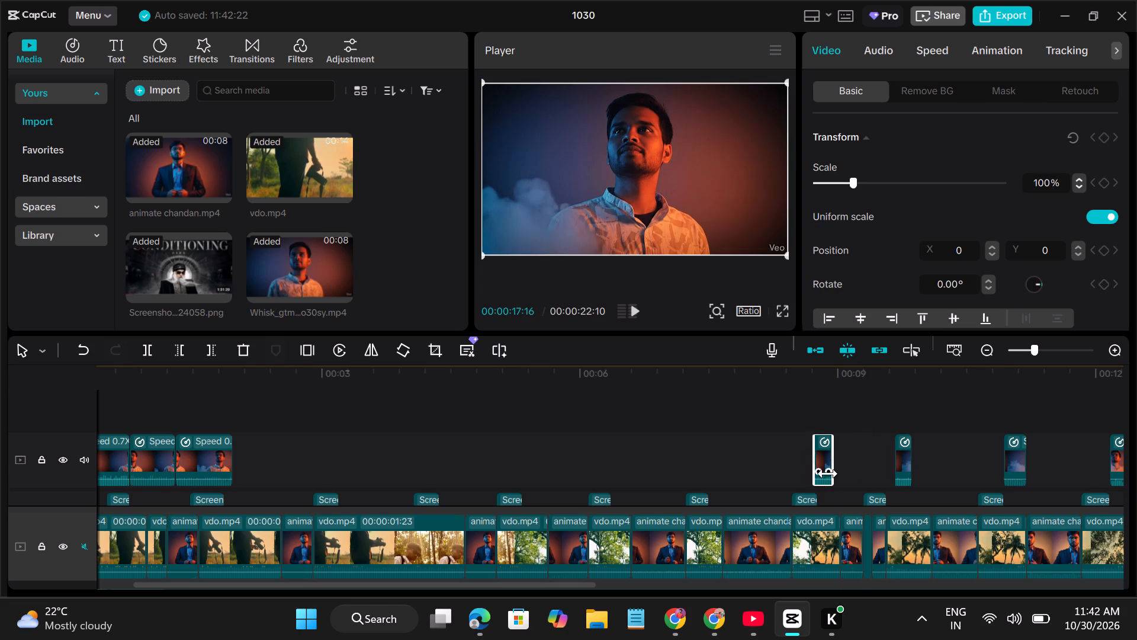
Move the next grouped Whisk segment above the vdo.mp4 clip midway between 00:00:07 and 00:00:08 and trim its end to that clip's end.
left_click(204, 462)
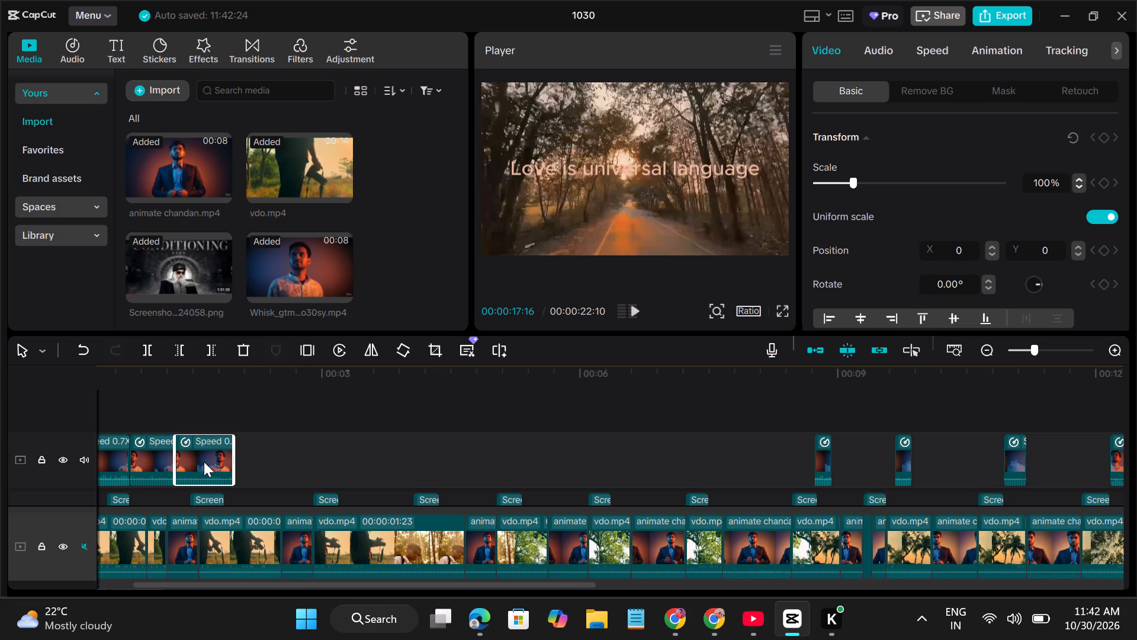
left_click_drag(204, 462, 738, 459)
left_click_drag(770, 457, 725, 466)
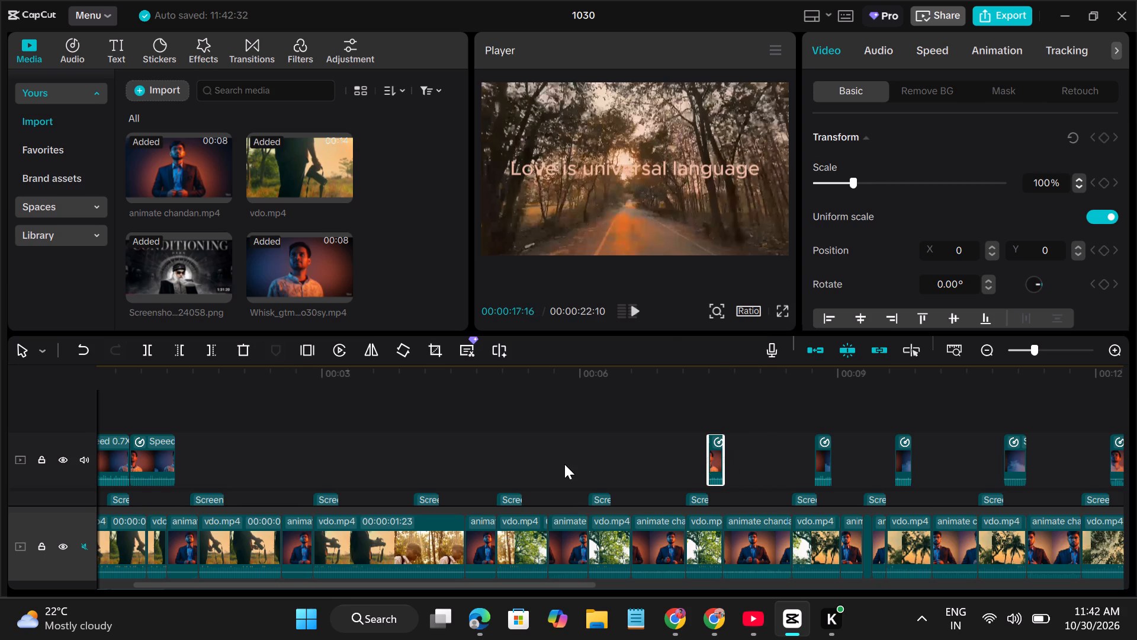
Move the next Whisk segment above the vdo.mp4 clip shortly after 00:00:06 and trim its end to that clip's end.
scroll(564, 464, "right", 1)
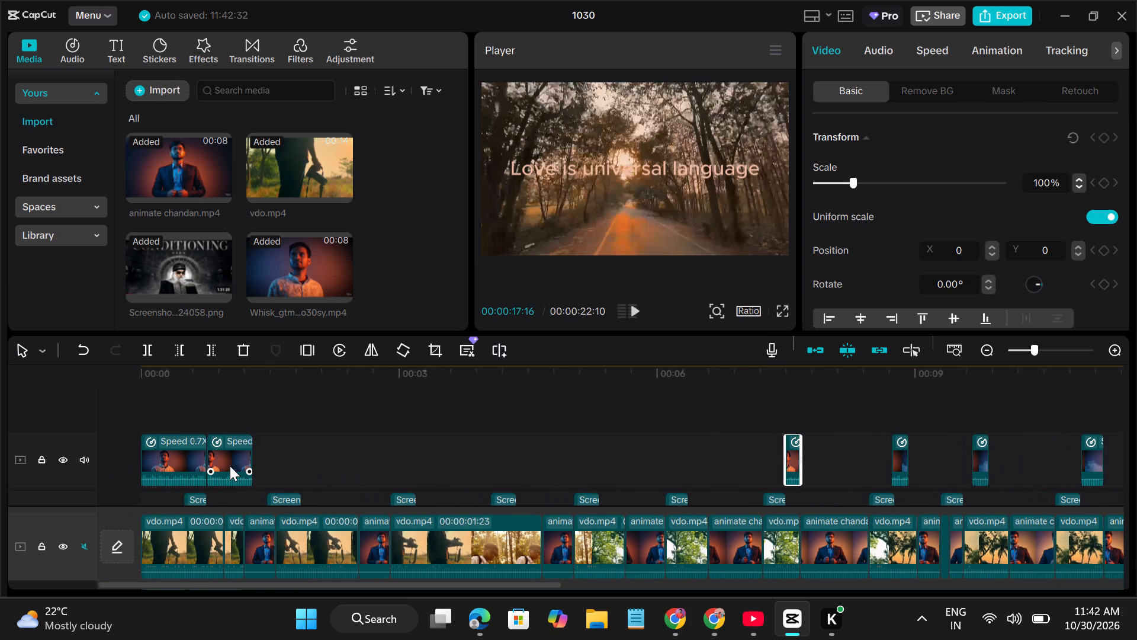
left_click(216, 466)
left_click_drag(220, 460, 704, 458)
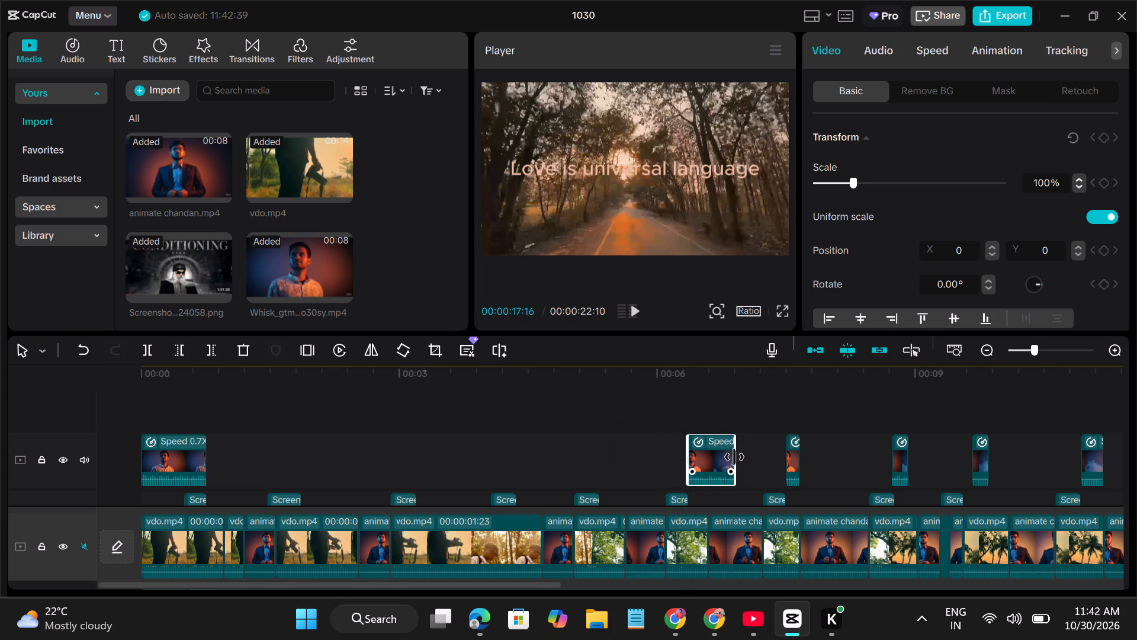
left_click_drag(734, 457, 706, 462)
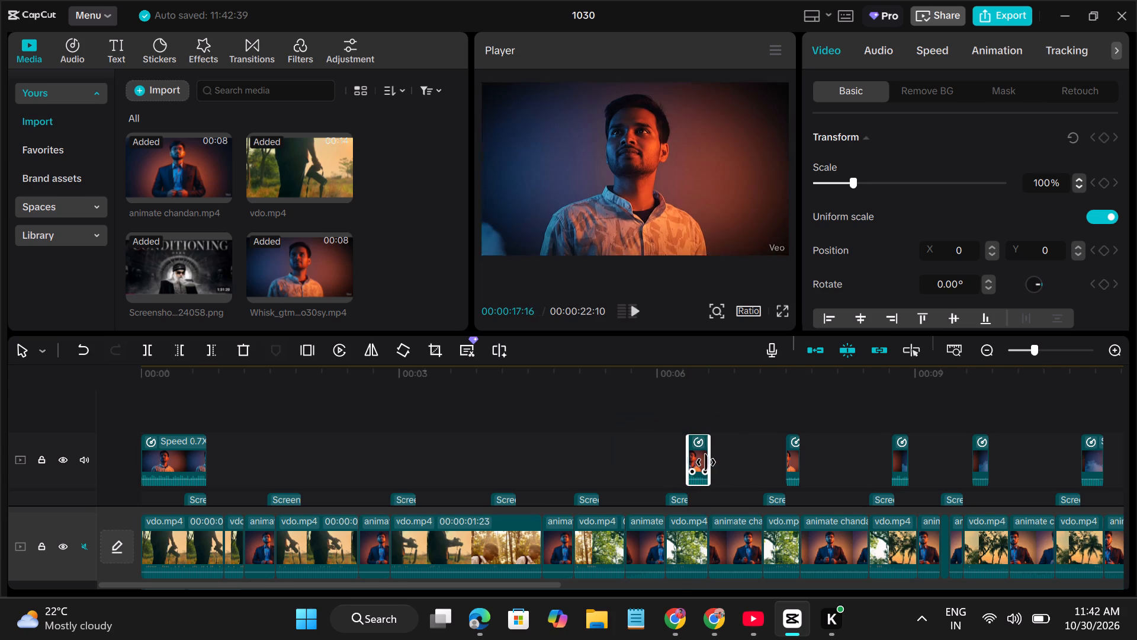
Place the last Whisk segment from the timeline start across the end of the long vdo.mp4 clip and split it at 00:00:04:20.
scroll(163, 465, "right", 1)
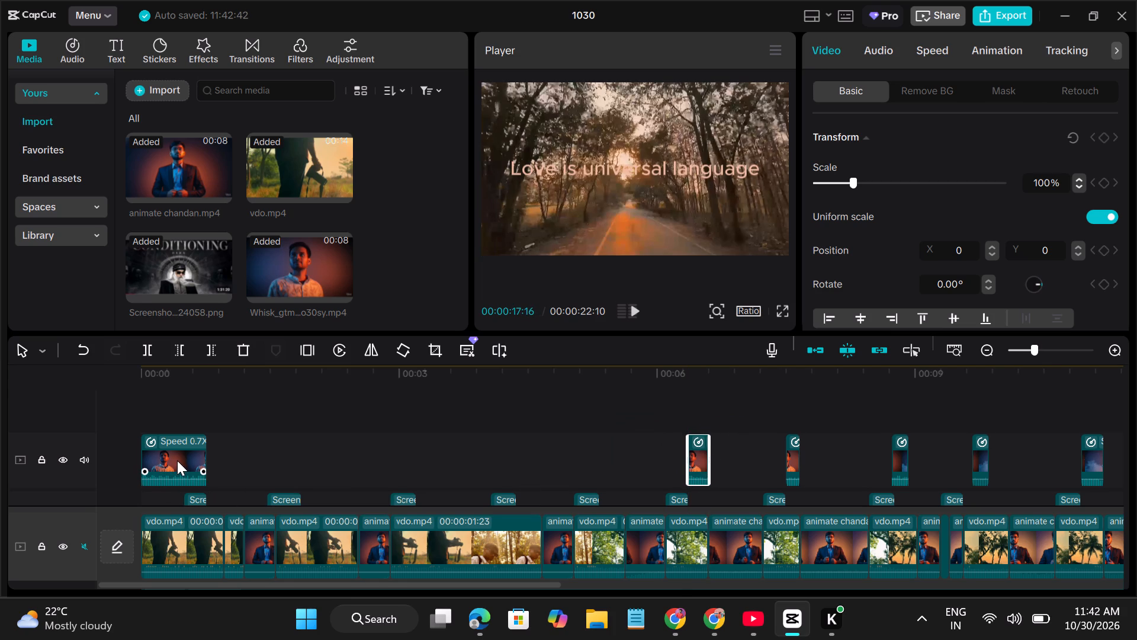
left_click(178, 460)
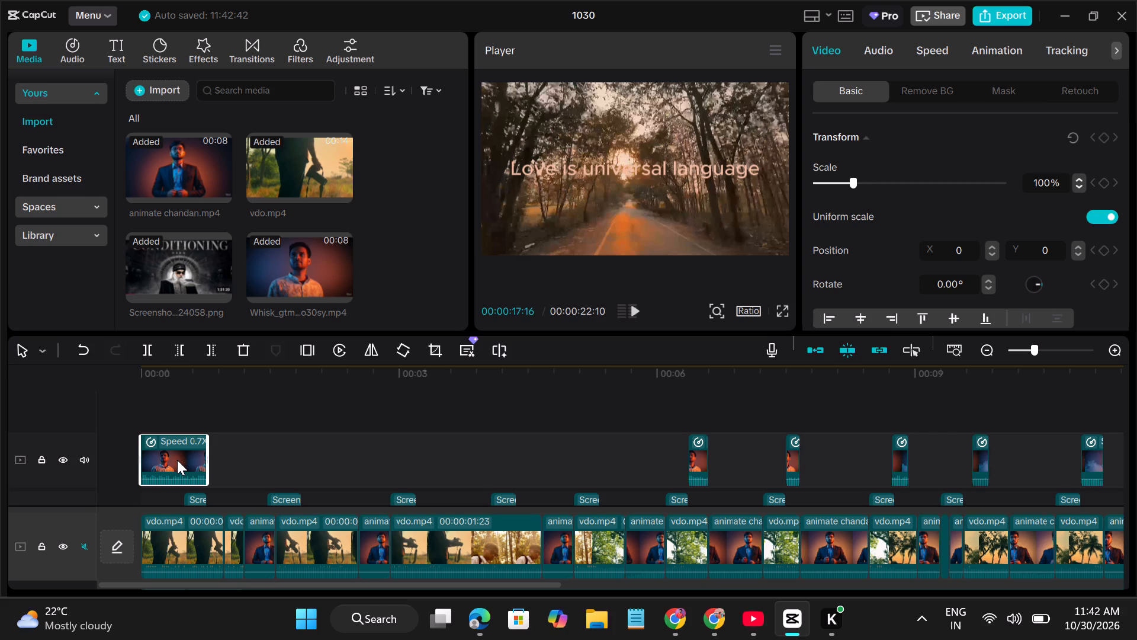
left_click_drag(177, 460, 586, 464)
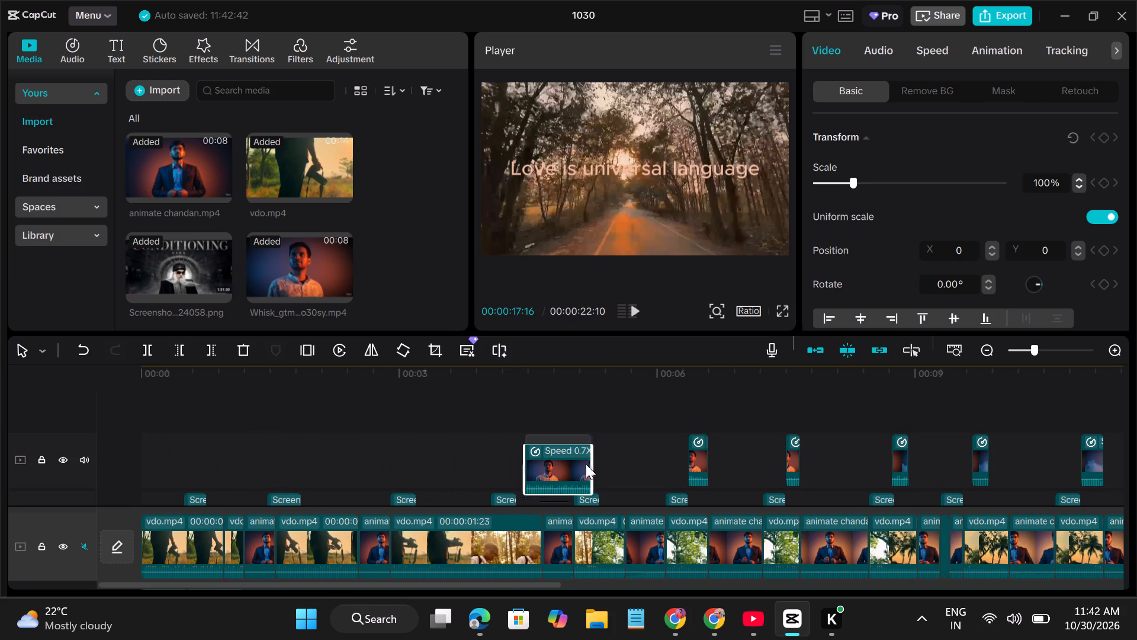
left_click_drag(586, 464, 631, 459)
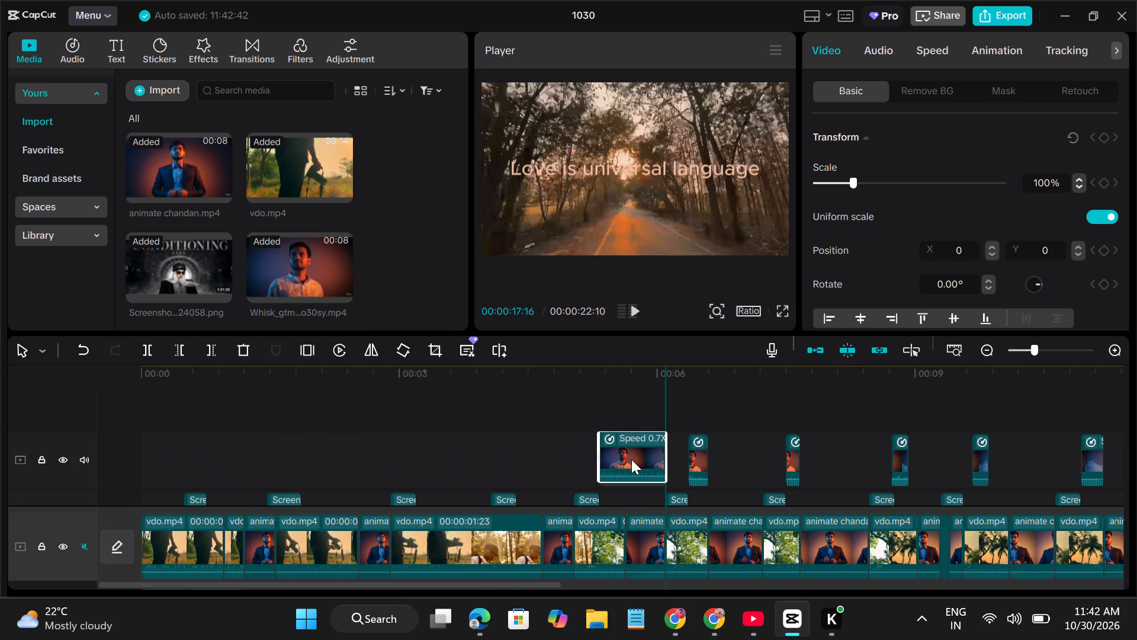
left_click_drag(631, 459, 525, 450)
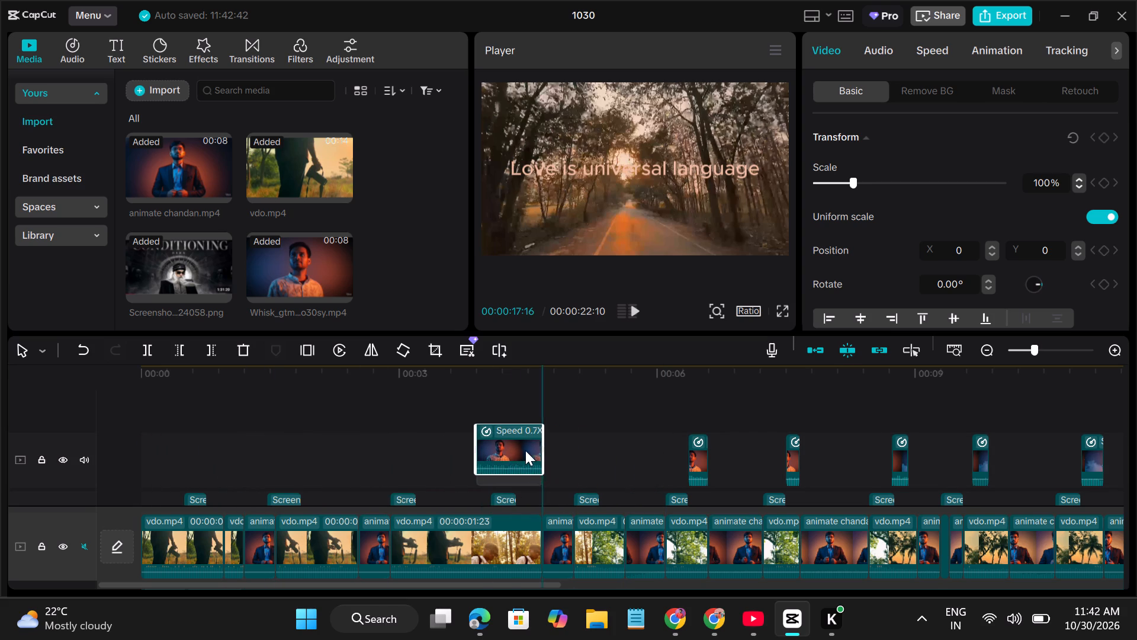
left_click_drag(525, 450, 550, 460)
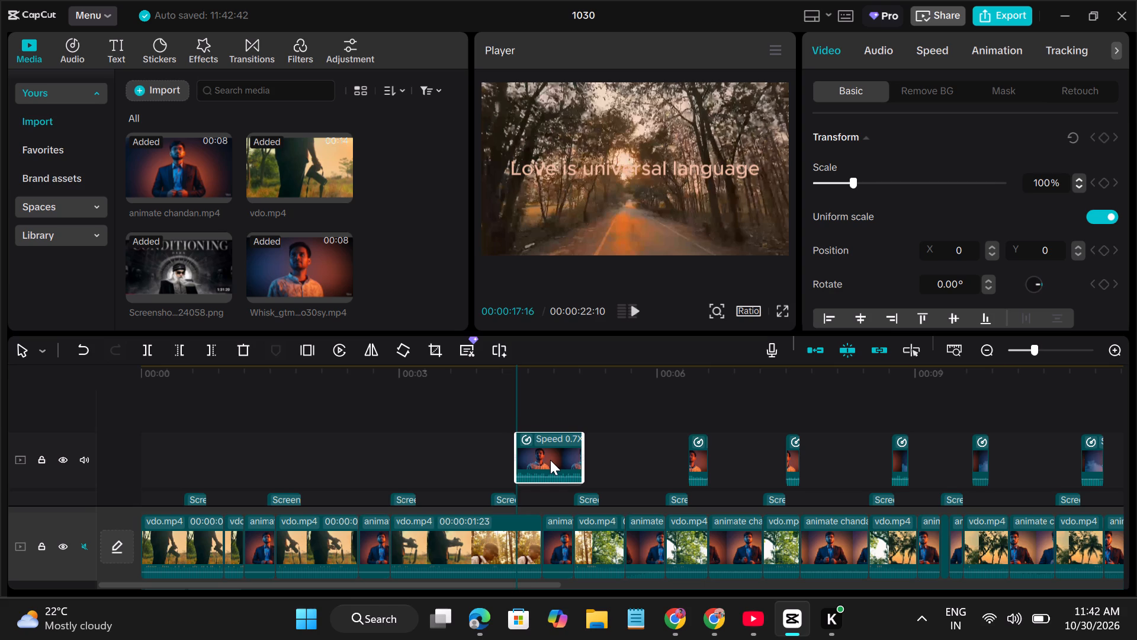
left_click_drag(550, 460, 549, 462)
left_click(542, 425)
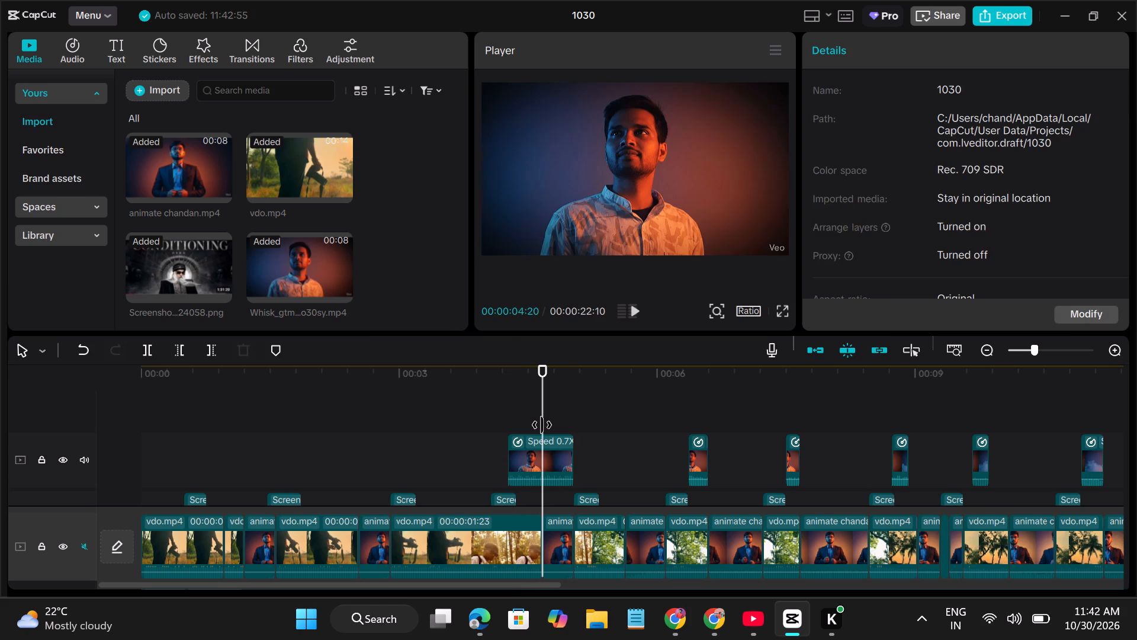
left_click(542, 465)
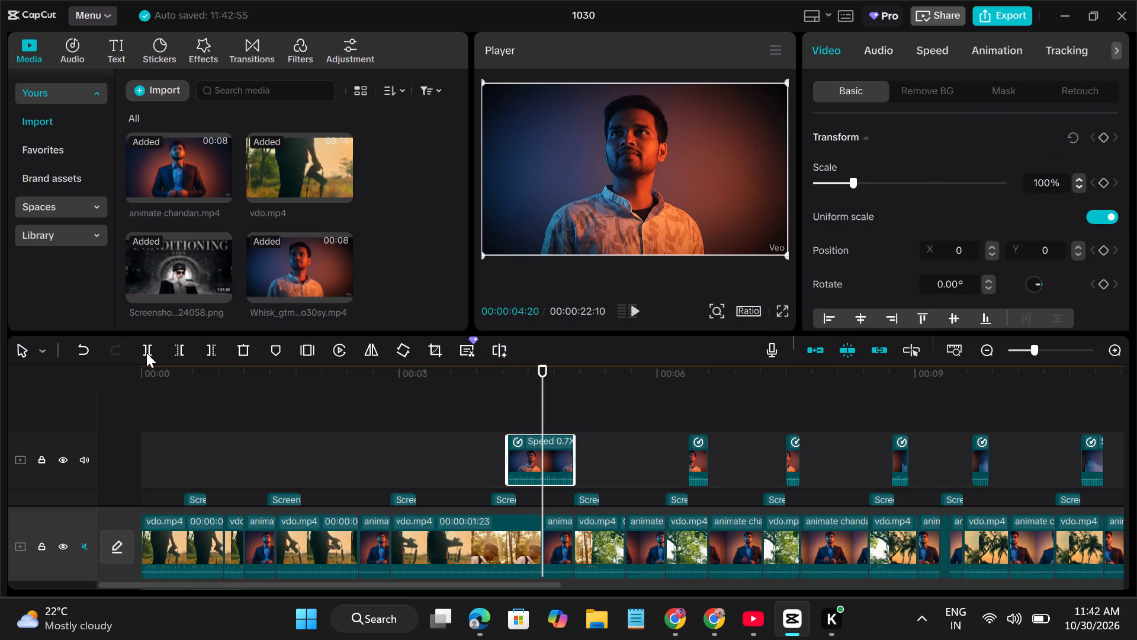
left_click(146, 352)
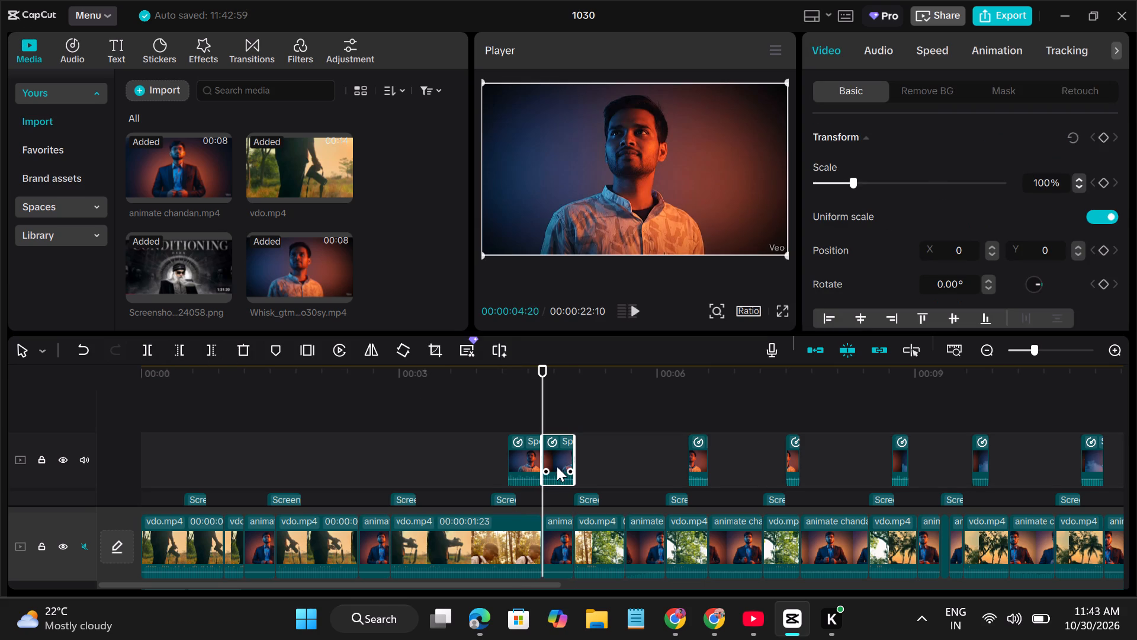
Move the second part of the split Whisk segment above the vdo.mp4 clip just after 00:00:05 and trim its end to a short piece.
left_click_drag(558, 460, 624, 466)
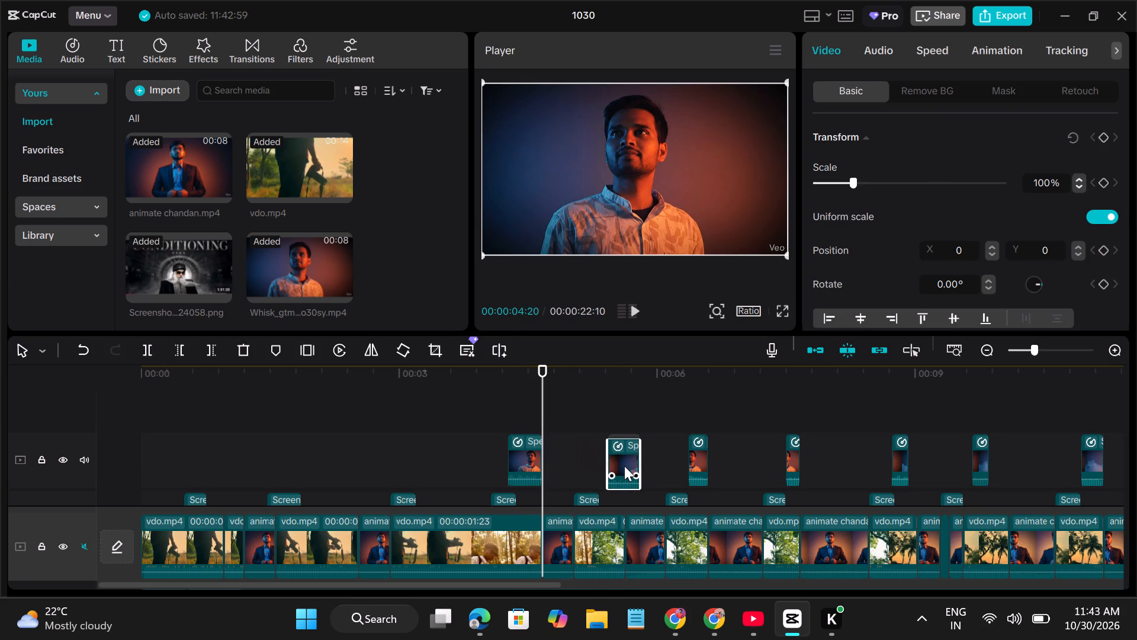
left_click_drag(624, 466, 619, 466)
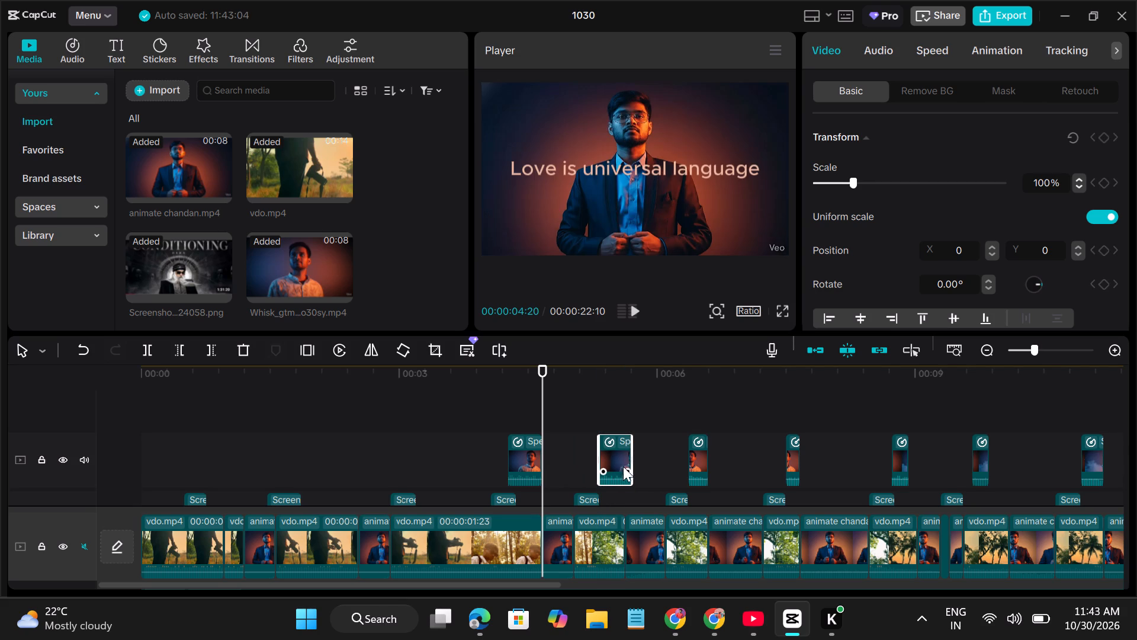
left_click_drag(632, 462, 624, 463)
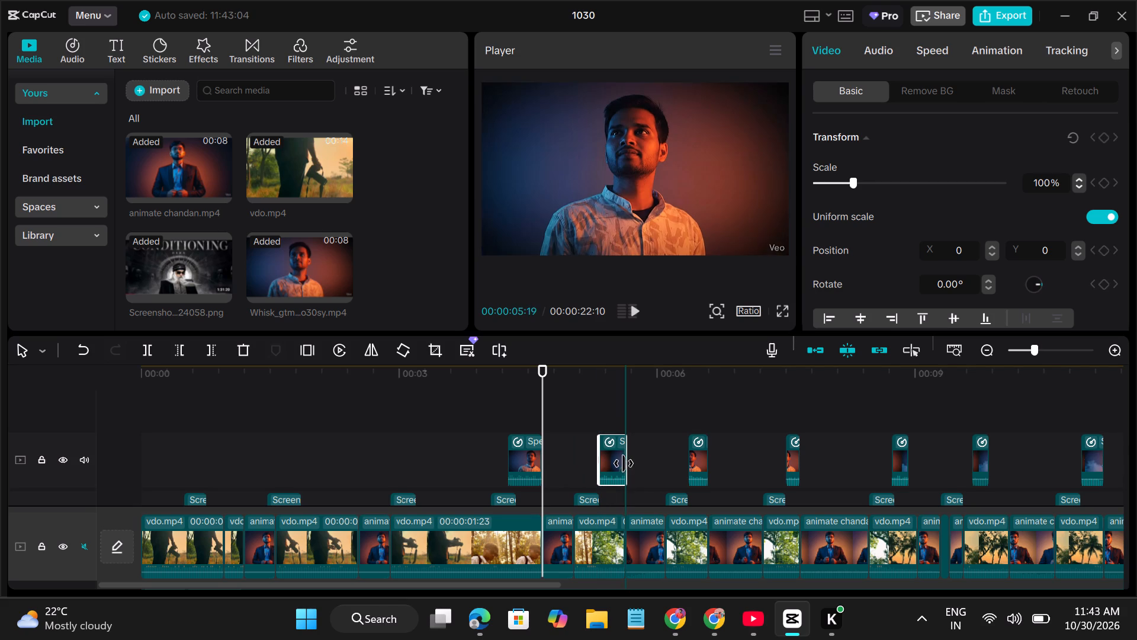
left_click_drag(624, 463, 616, 465)
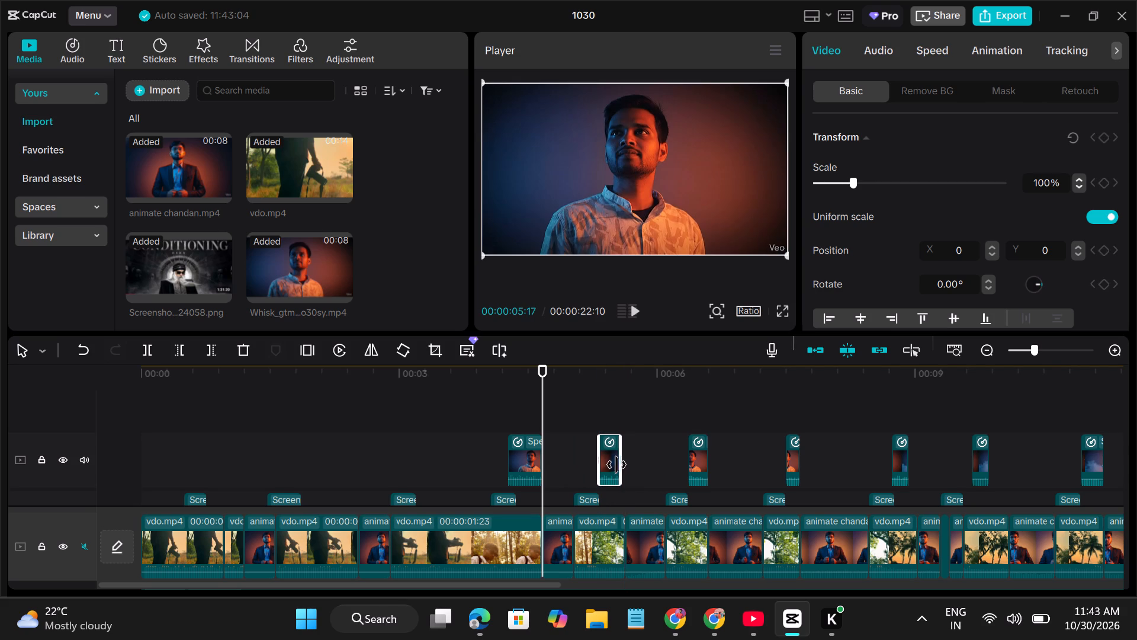
Split the remaining Whisk part at 00:00:04:14 and move its first piece to just after 00:00:03 above the long vdo.mp4 clip.
left_click(522, 456)
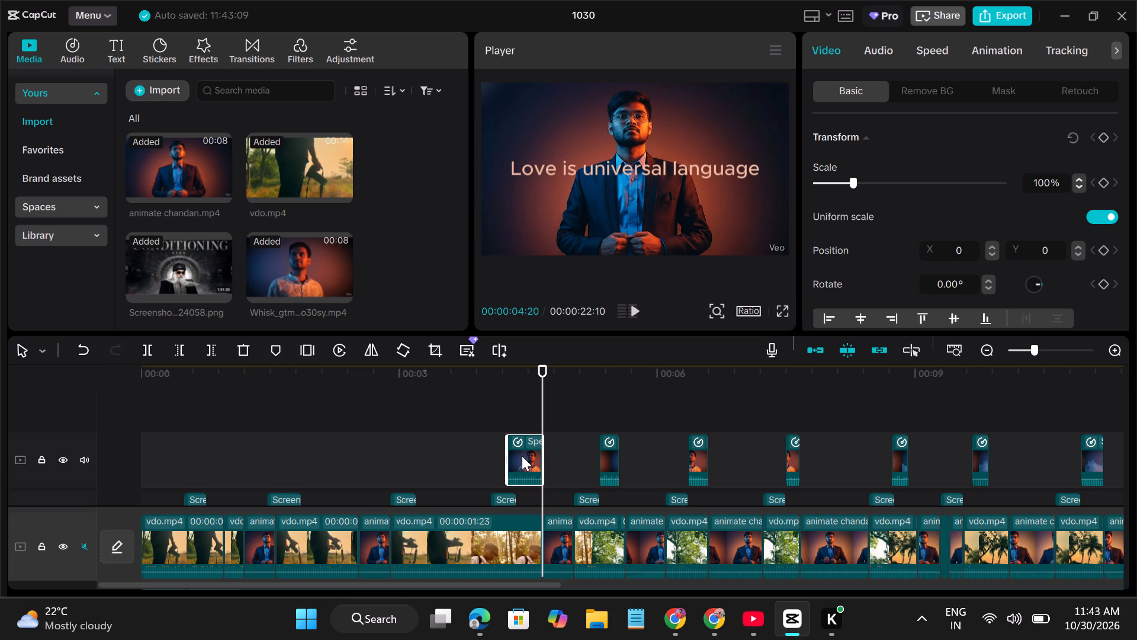
left_click_drag(506, 459, 490, 460)
left_click(526, 418)
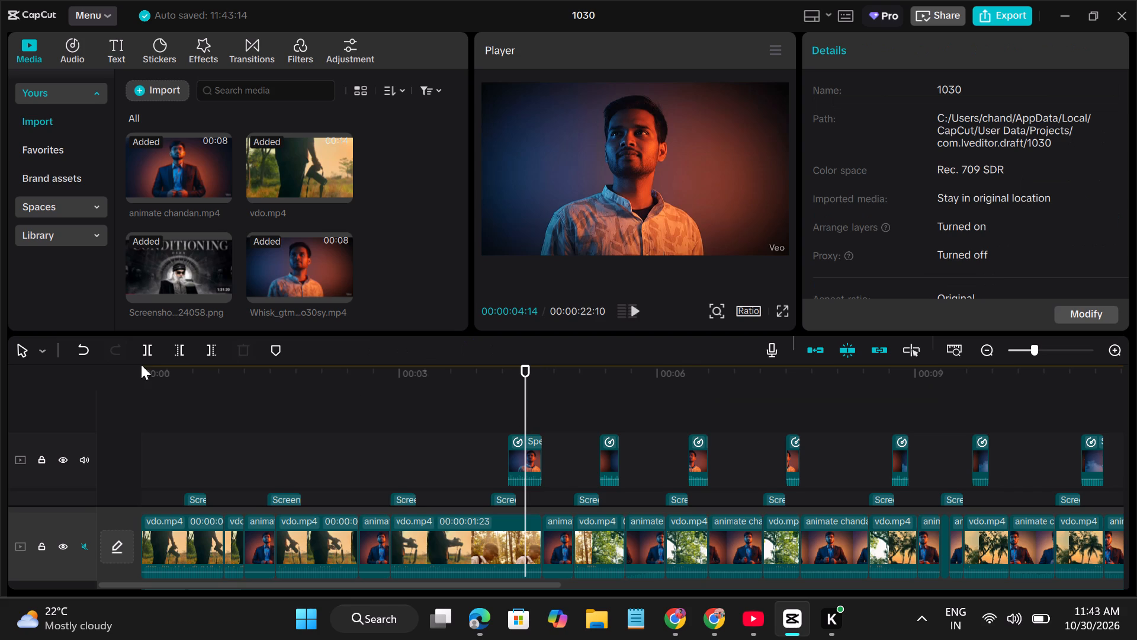
left_click(519, 464)
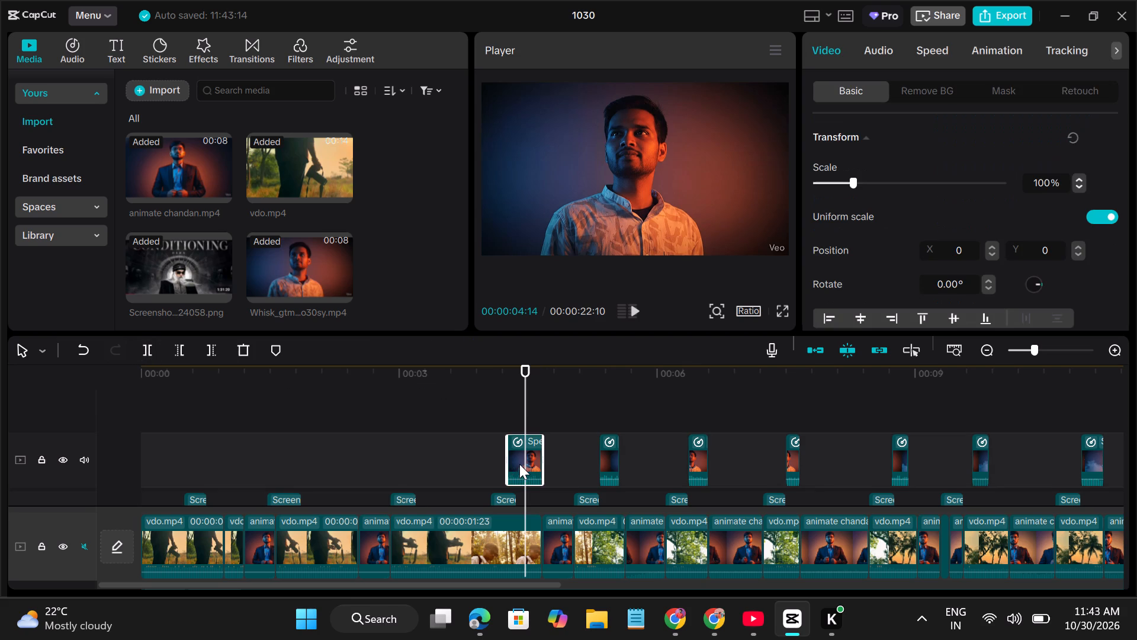
left_click(146, 346)
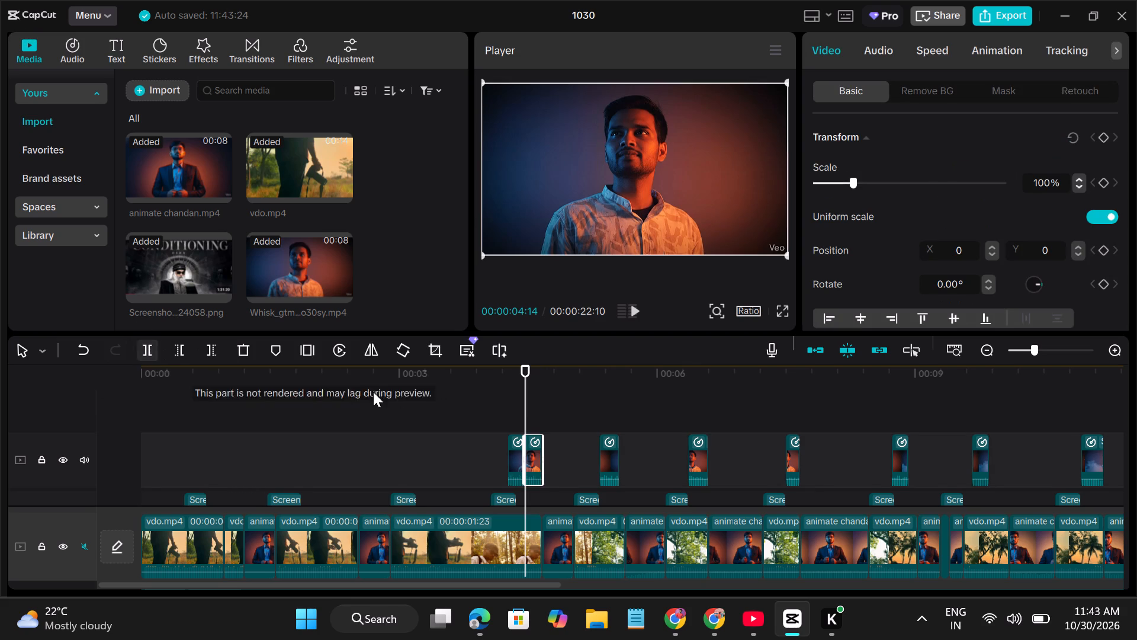
left_click(513, 464)
left_click_drag(513, 464, 512, 464)
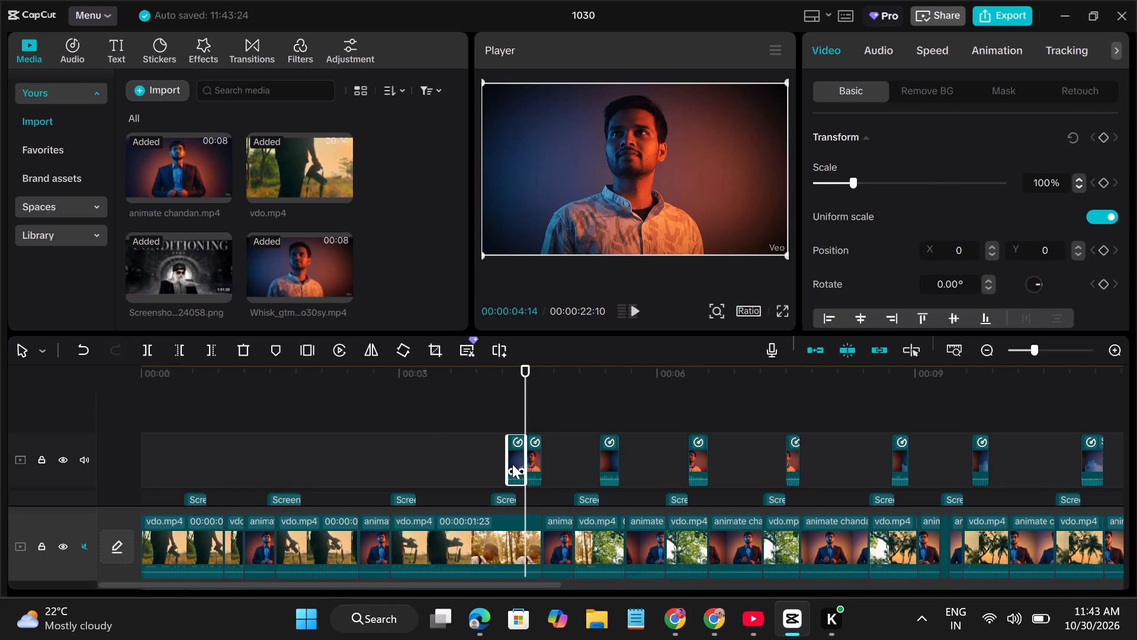
left_click_drag(512, 464, 423, 463)
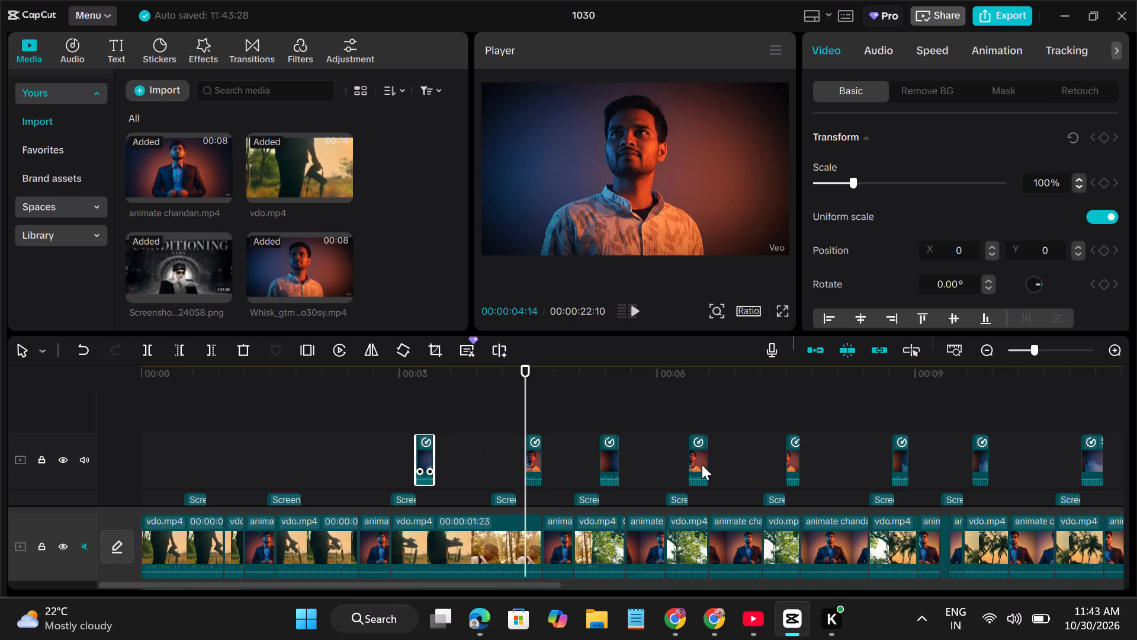
Look over the Whisk segments spread along the timeline and set the playhead to 00:00:07:02.
scroll(702, 465, "left", 7)
scroll(702, 465, "right", 3)
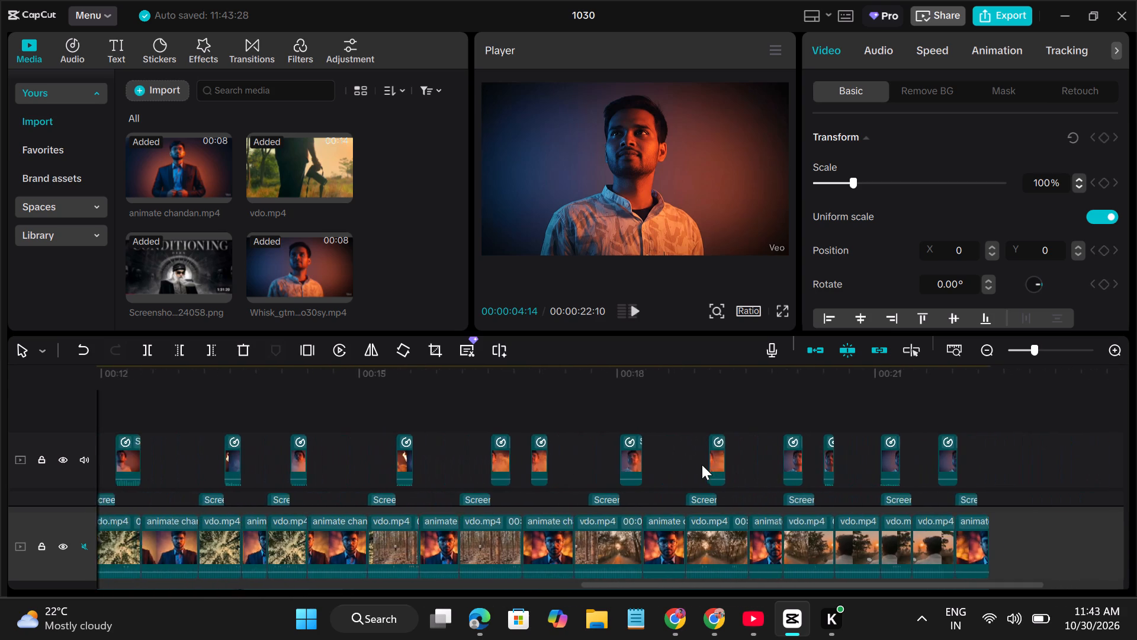
scroll(702, 465, "right", 2)
left_click(583, 409)
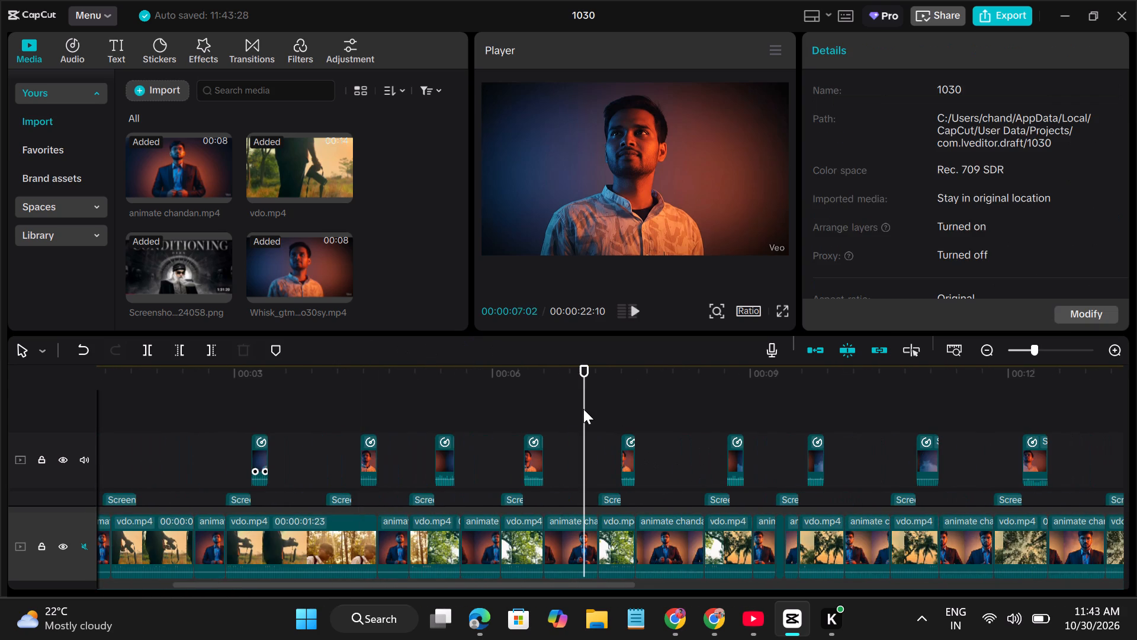
Check the frames between about 00:00:07 and 00:00:10 and look over the Whisk segments along the rest of the timeline.
left_click(626, 414)
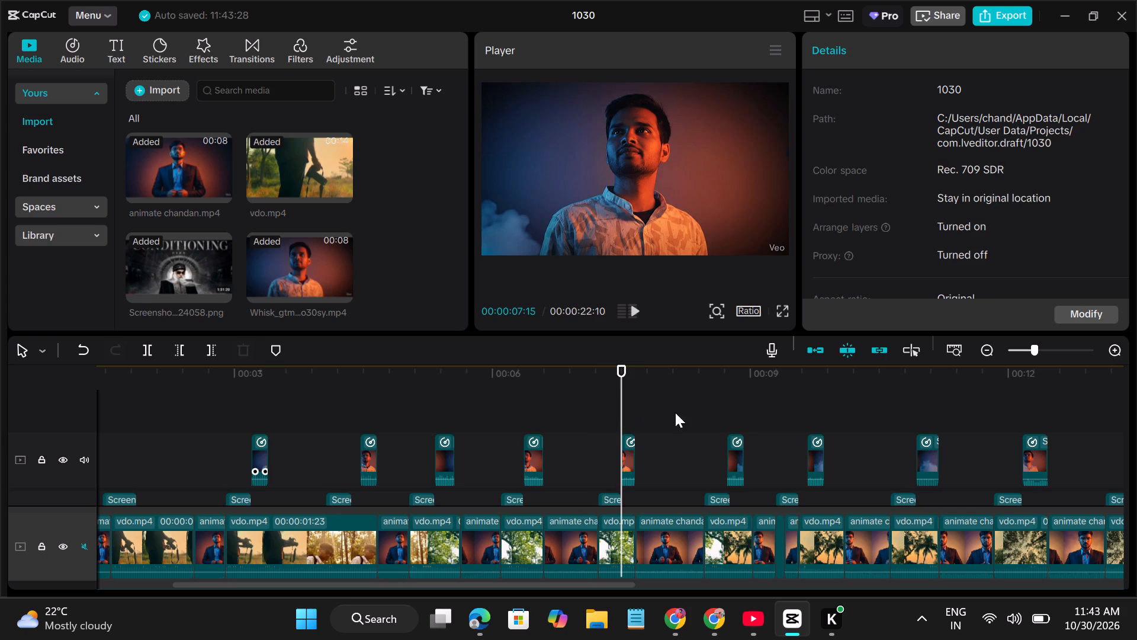
left_click(693, 412)
left_click(762, 414)
left_click(801, 415)
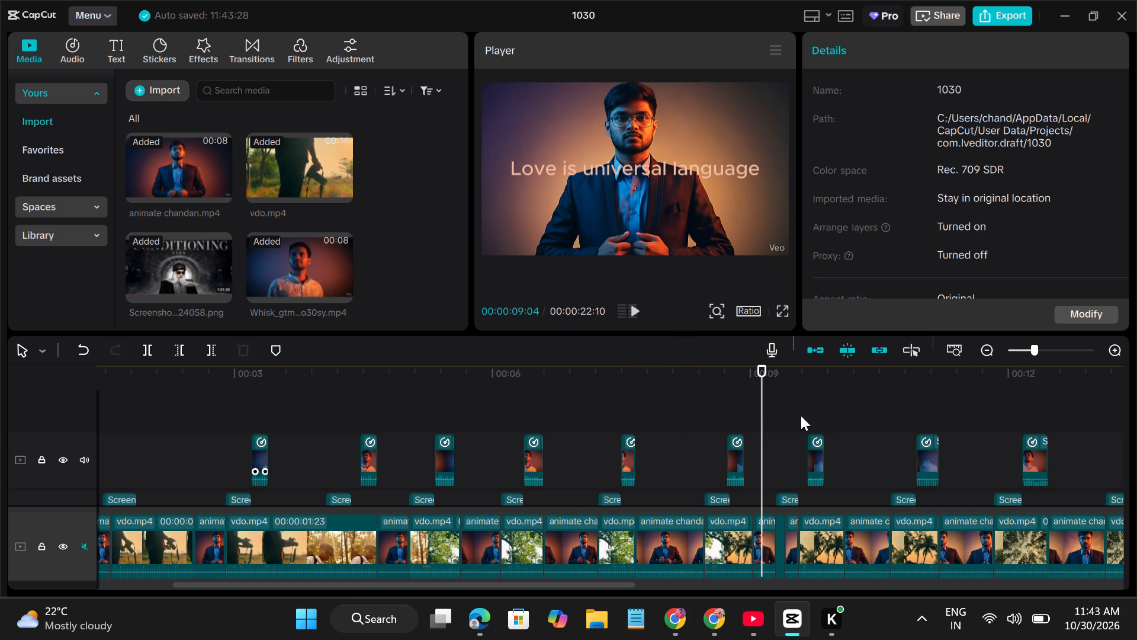
left_click(815, 412)
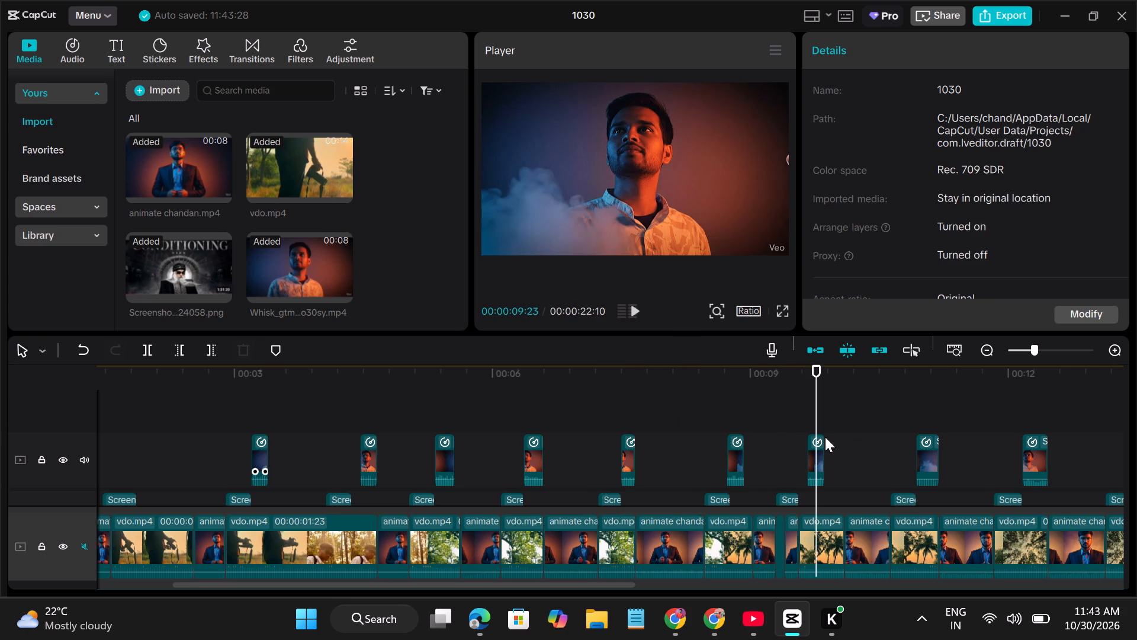
scroll(825, 437, "left", 6)
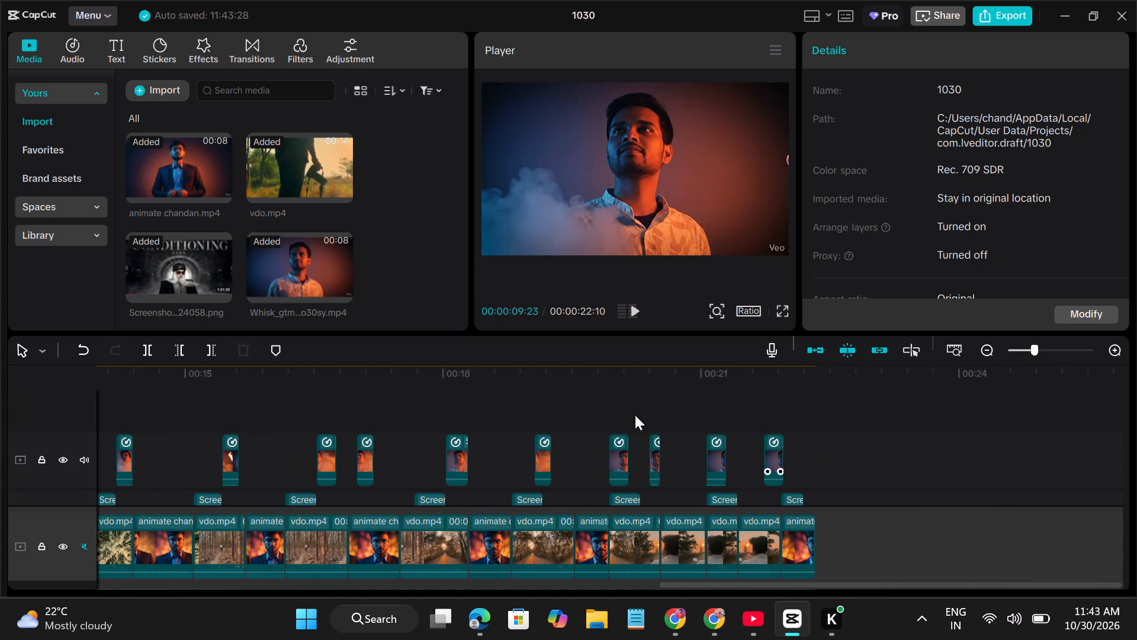
scroll(635, 415, "right", 10)
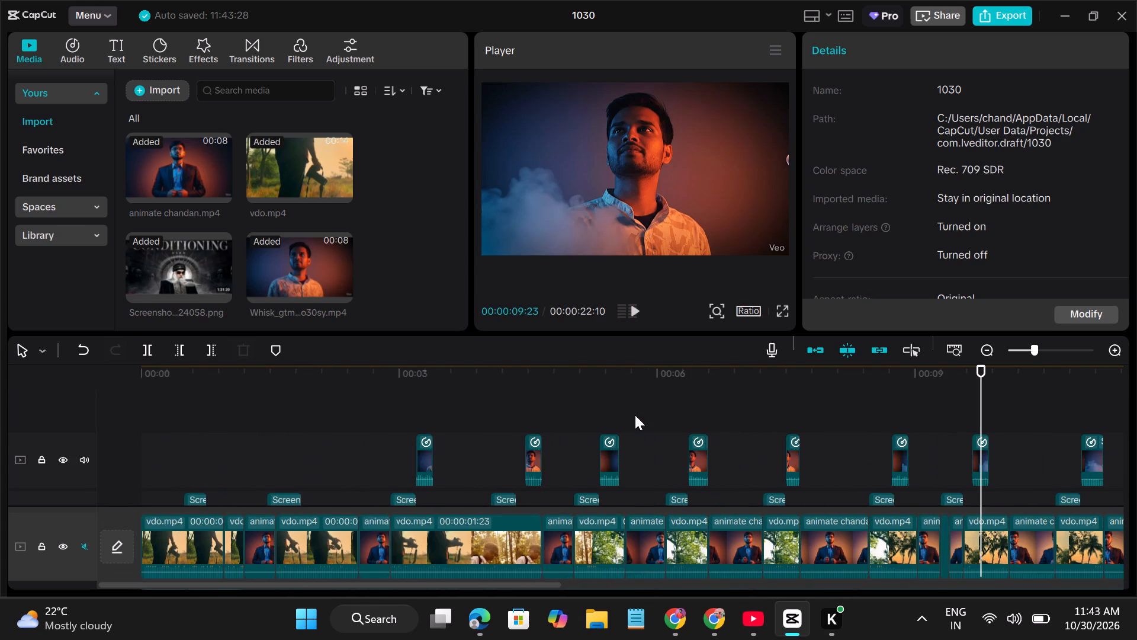
scroll(635, 415, "right", 2)
scroll(523, 406, "right", 4)
Play the whole sequence through from 00:00:00:00 to review the edit.
left_click(142, 419)
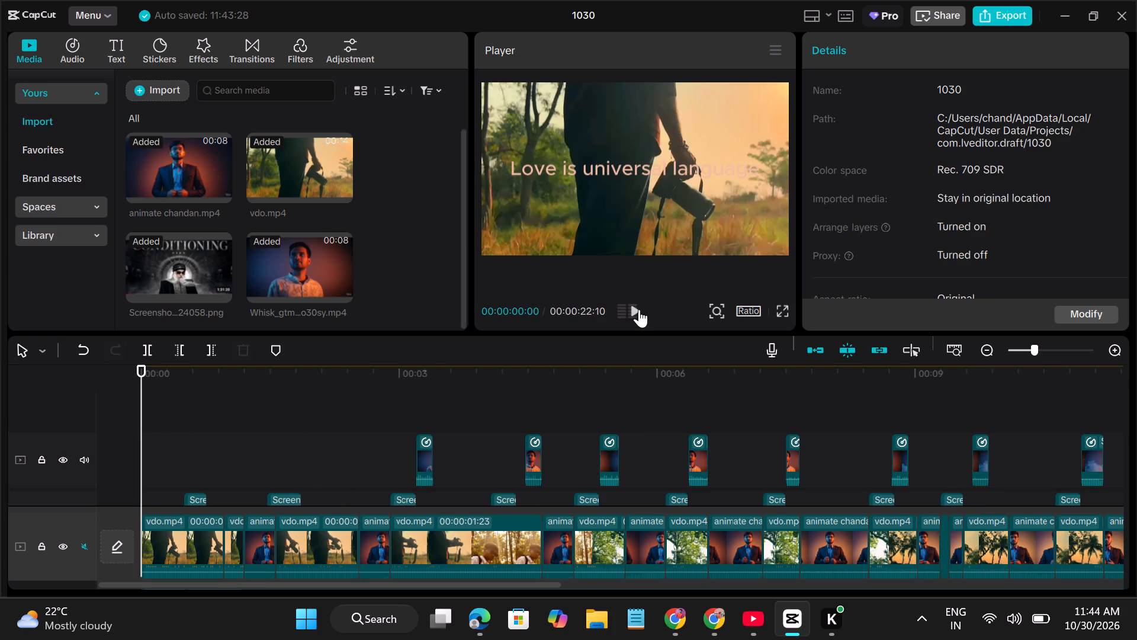
left_click(637, 309)
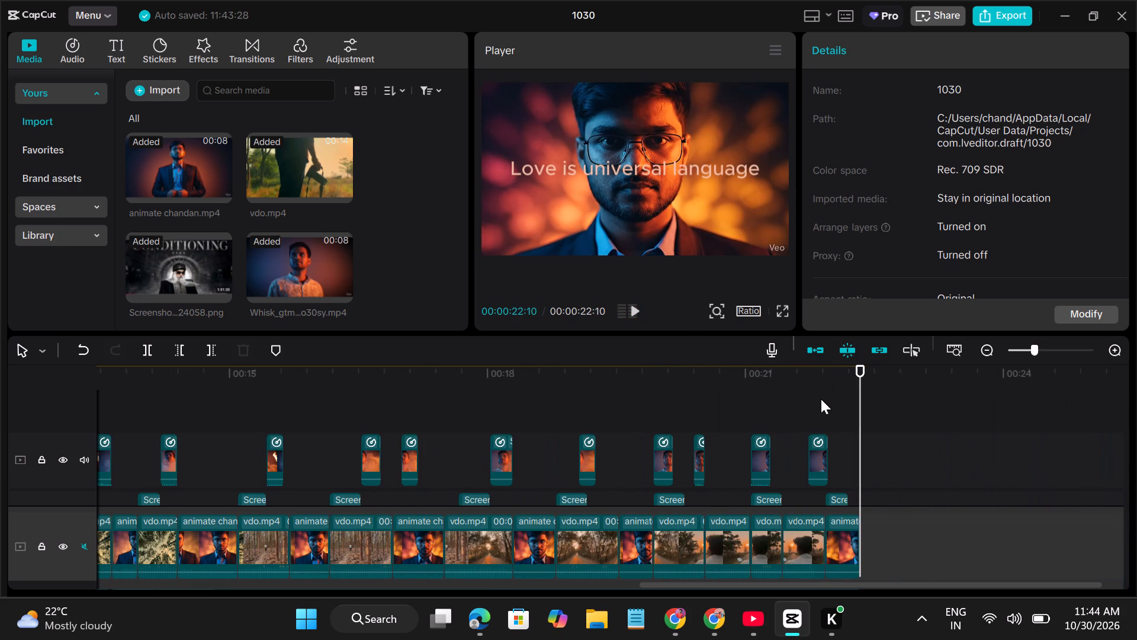
scroll(689, 399, "right", 6)
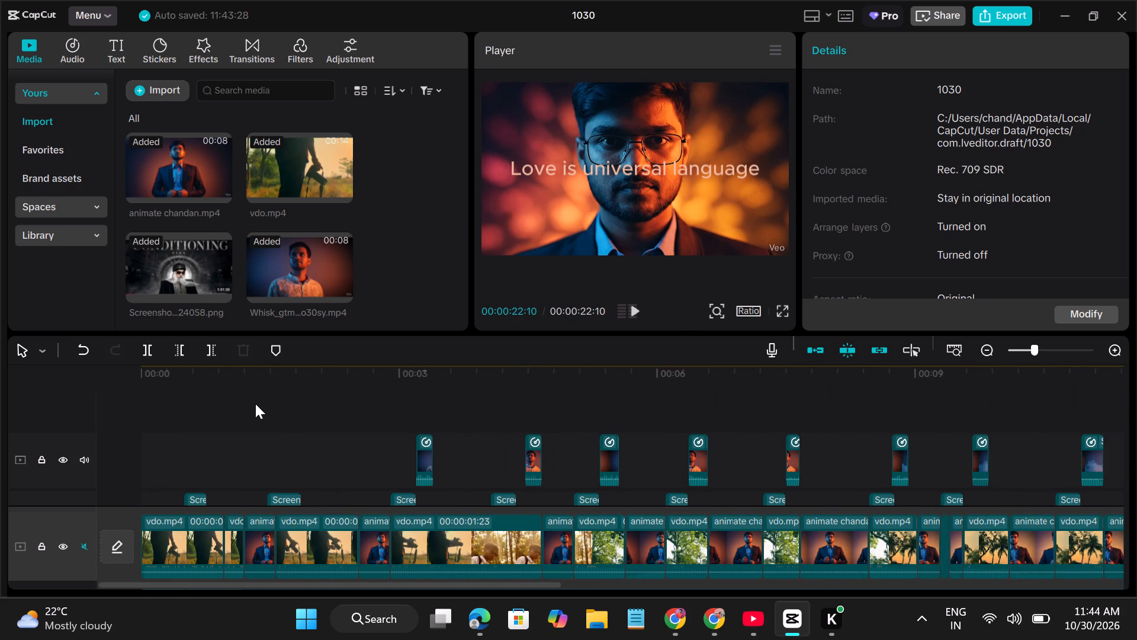
Start a media import and select the 0523(1) and 0523 videos in the Desktop's Camera Roll folder.
left_click(148, 89)
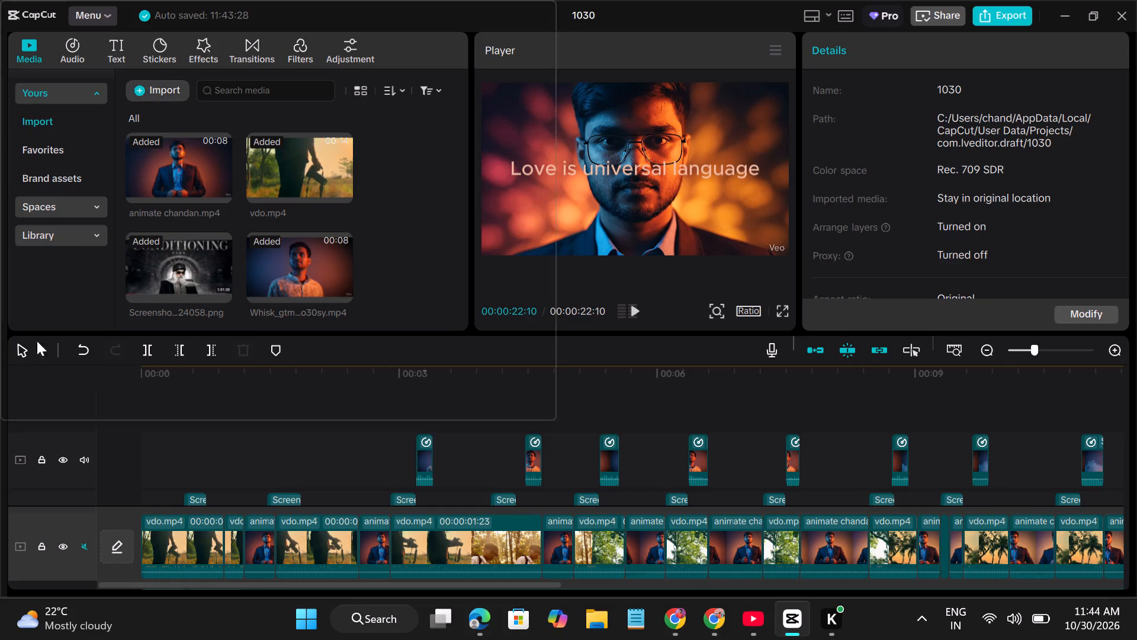
left_click(60, 306)
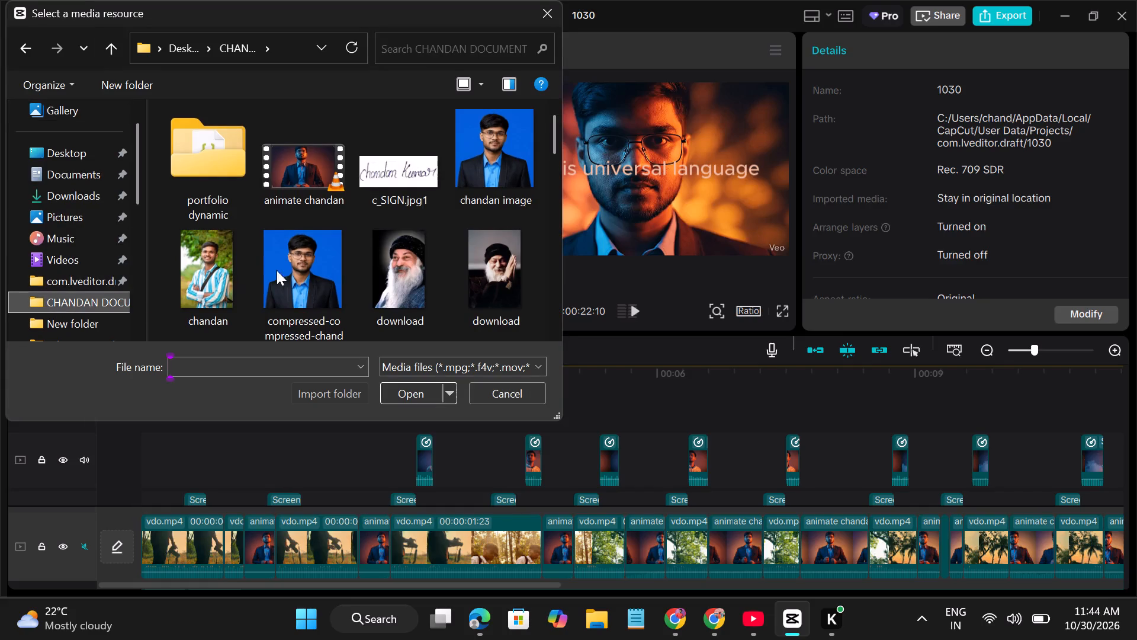
scroll(341, 260, "down", 5)
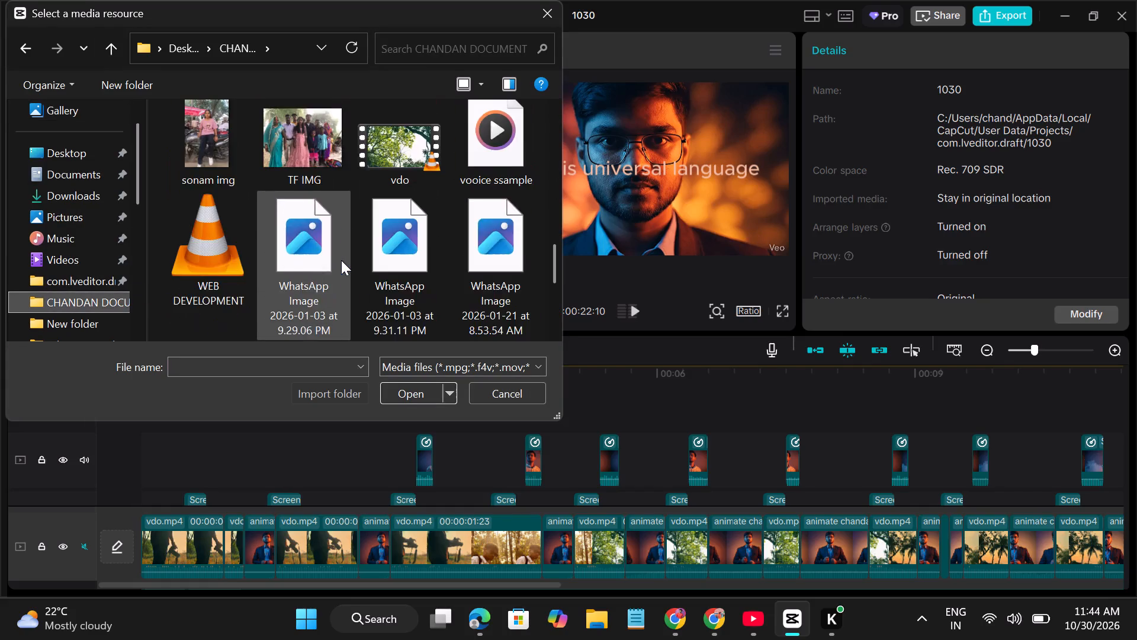
scroll(341, 260, "down", 5)
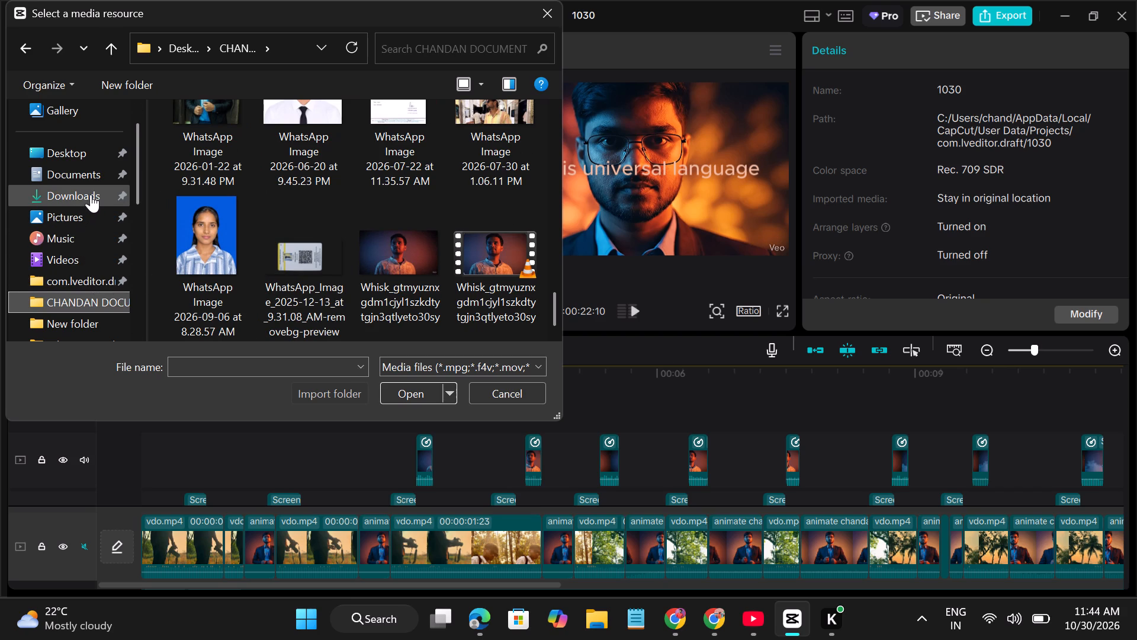
scroll(92, 251, "down", 1)
scroll(85, 166, "up", 1)
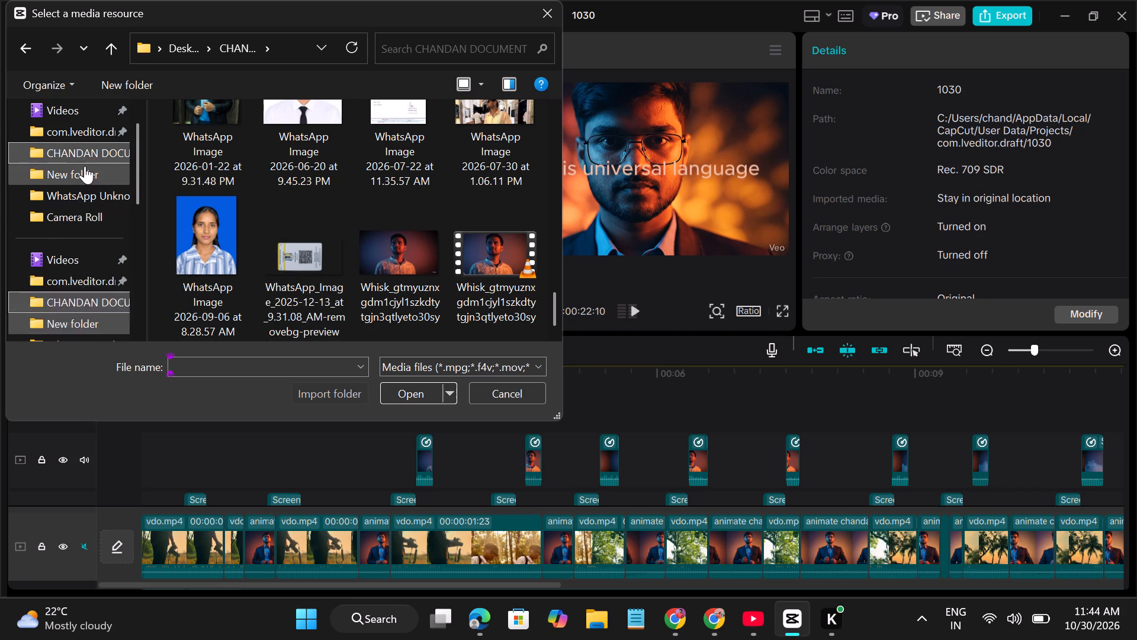
scroll(85, 166, "up", 2)
left_click(71, 178)
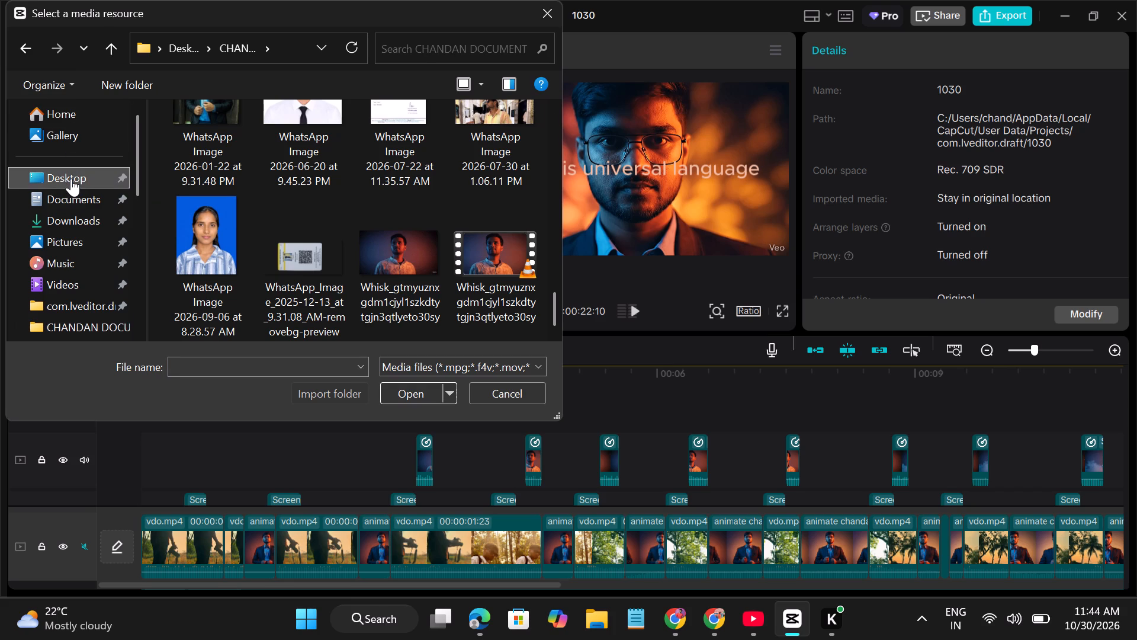
double_click(343, 148)
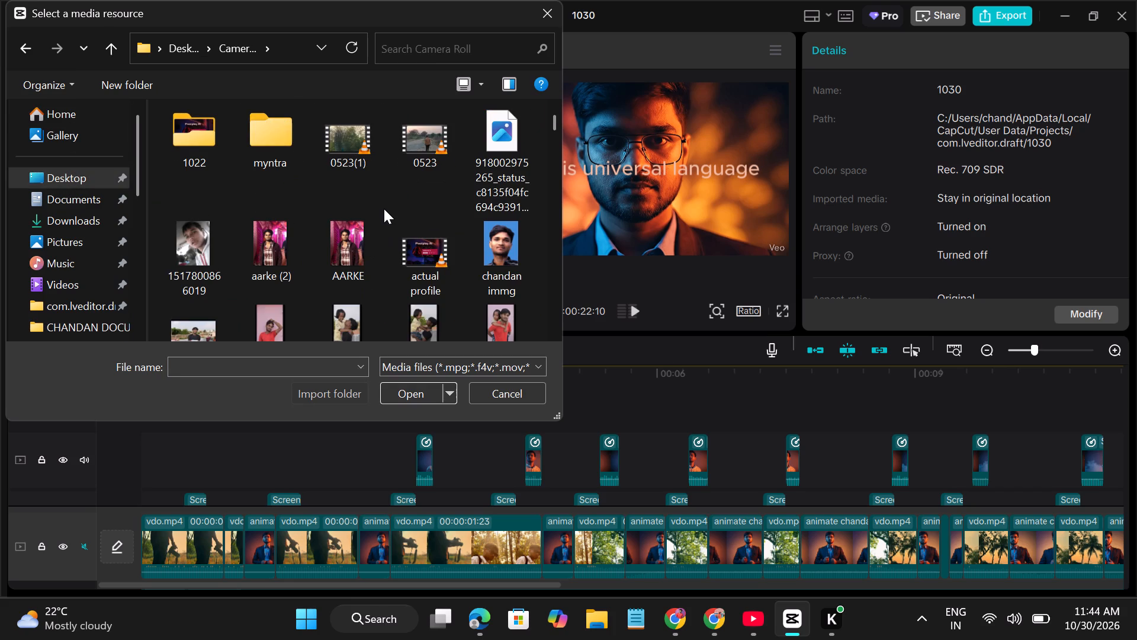
left_click(352, 145, "ctrl")
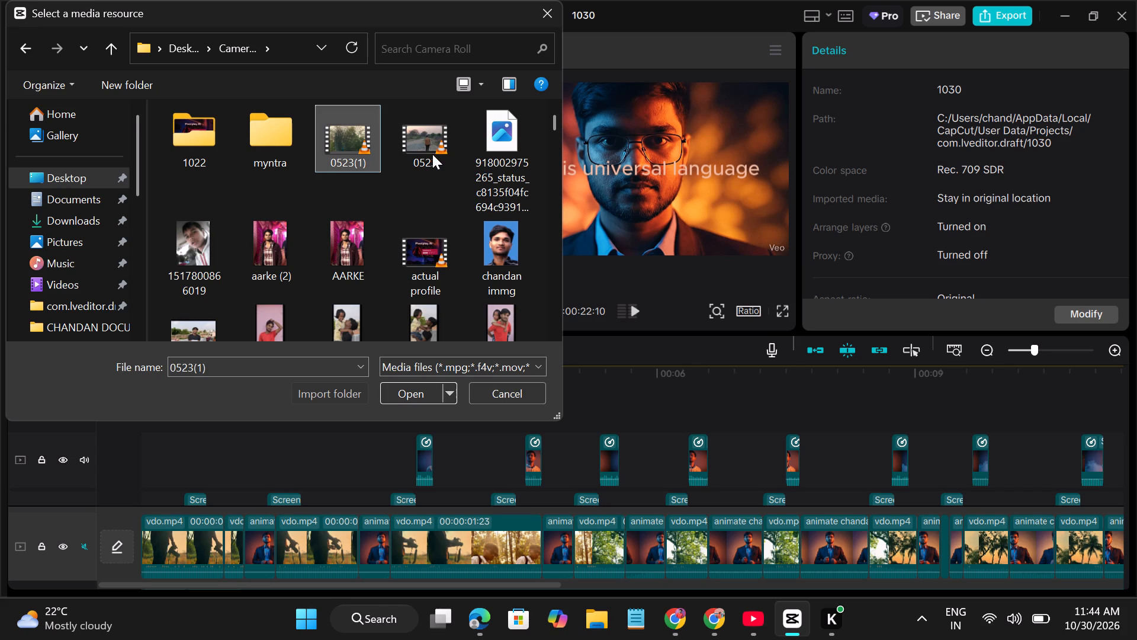
left_click(432, 154, "ctrl")
Add the DSC_0420 video from the Camera Roll folder to the selection and import the chosen videos.
scroll(390, 237, "down", 1)
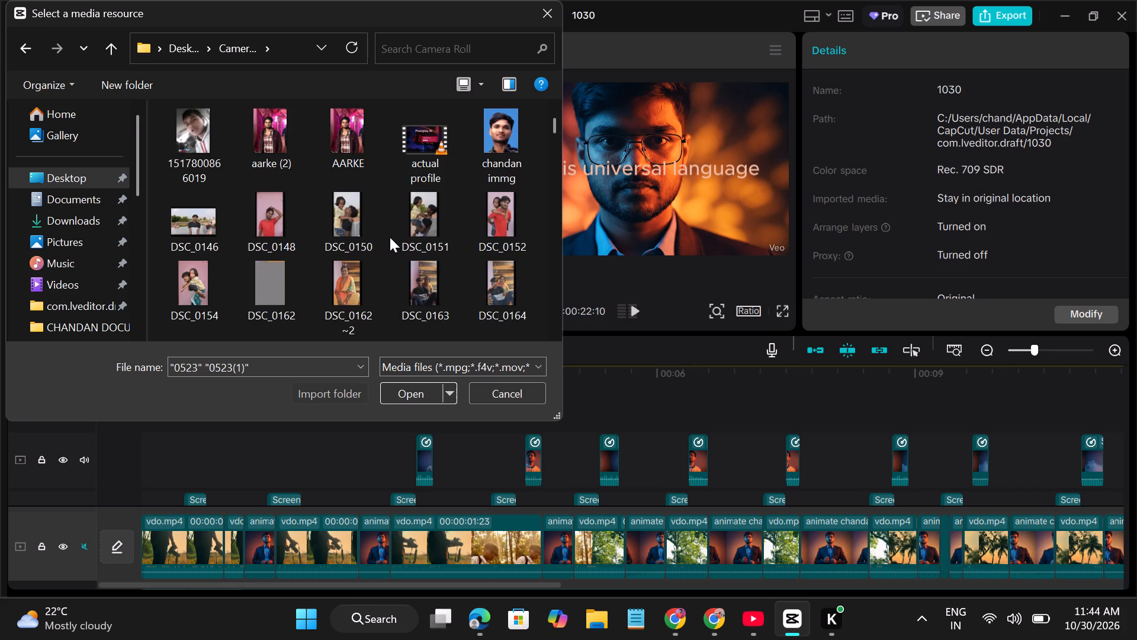
scroll(390, 237, "down", 3)
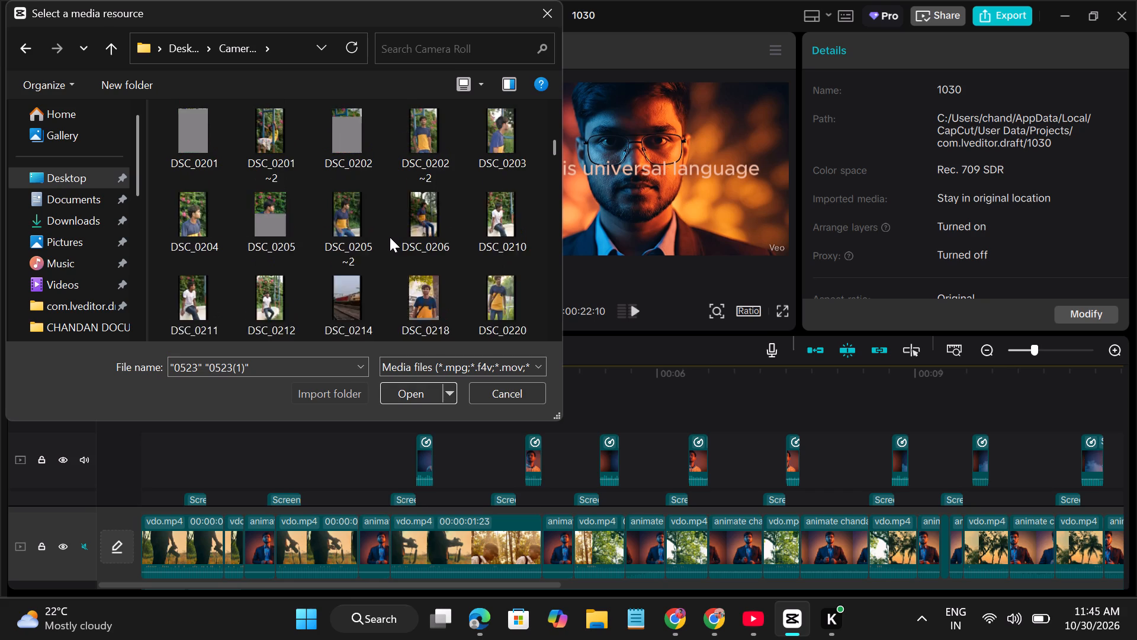
scroll(390, 237, "down", 3)
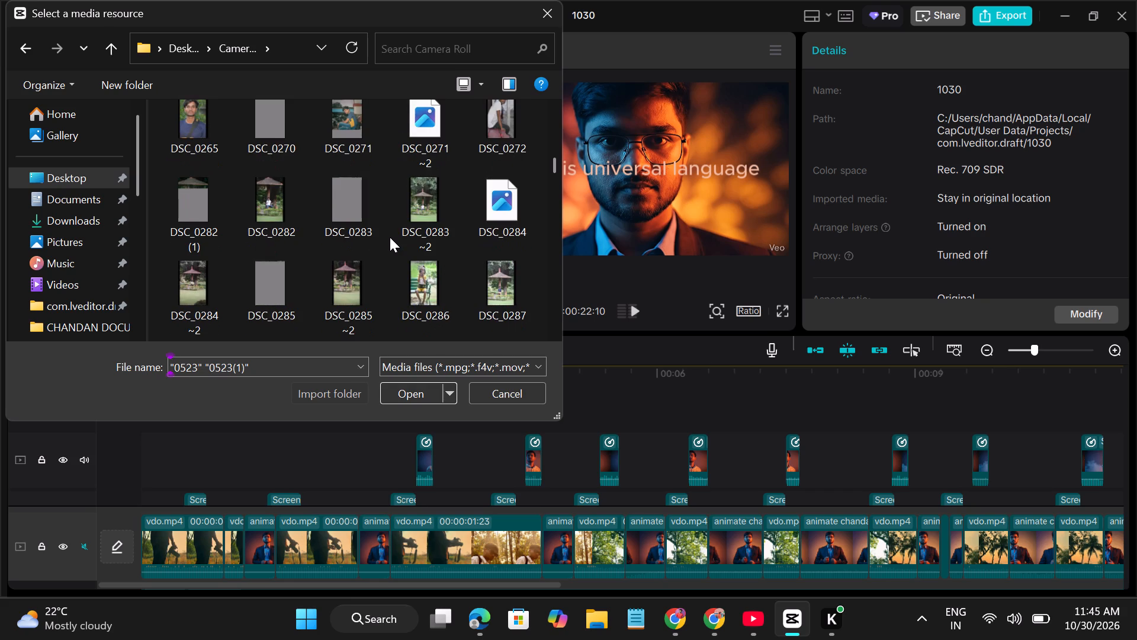
scroll(390, 237, "down", 2)
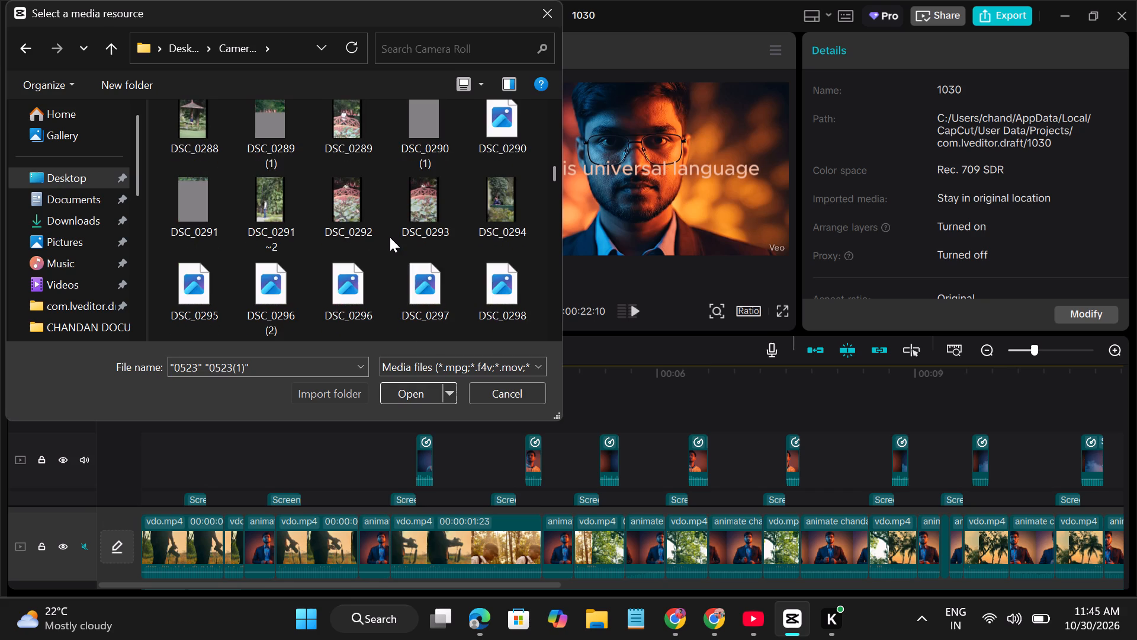
scroll(390, 237, "down", 3)
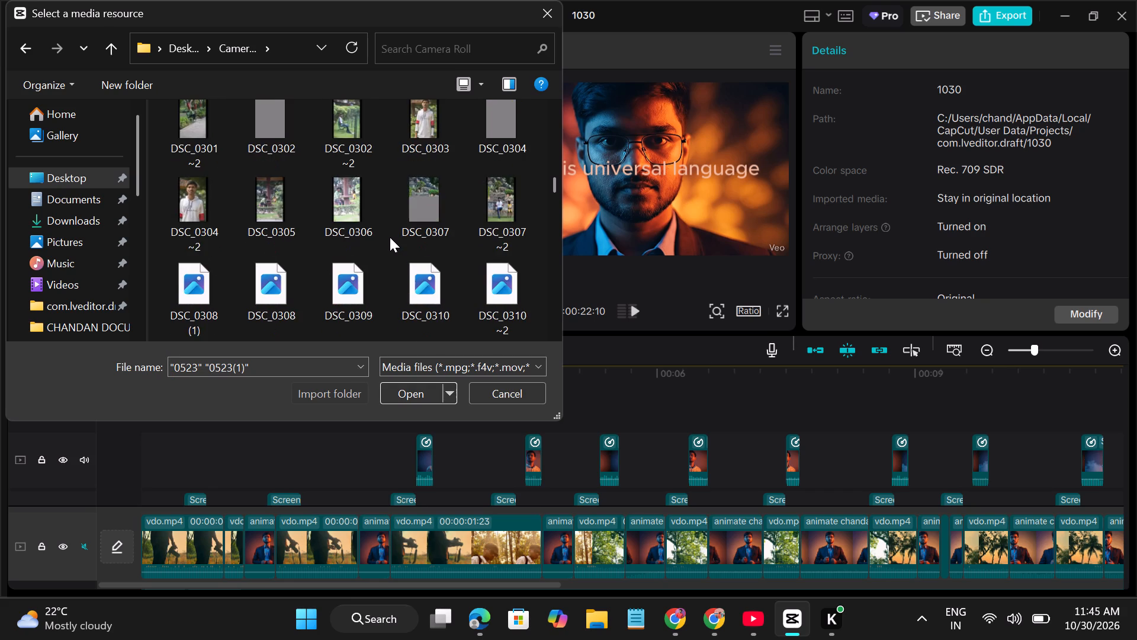
scroll(390, 237, "down", 1)
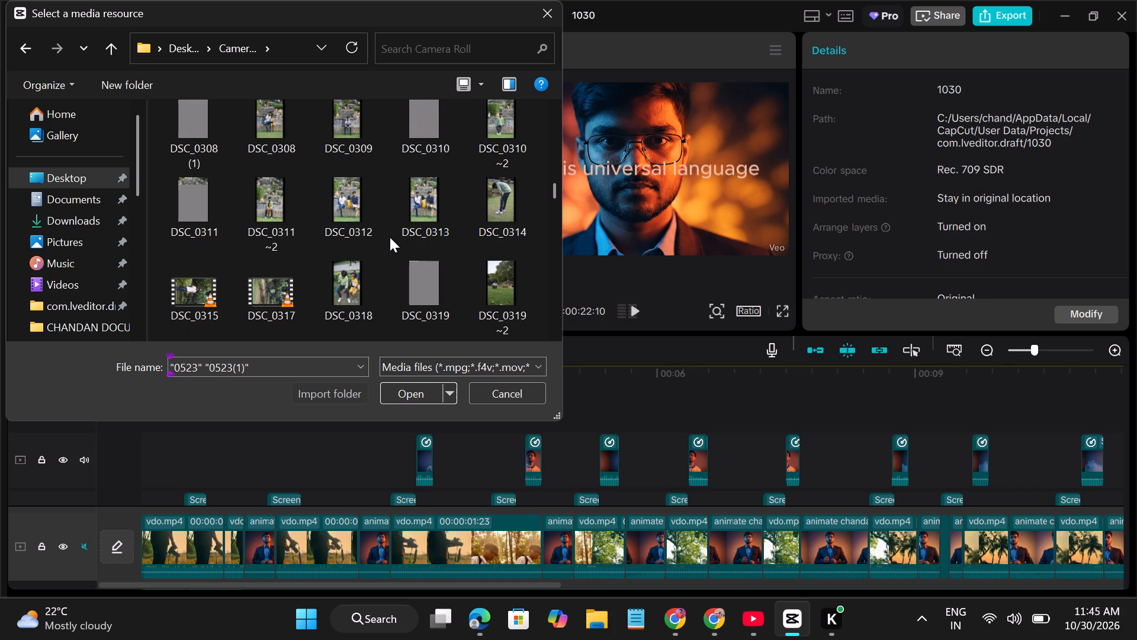
scroll(390, 237, "down", 2)
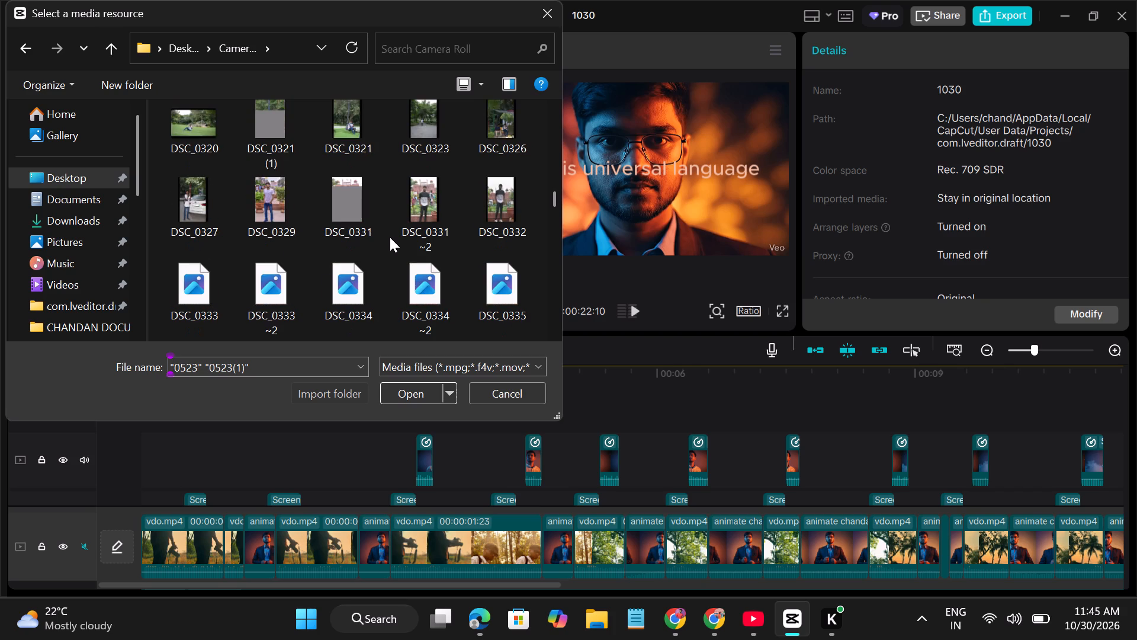
scroll(390, 237, "down", 2)
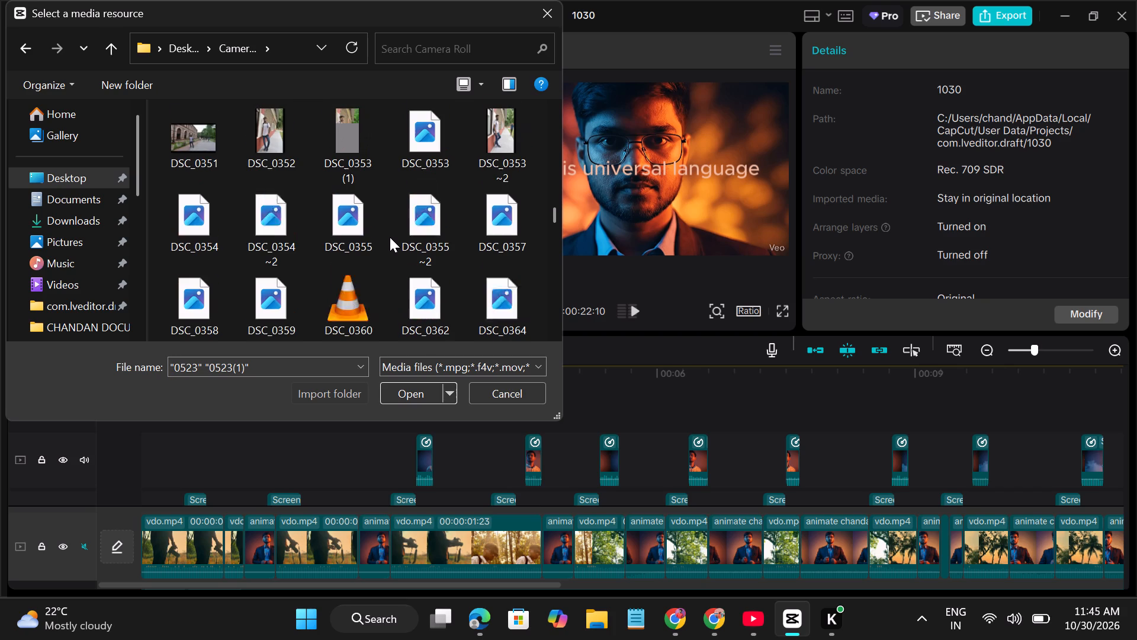
scroll(390, 237, "down", 3)
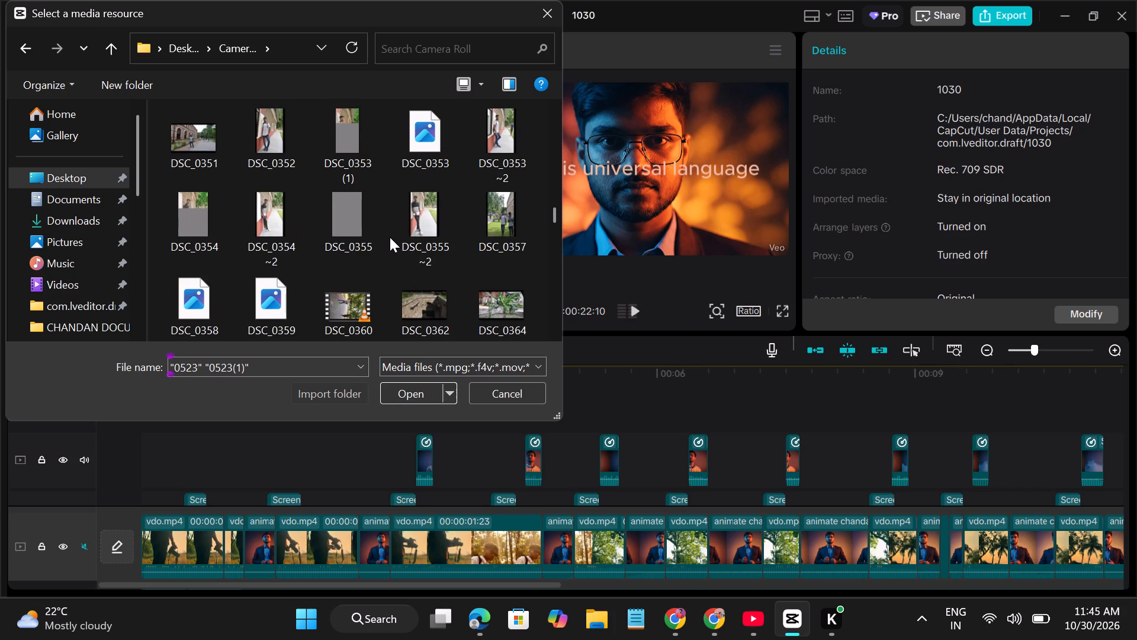
scroll(390, 237, "down", 3)
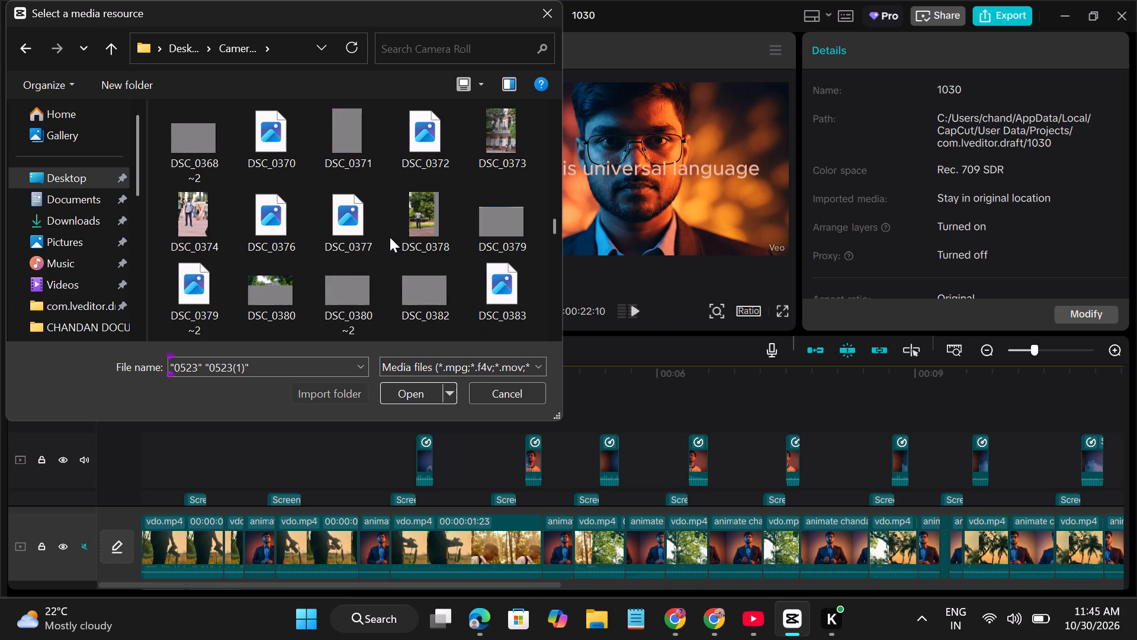
scroll(390, 237, "down", 3)
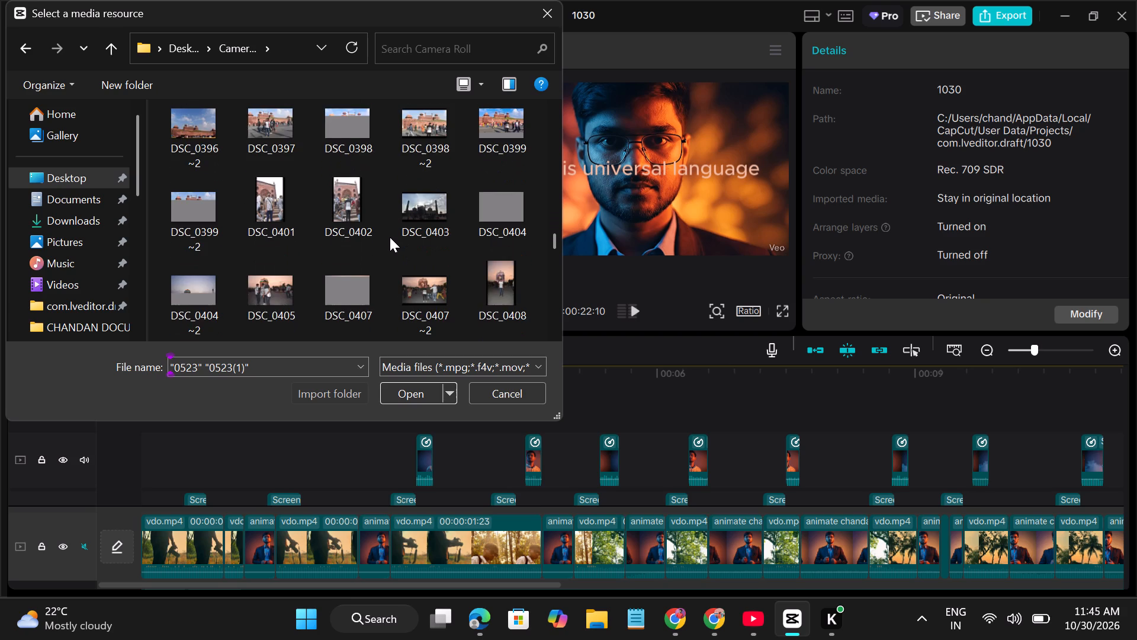
scroll(390, 237, "down", 1)
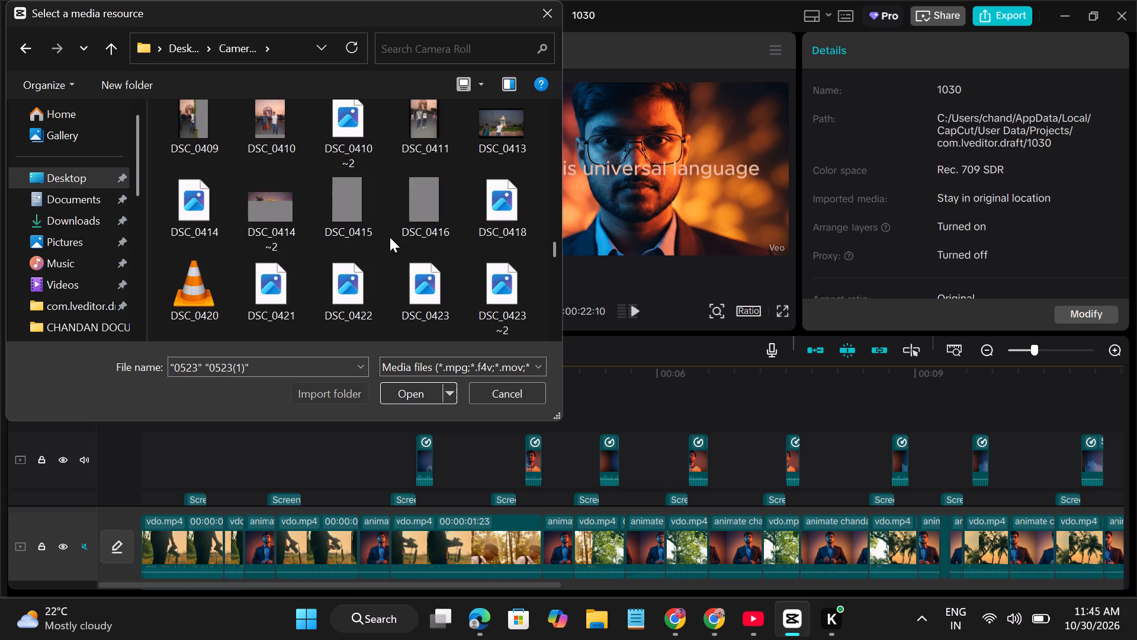
scroll(390, 237, "down", 2)
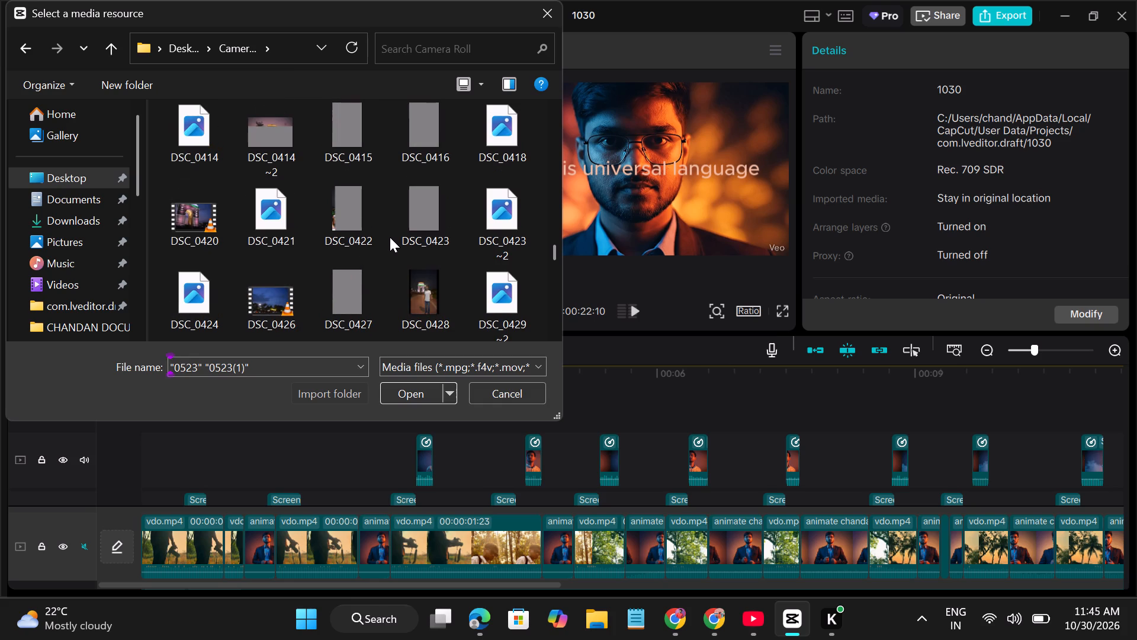
left_click(194, 211, "ctrl")
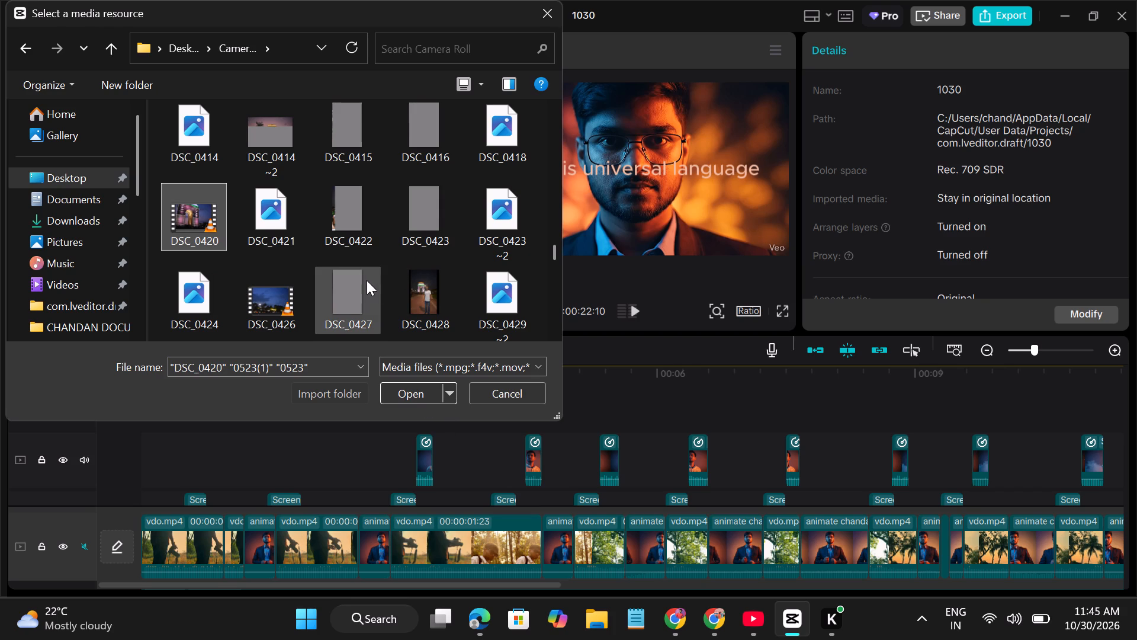
scroll(386, 283, "down", 4)
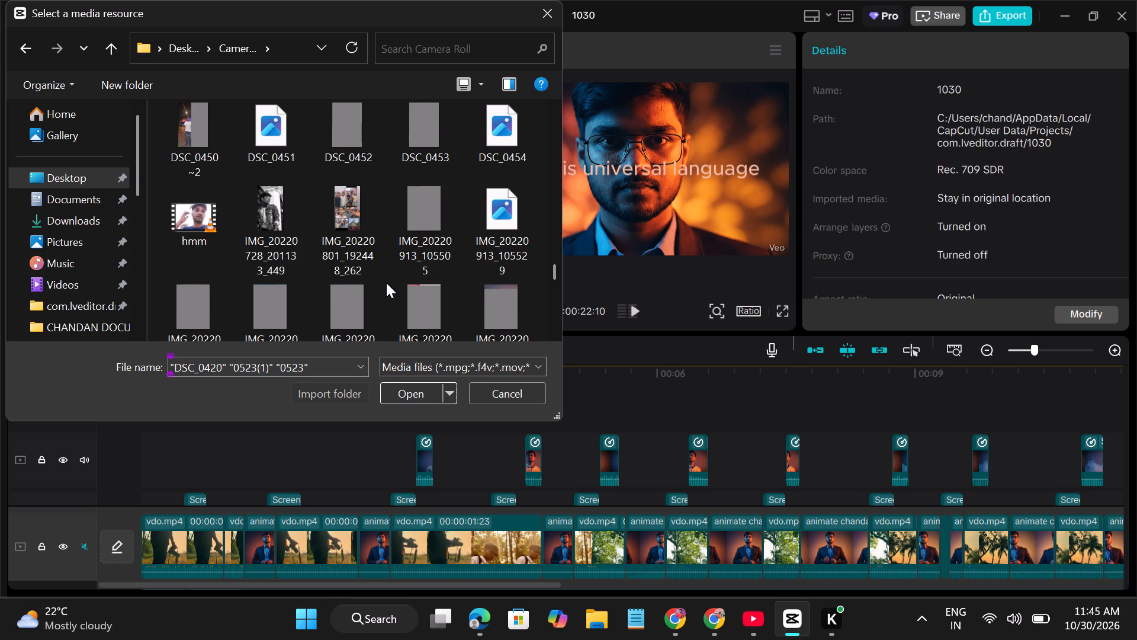
Add the hmm and WIN_20260718_15_46_47_Pro videos from Camera Roll to the selection and import all selected videos.
left_click(195, 213, "ctrl")
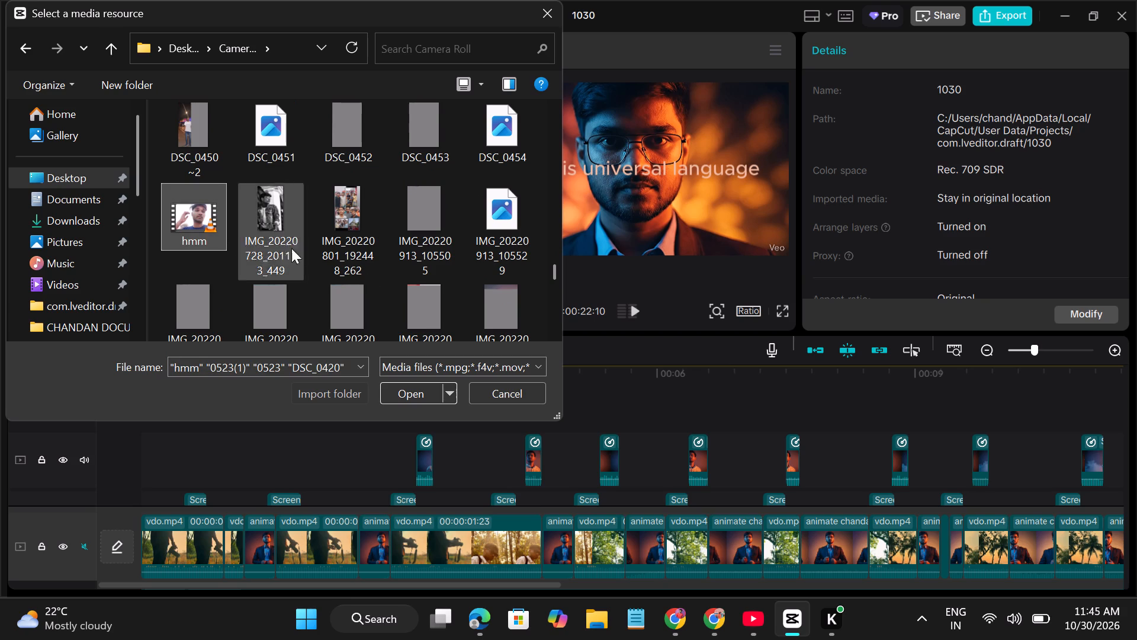
scroll(382, 283, "down", 3)
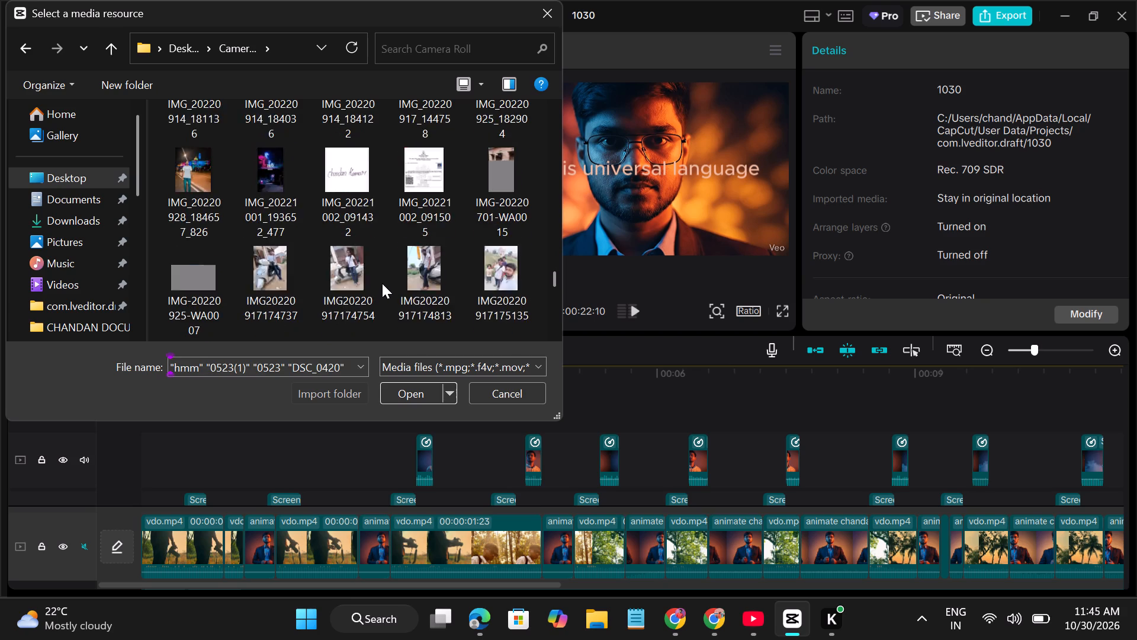
scroll(382, 283, "down", 1)
scroll(382, 283, "down", 20)
scroll(382, 283, "down", 14)
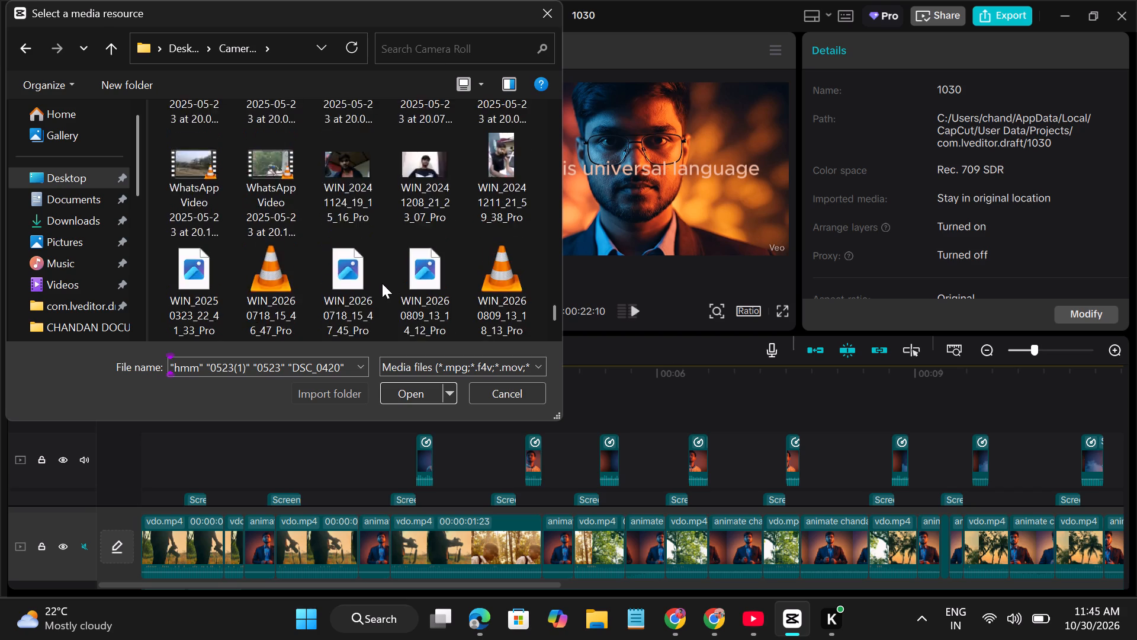
scroll(382, 283, "down", 8)
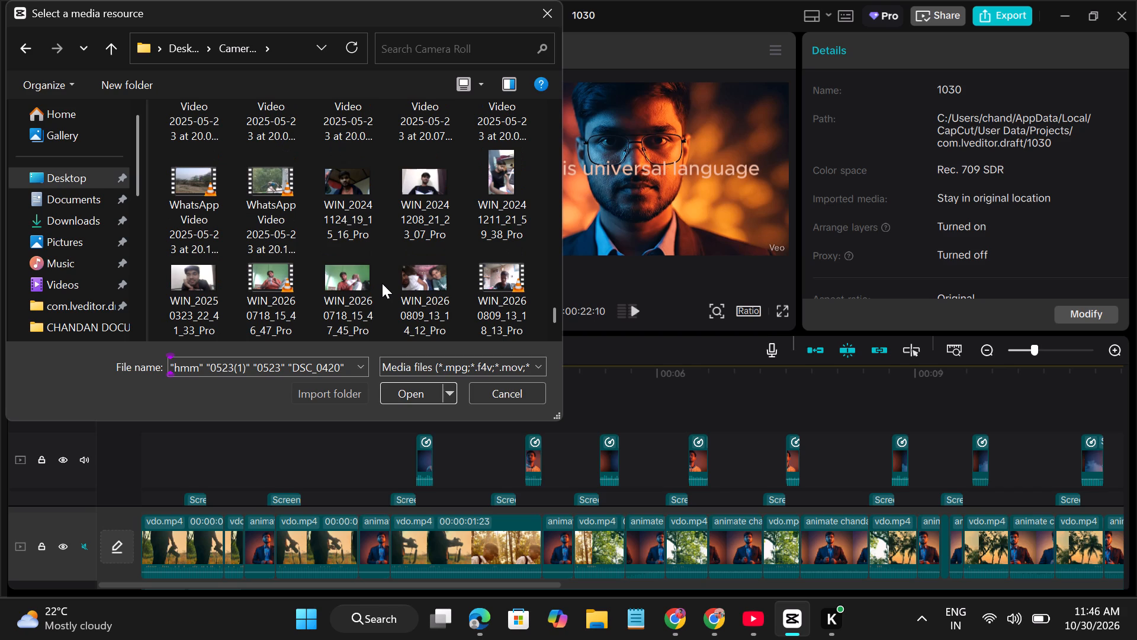
left_click(272, 292, "ctrl")
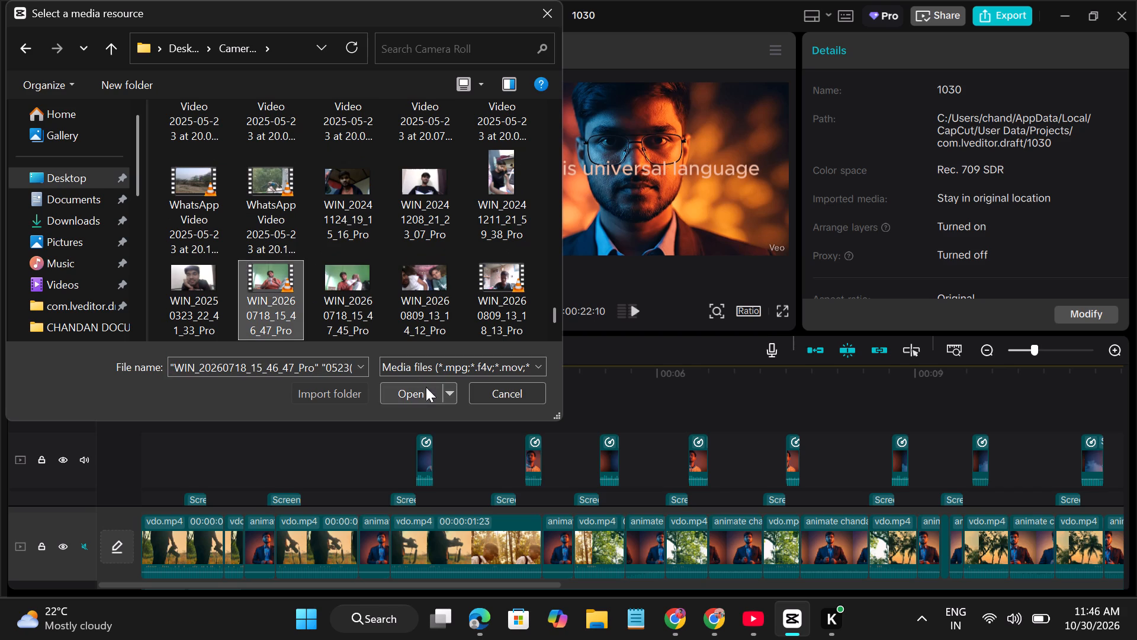
left_click(411, 389)
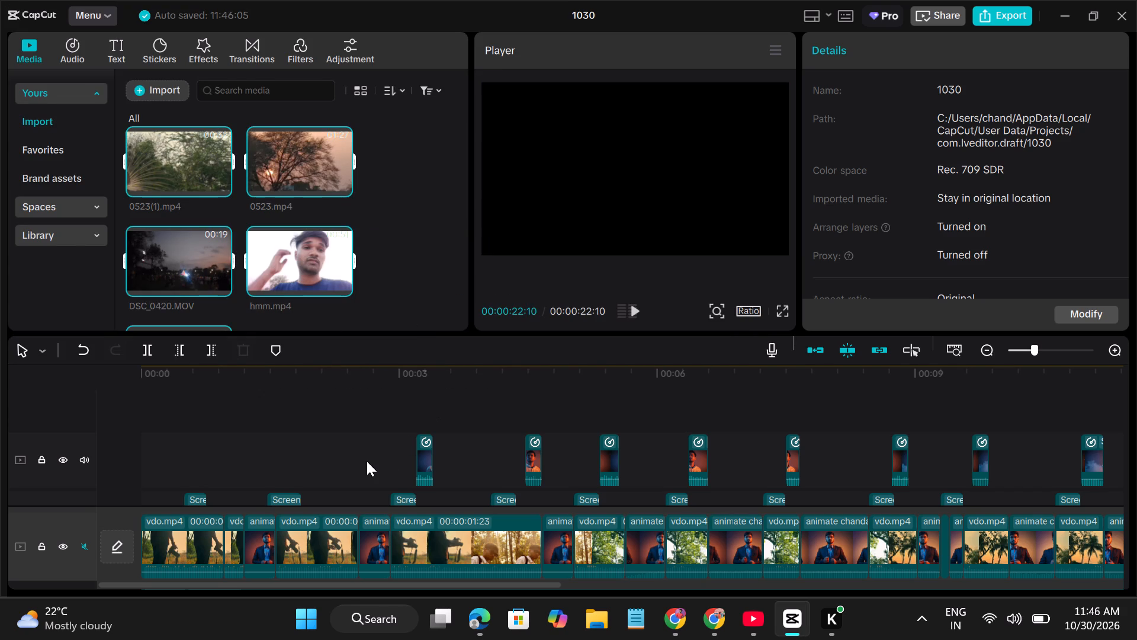
Append all the newly imported videos to the main track right after the last clip at 00:00:22:10, starting with 0523(1).mp4.
scroll(590, 493, "left", 5)
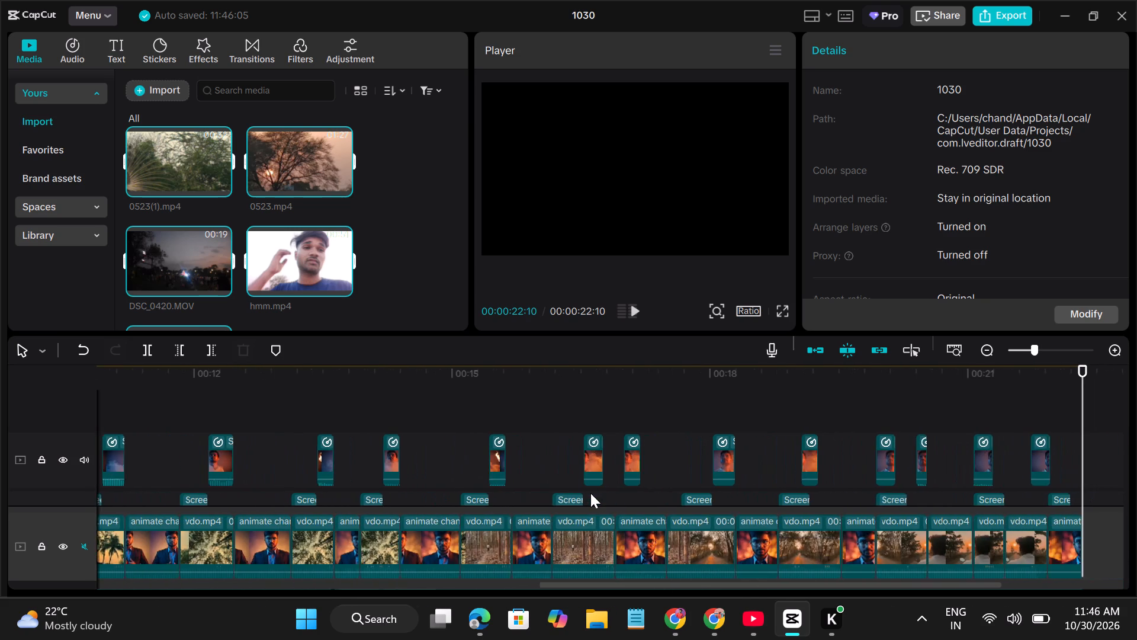
scroll(590, 493, "left", 1)
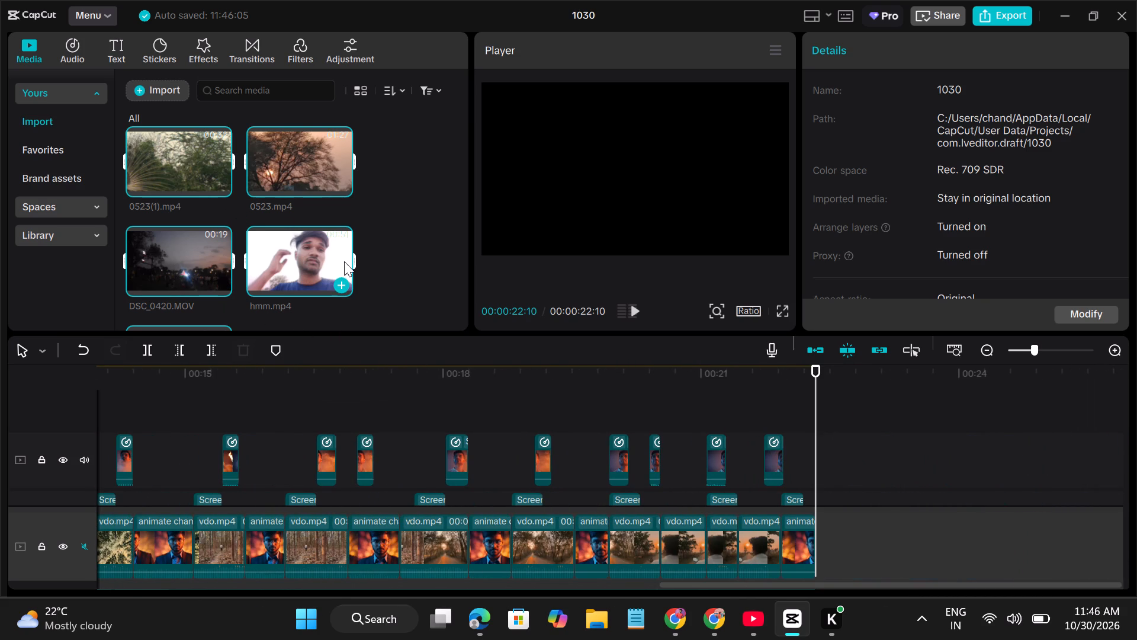
left_click_drag(279, 247, 874, 523)
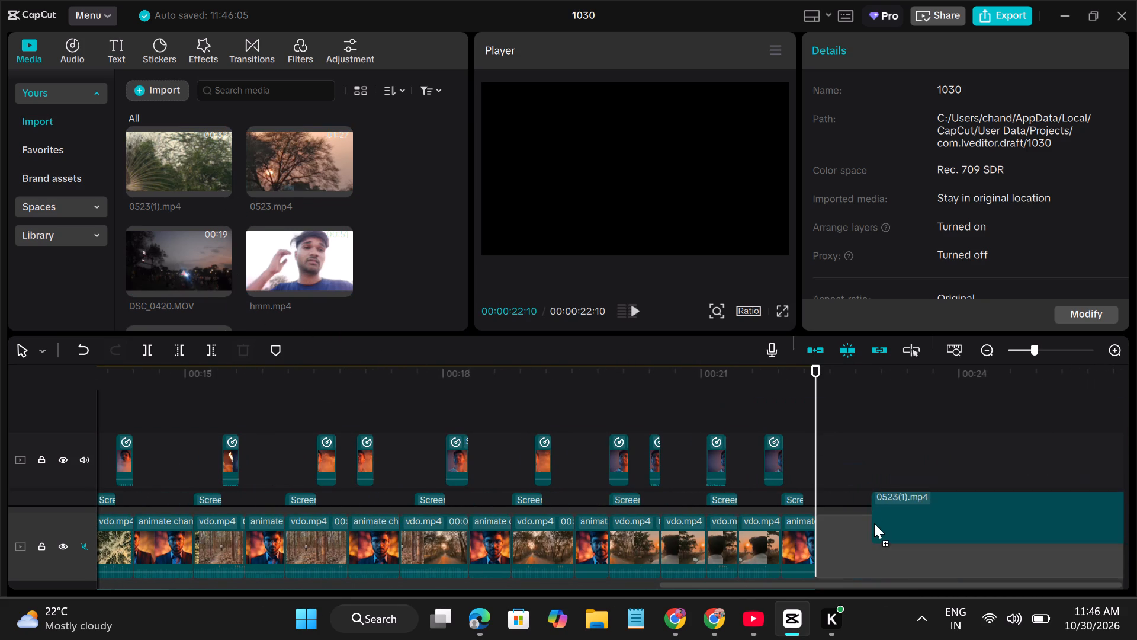
left_click_drag(874, 523, 849, 547)
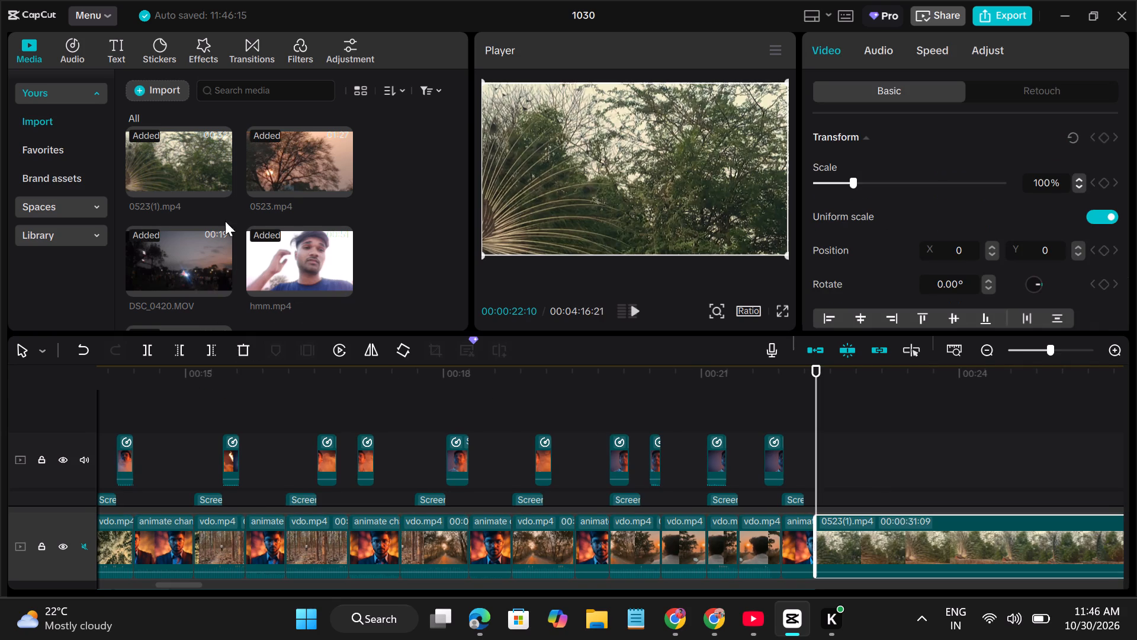
Bring another copy of 0523.mp4 from the imported media to the main track, over the 0523(1).mp4 clip.
left_click_drag(272, 160, 725, 439)
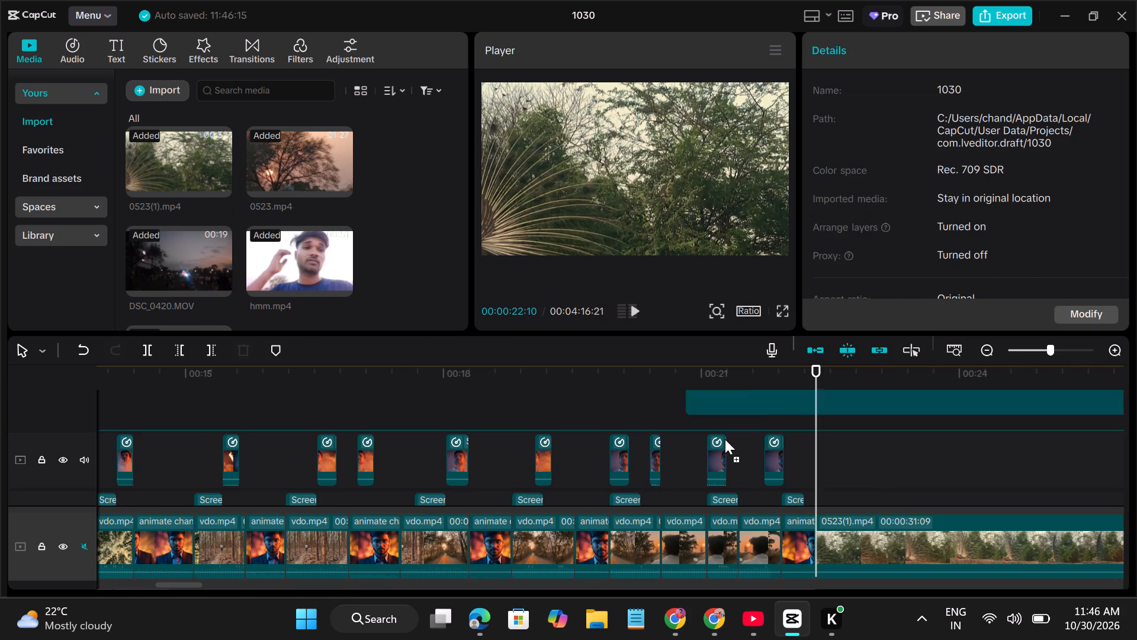
left_click_drag(725, 439, 994, 539)
scroll(765, 492, "right", 1)
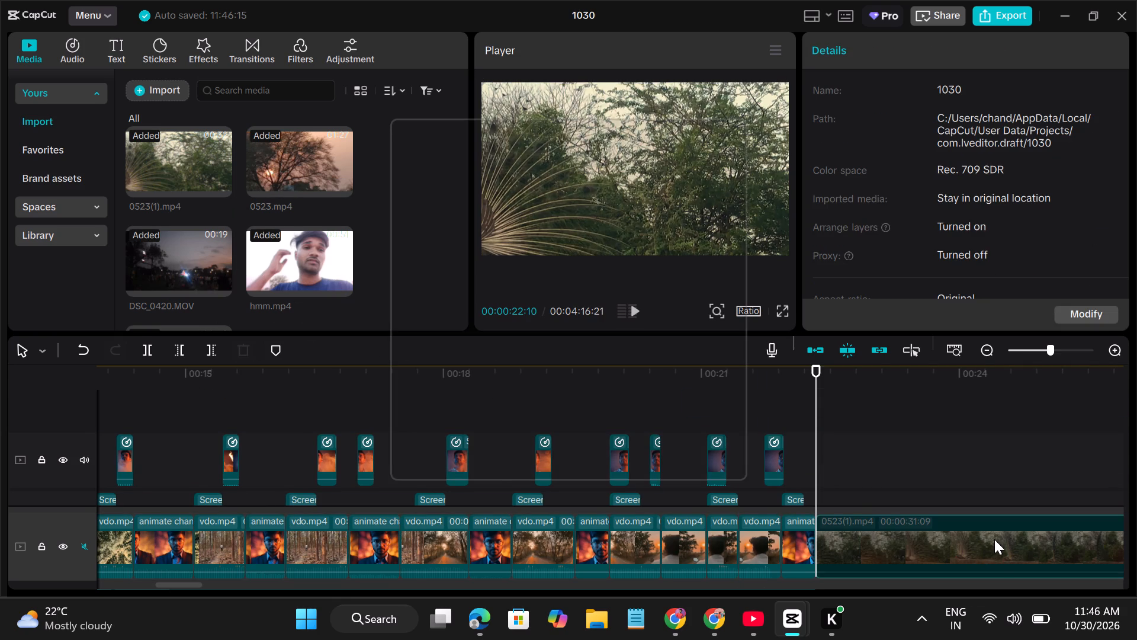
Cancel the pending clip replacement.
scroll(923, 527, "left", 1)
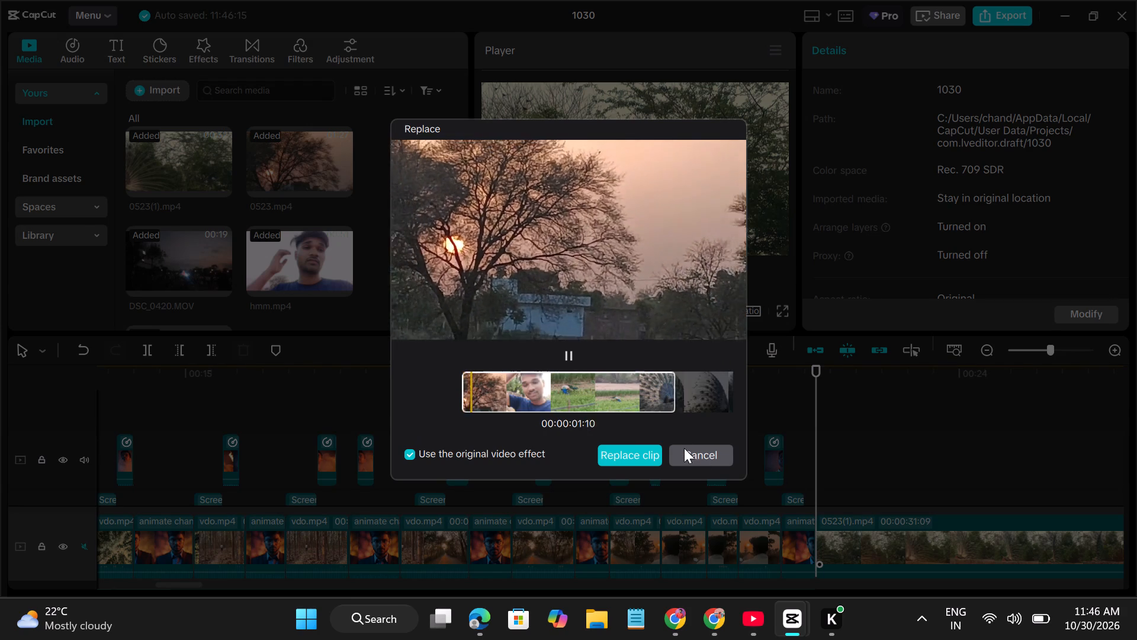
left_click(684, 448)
Look over the newly added clips along the timeline, from 0523(1).mp4 to the closing WIN_20260718_15_46_47_Pro.mp4 clip.
scroll(903, 583, "left", 4)
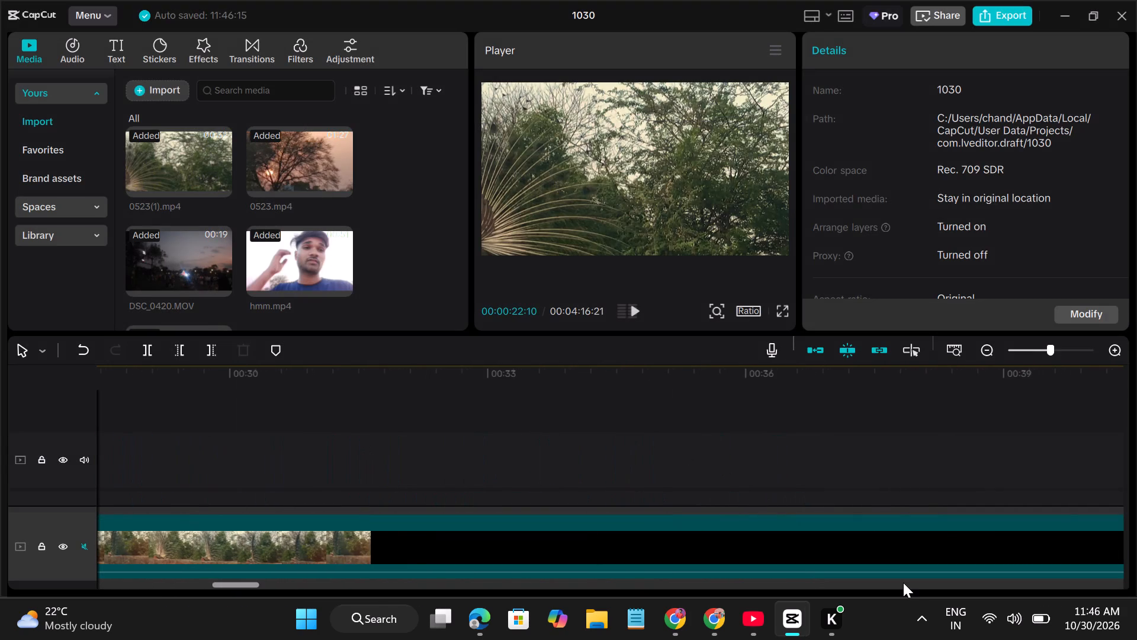
scroll(764, 524, "left", 4)
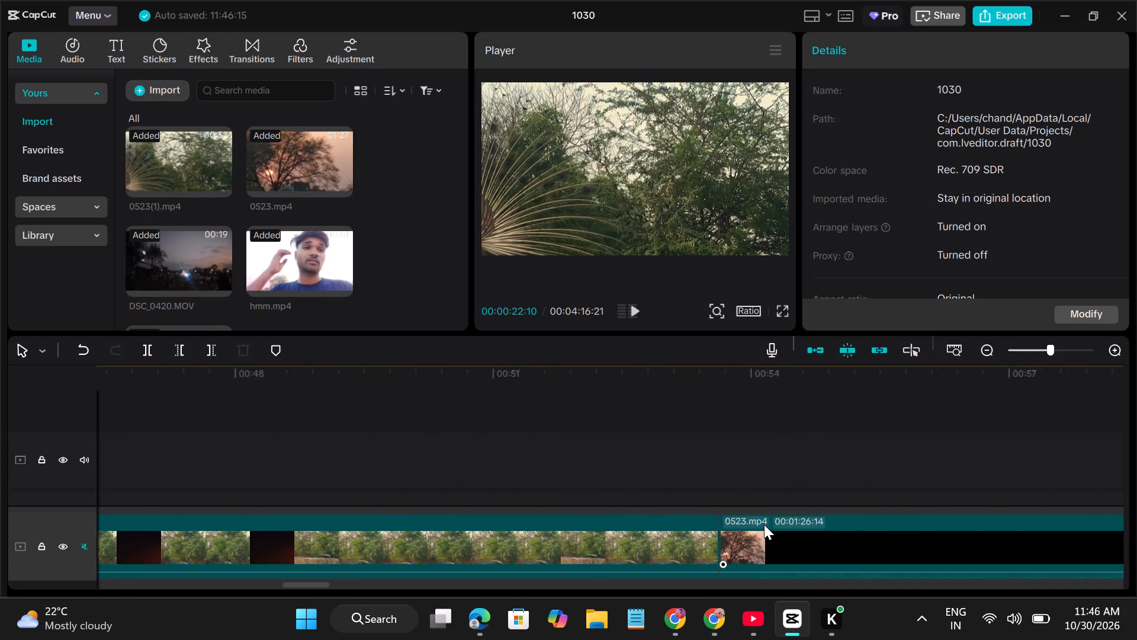
scroll(764, 524, "left", 3)
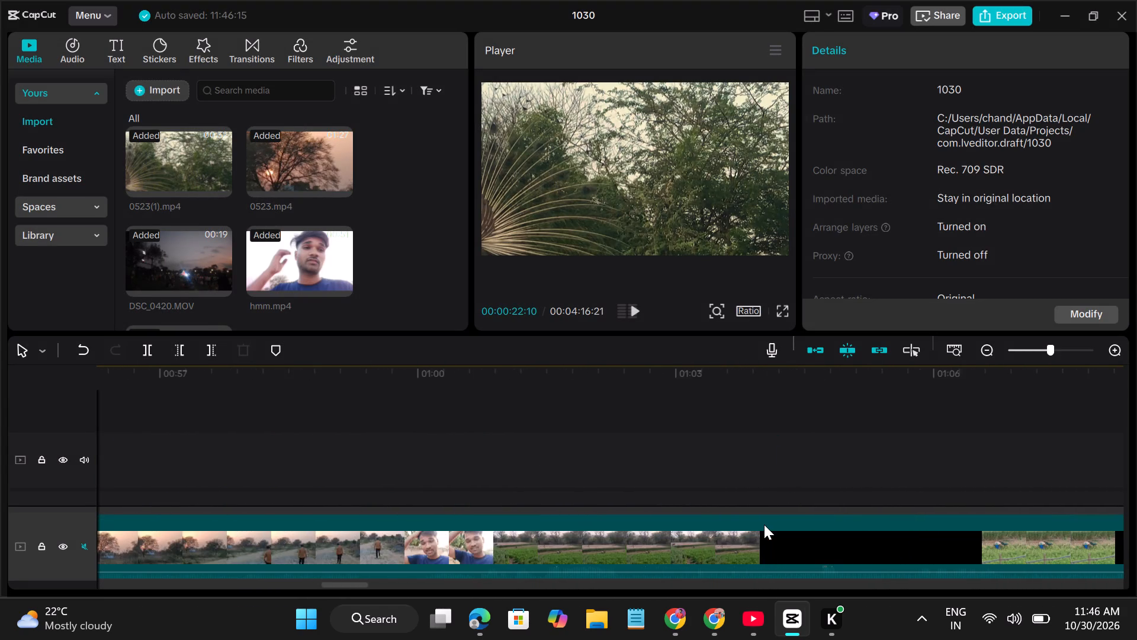
scroll(764, 524, "left", 4)
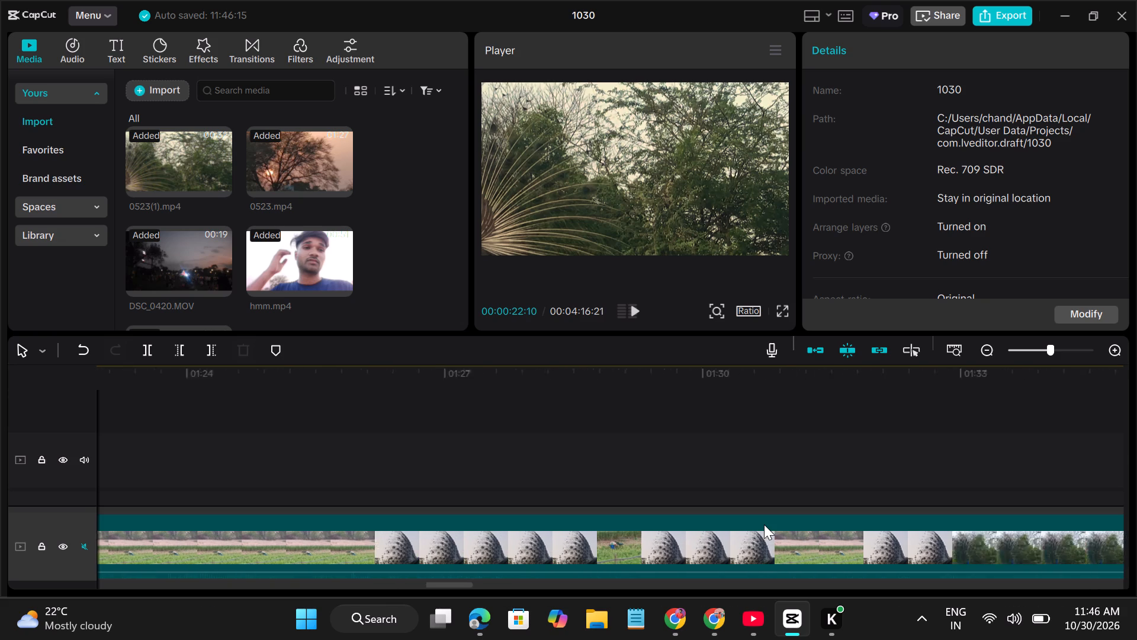
scroll(764, 524, "left", 4)
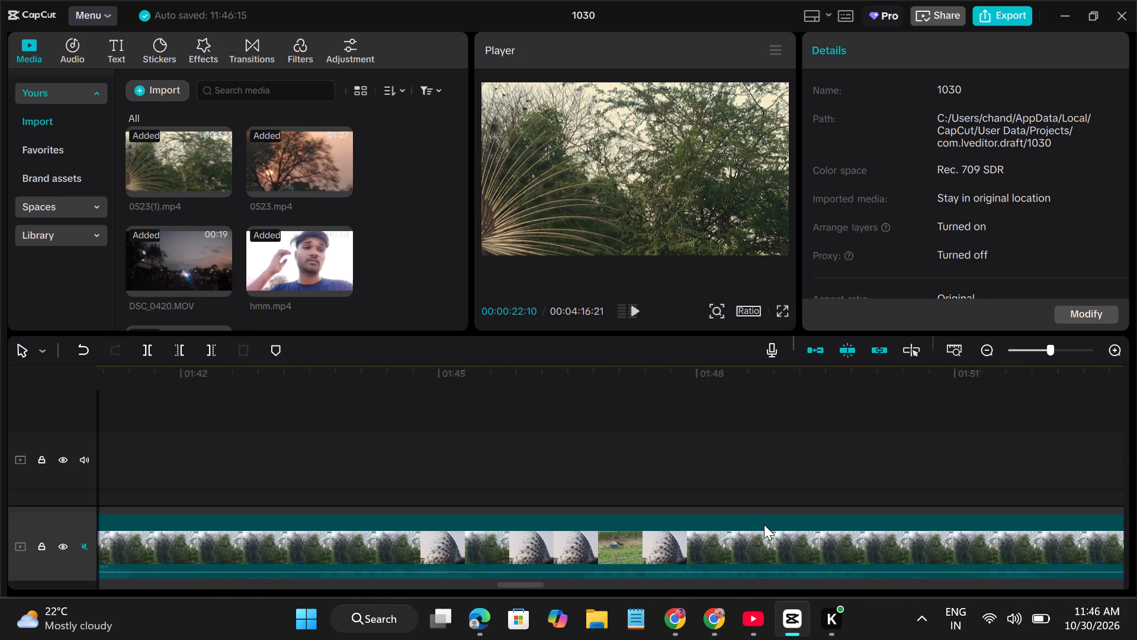
scroll(764, 524, "left", 2)
scroll(764, 524, "right", 1)
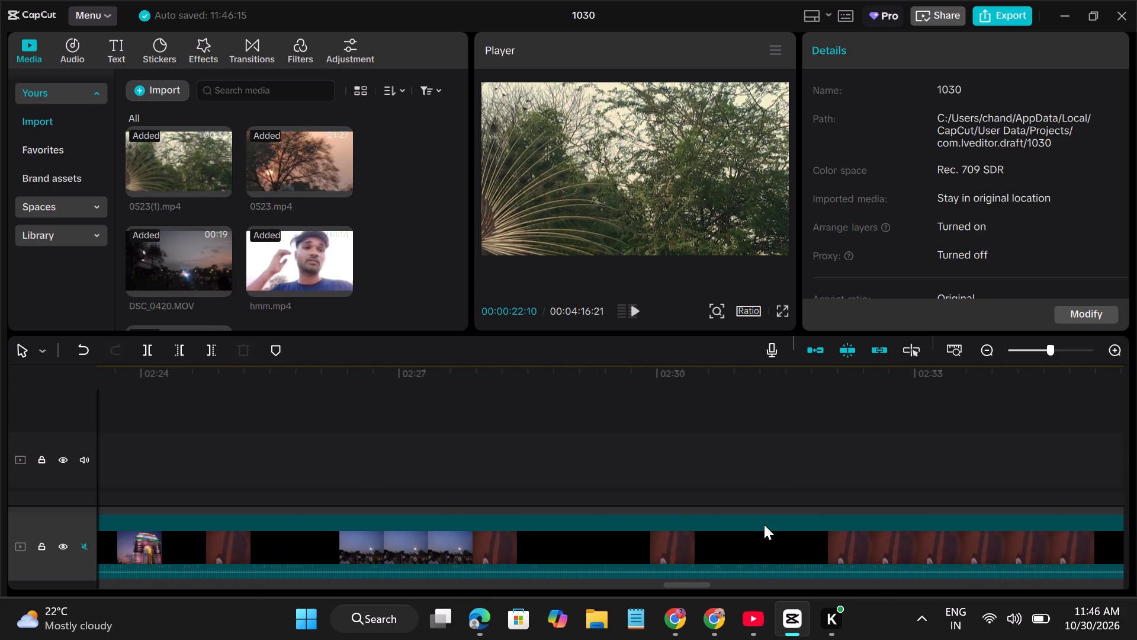
scroll(764, 524, "right", 1)
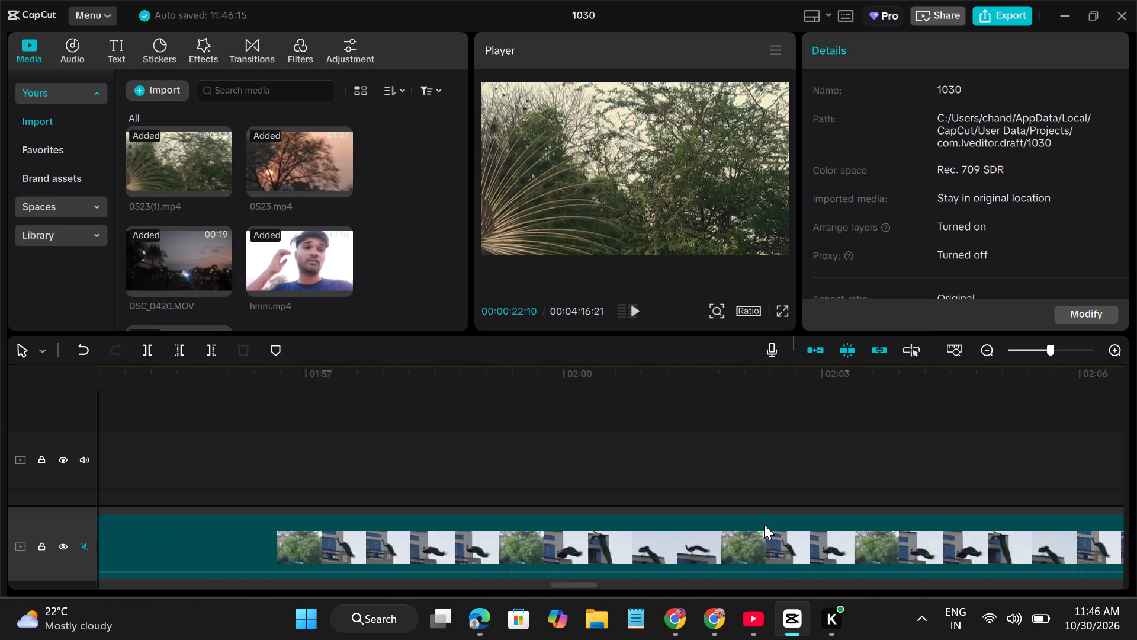
scroll(764, 524, "right", 6)
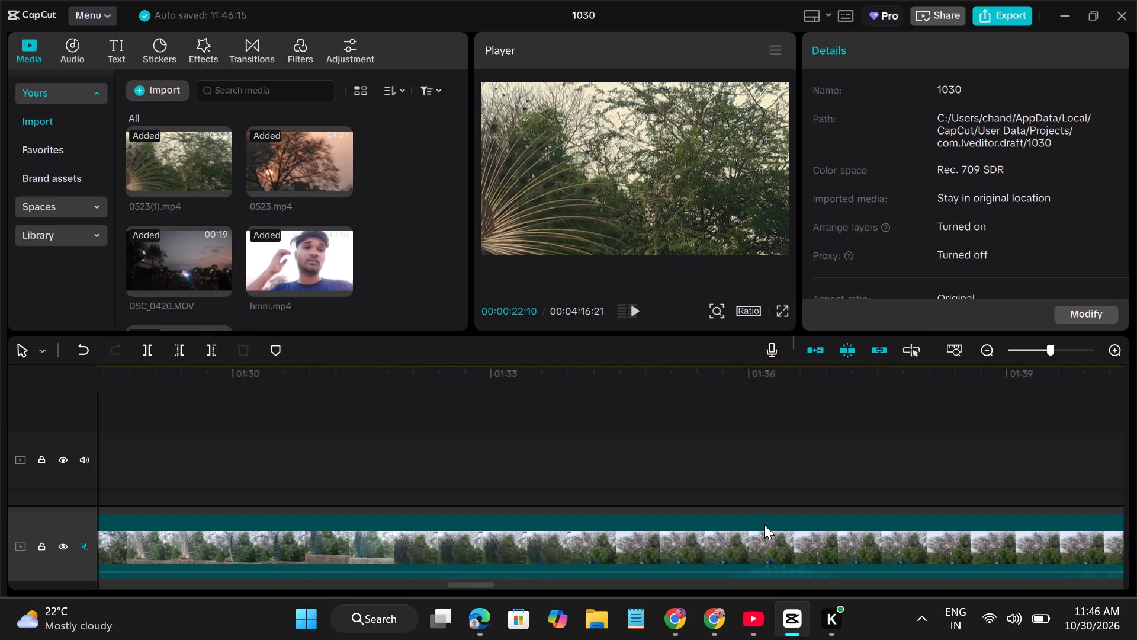
scroll(764, 524, "right", 1)
scroll(764, 524, "down", 10, "ctrl")
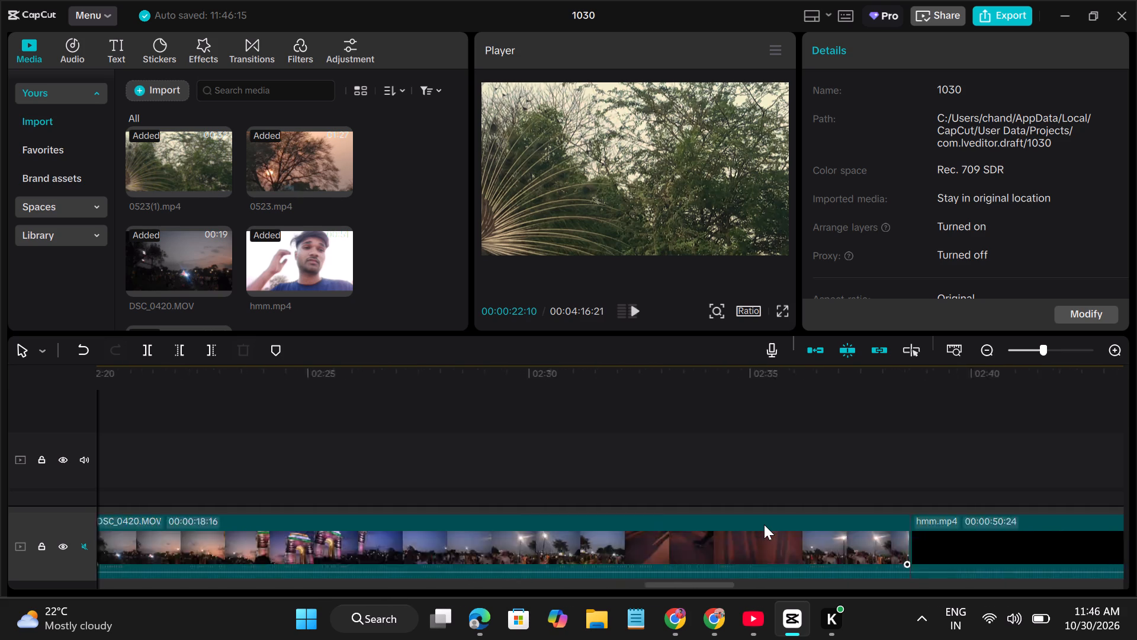
scroll(764, 524, "down", 5, "ctrl")
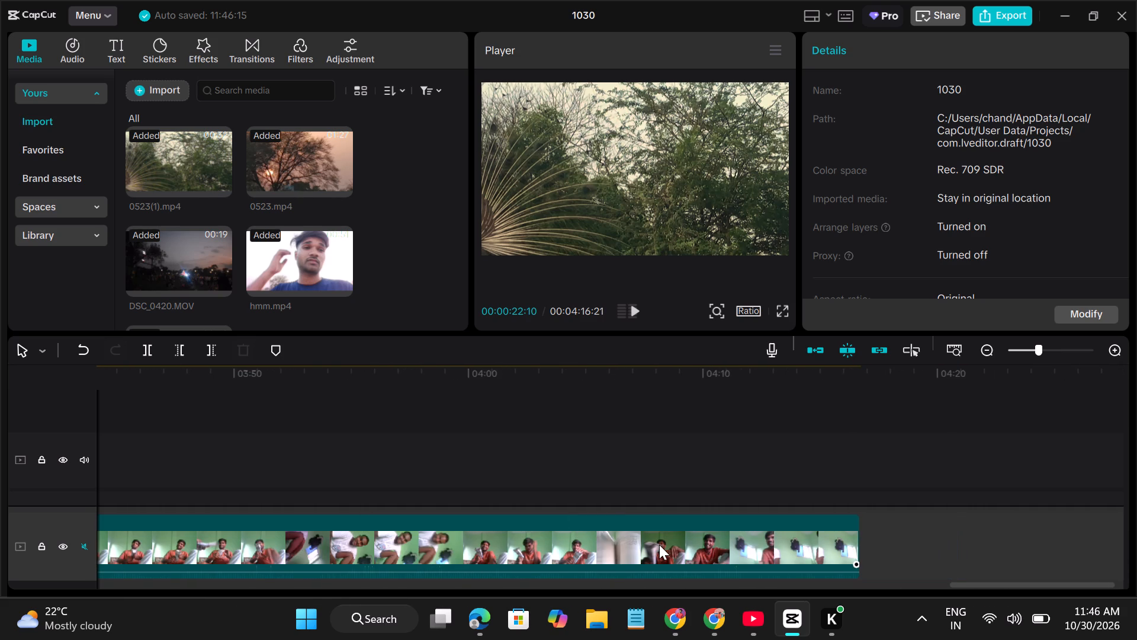
scroll(479, 542, "right", 1)
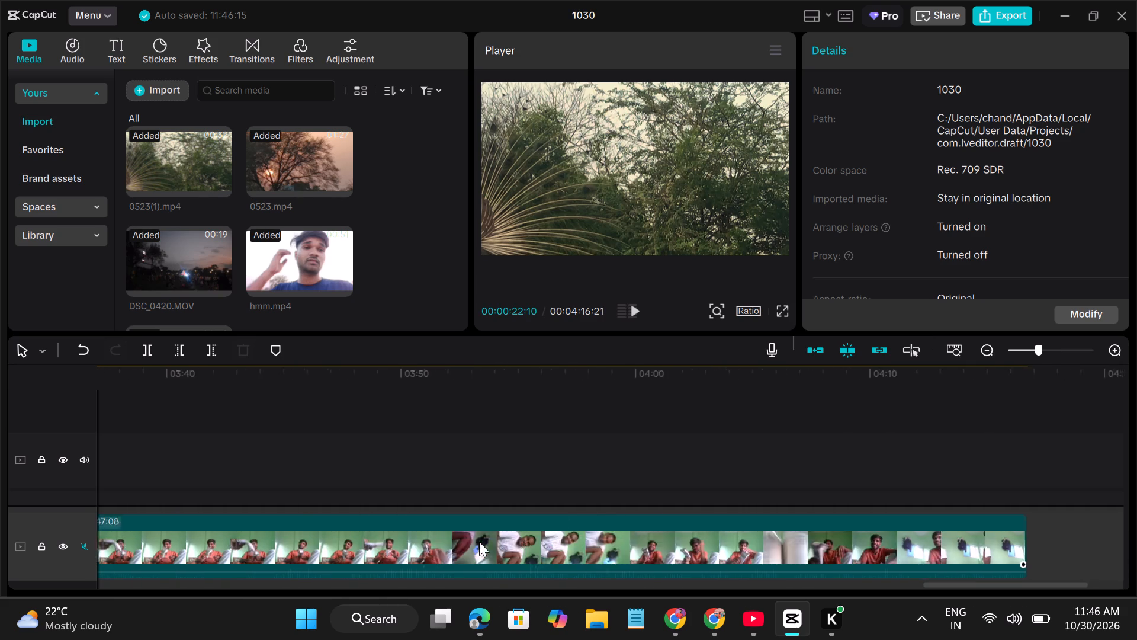
scroll(479, 542, "right", 2)
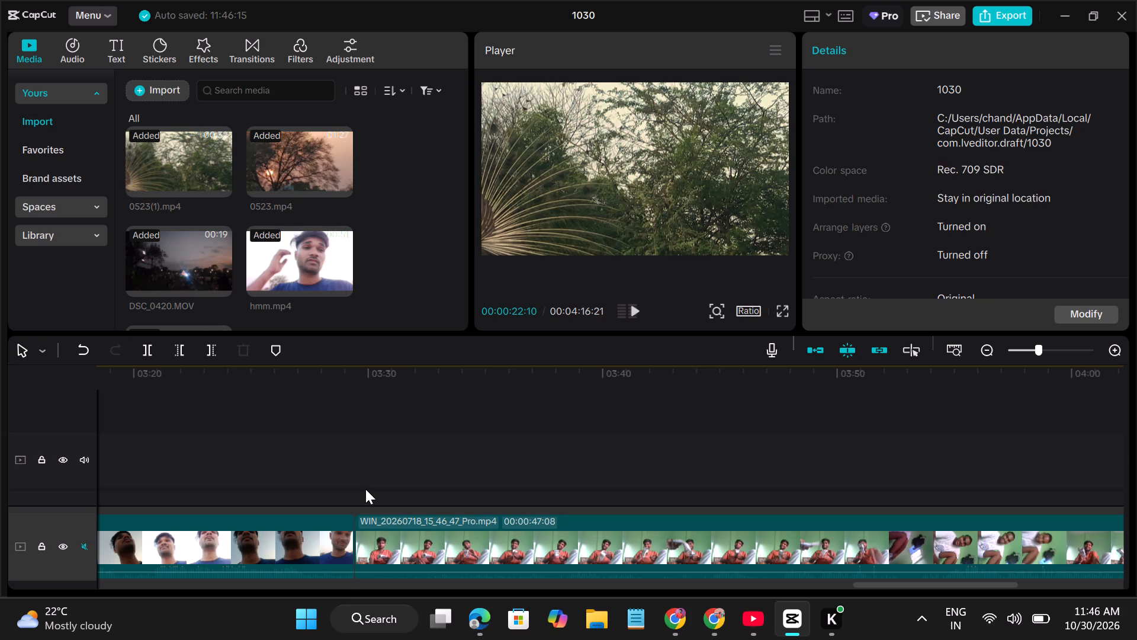
Play the WIN_20260718_15_46_47_Pro.mp4 clip from about 00:03:30 to review its footage for a usable section.
left_click(365, 489)
left_click(636, 312)
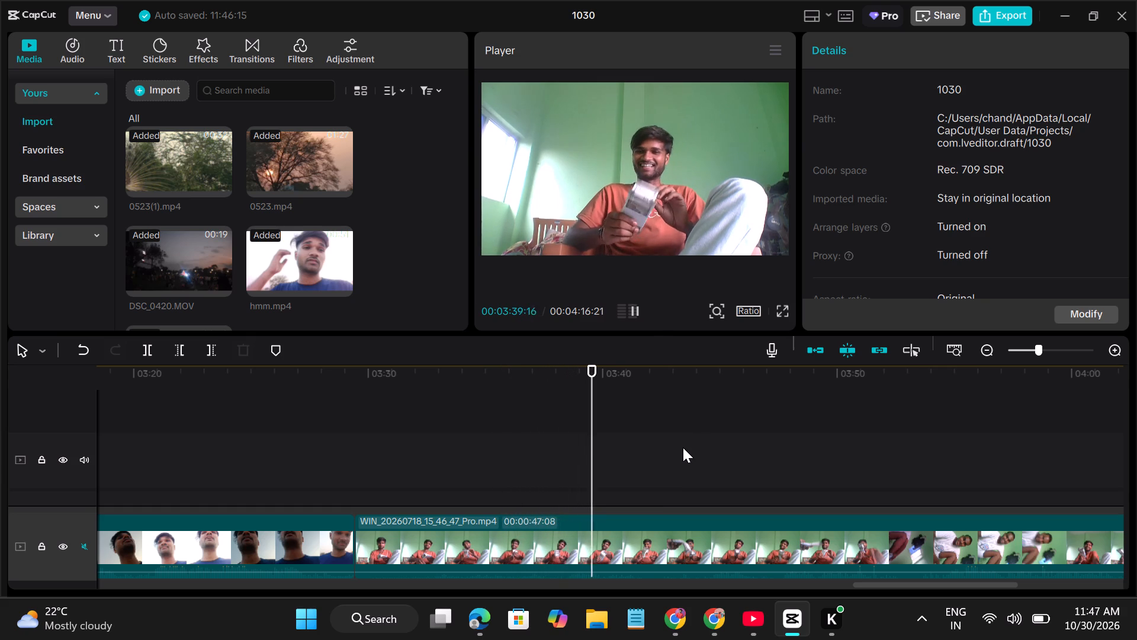
scroll(685, 462, "left", 1)
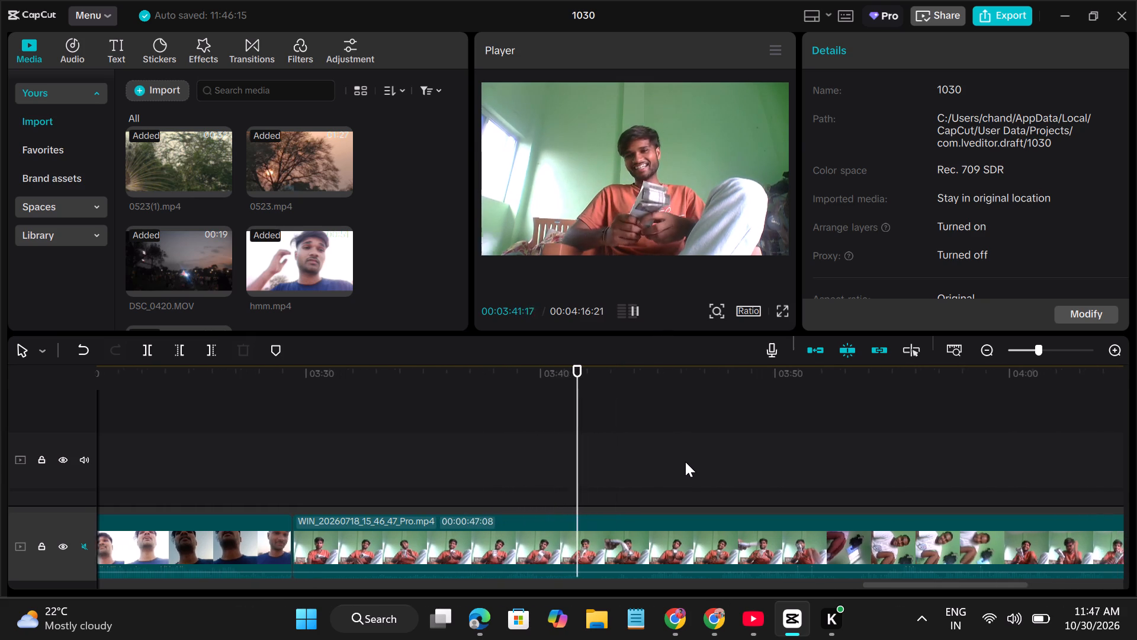
scroll(685, 462, "left", 1)
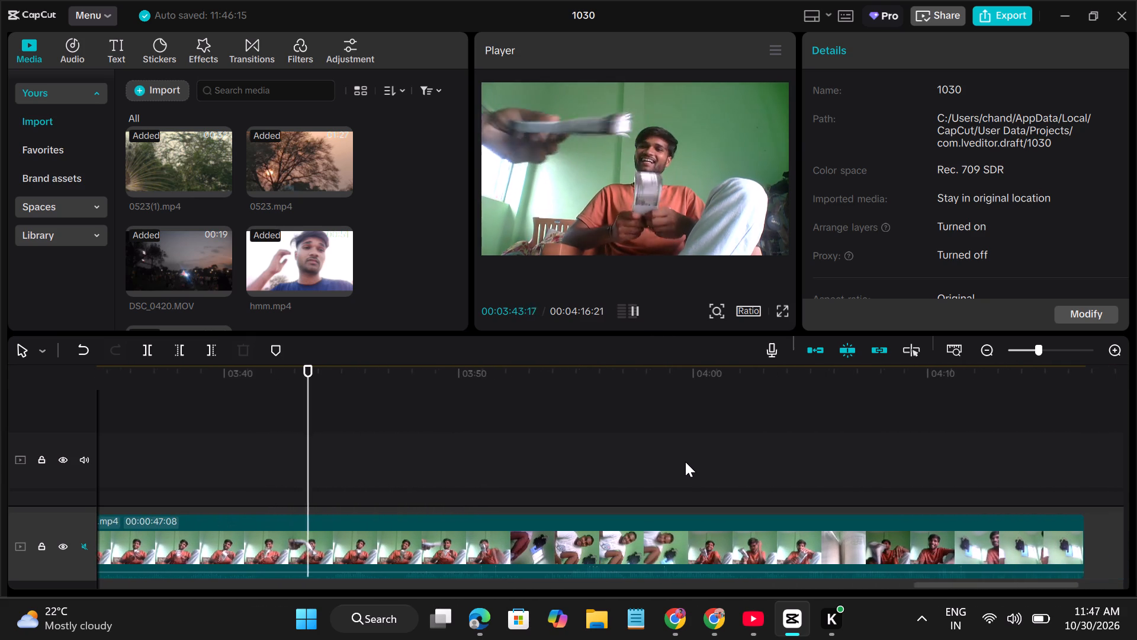
scroll(685, 462, "left", 1)
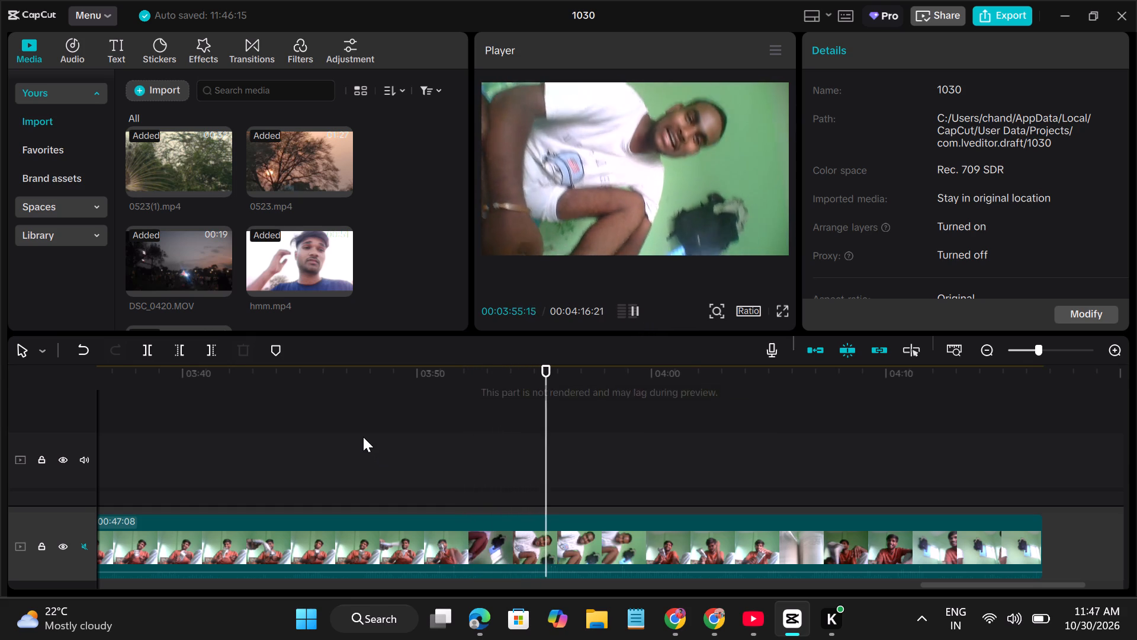
scroll(363, 437, "right", 7)
scroll(292, 459, "right", 1)
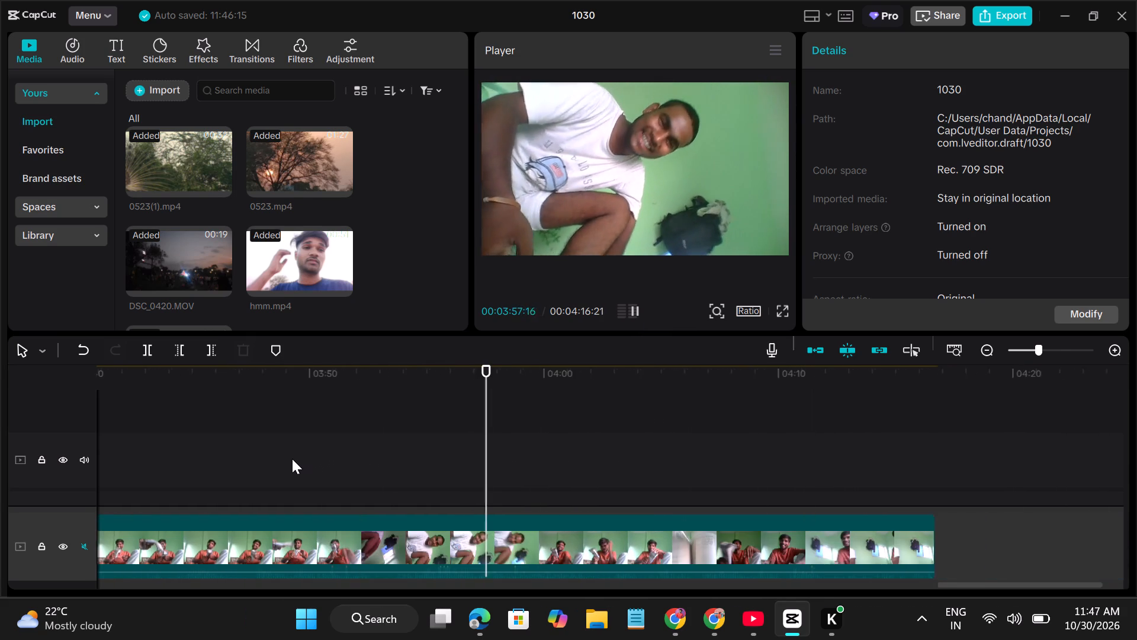
scroll(292, 459, "right", 2)
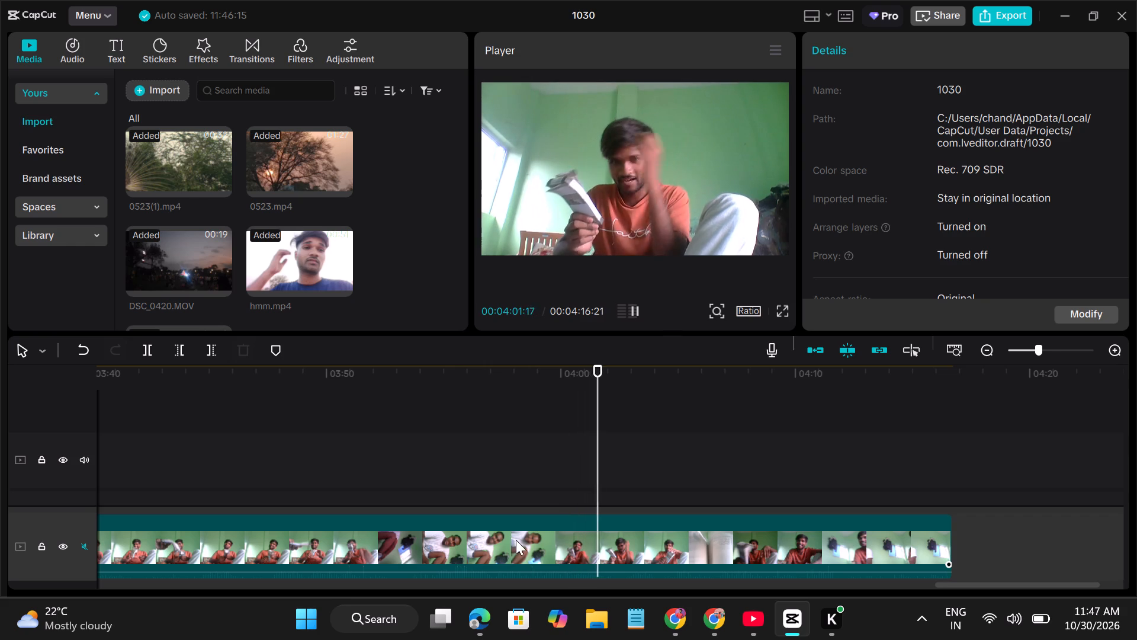
scroll(516, 540, "right", 2)
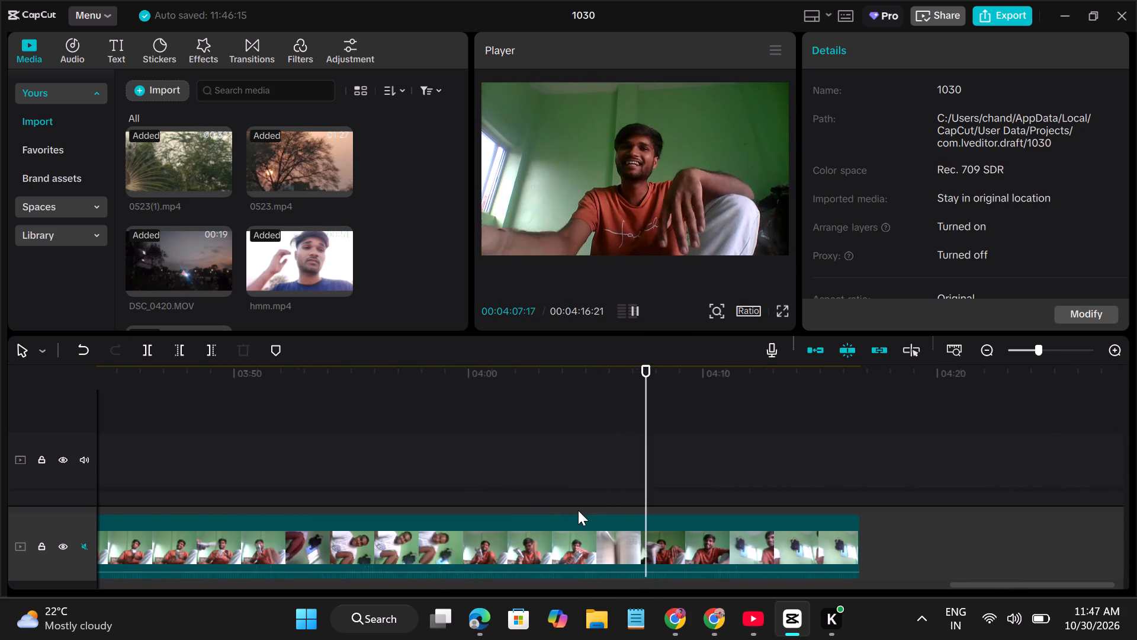
Split the WIN_20260718_15_46_47_Pro.mp4 clip at 00:04:04:25, where the book pages fill the frame.
left_click(589, 486)
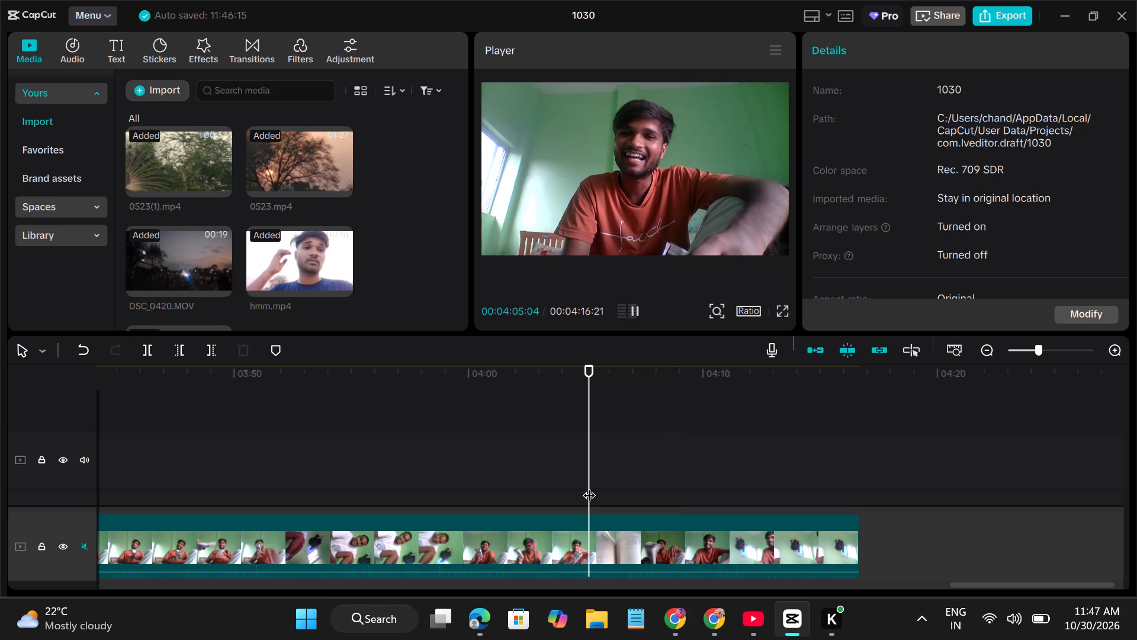
left_click(560, 478)
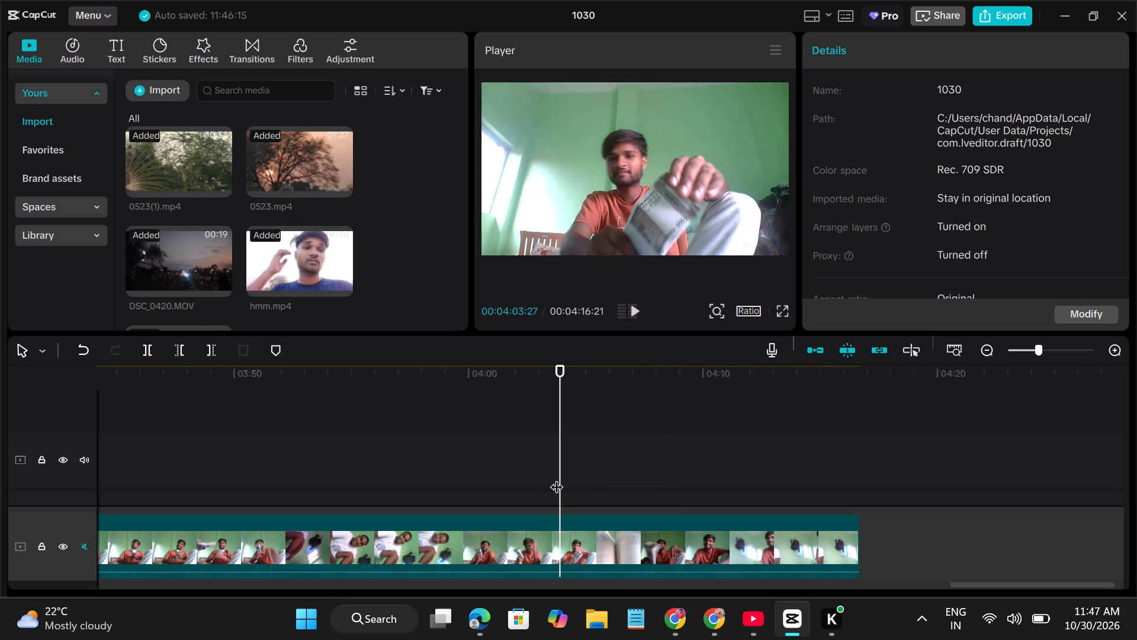
left_click_drag(561, 476, 573, 476)
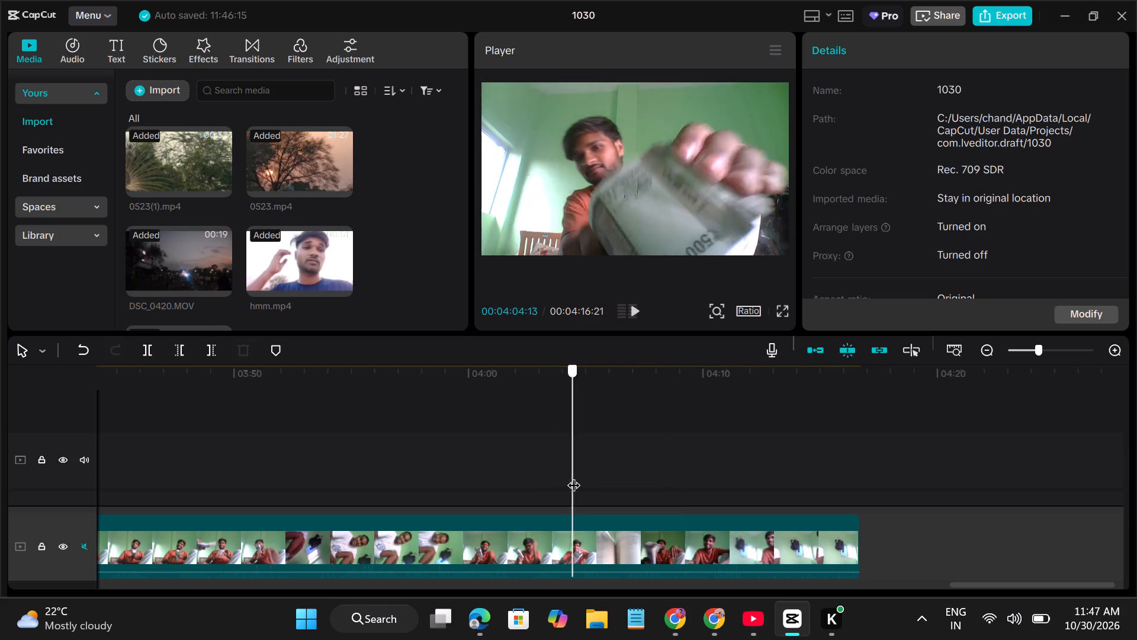
left_click_drag(573, 476, 584, 476)
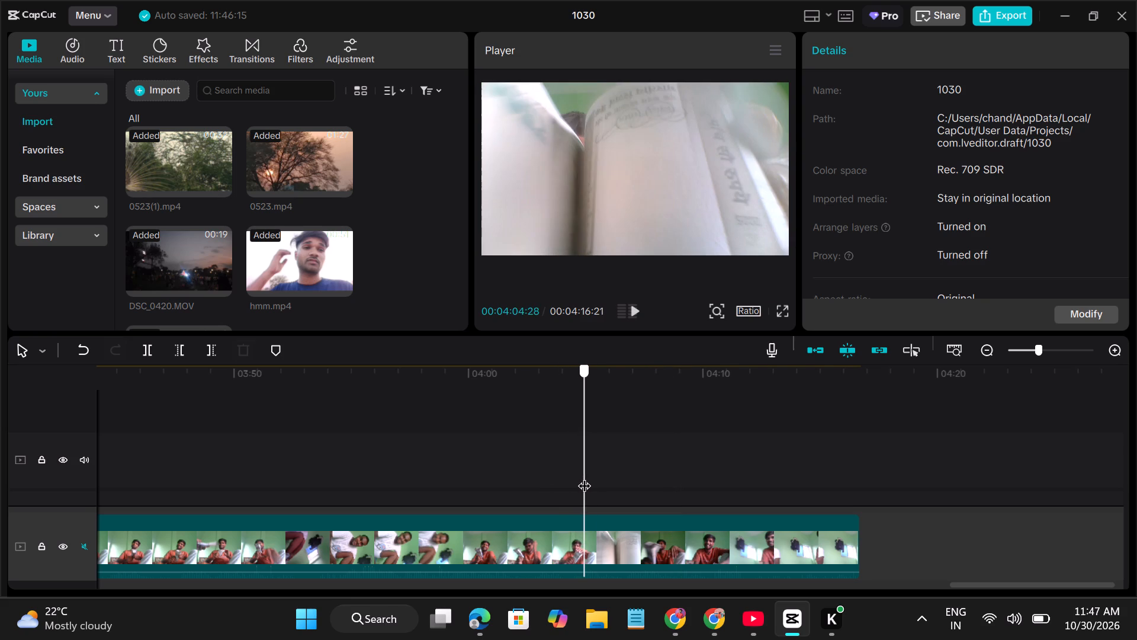
left_click_drag(584, 476, 582, 478)
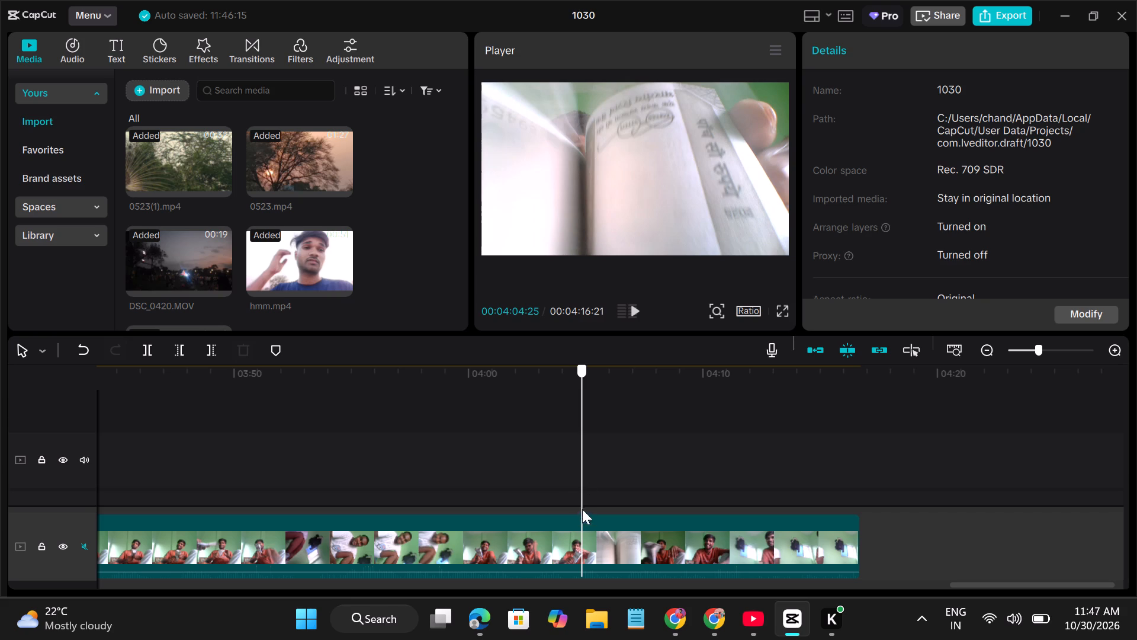
left_click(582, 531)
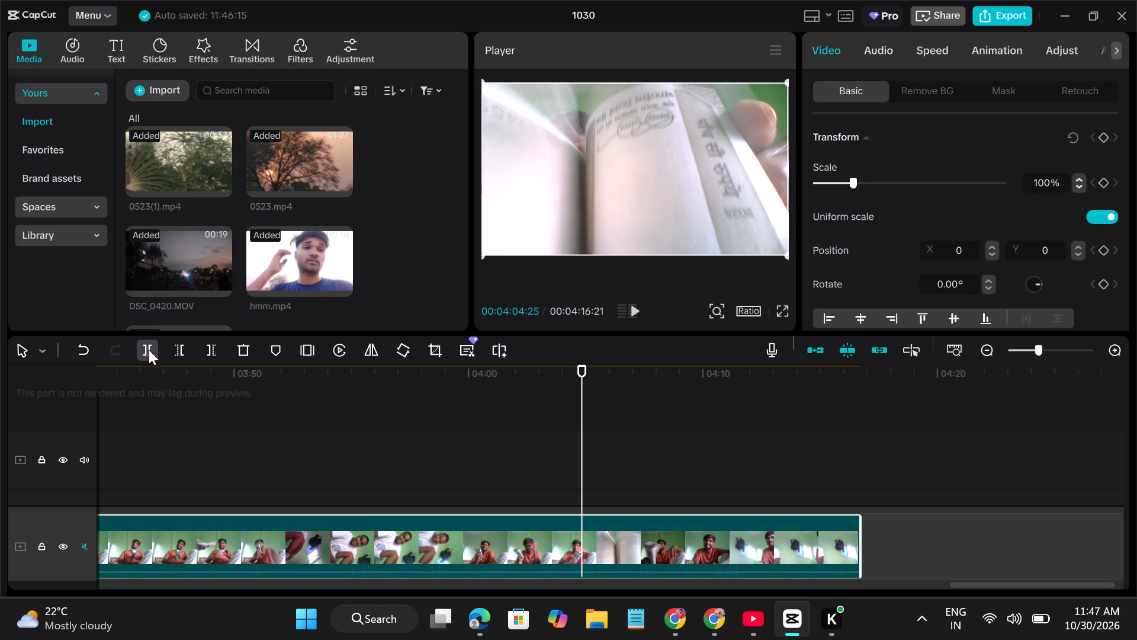
left_click(149, 350)
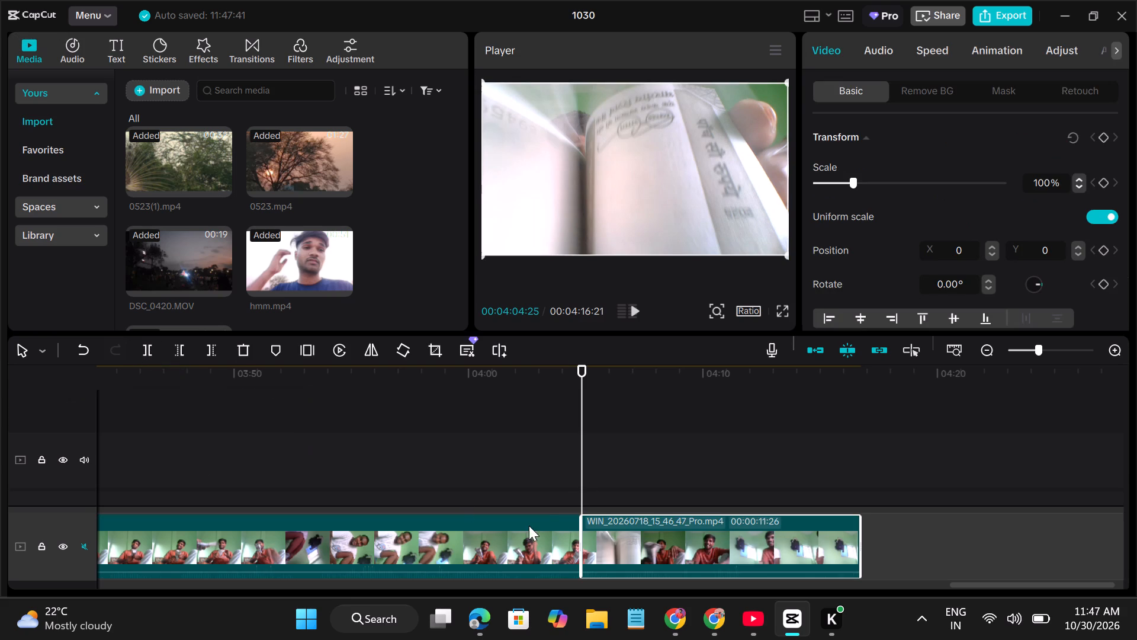
Split the closing WIN_20260718_15_46_47_Pro.mp4 segment at 00:04:07:05, where the book is held up closed after the page close-up.
scroll(512, 531, "up", 1)
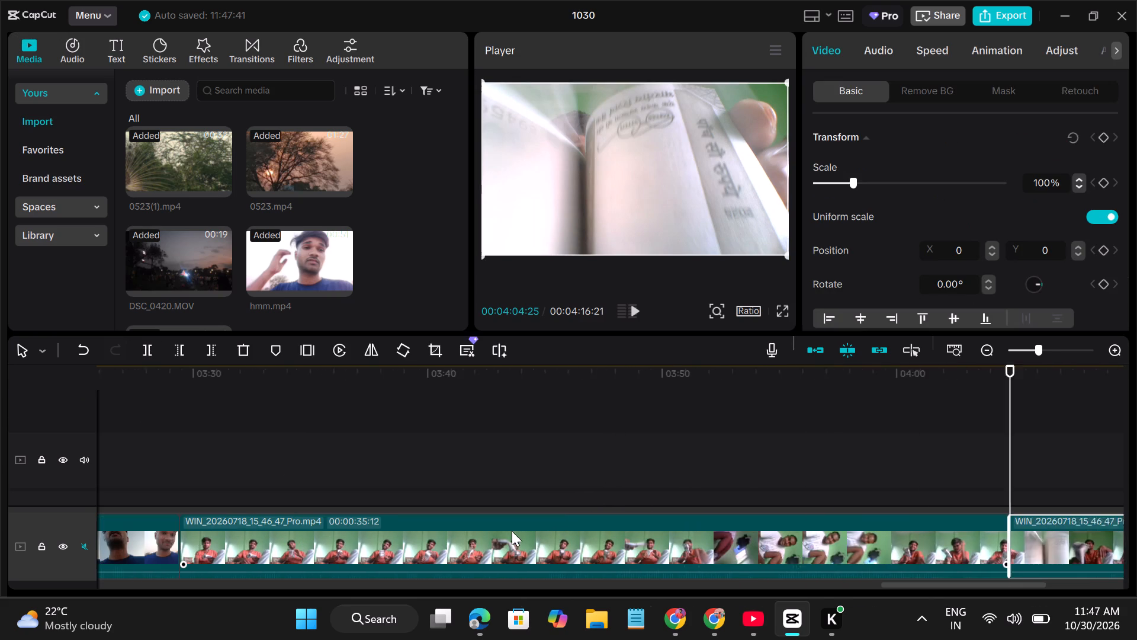
scroll(512, 531, "up", 3)
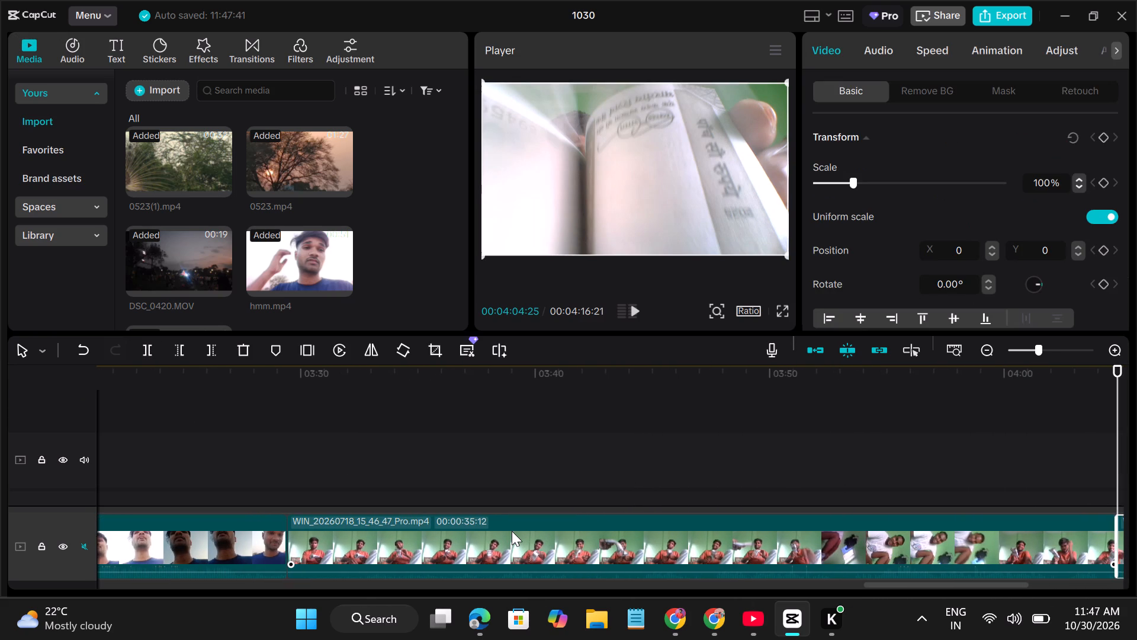
scroll(512, 531, "up", 1)
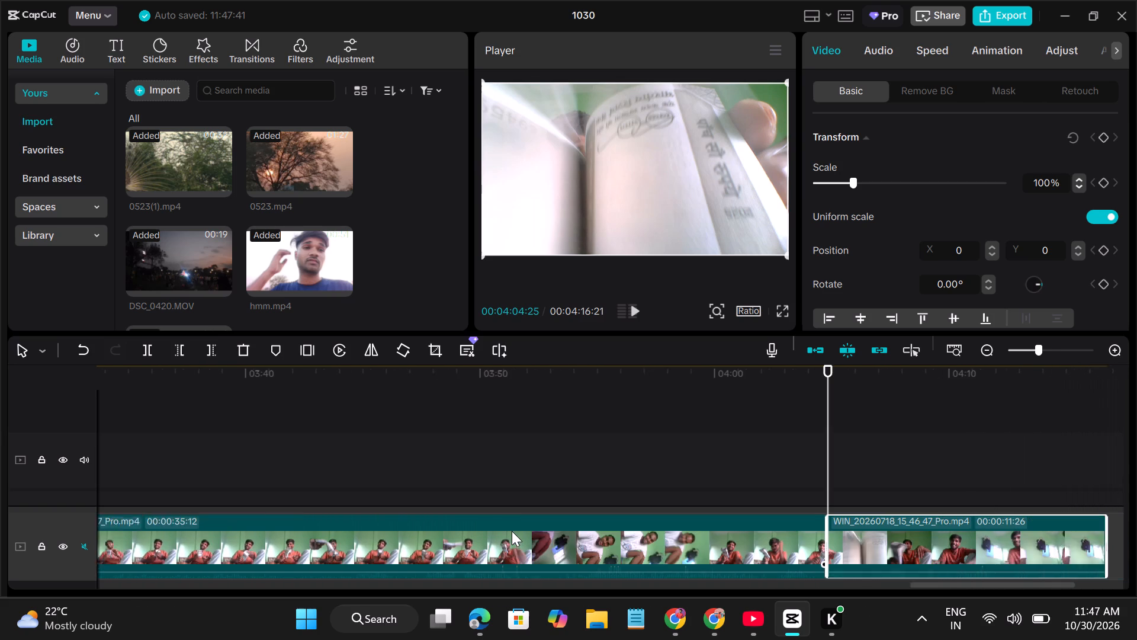
scroll(512, 531, "up", 1)
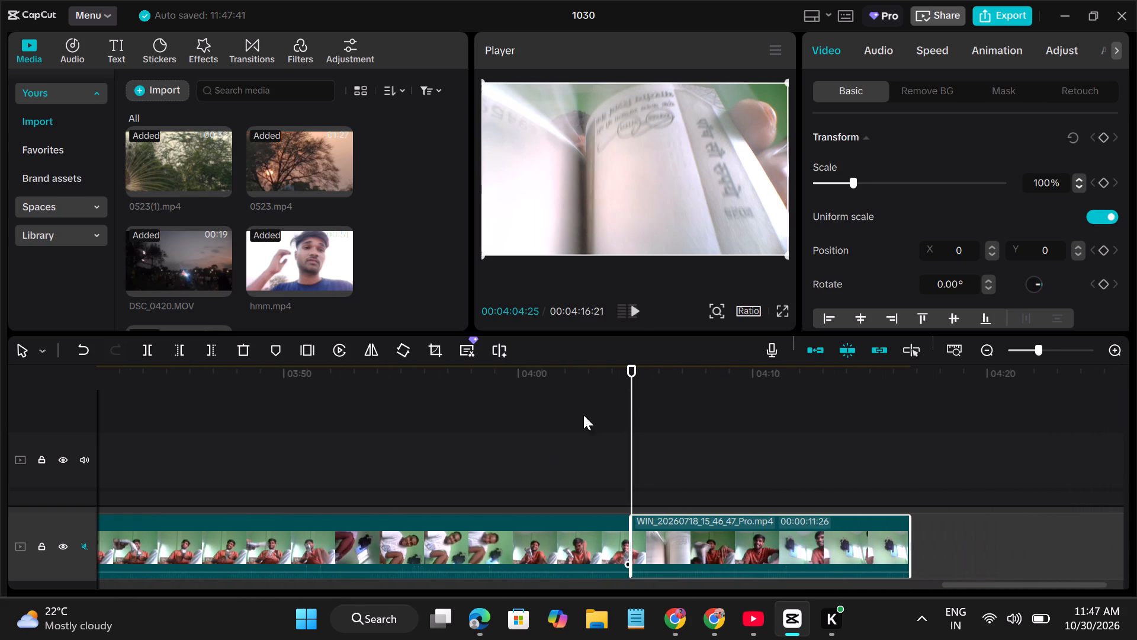
left_click(635, 310)
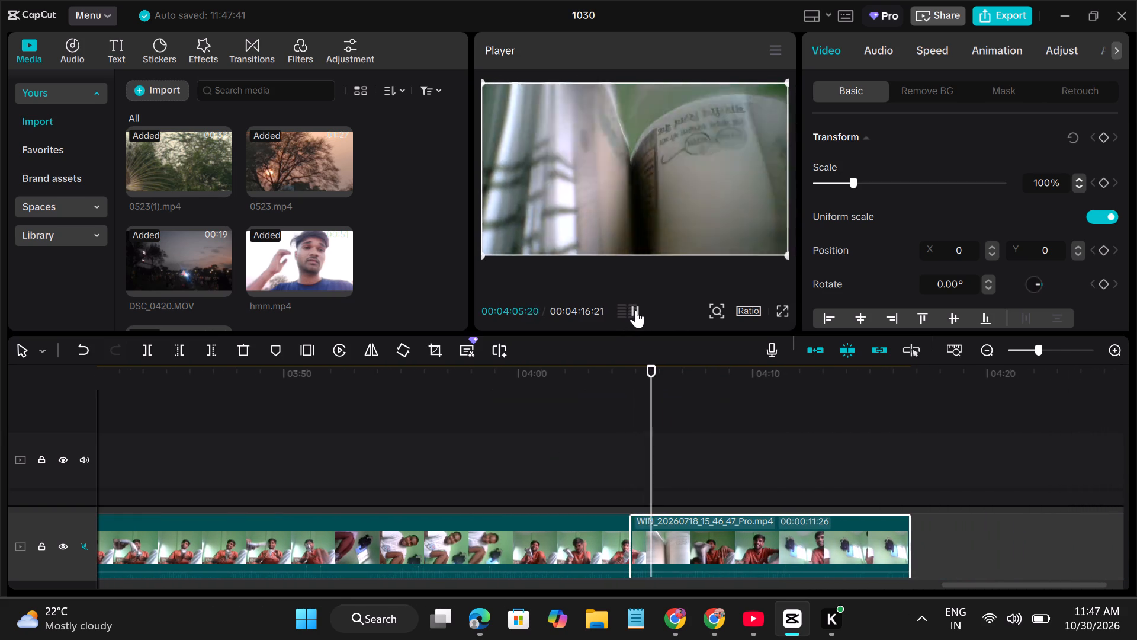
left_click(635, 310)
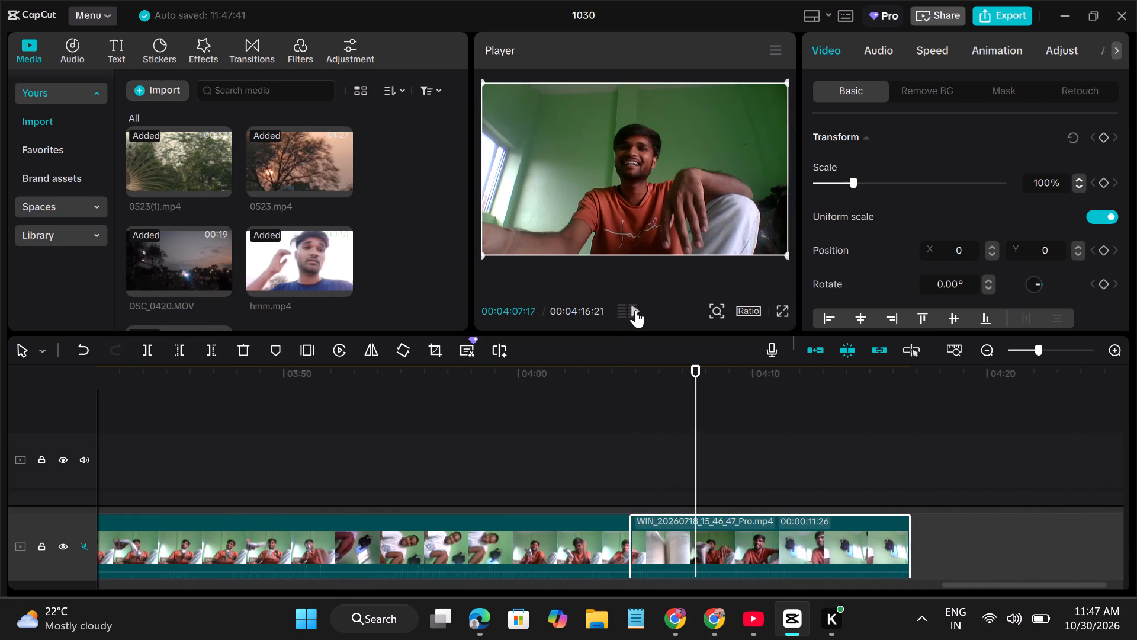
left_click_drag(695, 490, 695, 490)
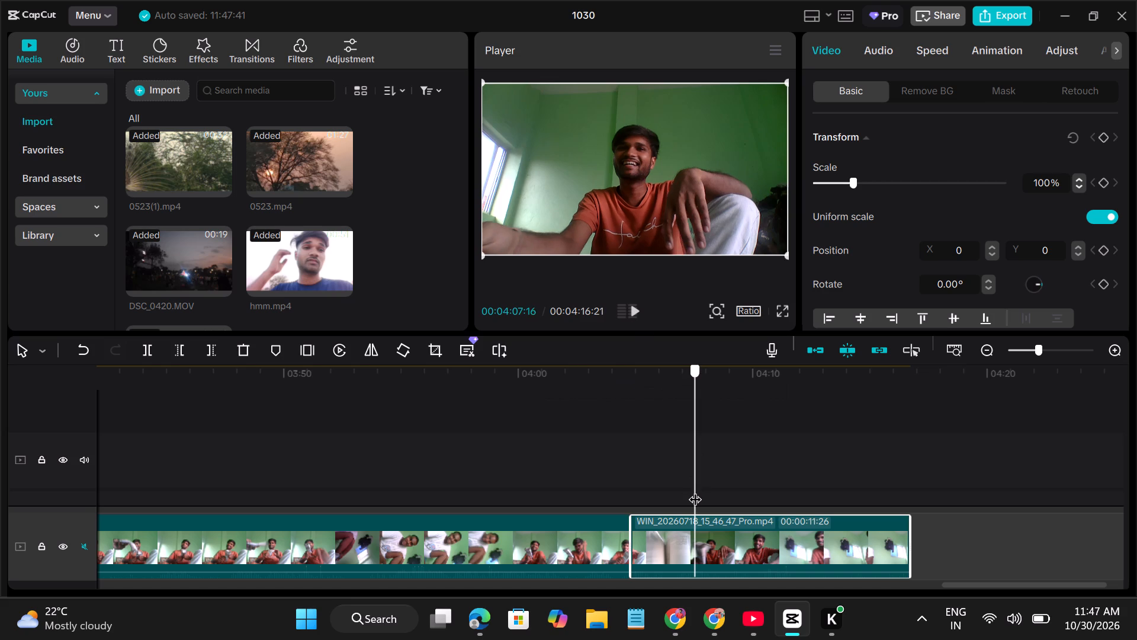
left_click_drag(695, 490, 685, 490)
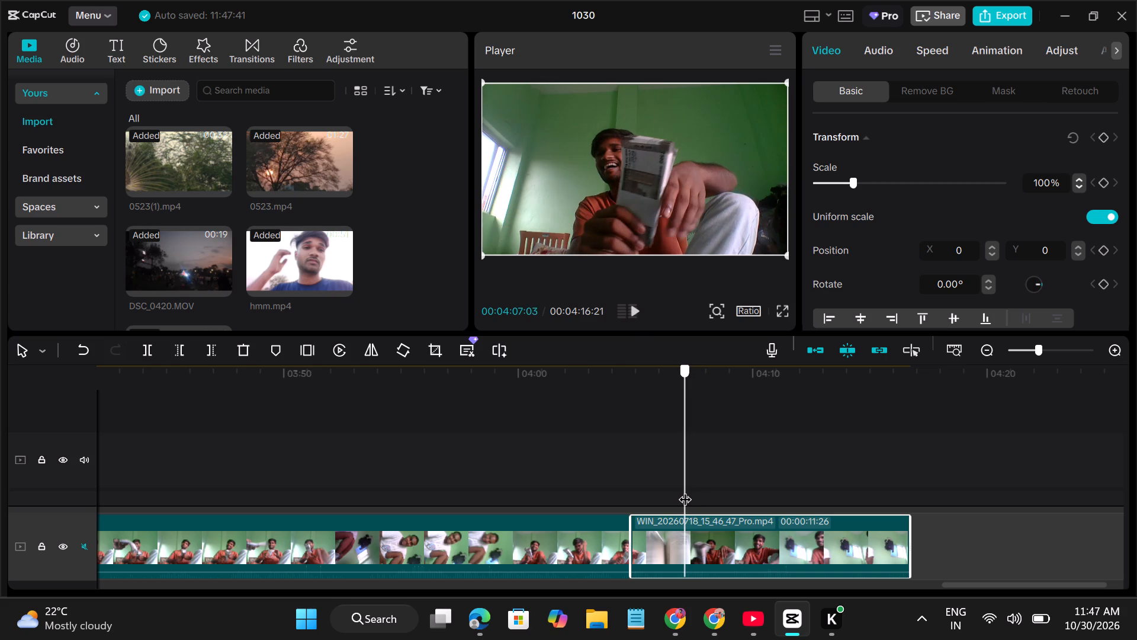
left_click_drag(685, 490, 686, 490)
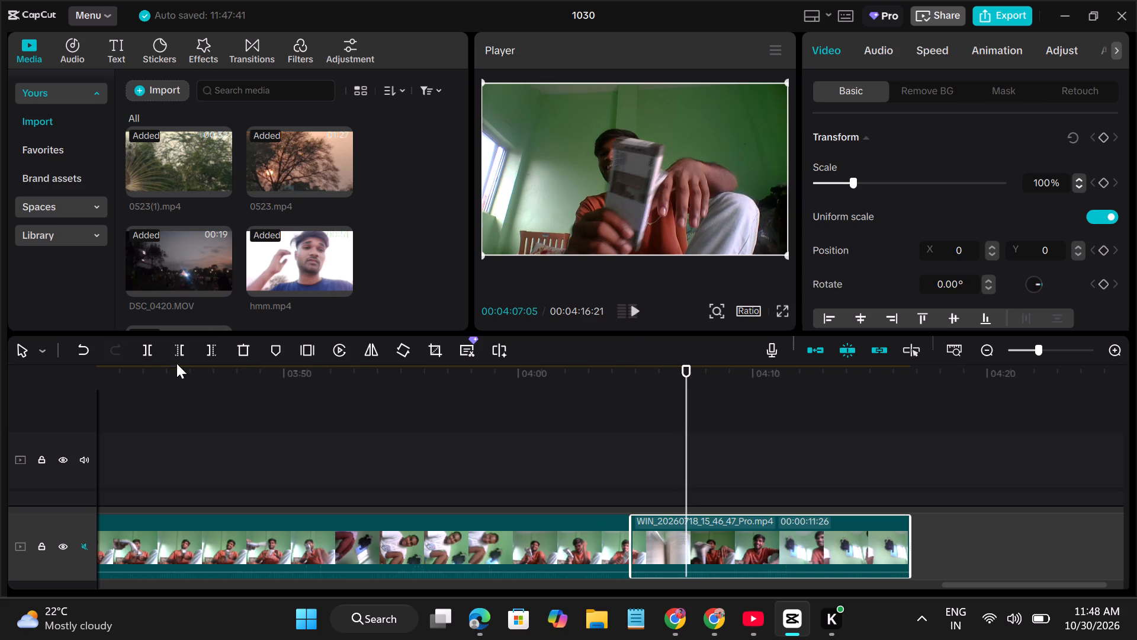
left_click(149, 350)
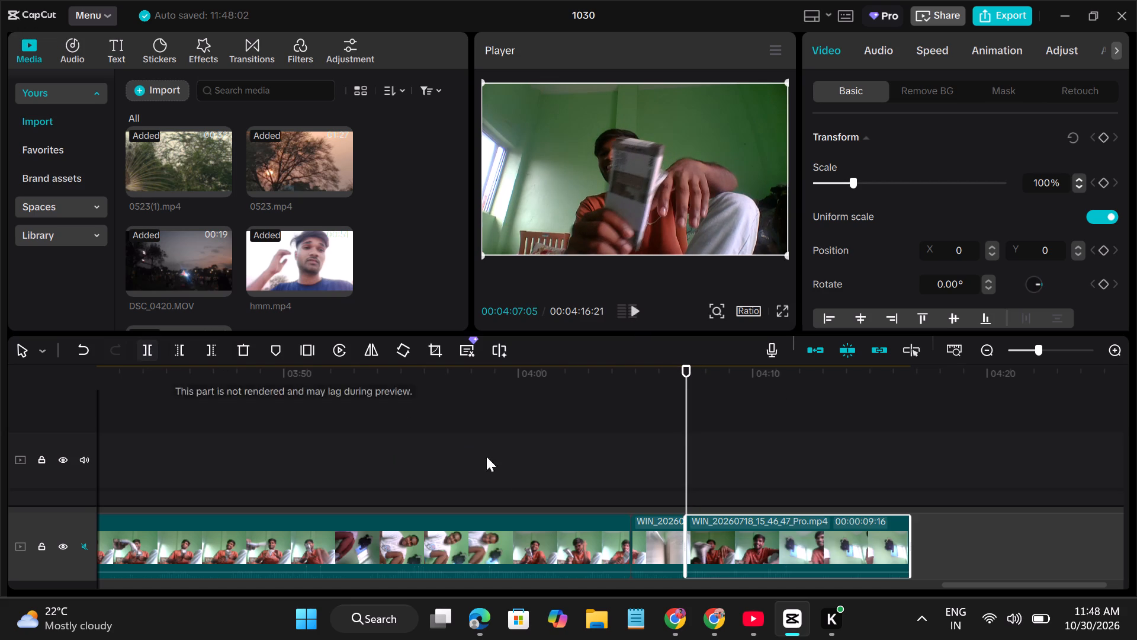
Preview and delete the last WIN_20260718_15_46_47_Pro.mp4 segment, after the cut at 00:04:07:05.
left_click(698, 535)
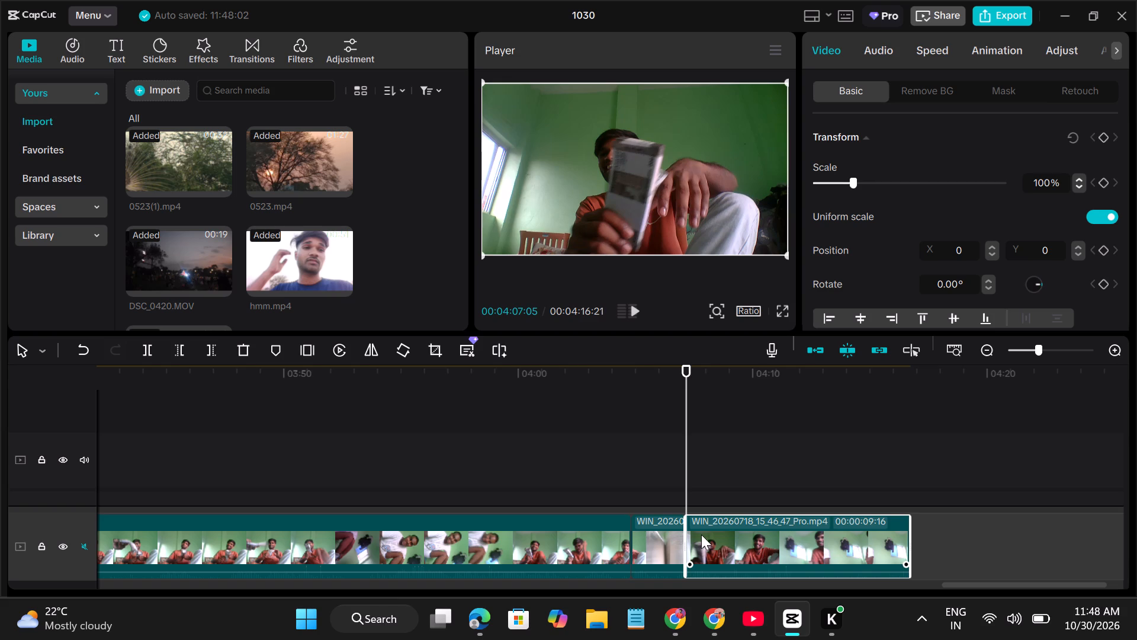
left_click(631, 312)
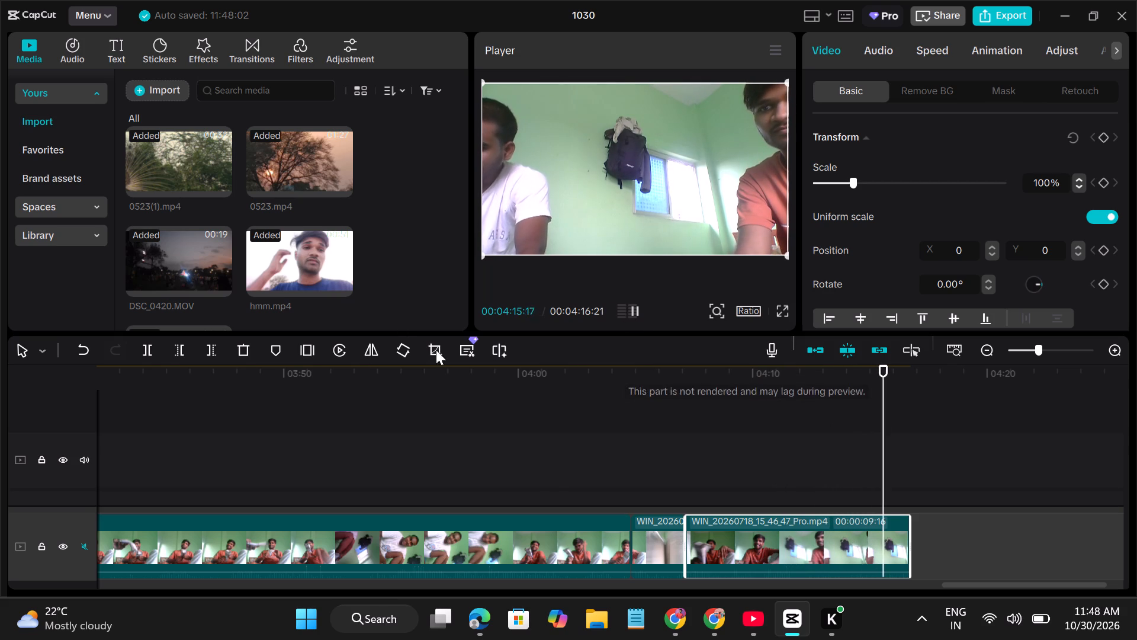
left_click(239, 351)
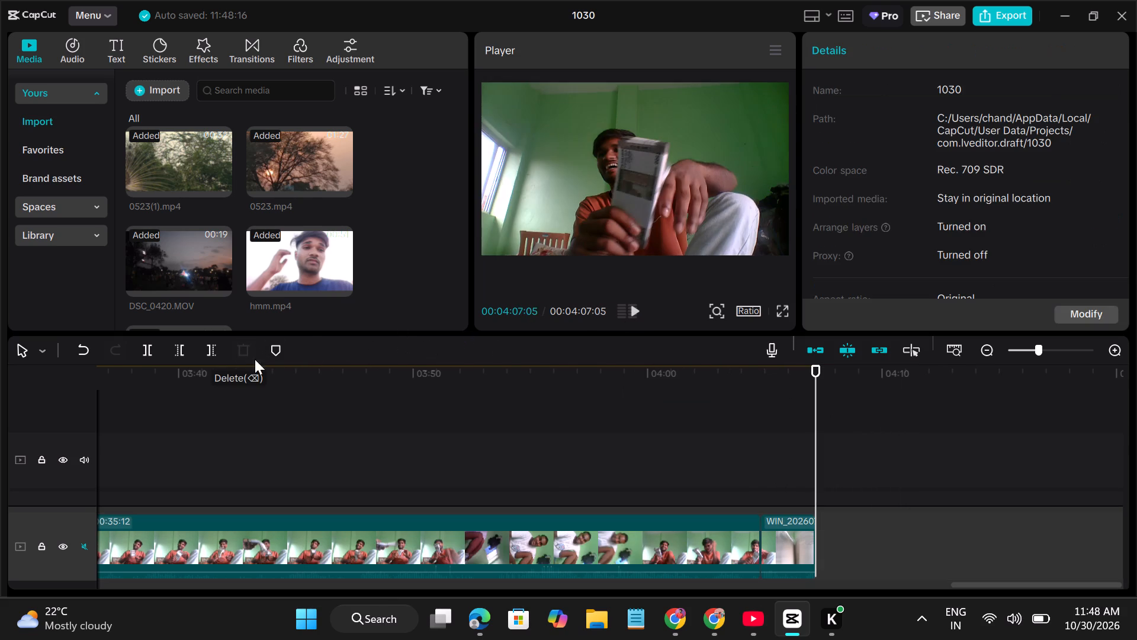
Check and delete the 35-second WIN_20260718_15_46_47_Pro.mp4 segment before the book-page close-up, keeping only the short close-up.
left_click(435, 484)
scroll(435, 484, "right", 3)
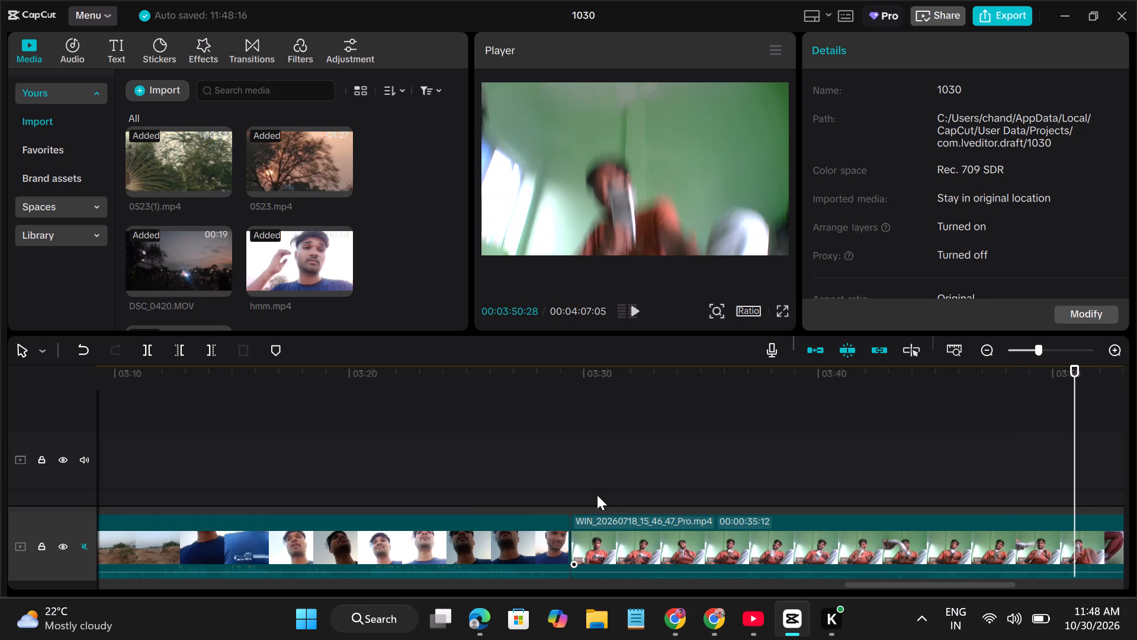
left_click(586, 477)
left_click(638, 307)
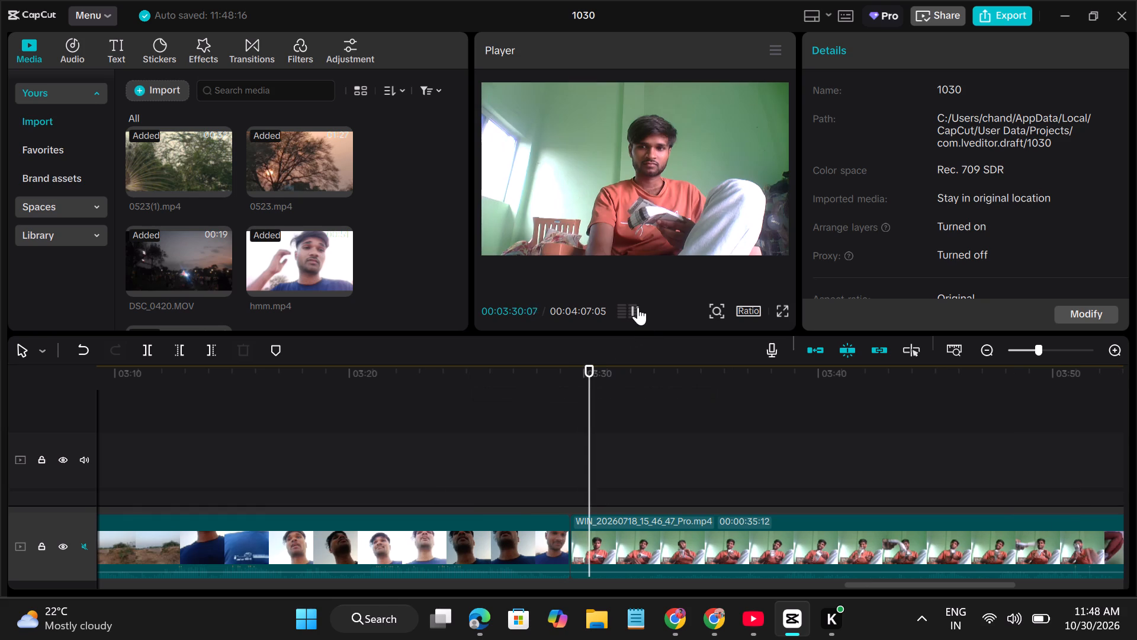
left_click(638, 307)
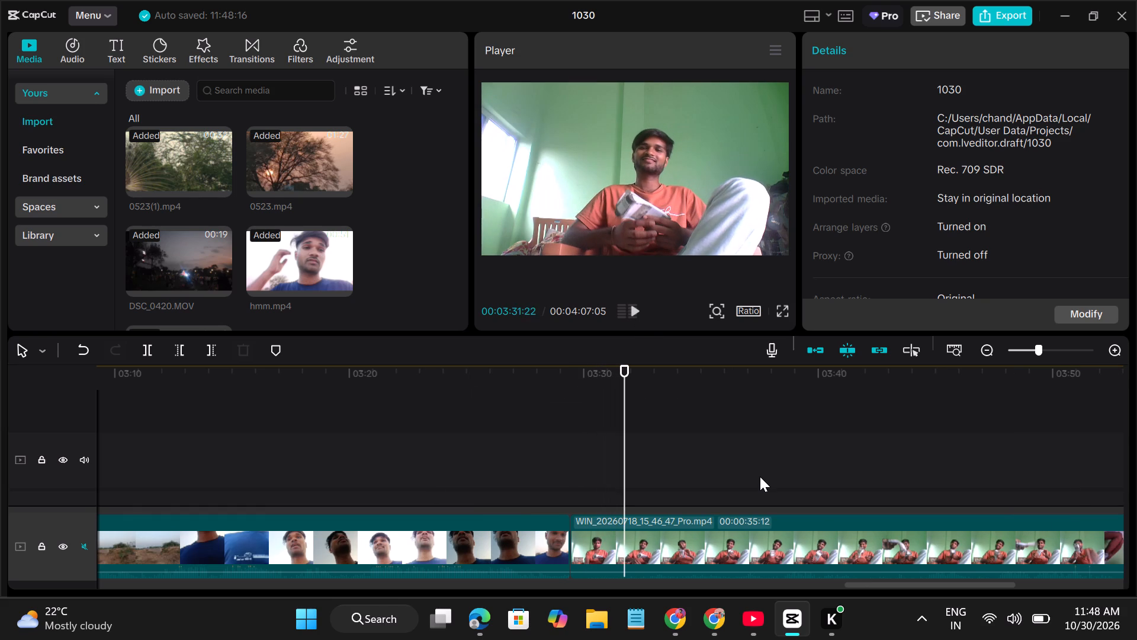
scroll(760, 476, "left", 3)
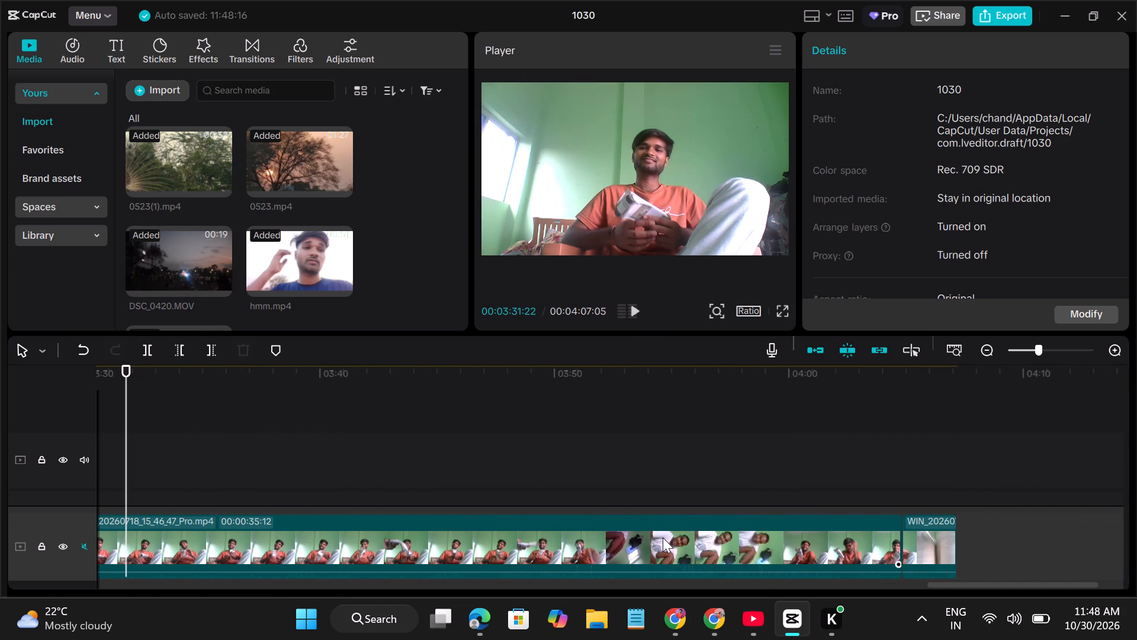
left_click(663, 537)
left_click(242, 349)
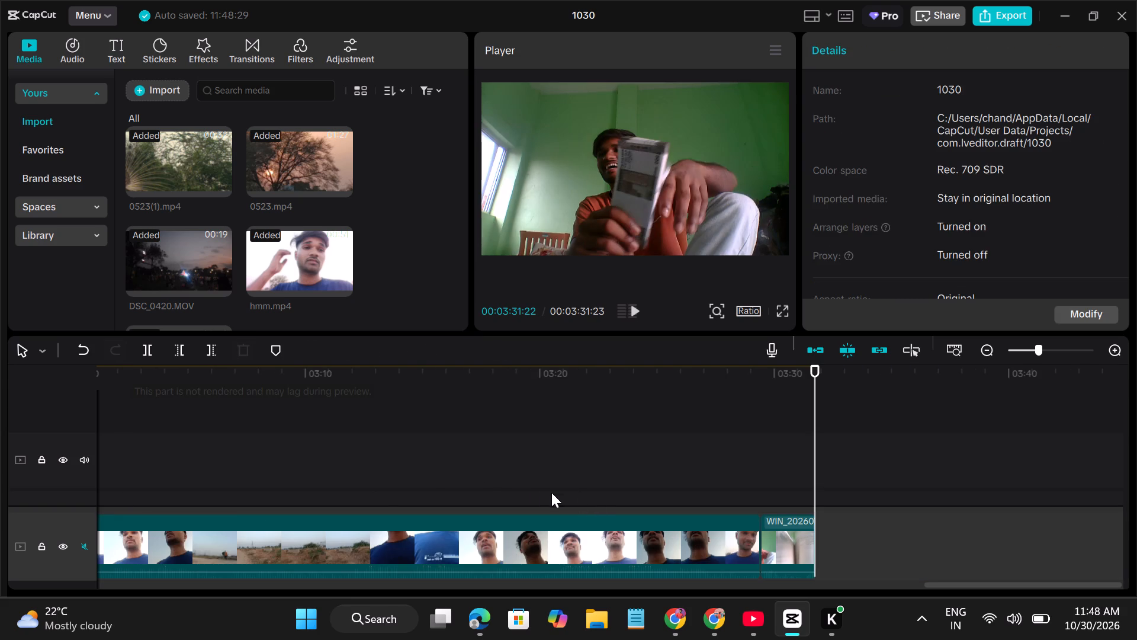
Review the hmm.mp4 footage from about 00:03:01 onward and delete the entire hmm.mp4 clip from the timeline.
scroll(426, 547, "right", 1)
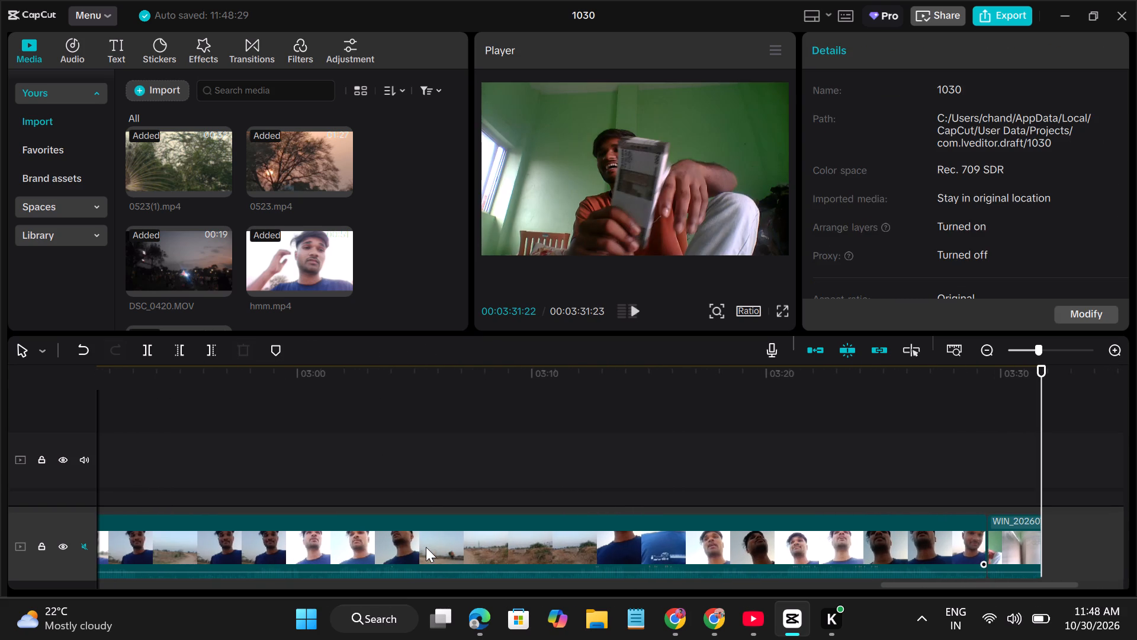
left_click(446, 486)
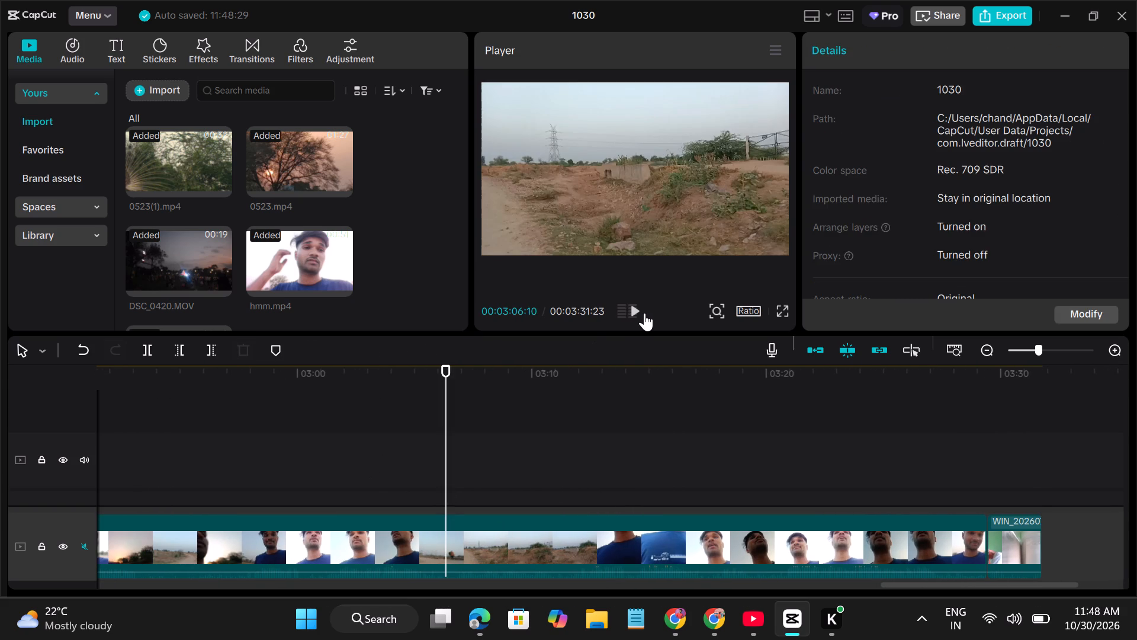
left_click(644, 313)
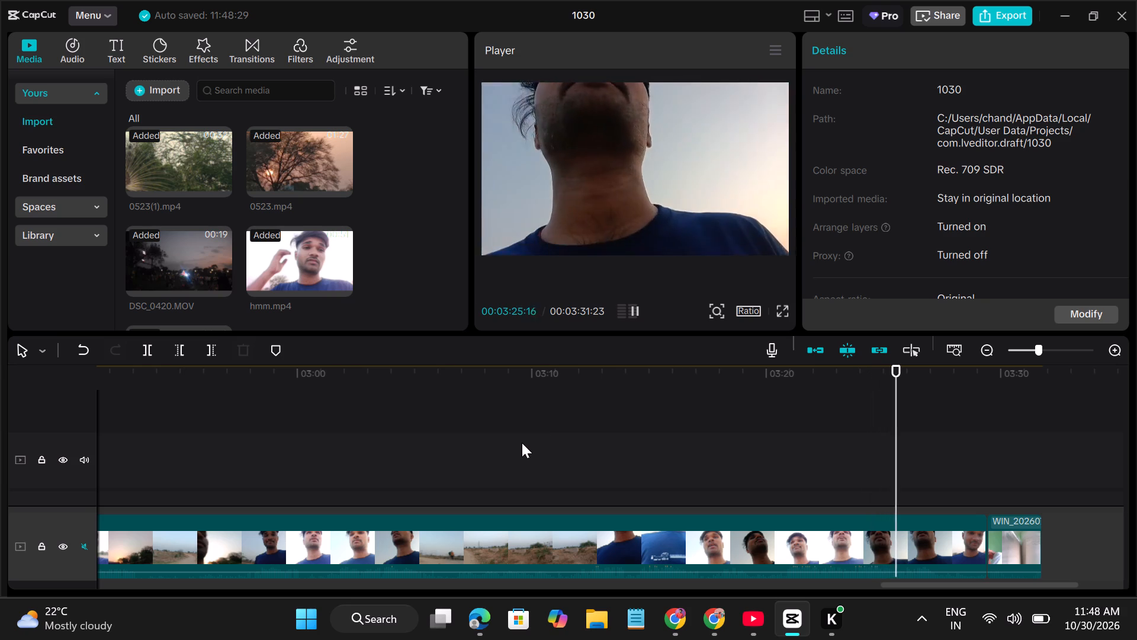
scroll(447, 469, "right", 1)
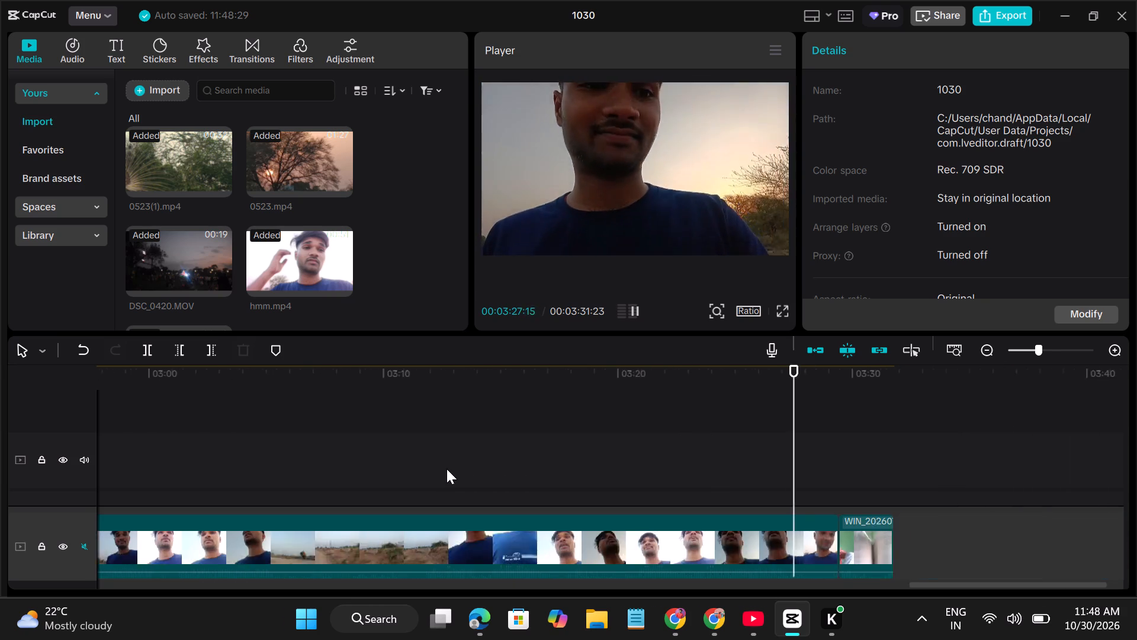
scroll(447, 469, "right", 1)
left_click(361, 522)
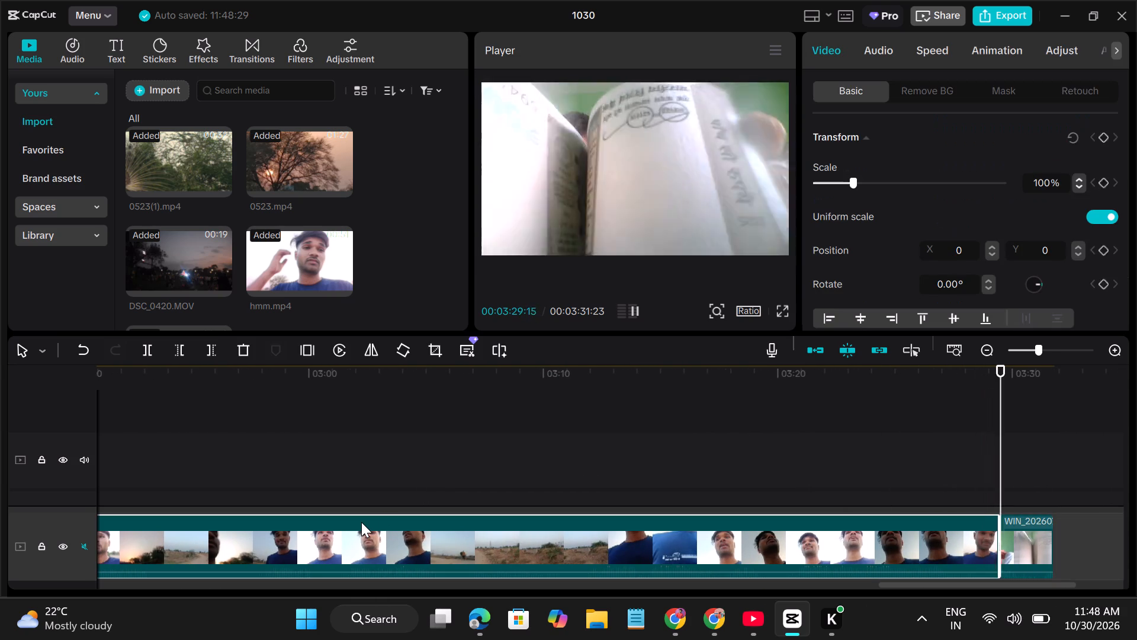
left_click(339, 466)
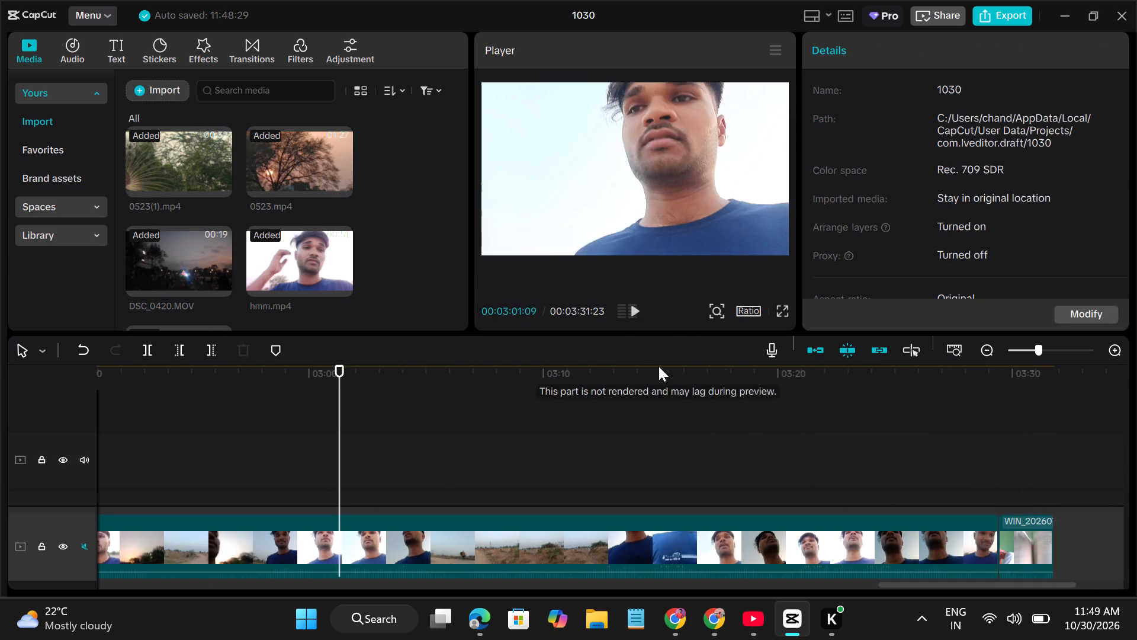
left_click(636, 311)
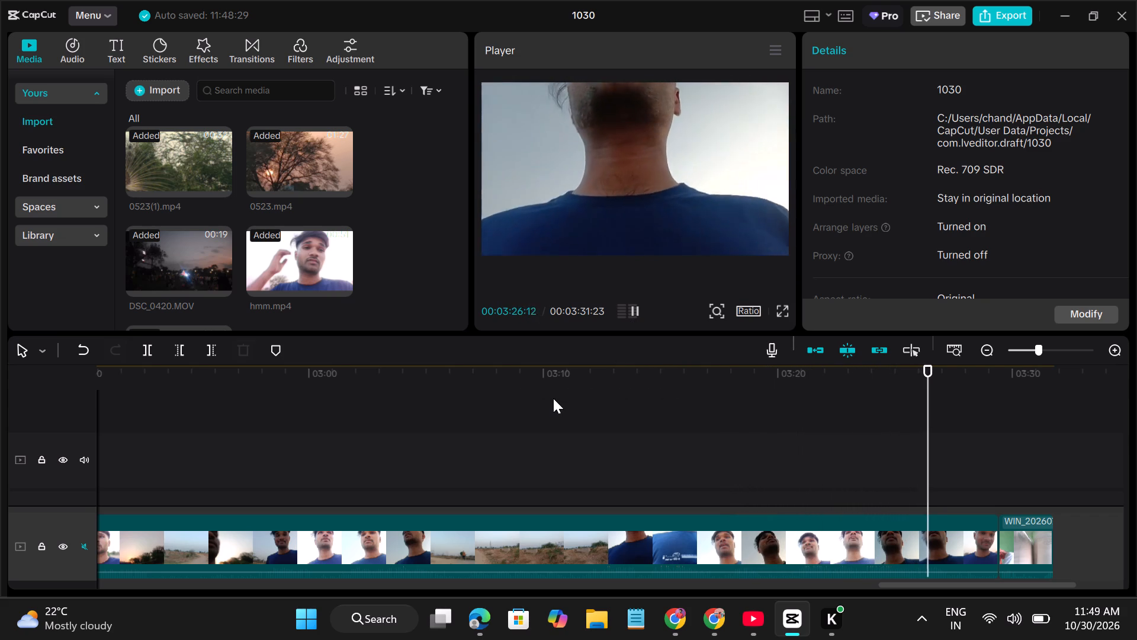
scroll(552, 417, "right", 1)
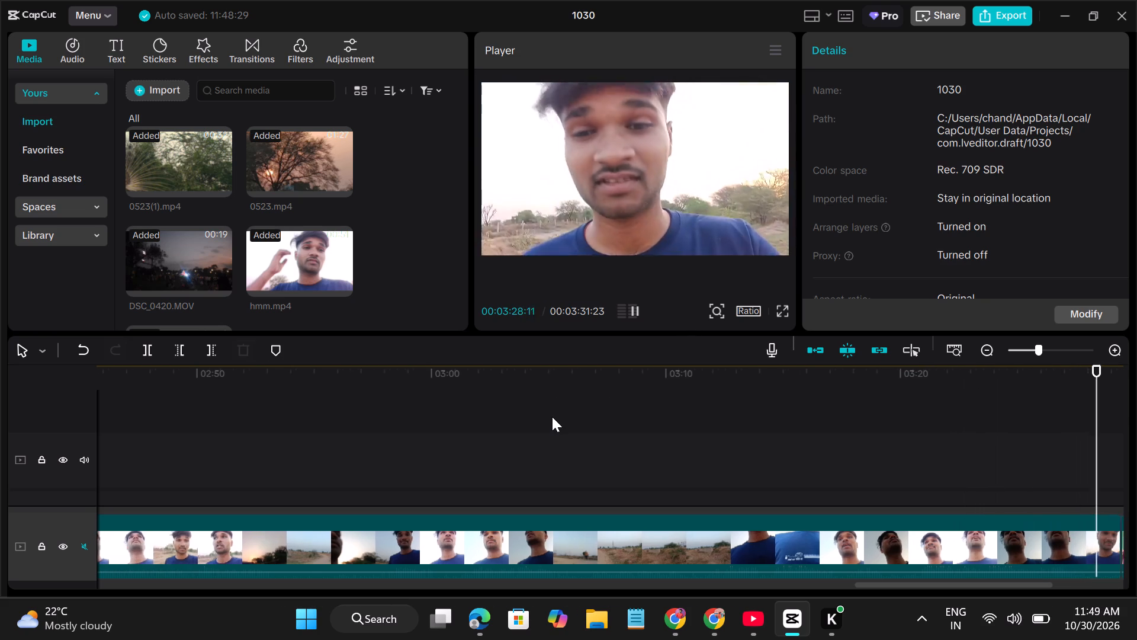
scroll(552, 417, "right", 1)
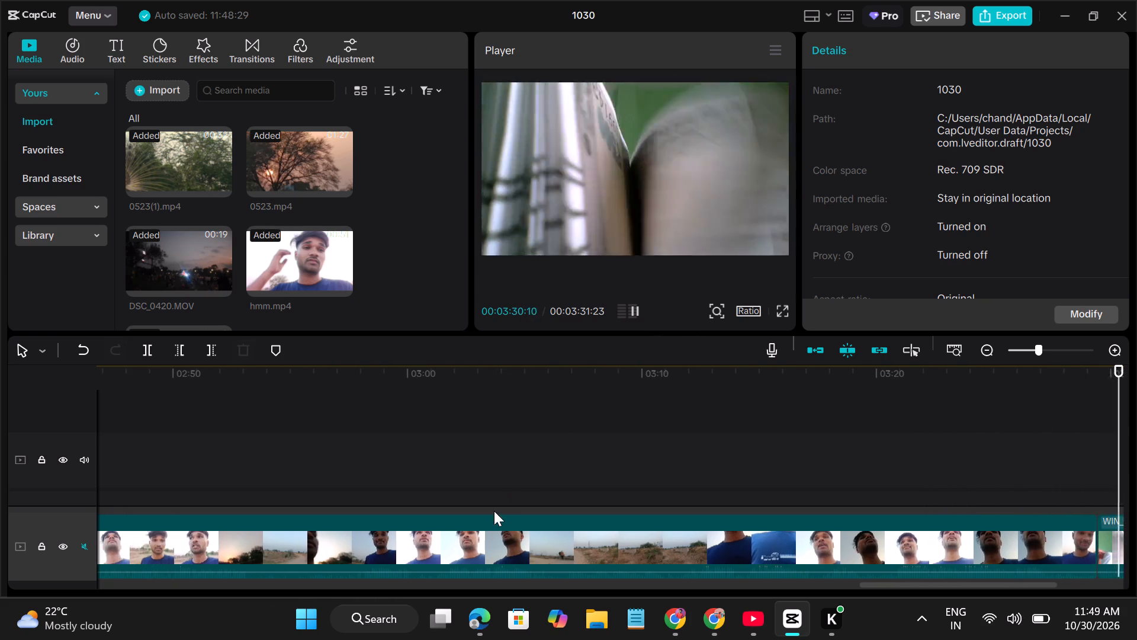
left_click(481, 524)
scroll(463, 543, "right", 4)
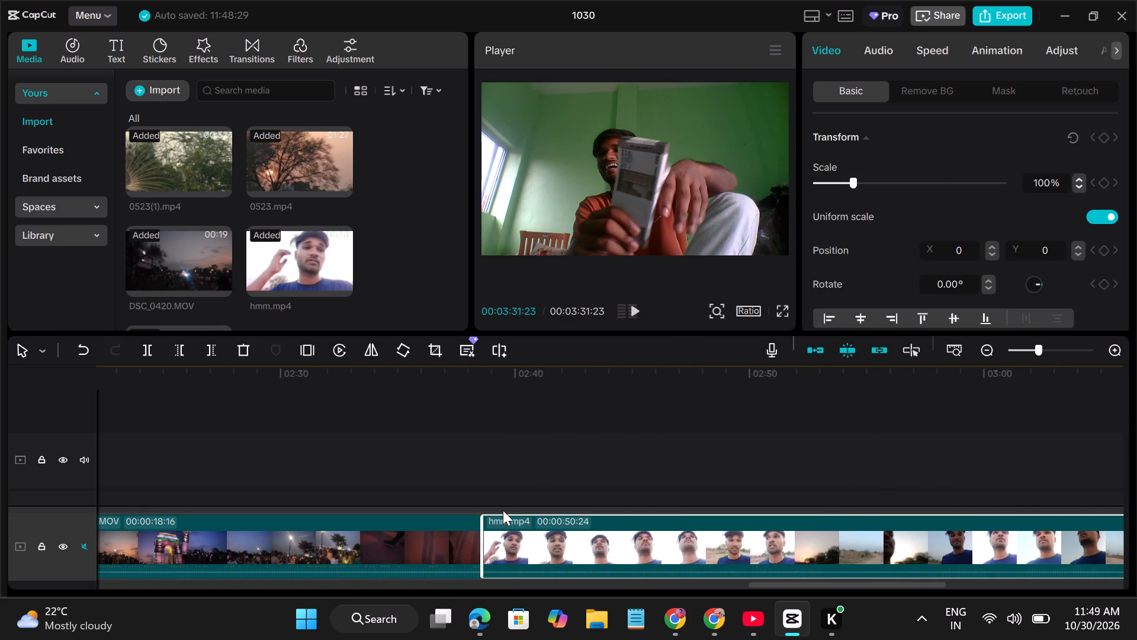
left_click(238, 350)
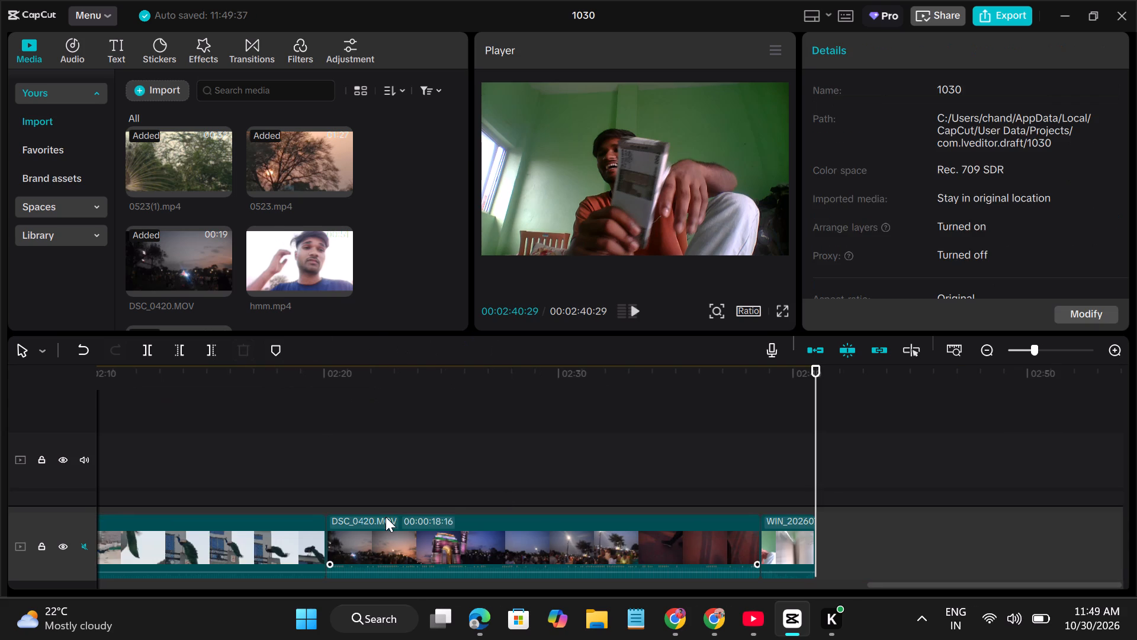
Go back to the start of the 0523(1).mp4 clip, around 00:00:22:23, and play its footage through into 0523.mp4.
scroll(386, 517, "right", 1)
left_click(341, 525)
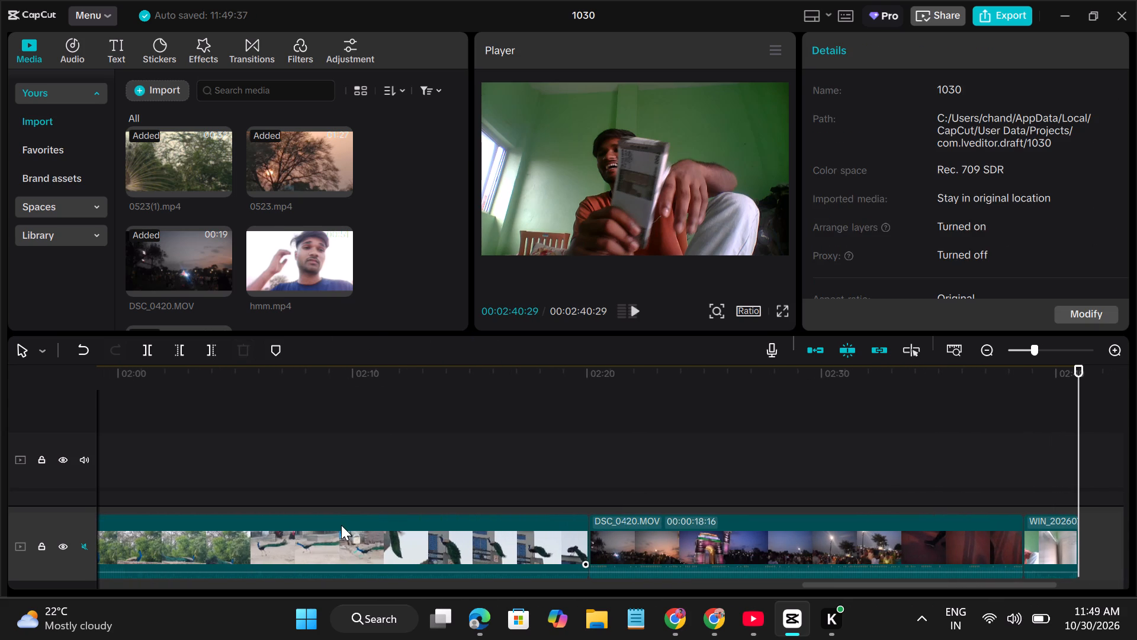
left_click(298, 469)
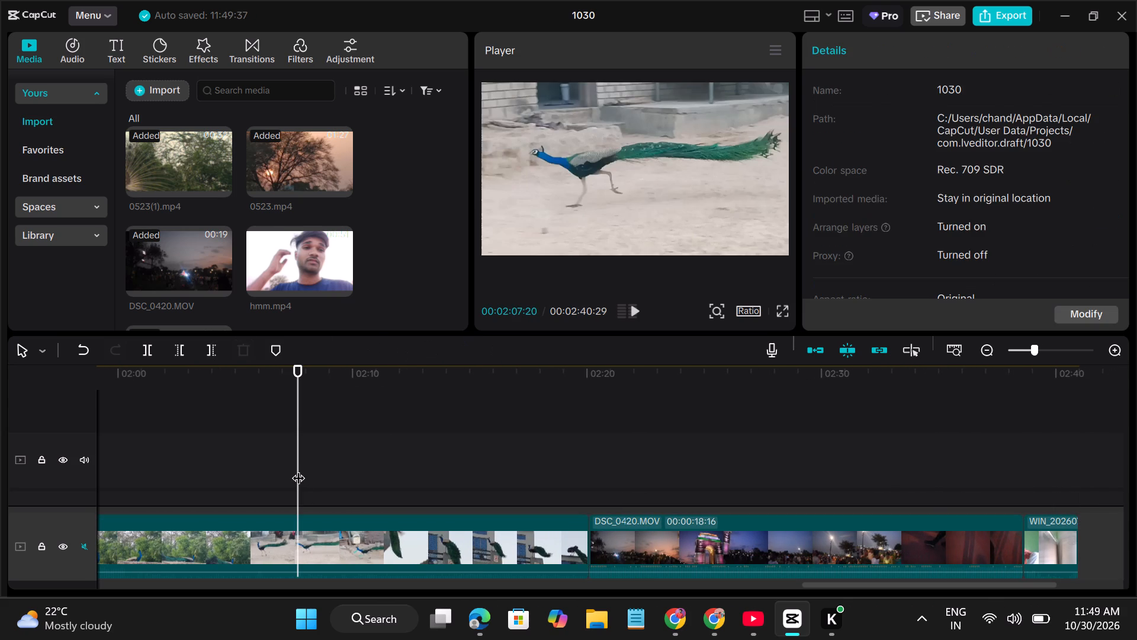
scroll(298, 469, "right", 5)
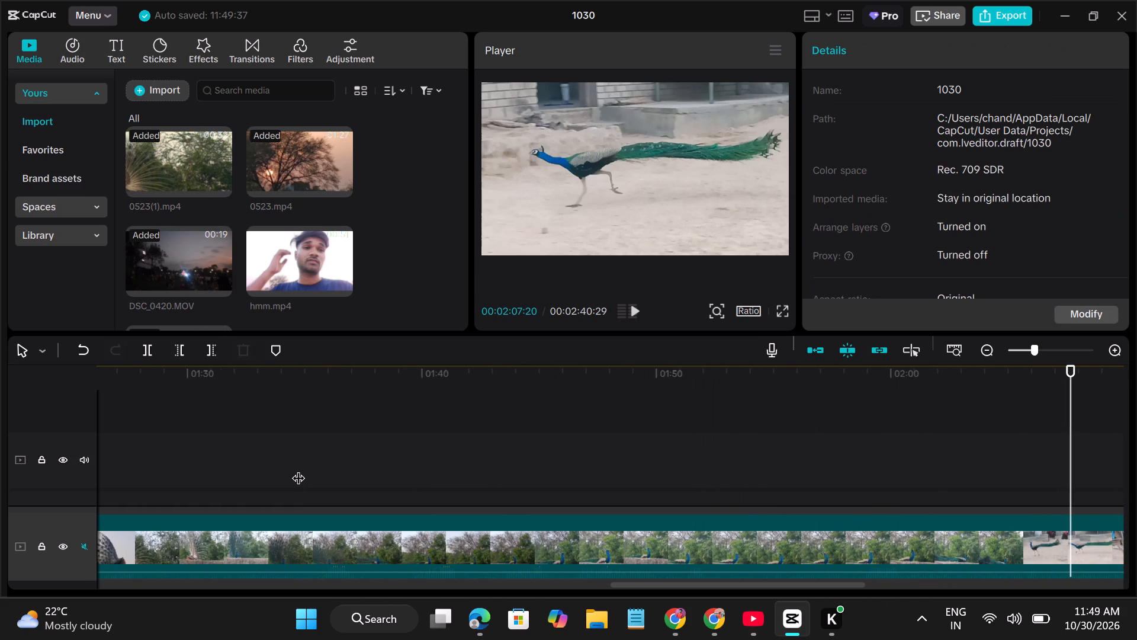
left_click(262, 467)
scroll(262, 467, "right", 2)
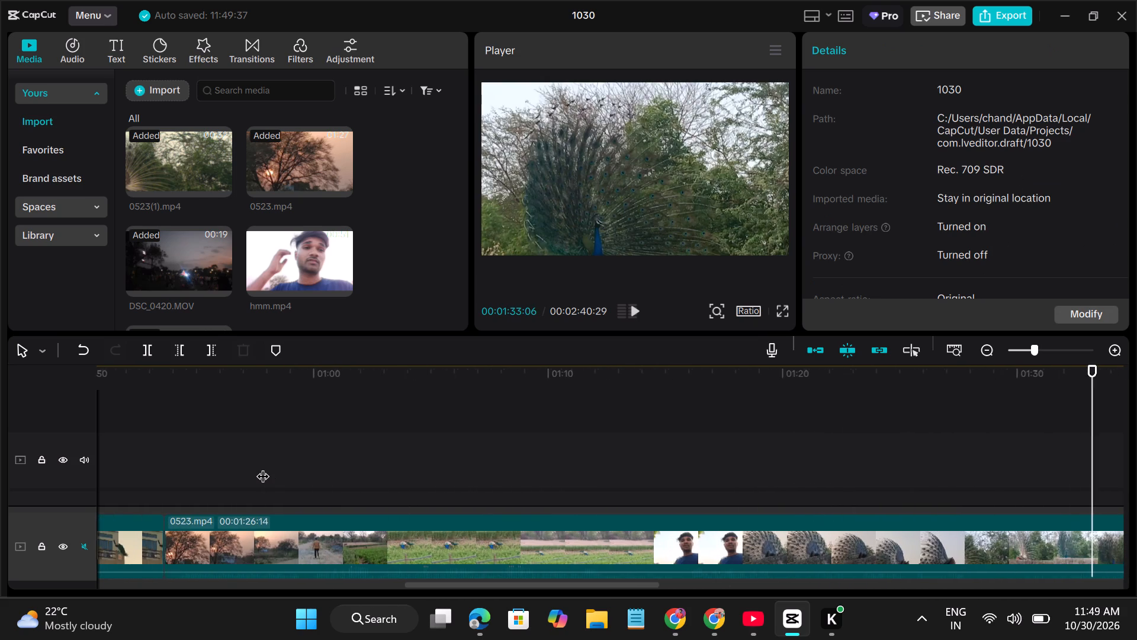
scroll(262, 467, "right", 4)
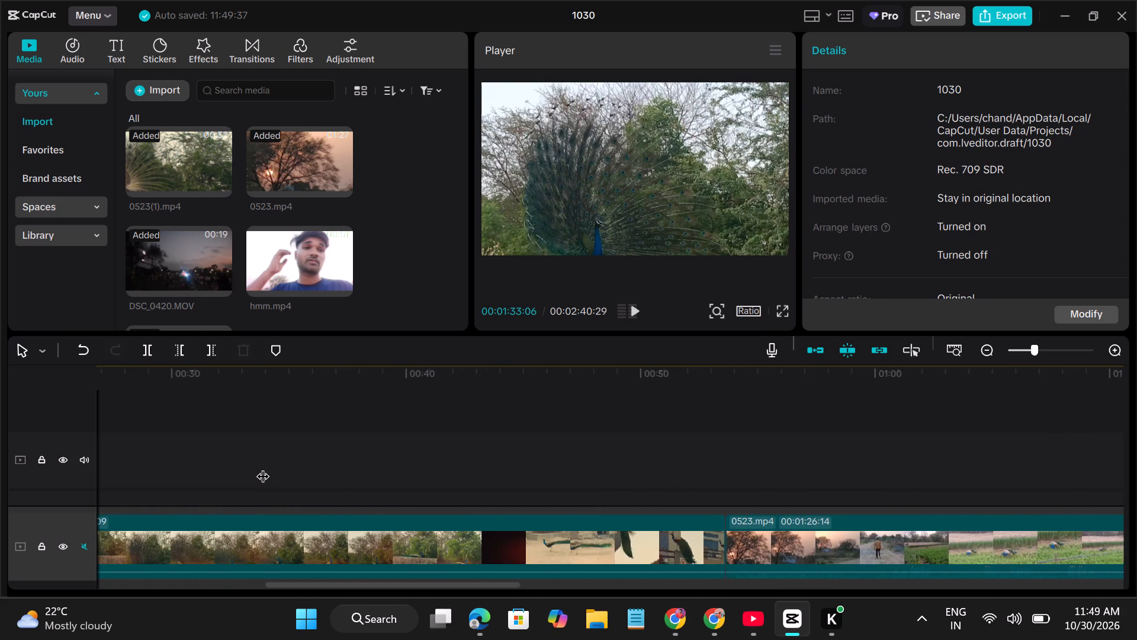
scroll(262, 467, "right", 1)
left_click(219, 465)
scroll(219, 465, "right", 1)
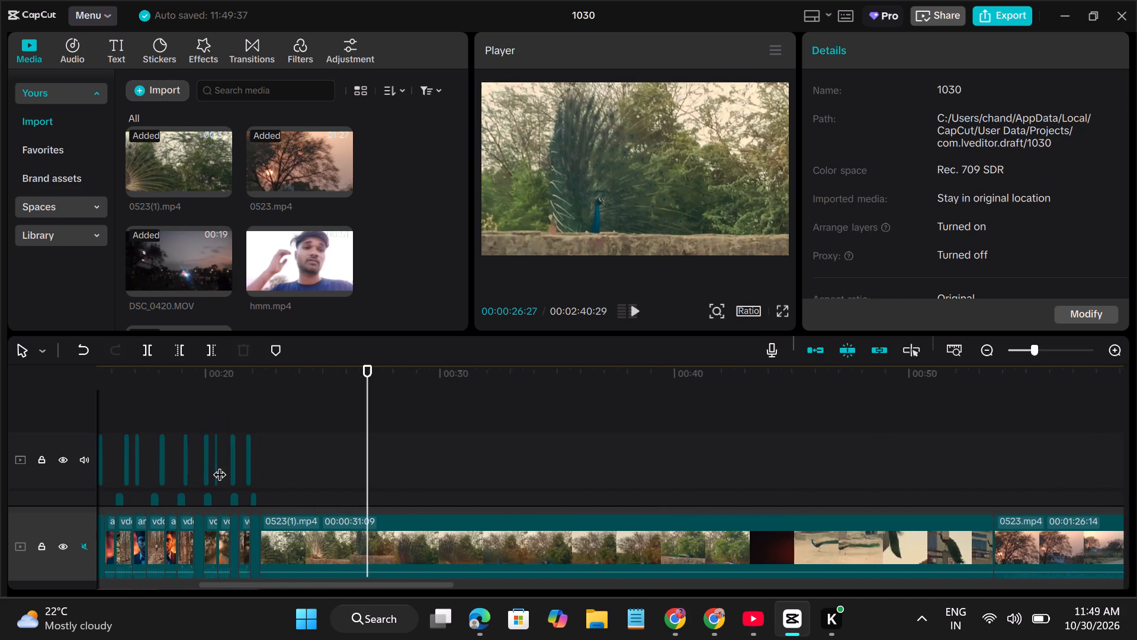
scroll(219, 465, "right", 1)
left_click(343, 464)
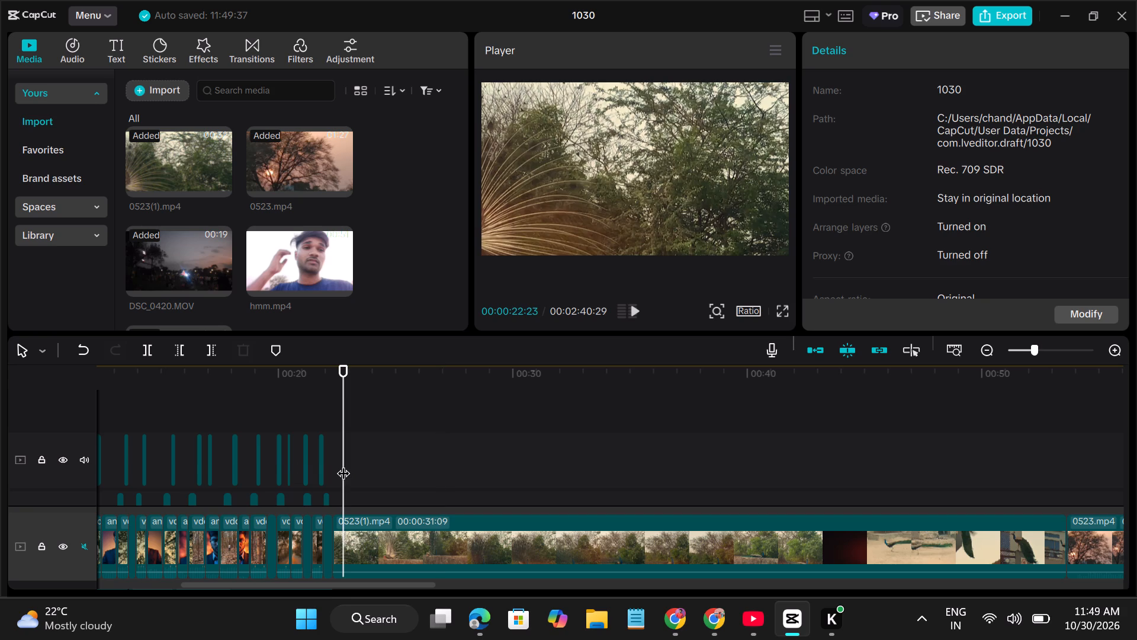
left_click(633, 311)
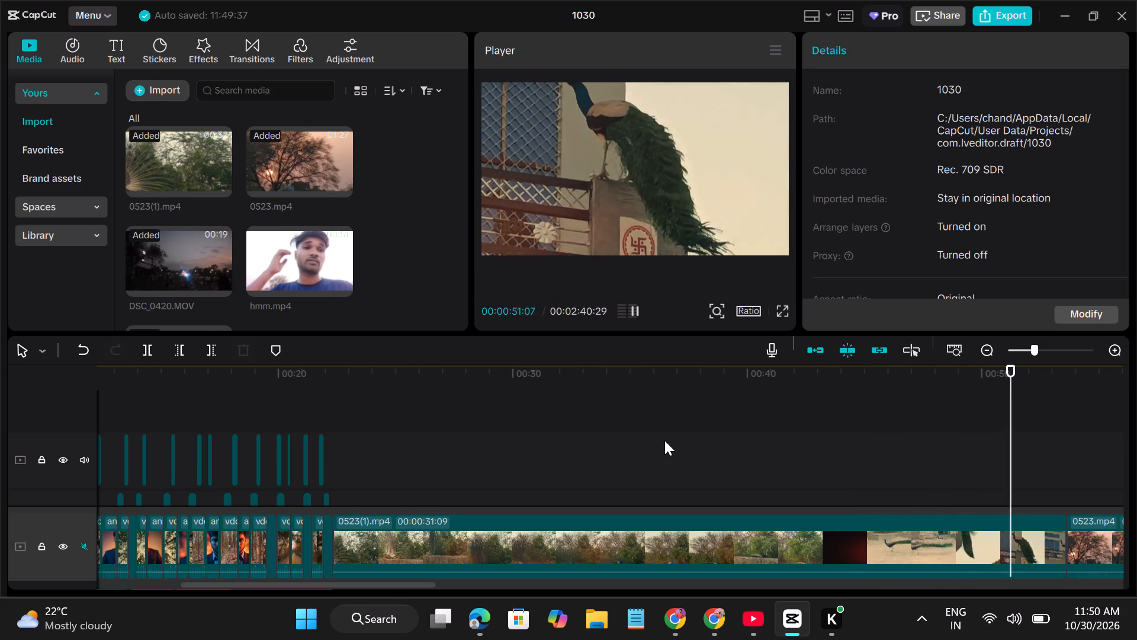
scroll(664, 440, "left", 1)
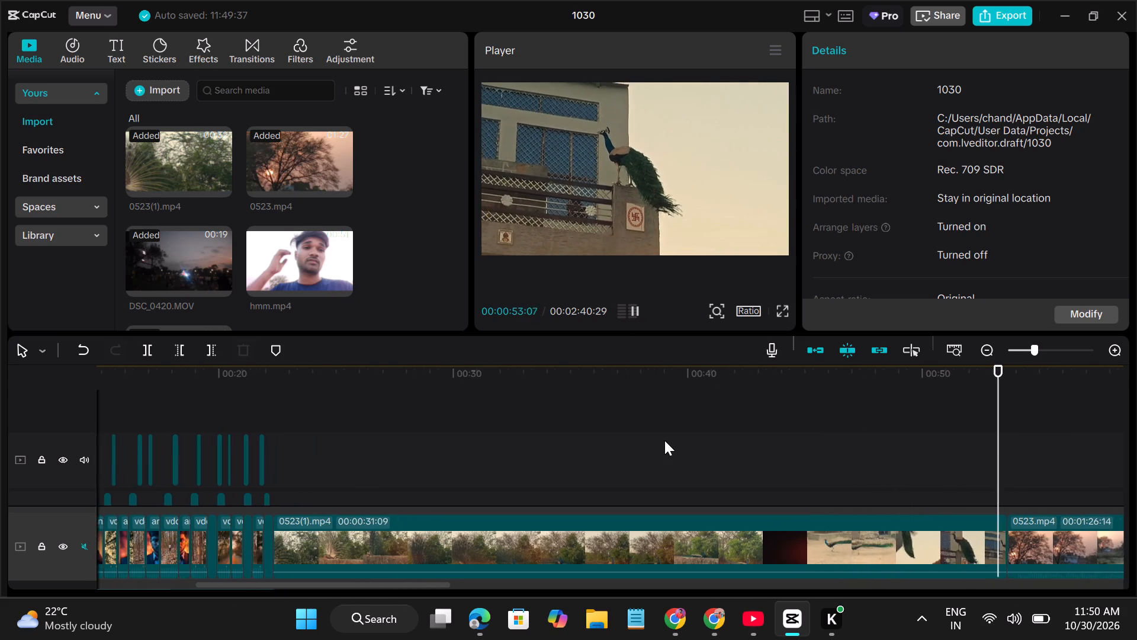
scroll(664, 440, "left", 1)
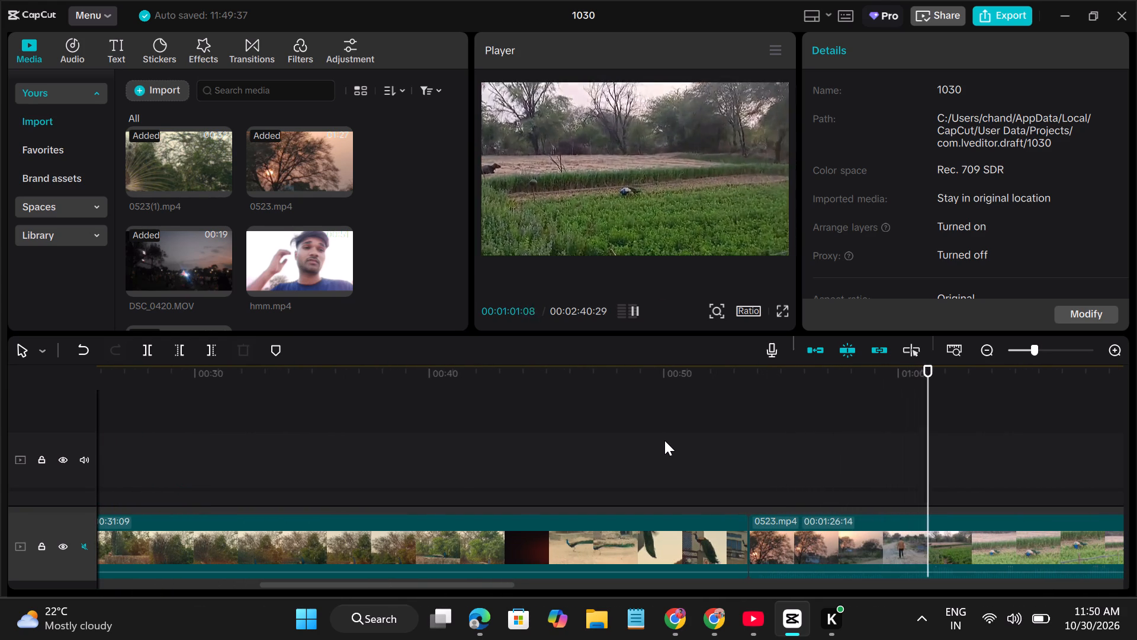
Replay the junction of 0523(1).mp4 and 0523.mp4 from about 00:00:52, and review the 0523.mp4 footage up to 00:01:11:29.
scroll(745, 466, "right", 1)
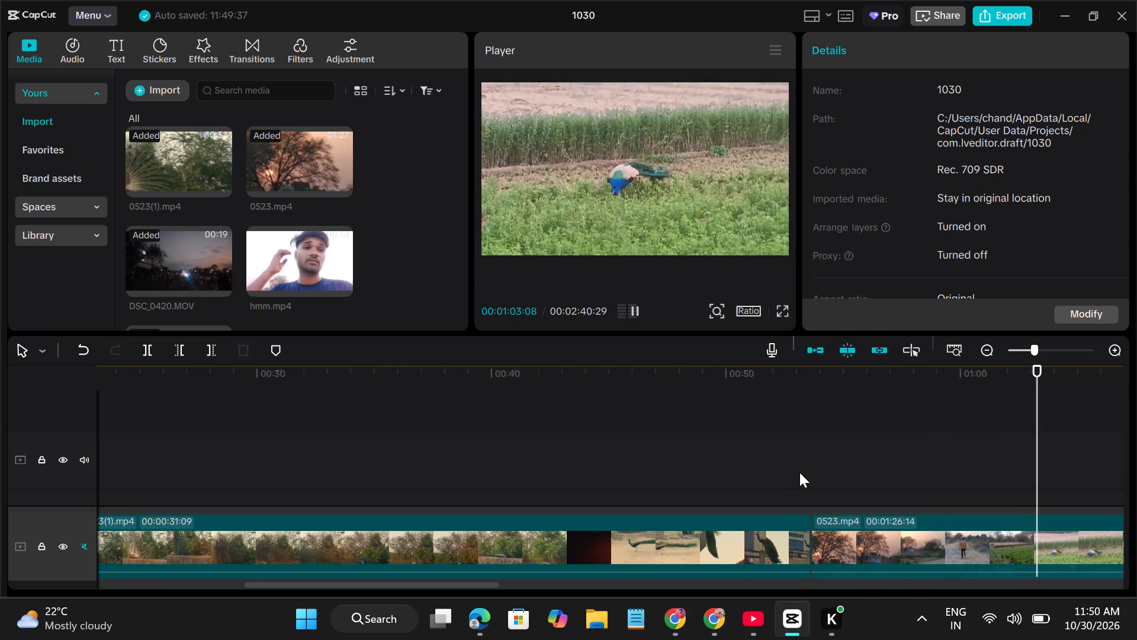
left_click(803, 471)
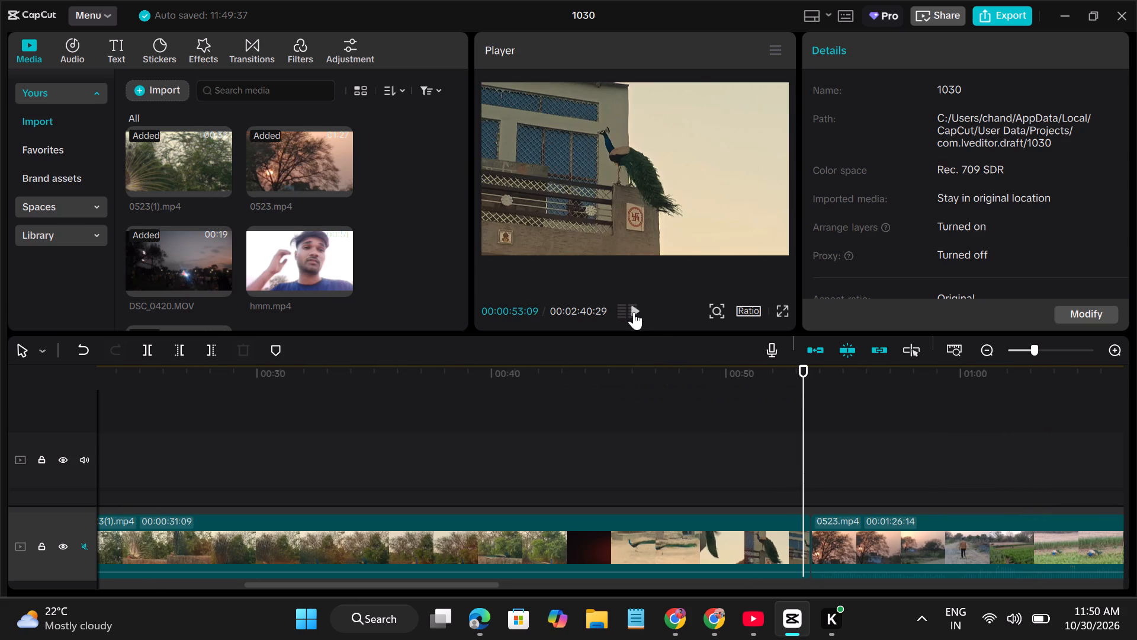
left_click(634, 312)
left_click(634, 312)
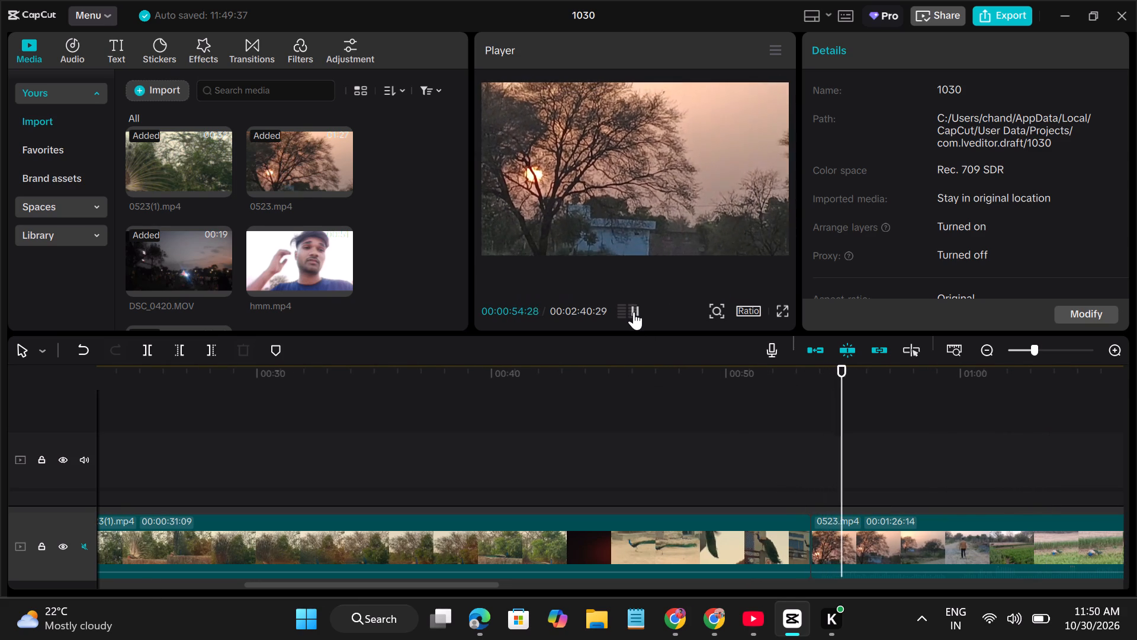
left_click(775, 472)
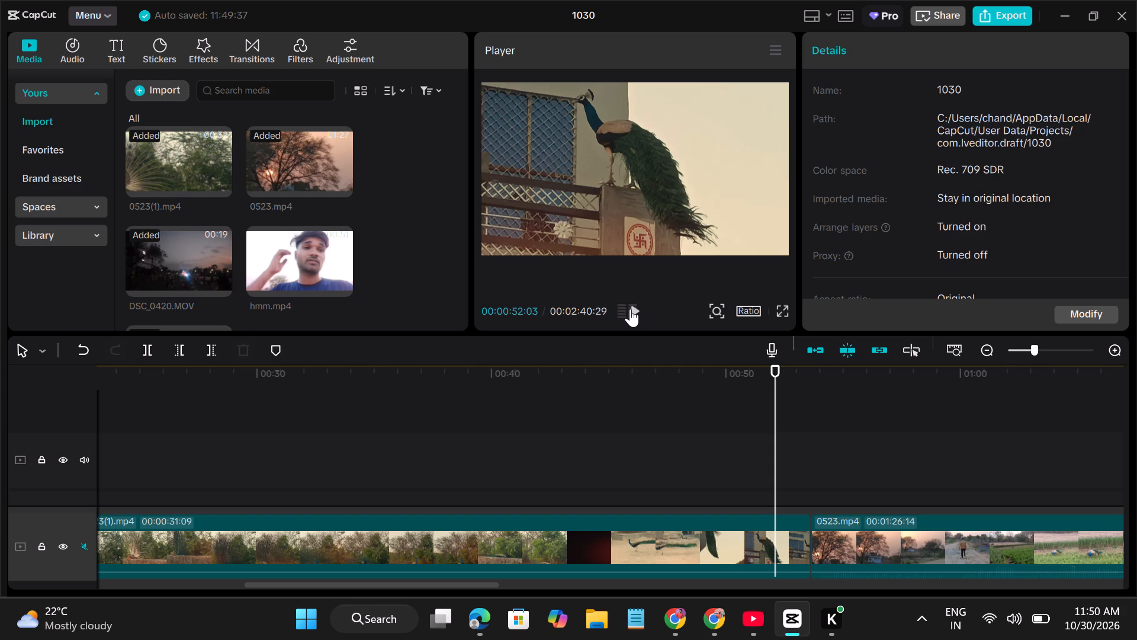
left_click(630, 309)
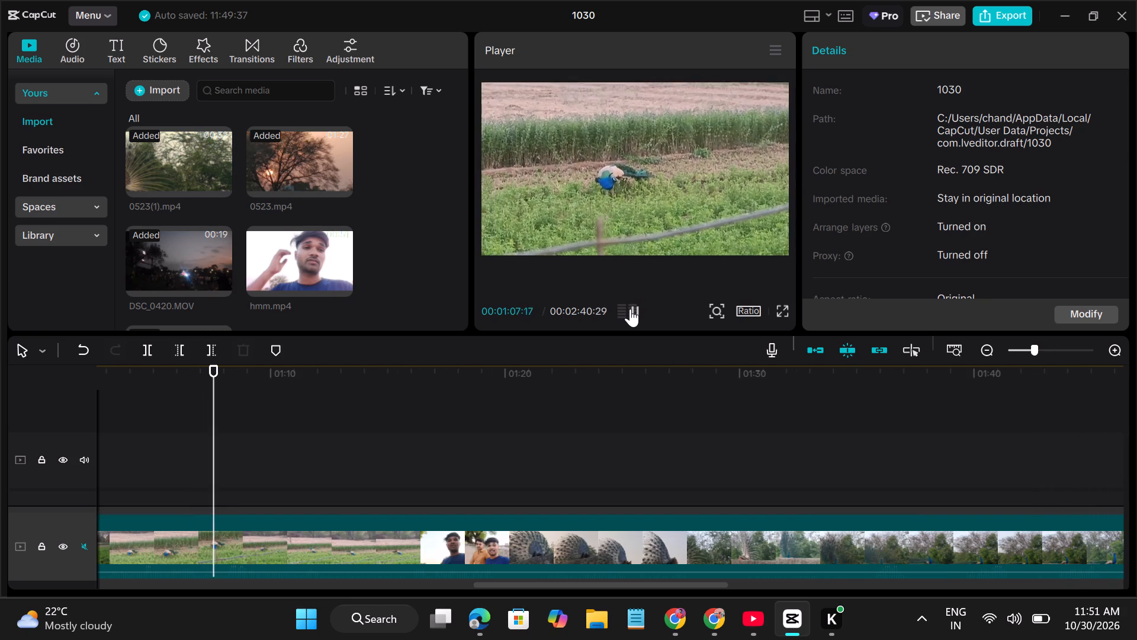
scroll(553, 473, "right", 1)
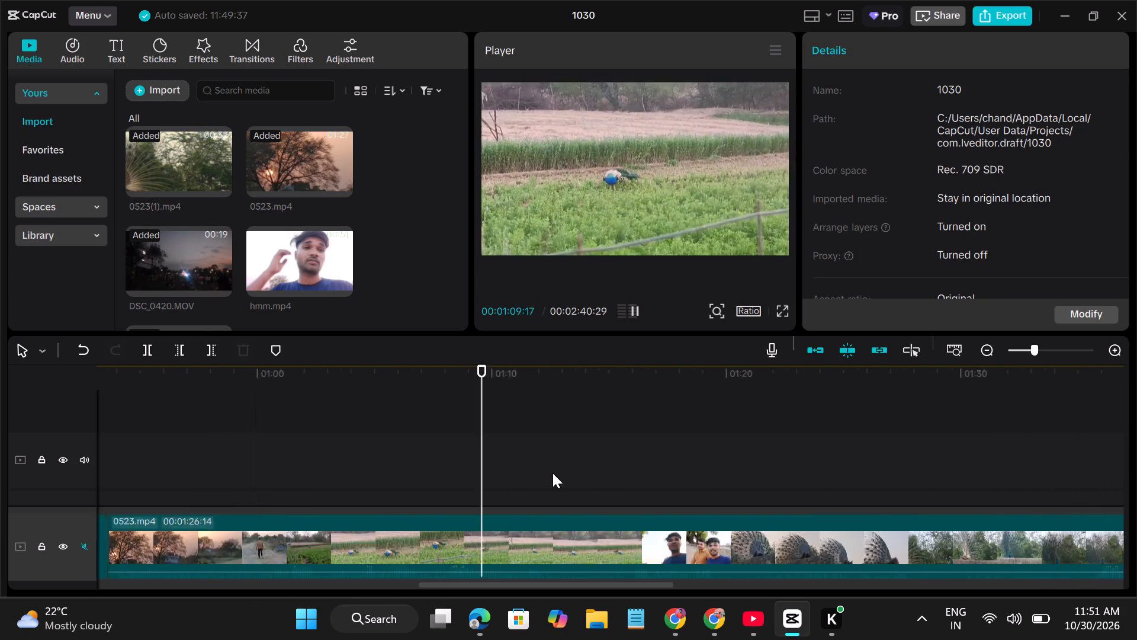
scroll(553, 473, "right", 2)
left_click(492, 476)
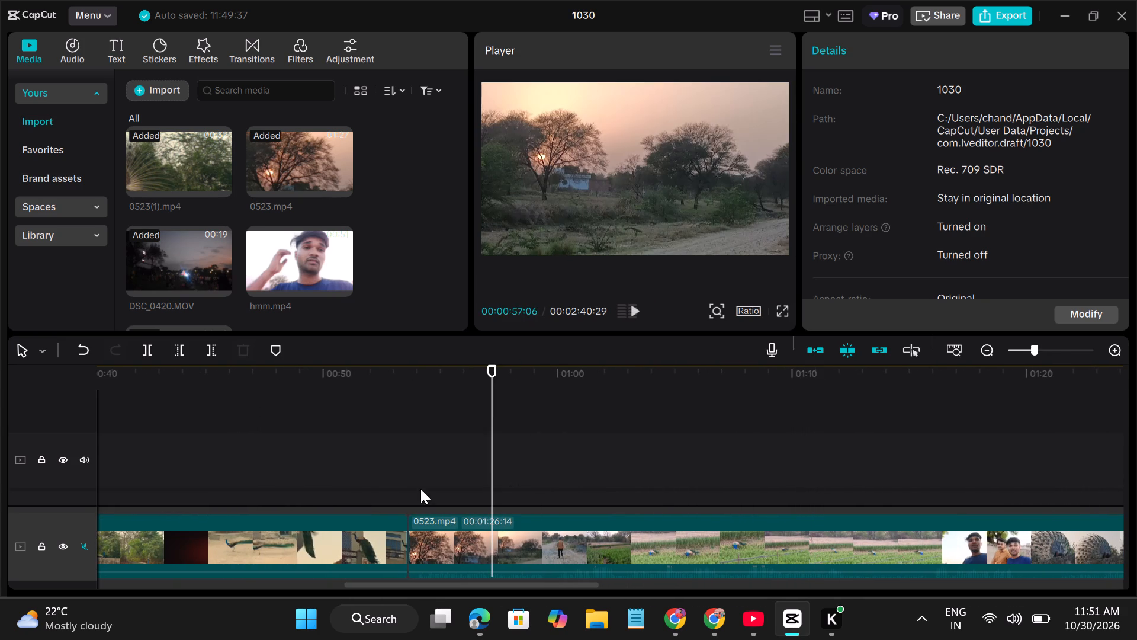
left_click(377, 490)
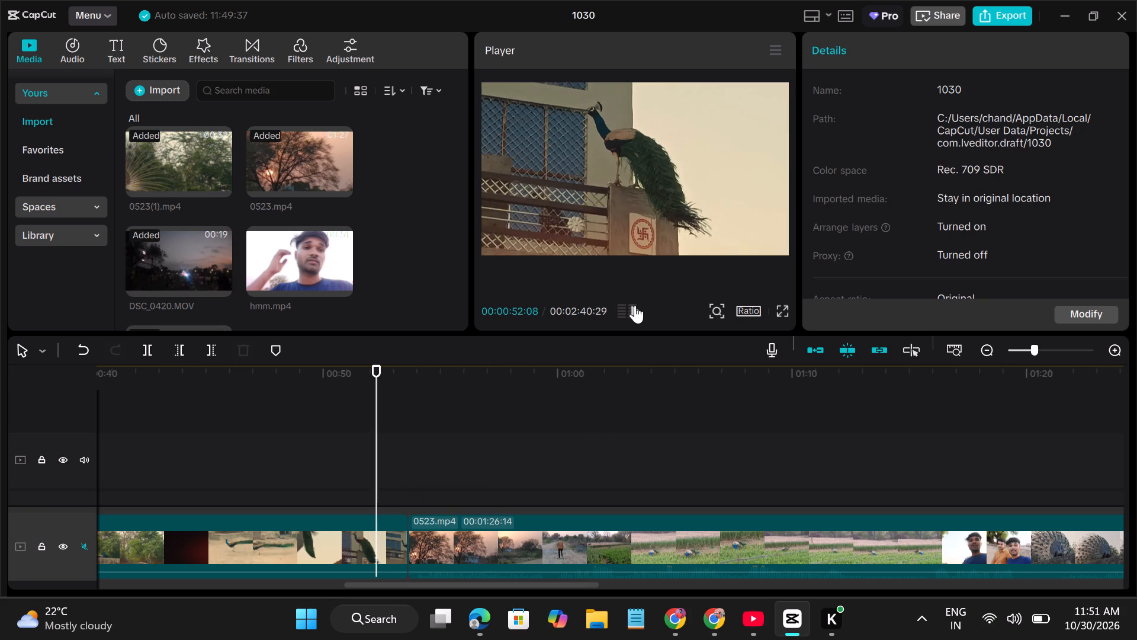
left_click(635, 305)
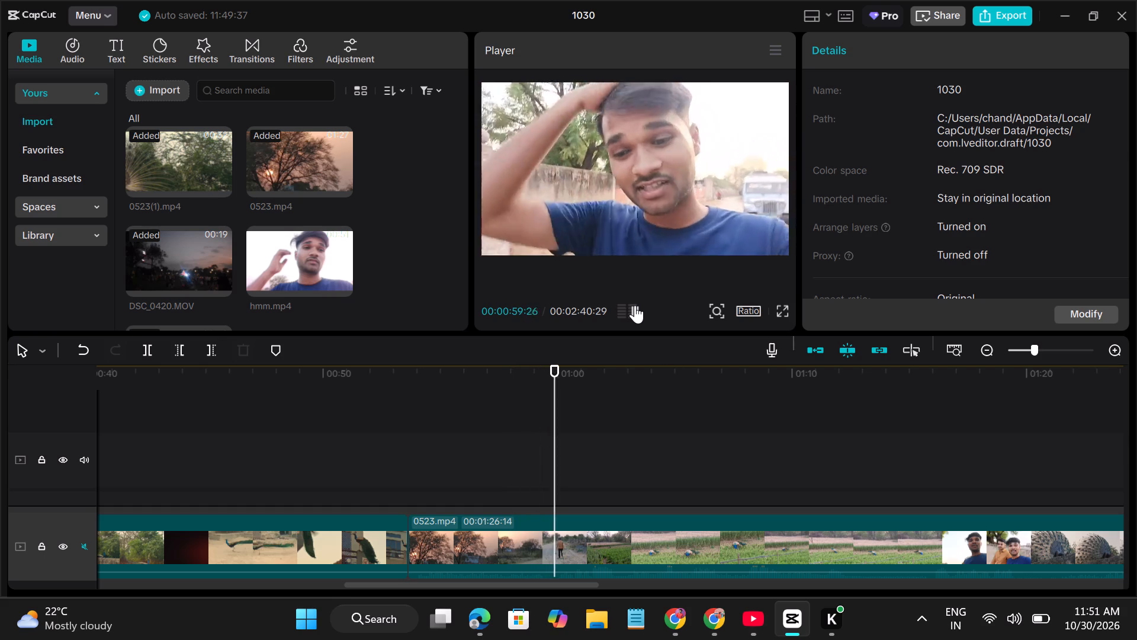
left_click(635, 305)
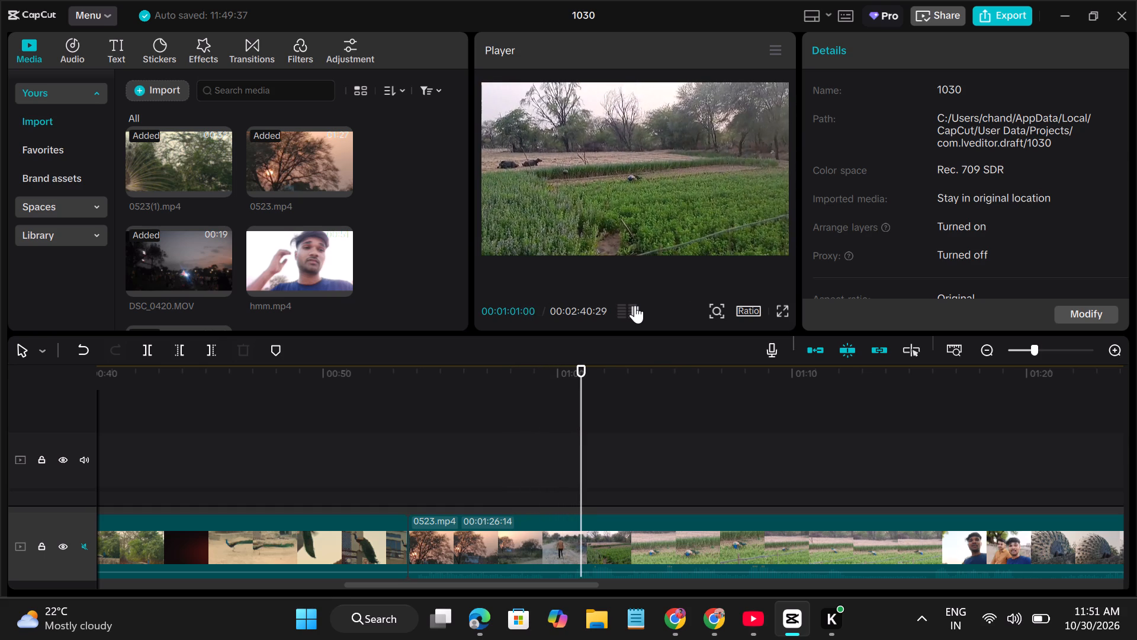
left_click(635, 305)
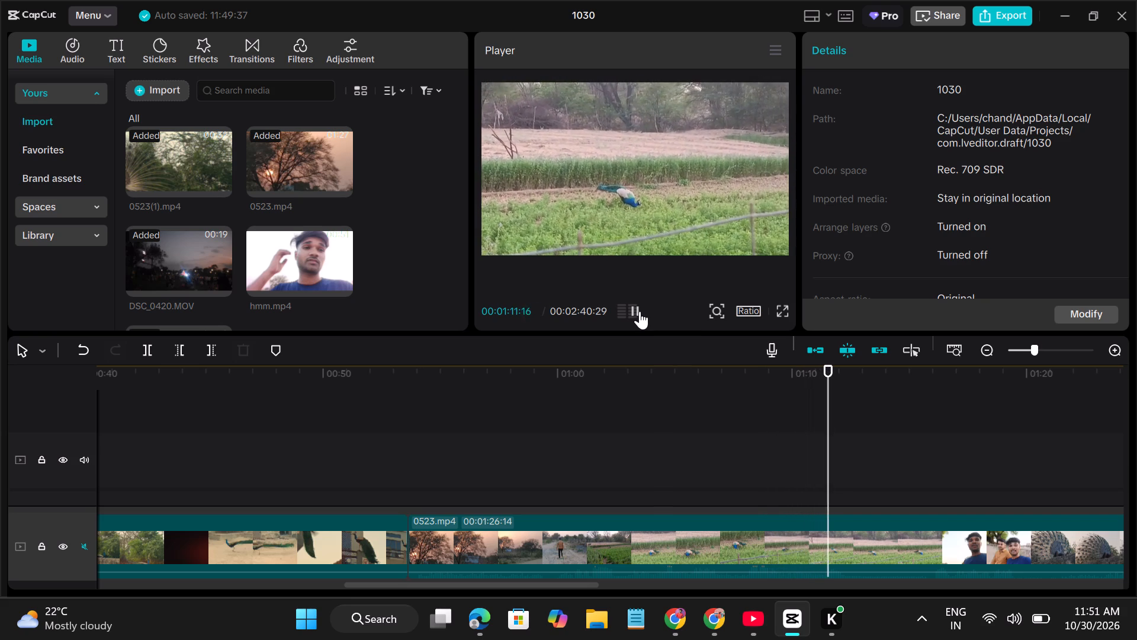
left_click(640, 311)
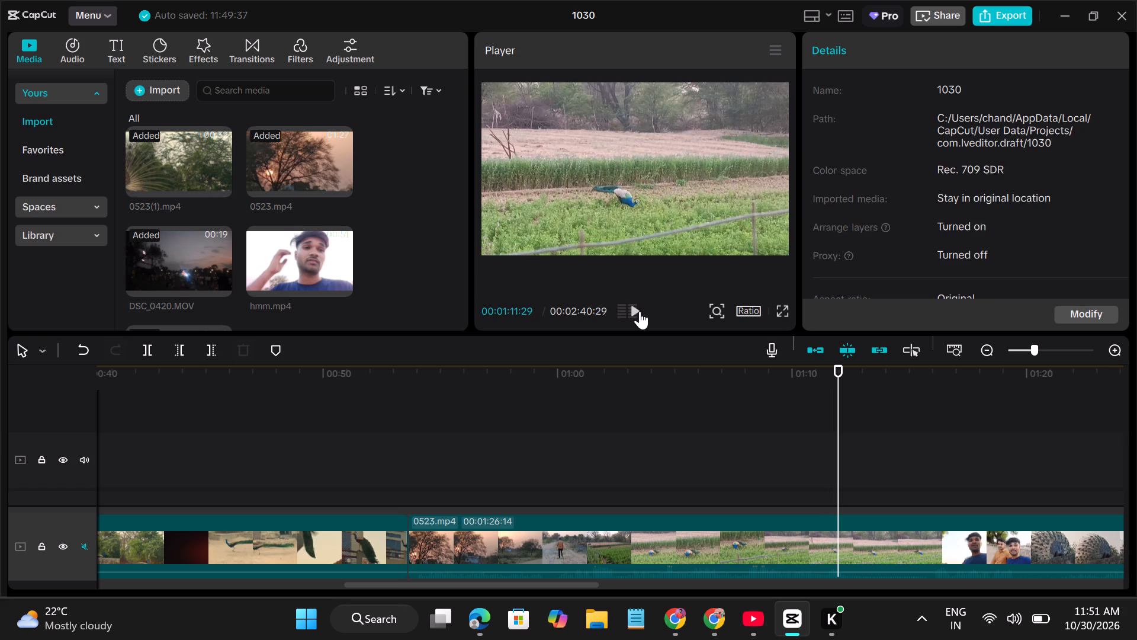
Return to the start of 0523(1).mp4 at 00:00:22:10 and play the clip again from there.
scroll(653, 466, "right", 2)
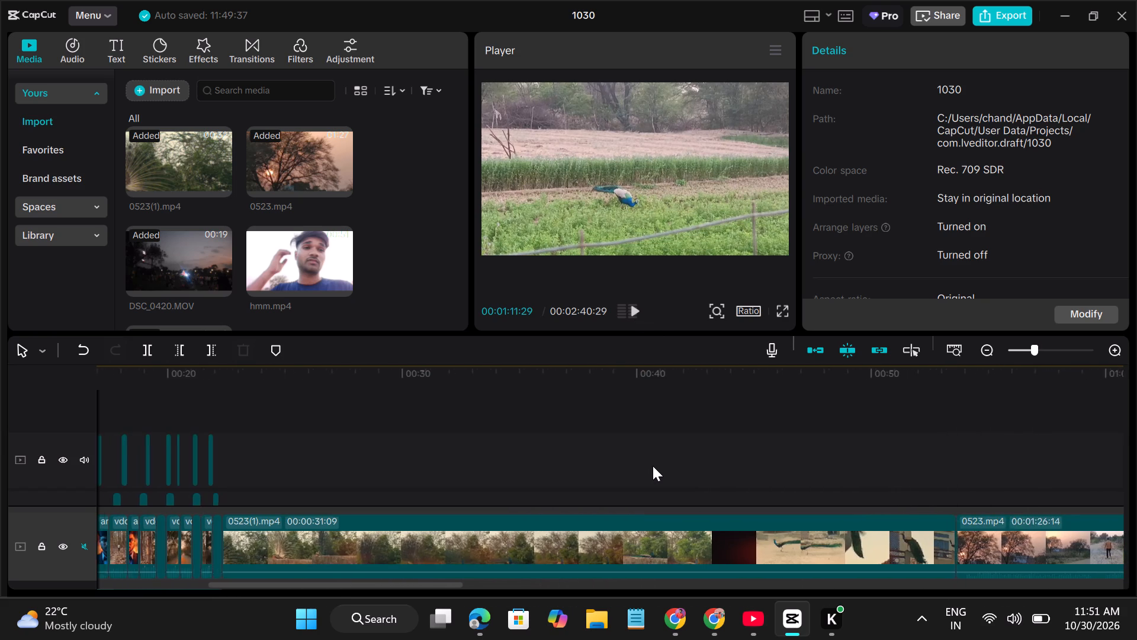
scroll(653, 466, "right", 2)
left_click(563, 522)
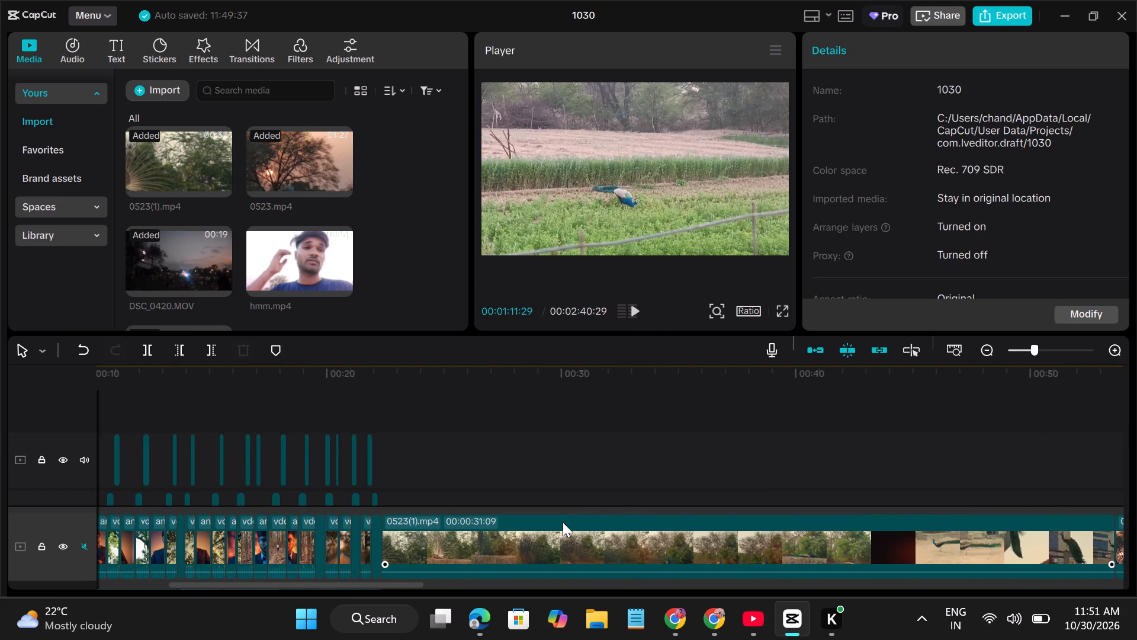
left_click(423, 461)
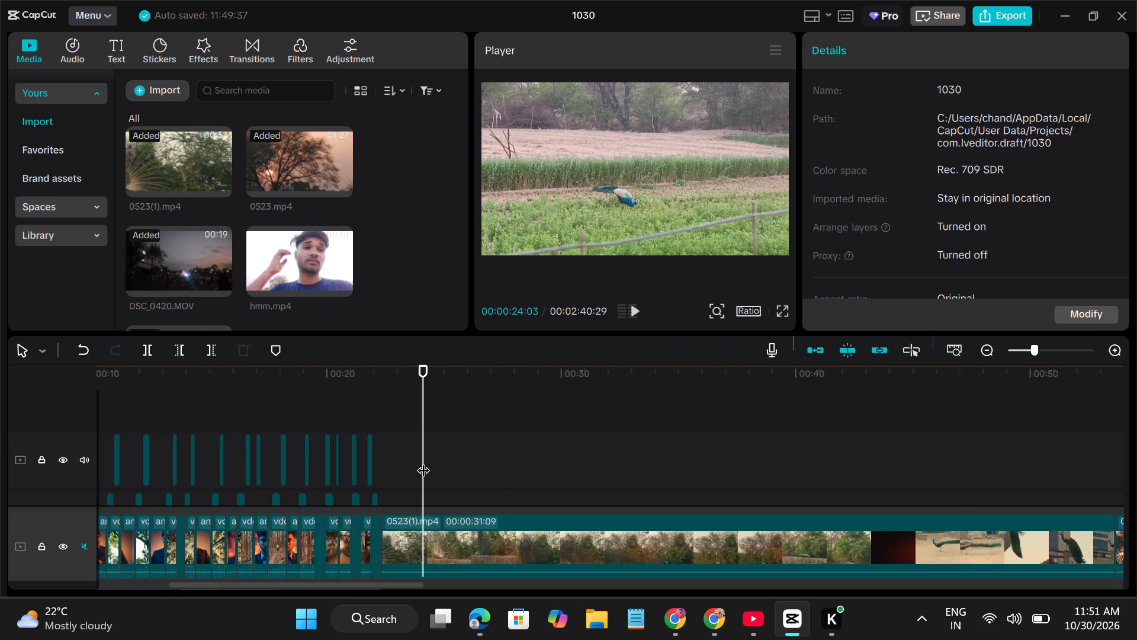
left_click(391, 446)
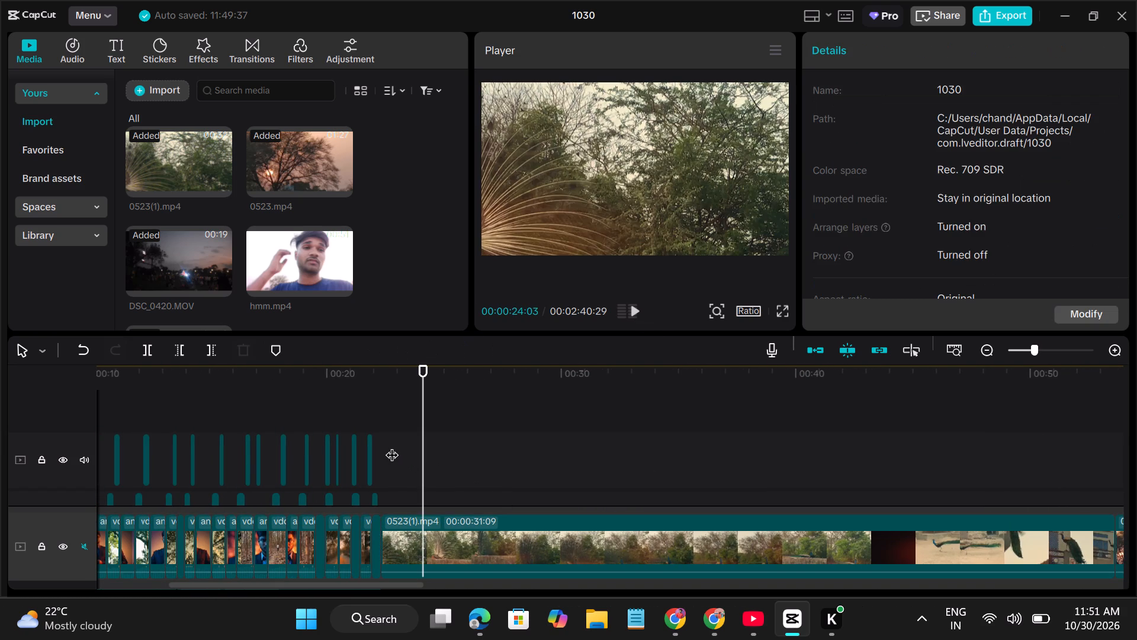
left_click_drag(391, 446, 384, 448)
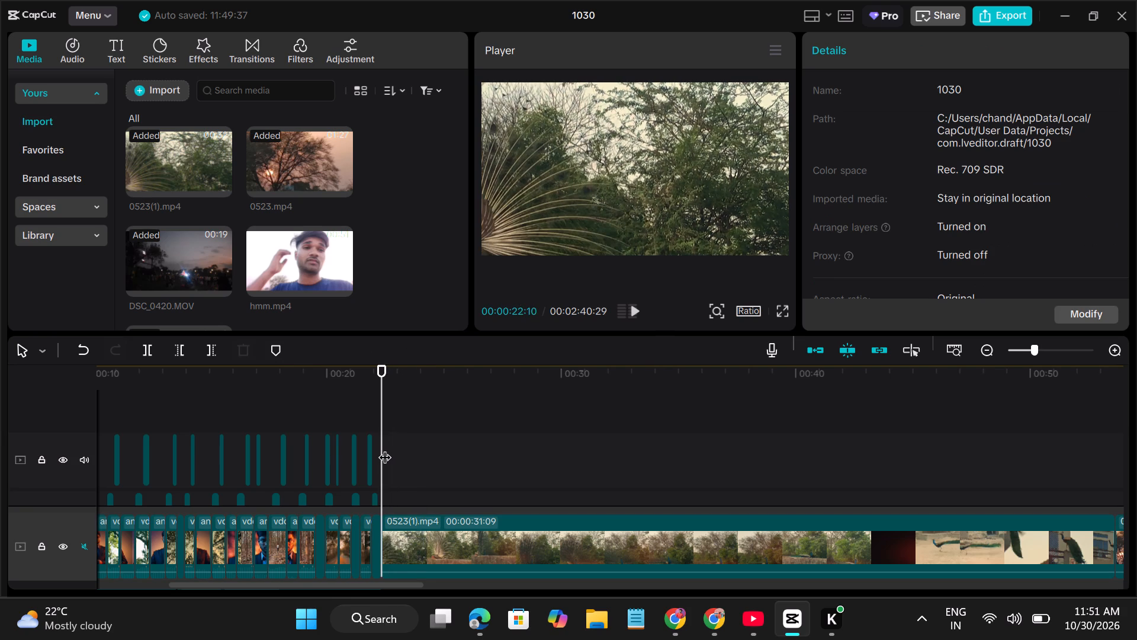
left_click(632, 312)
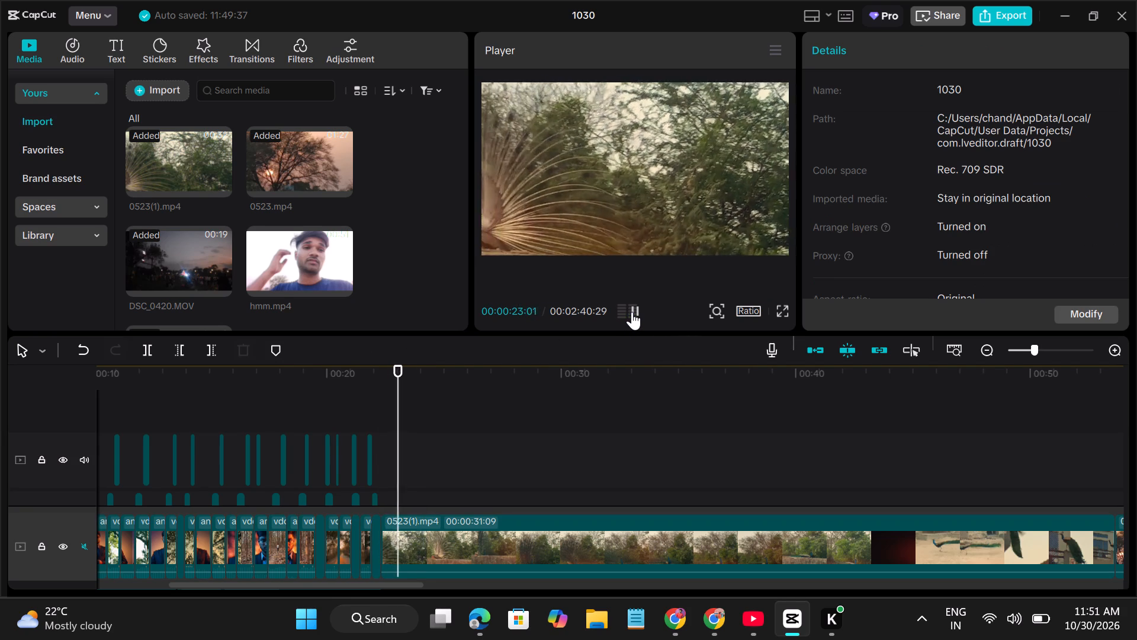
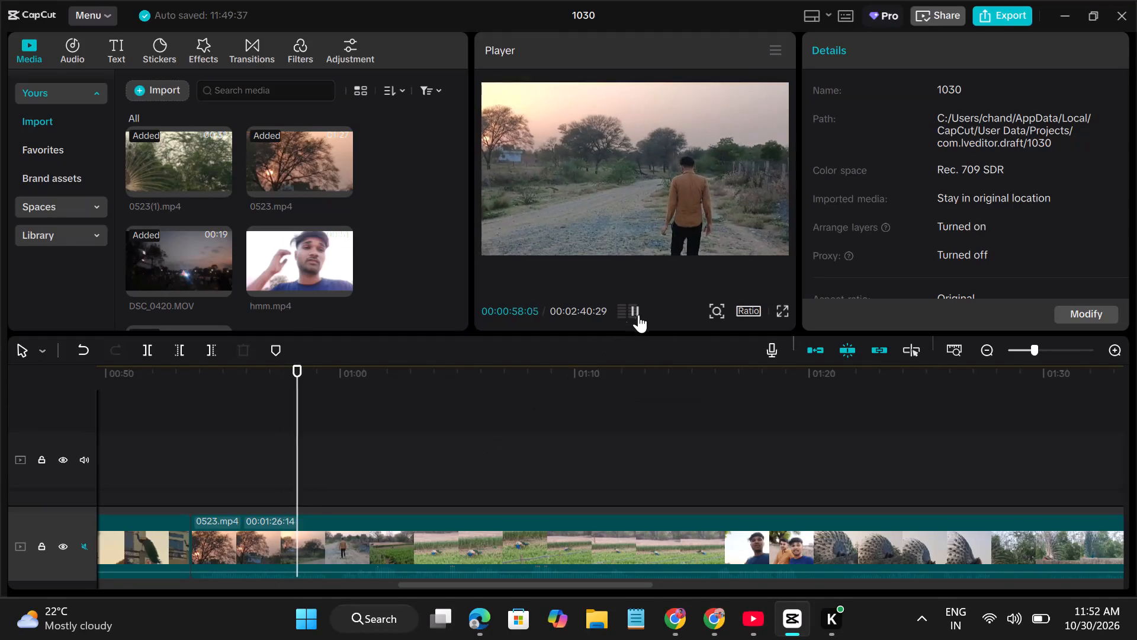
Return to the start of 0523(1).mp4 at 00:00:22:10 and review its peacock footage up to about 00:00:33.
left_click(637, 308)
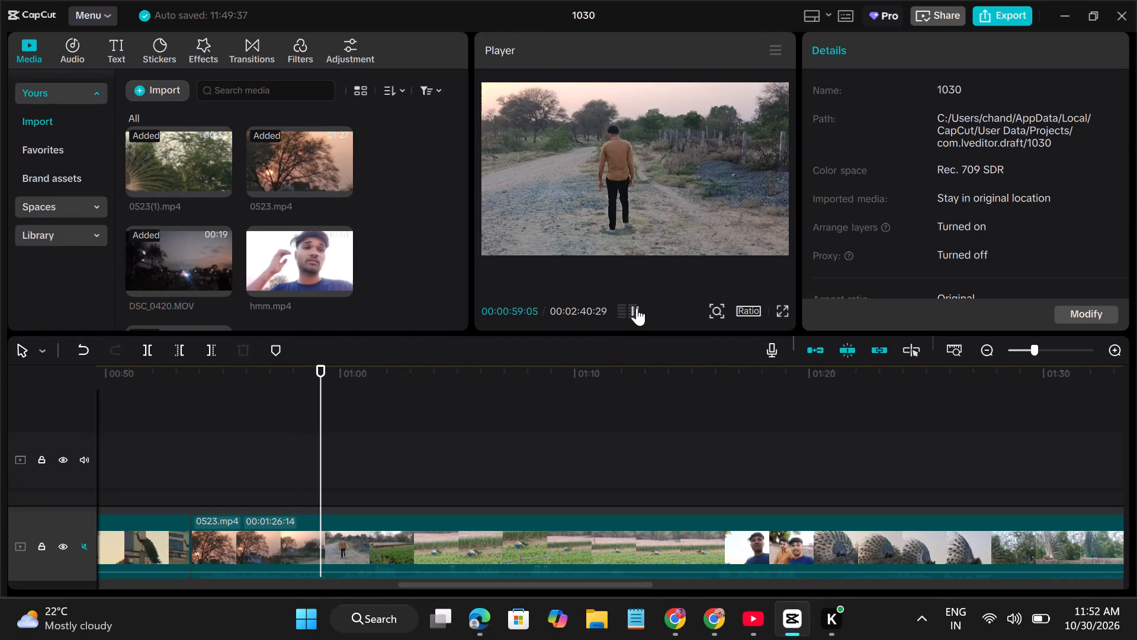
scroll(502, 443, "right", 1)
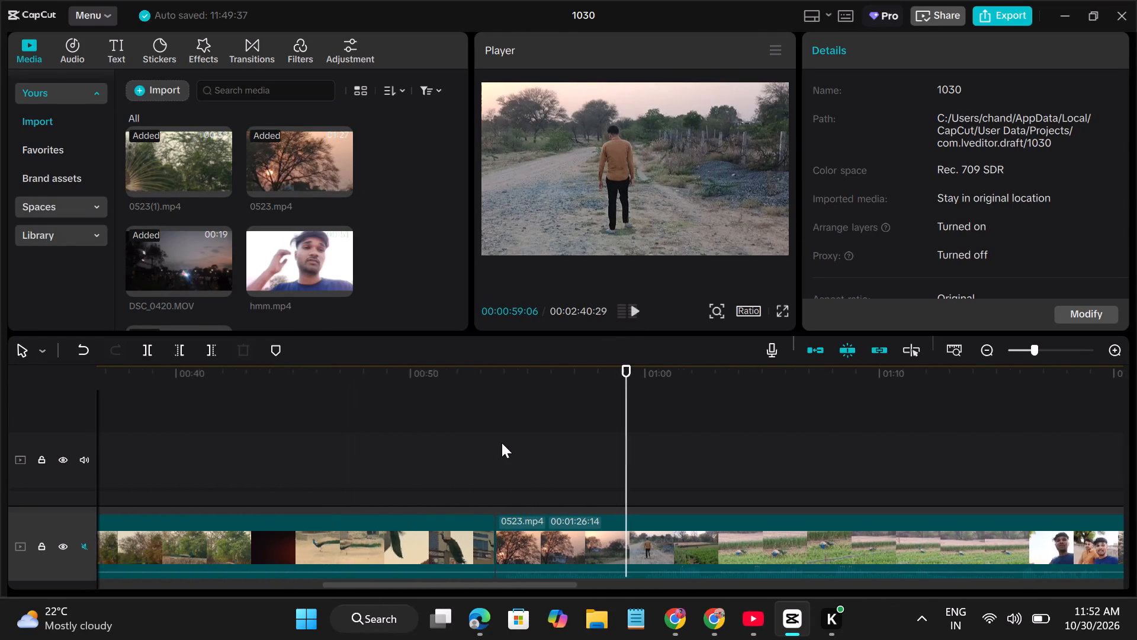
scroll(502, 443, "right", 2)
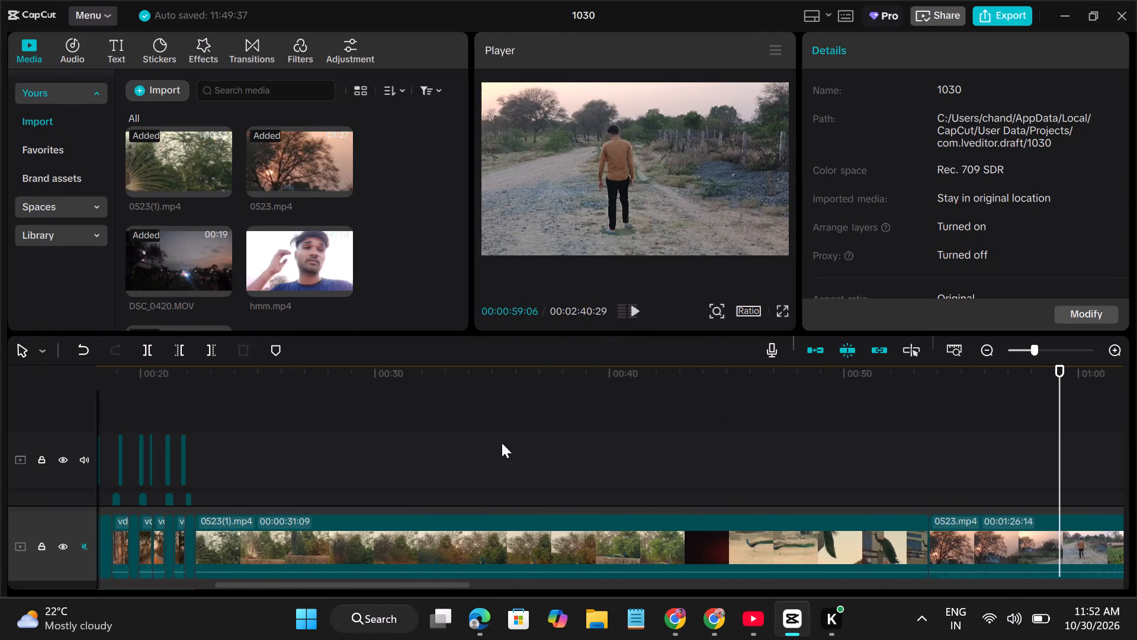
scroll(502, 443, "right", 1)
left_click(366, 463)
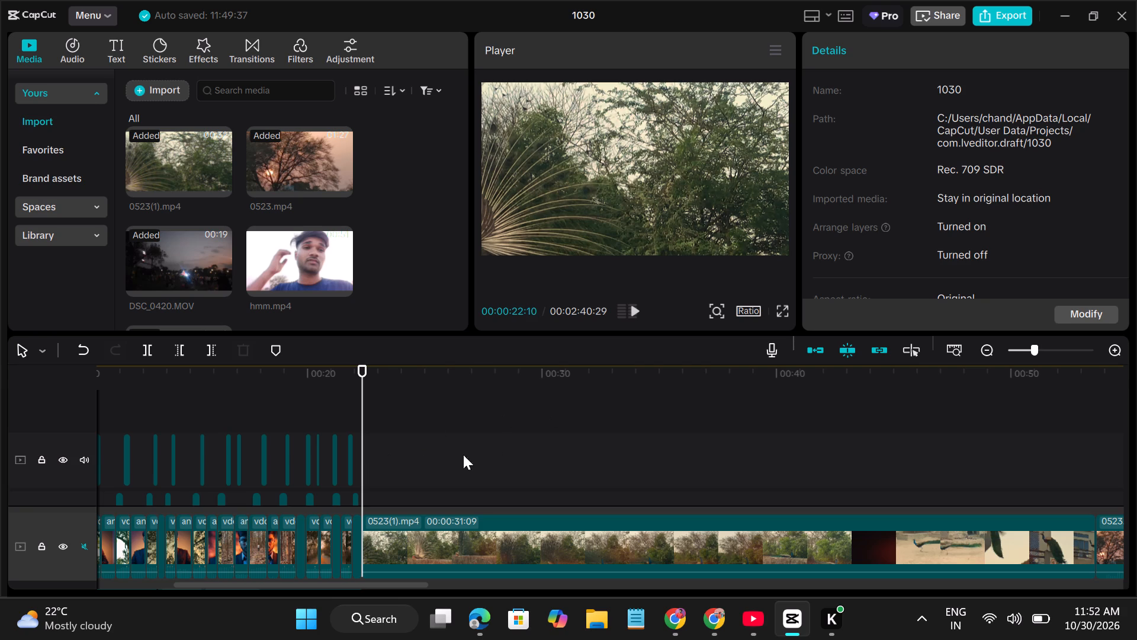
left_click(636, 314)
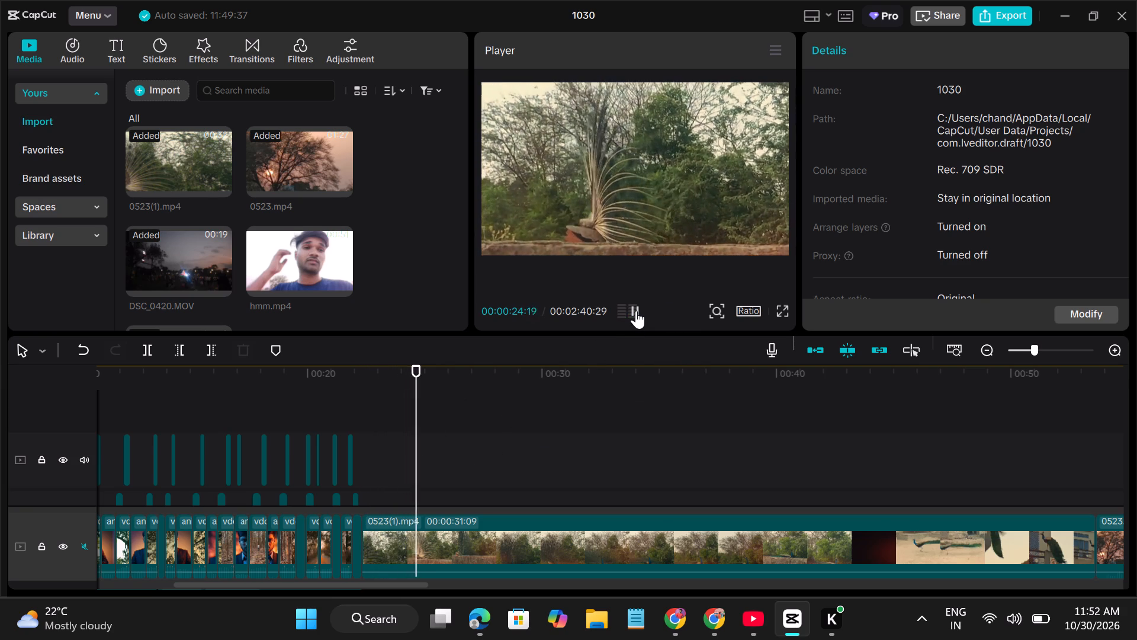
left_click(636, 311)
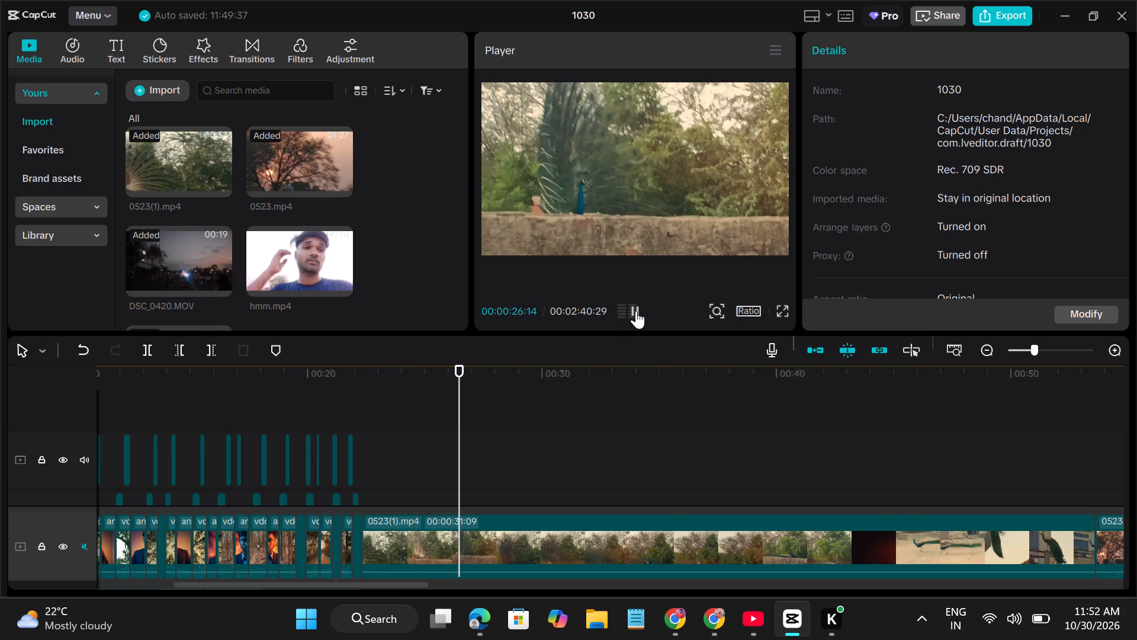
left_click(636, 311)
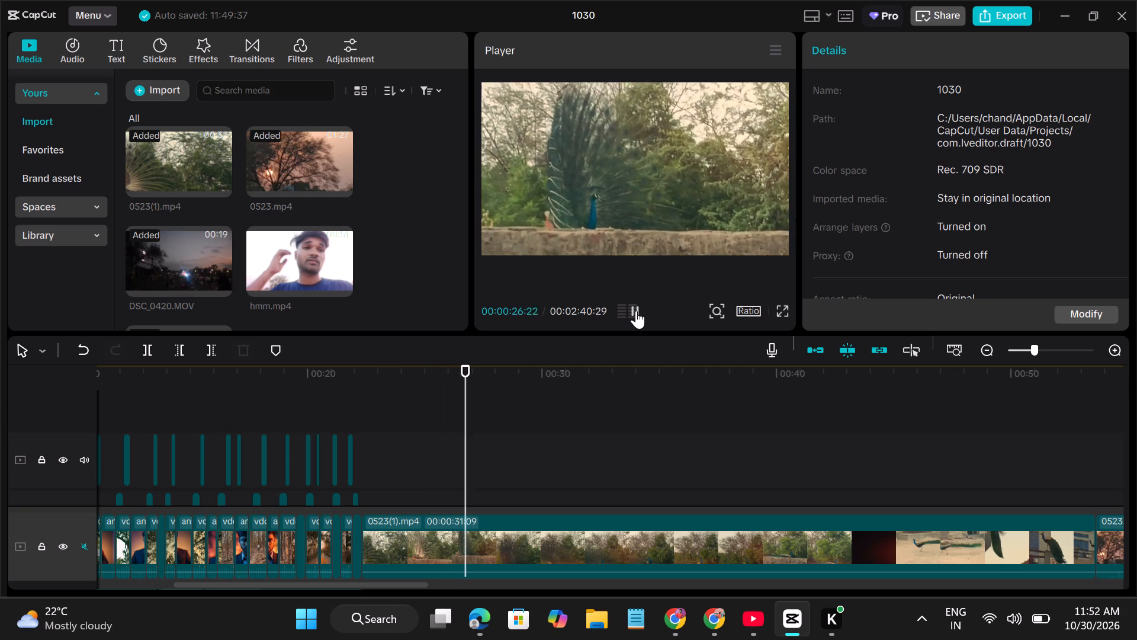
left_click(636, 311)
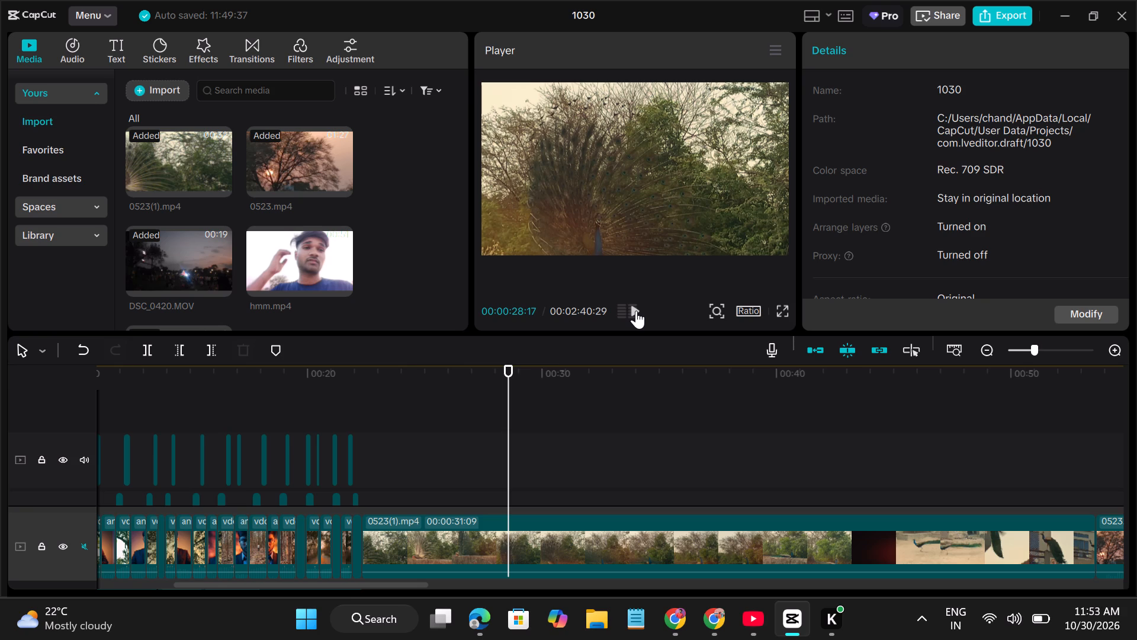
left_click(636, 311)
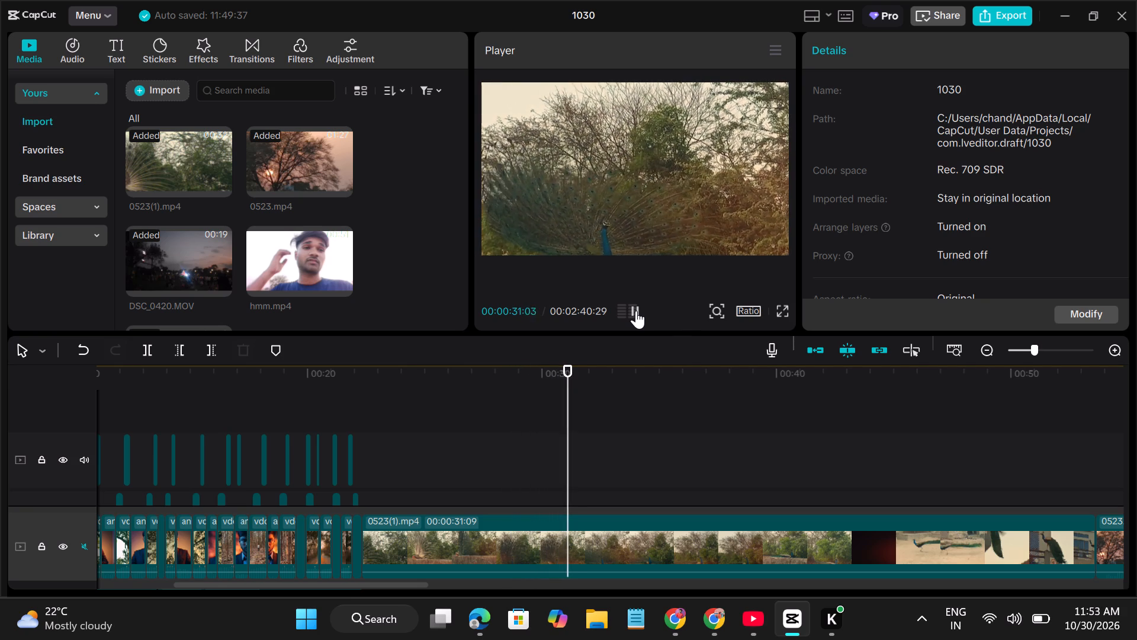
left_click(636, 311)
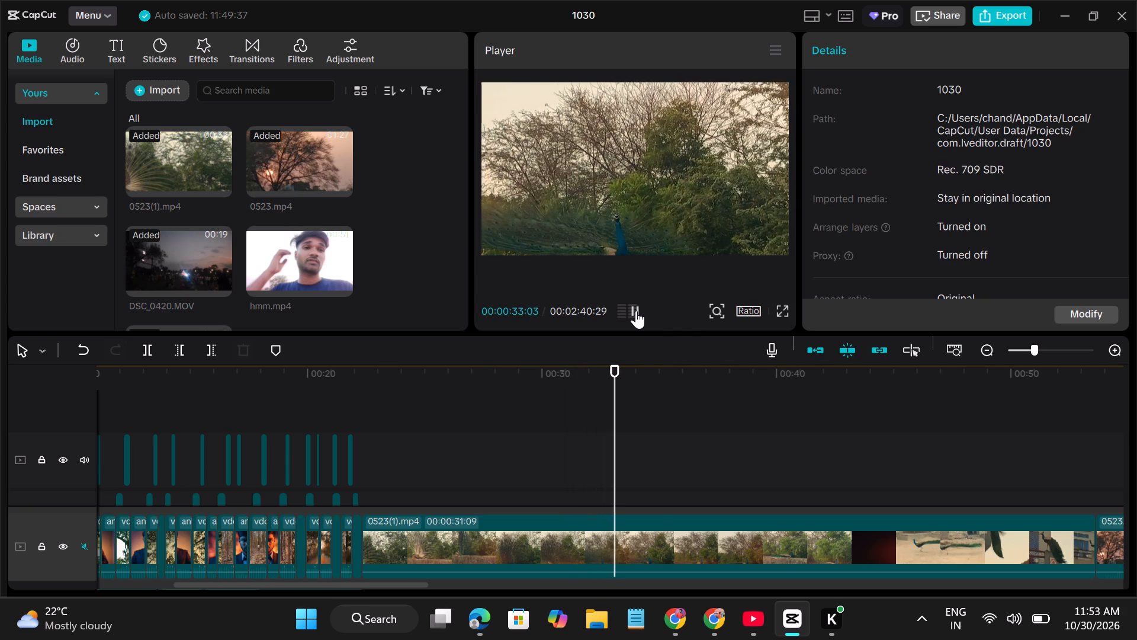
Delete the 0523(1).mp4 and 0523.mp4 clips from the main video track.
left_click(556, 548)
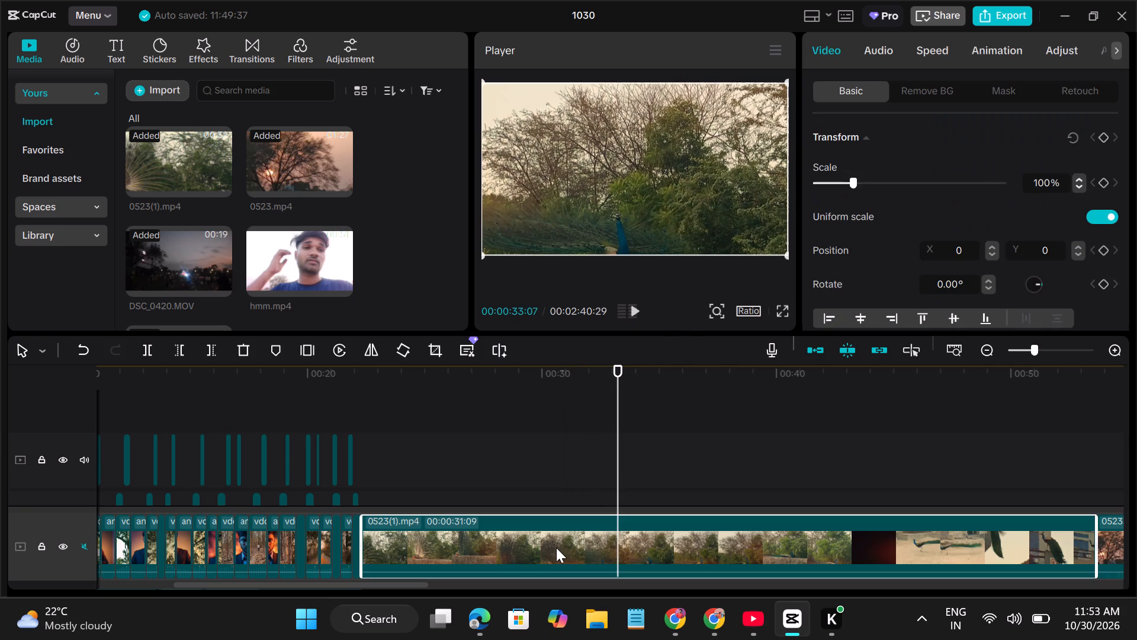
left_click(247, 350)
left_click(518, 538)
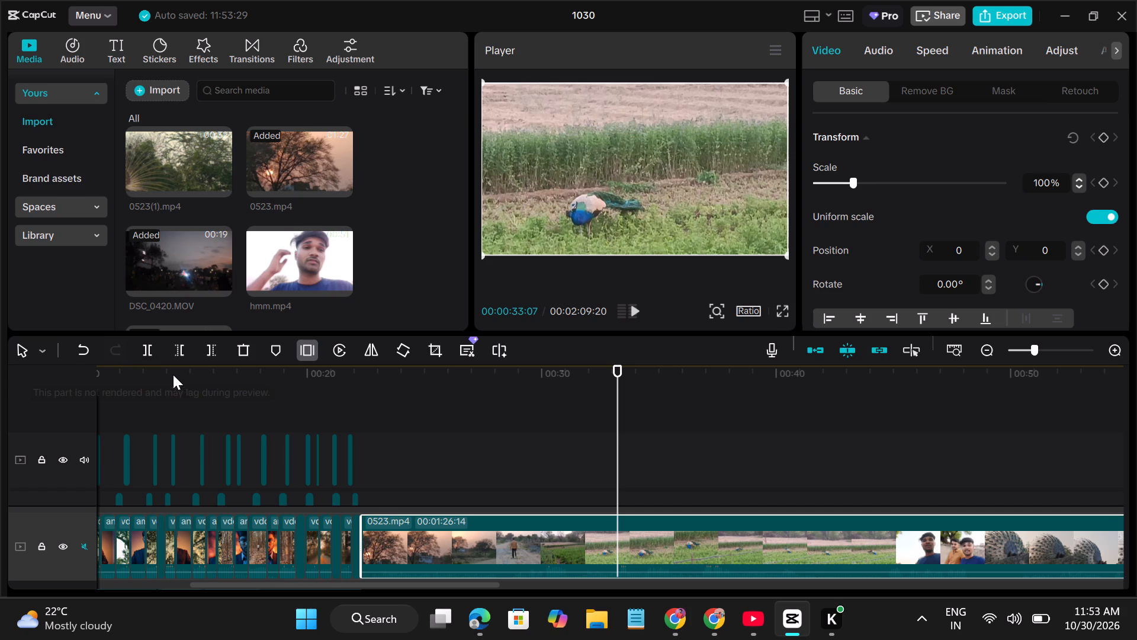
left_click(246, 350)
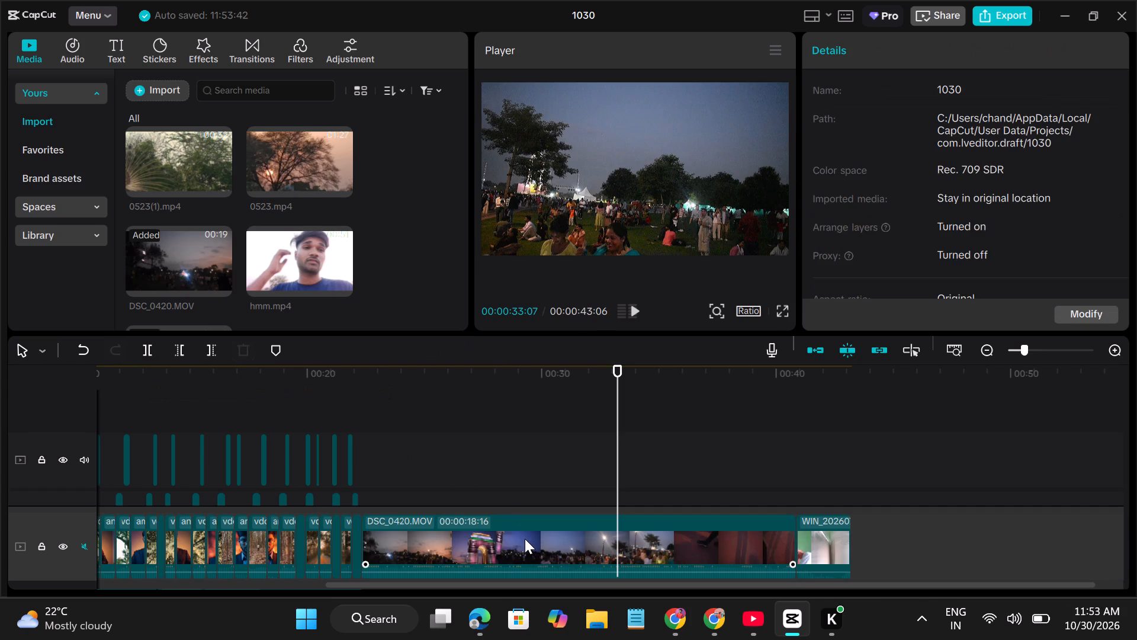
Play the DSC_0420.MOV clip from near its beginning to review the evening crowd footage.
left_click(525, 539)
left_click(402, 453)
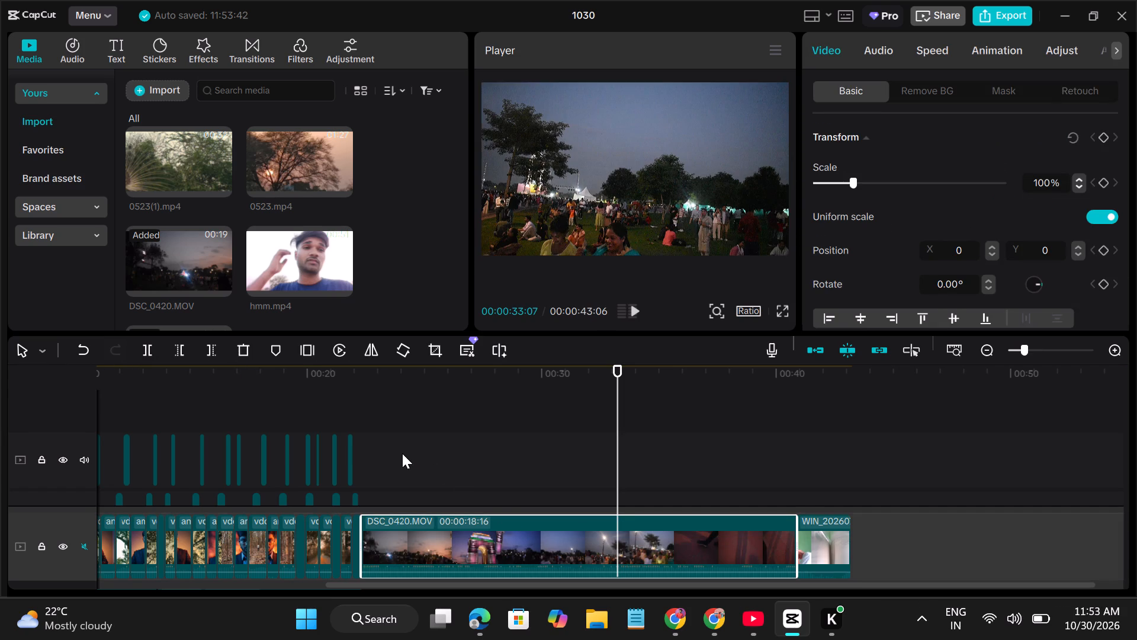
left_click(633, 311)
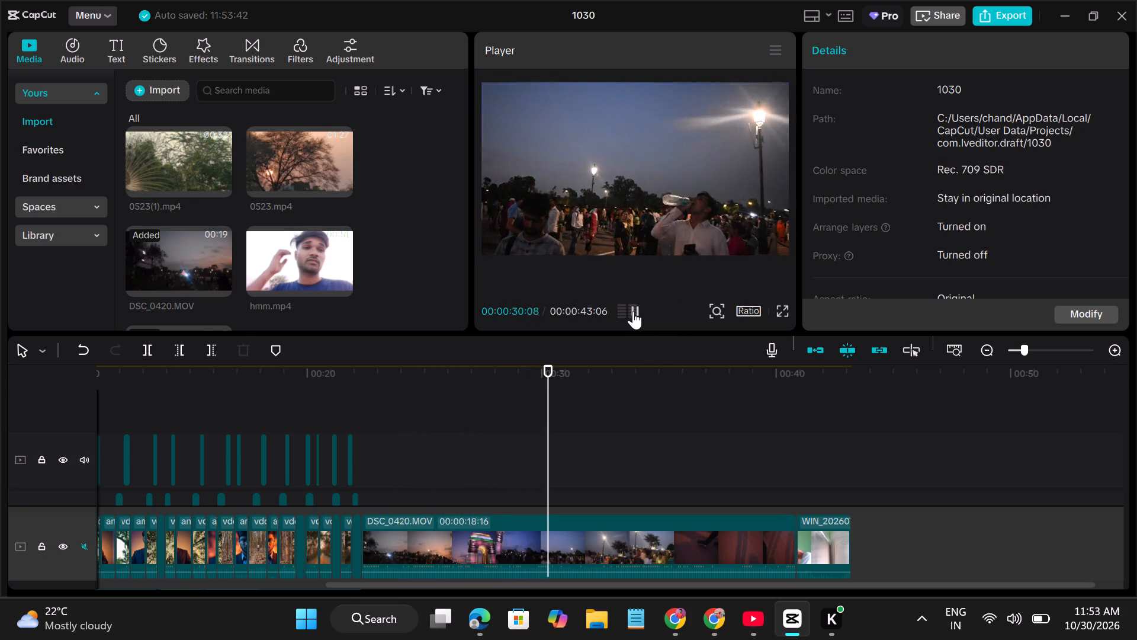
Unmute the main video track.
scroll(442, 507, "right", 9)
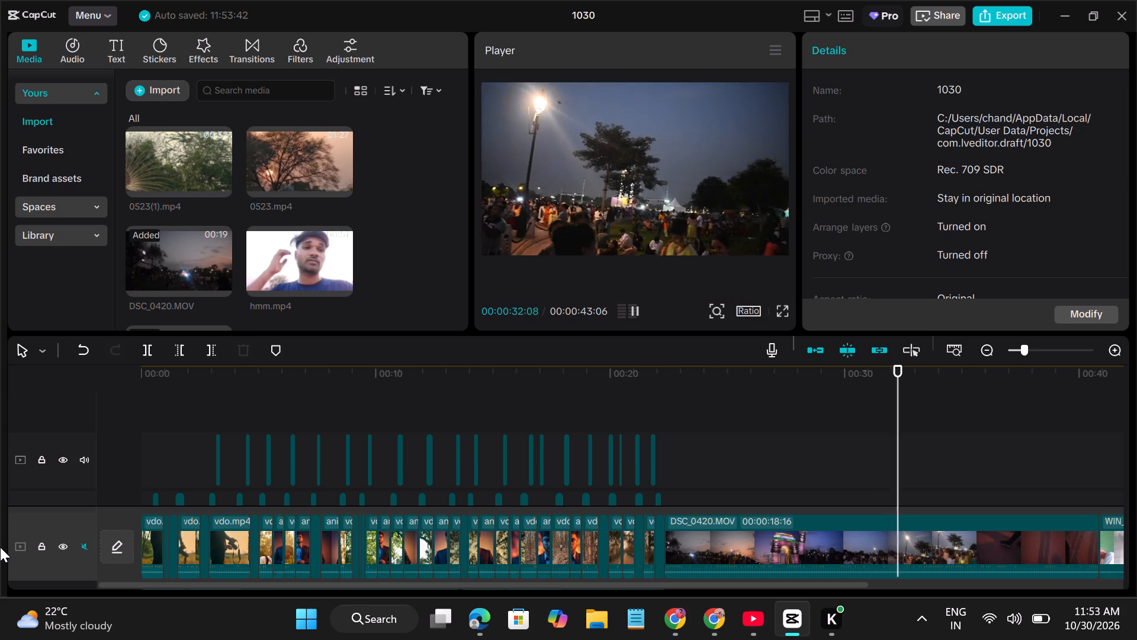
left_click(85, 545)
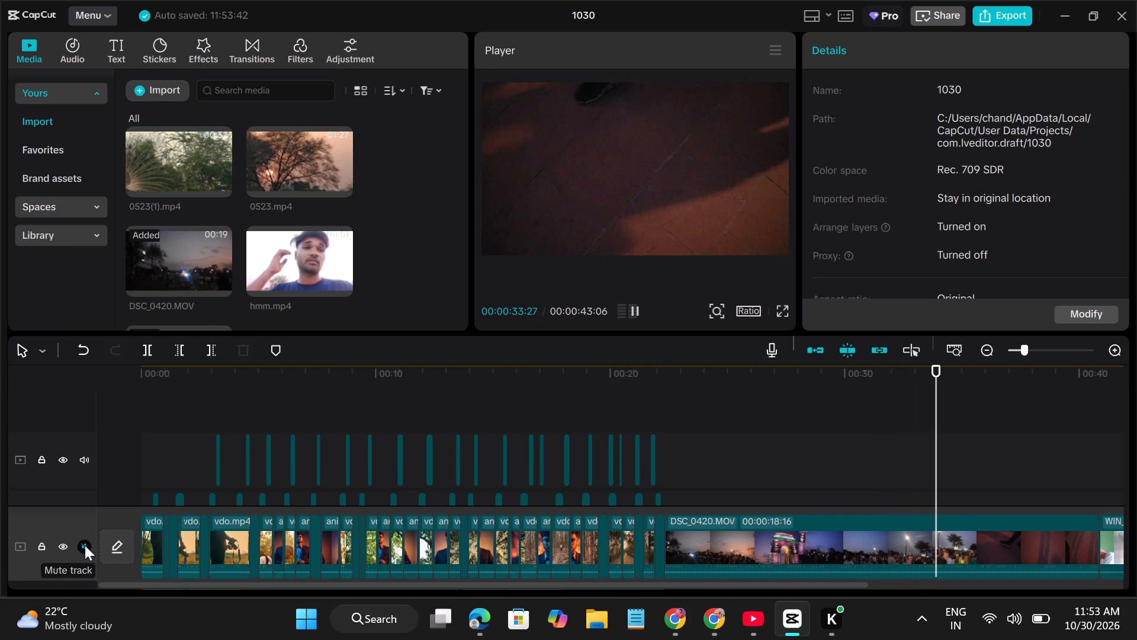
Replay DSC_0420.MOV with sound from its start at 00:00:22:10 through into the last clip, up to 00:00:42:14.
left_click(688, 481)
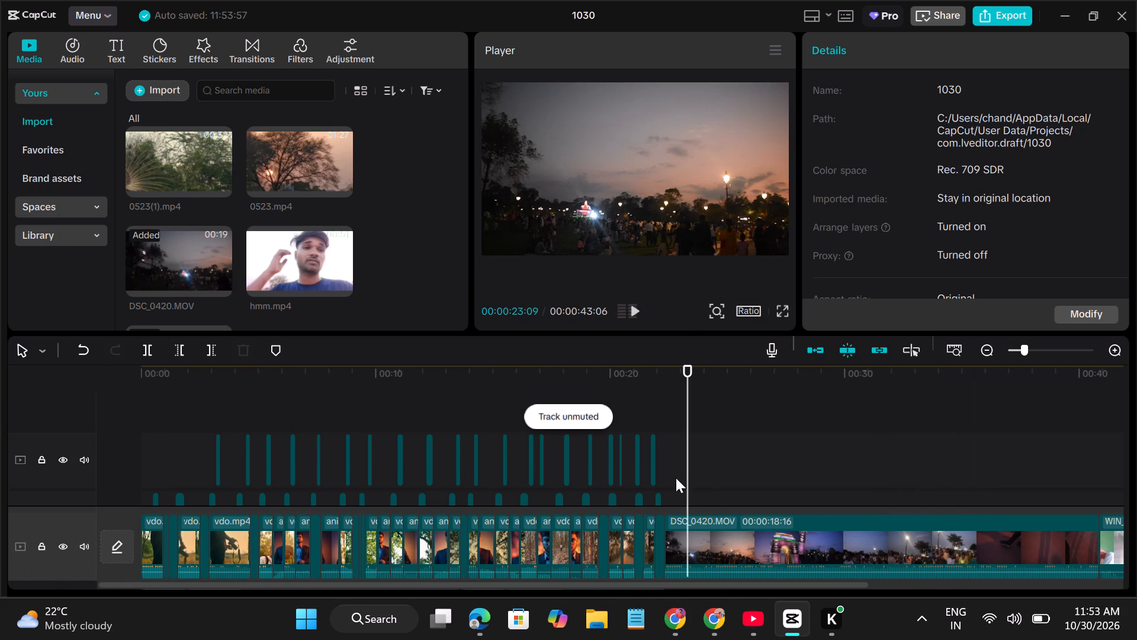
left_click_drag(689, 468, 676, 475)
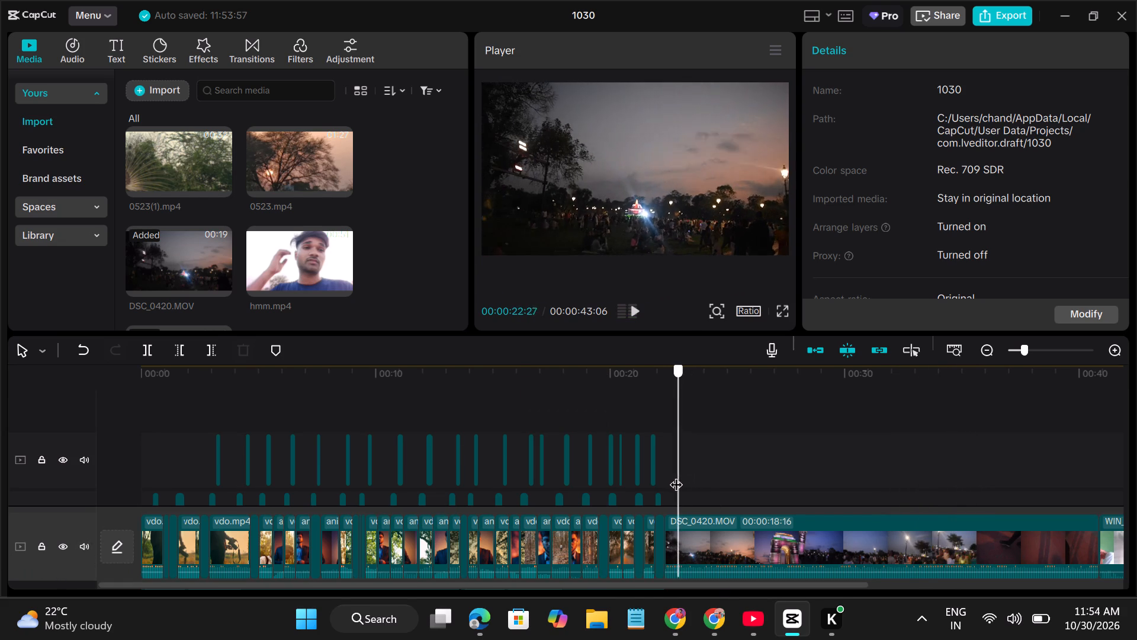
left_click_drag(676, 475, 669, 484)
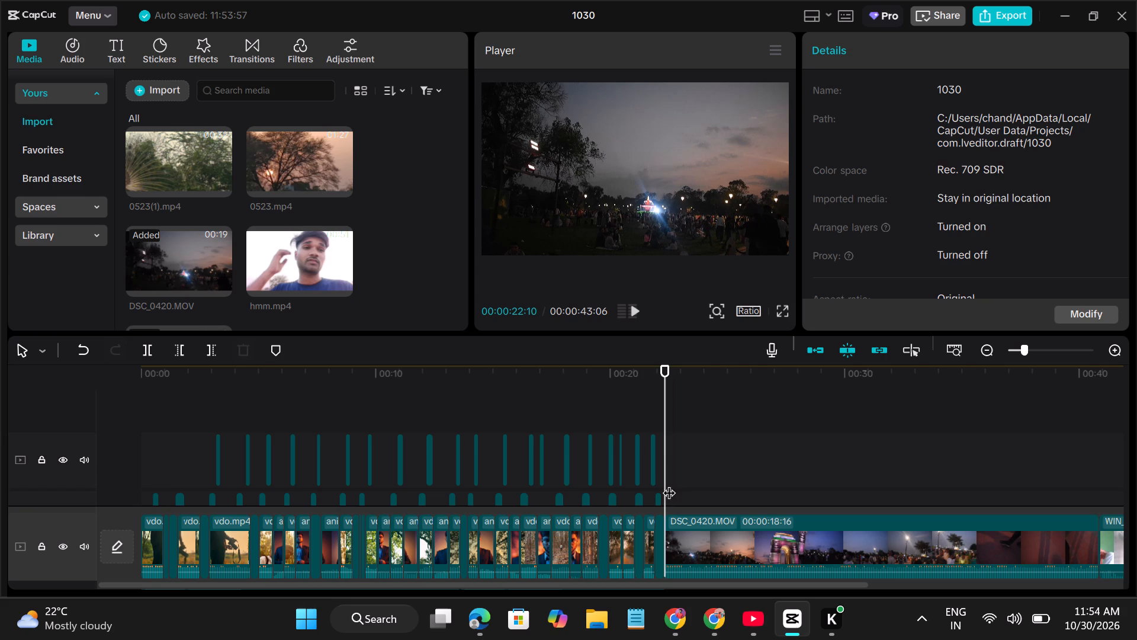
left_click(637, 309)
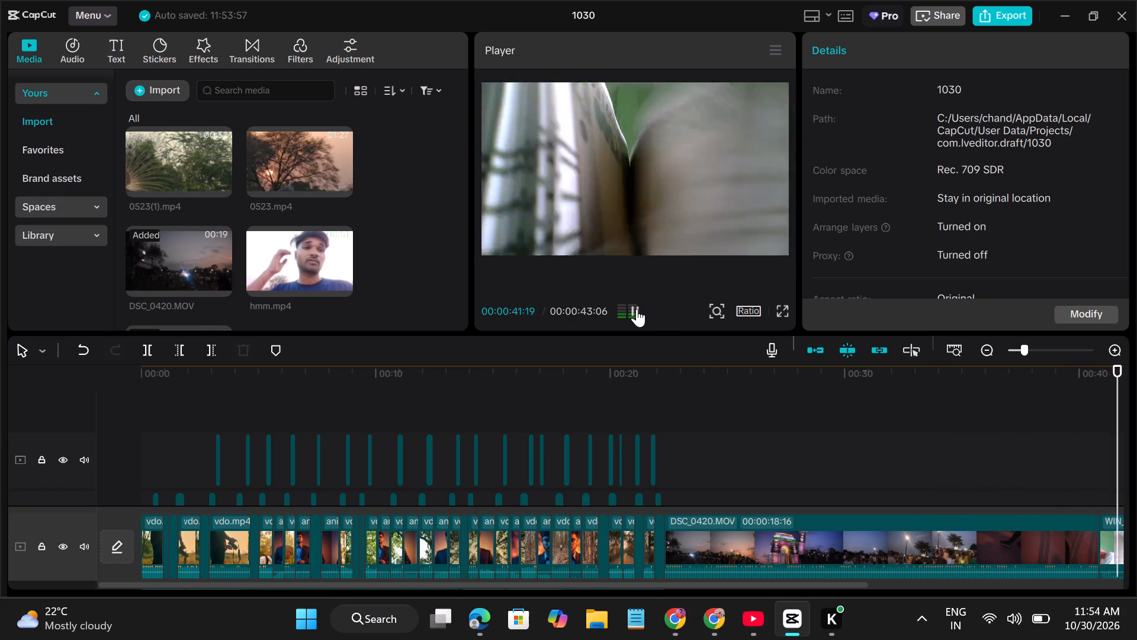
left_click(637, 309)
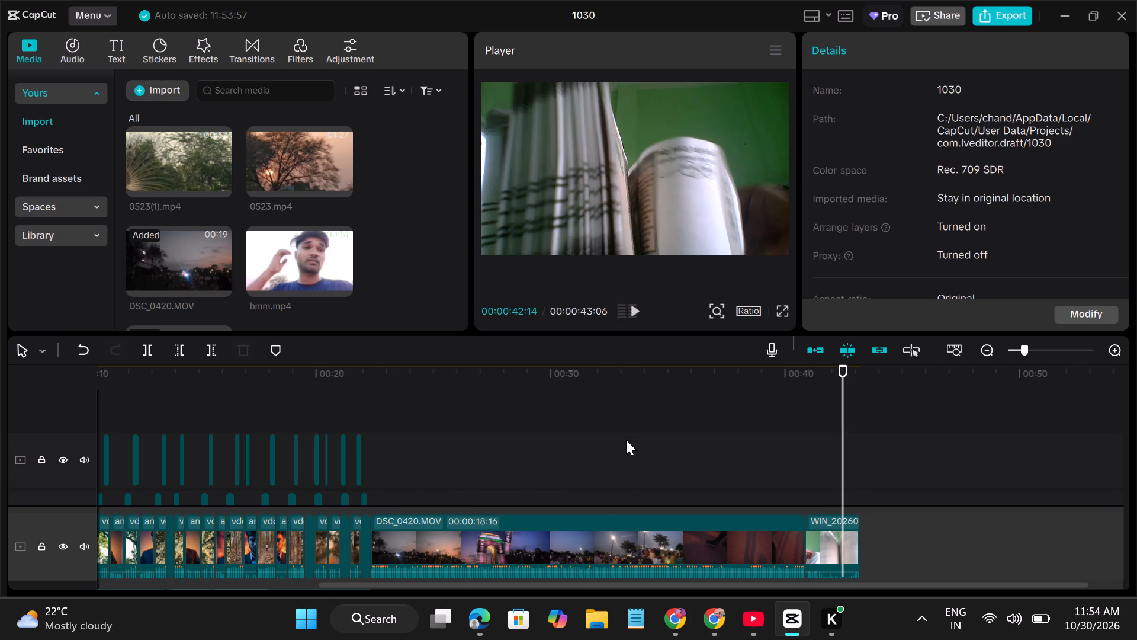
Delete the DSC_0420.MOV clip and the WIN clip after it from the end of the timeline.
left_click(567, 517)
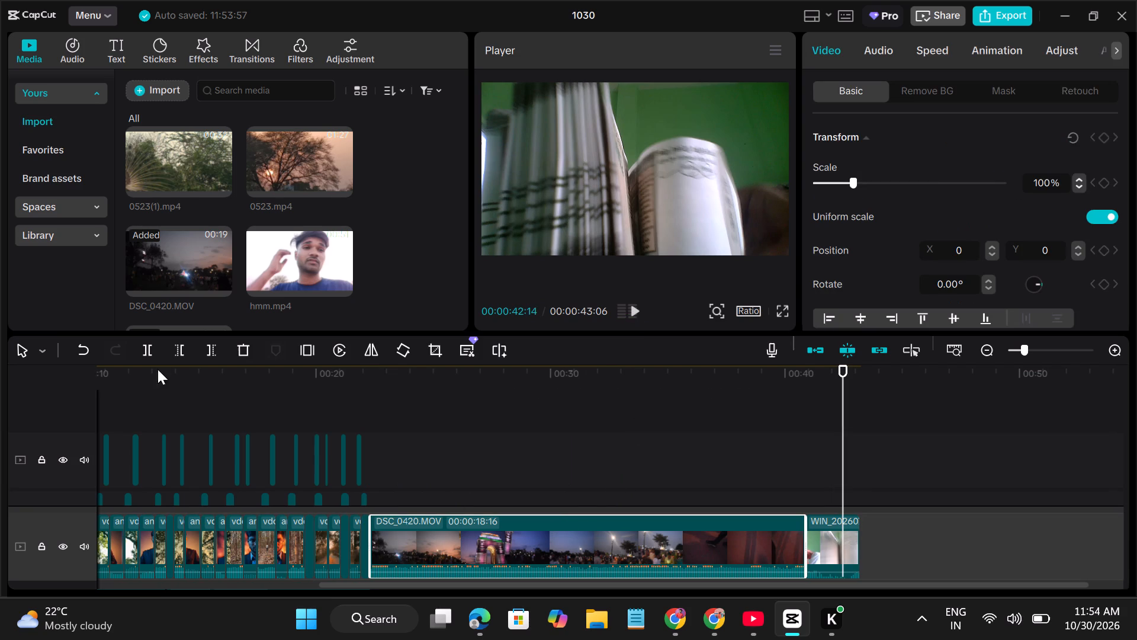
left_click(238, 349)
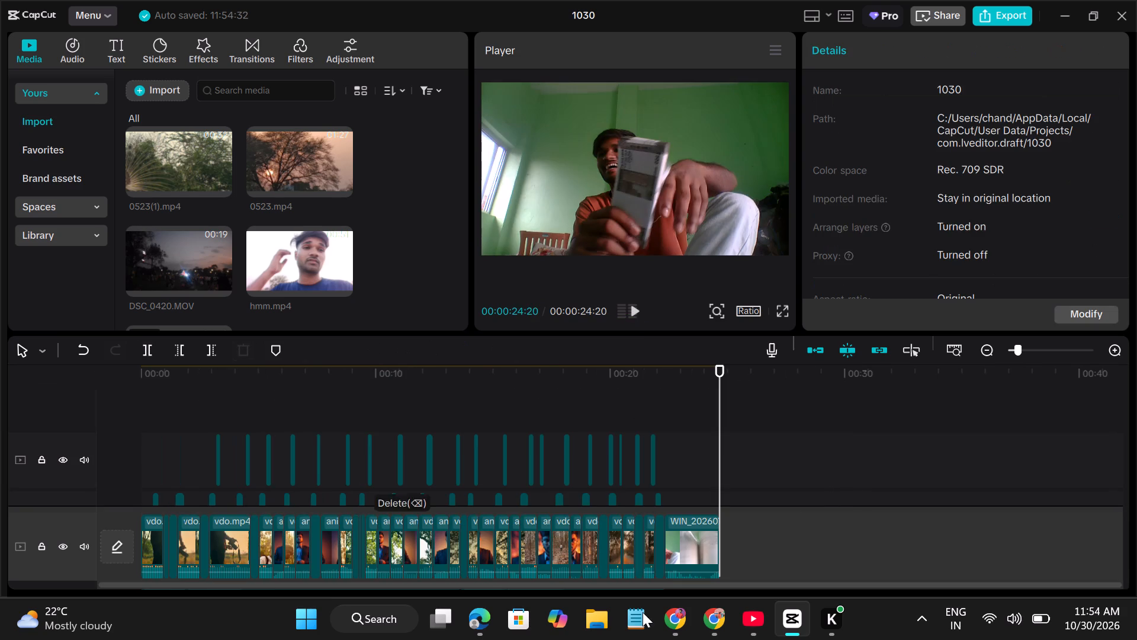
left_click(698, 562)
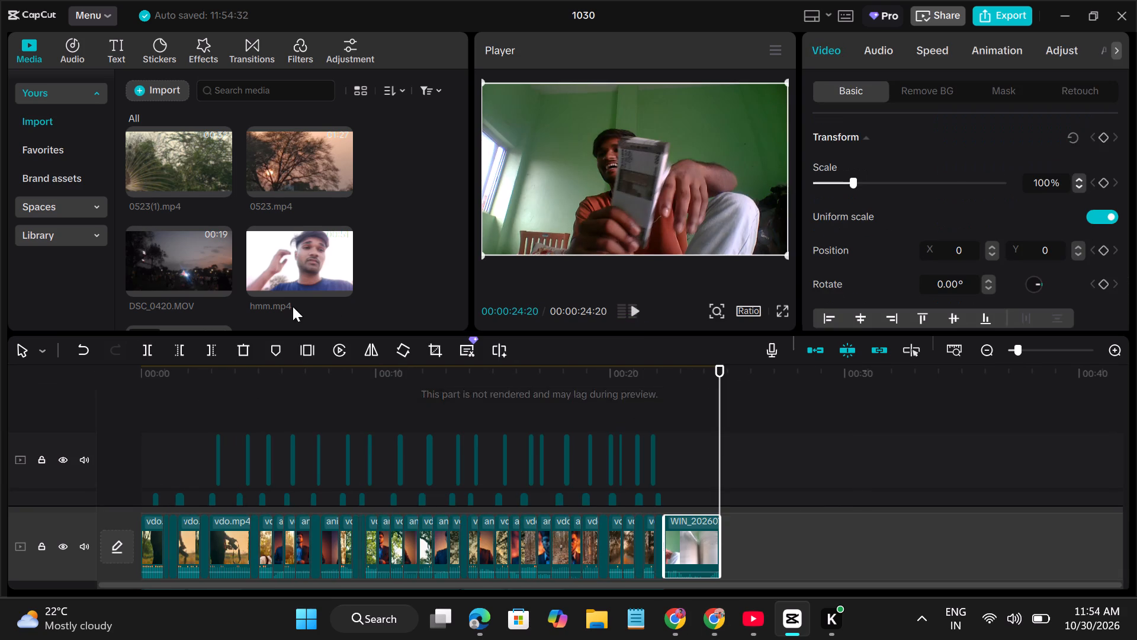
left_click(243, 350)
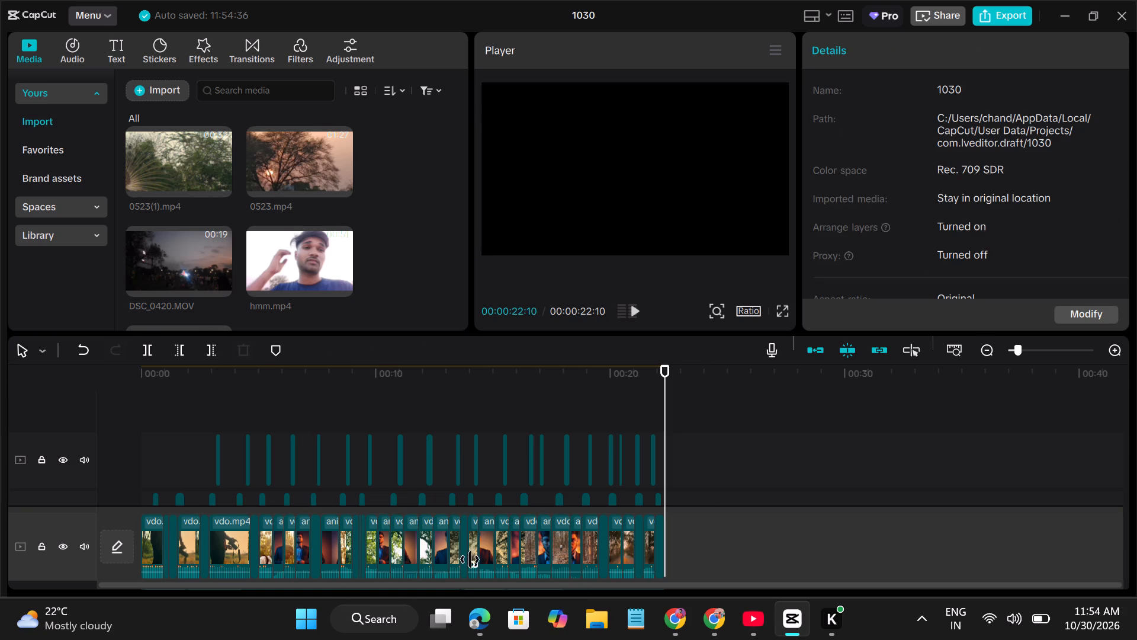
Export project 1030 to the desktop as an mp4 at 1080P, and close the export window without sharing.
scroll(343, 516, "right", 5)
left_click(993, 11)
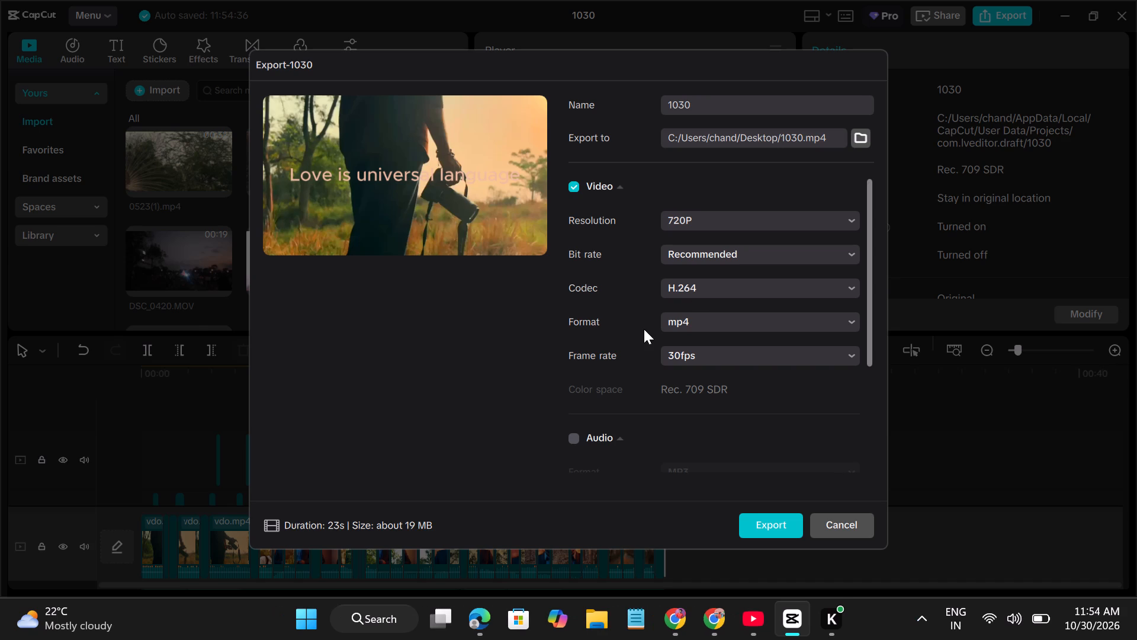
left_click(753, 212)
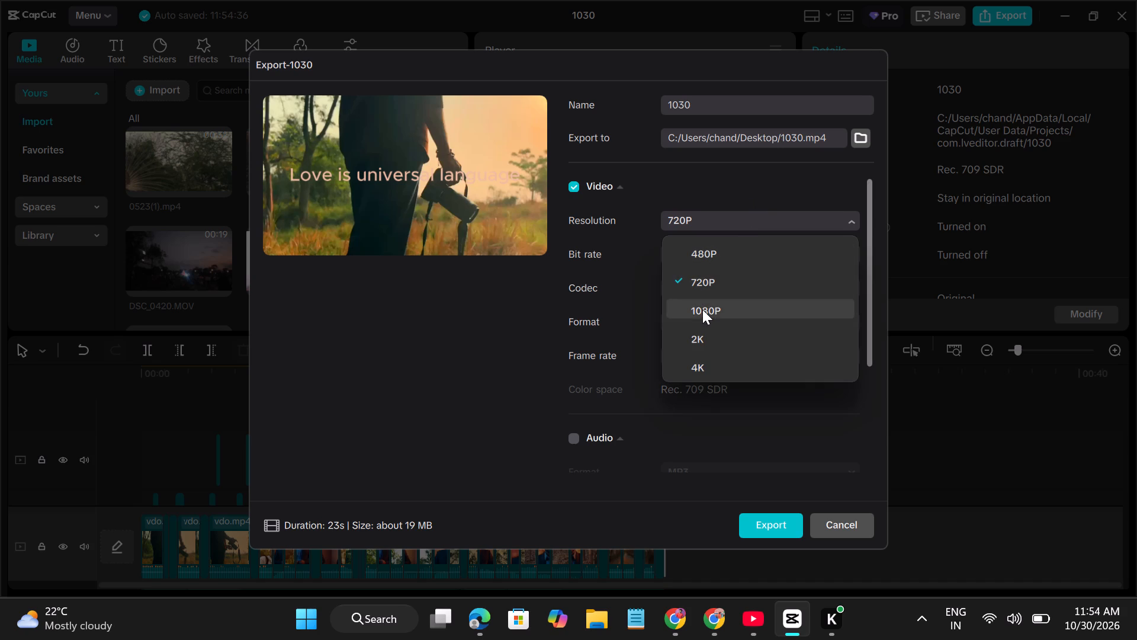
left_click(702, 310)
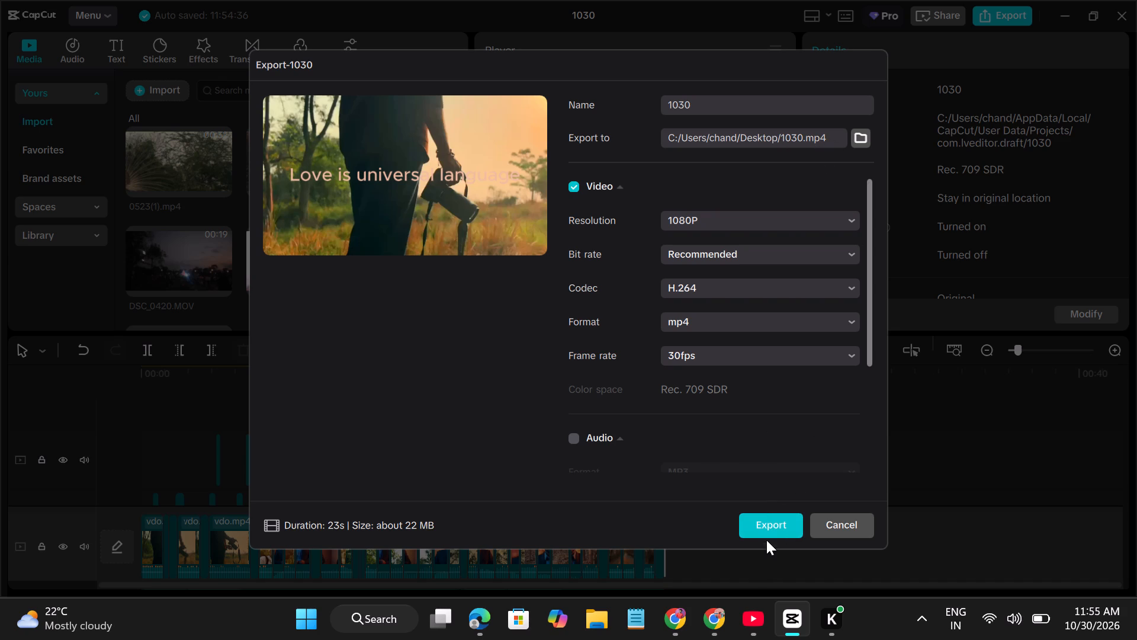
left_click(776, 518)
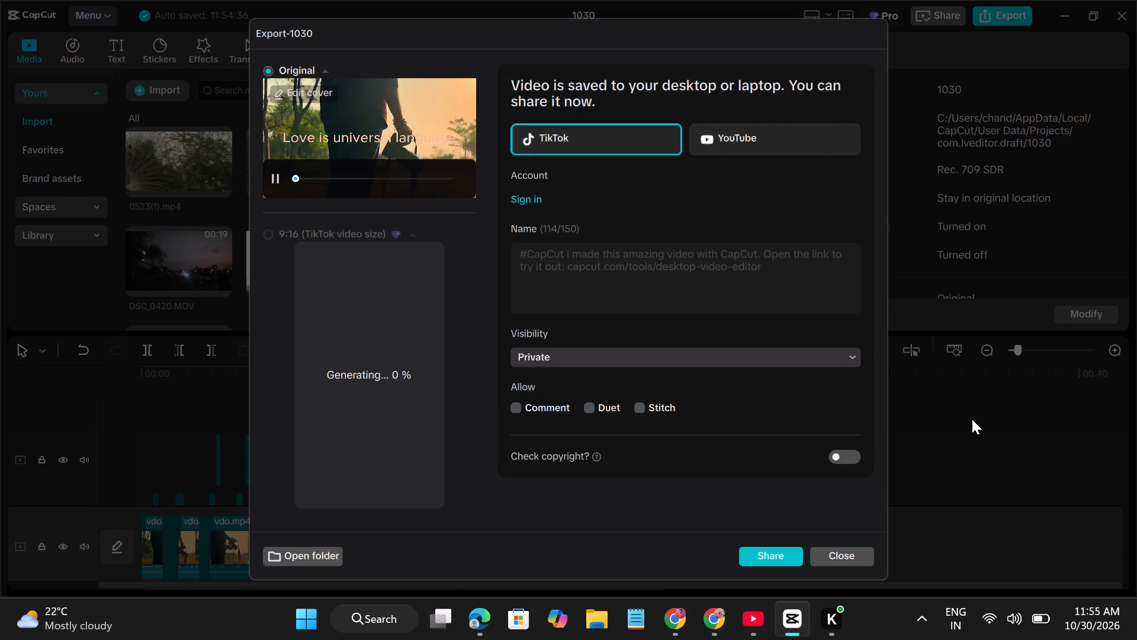
left_click(279, 177)
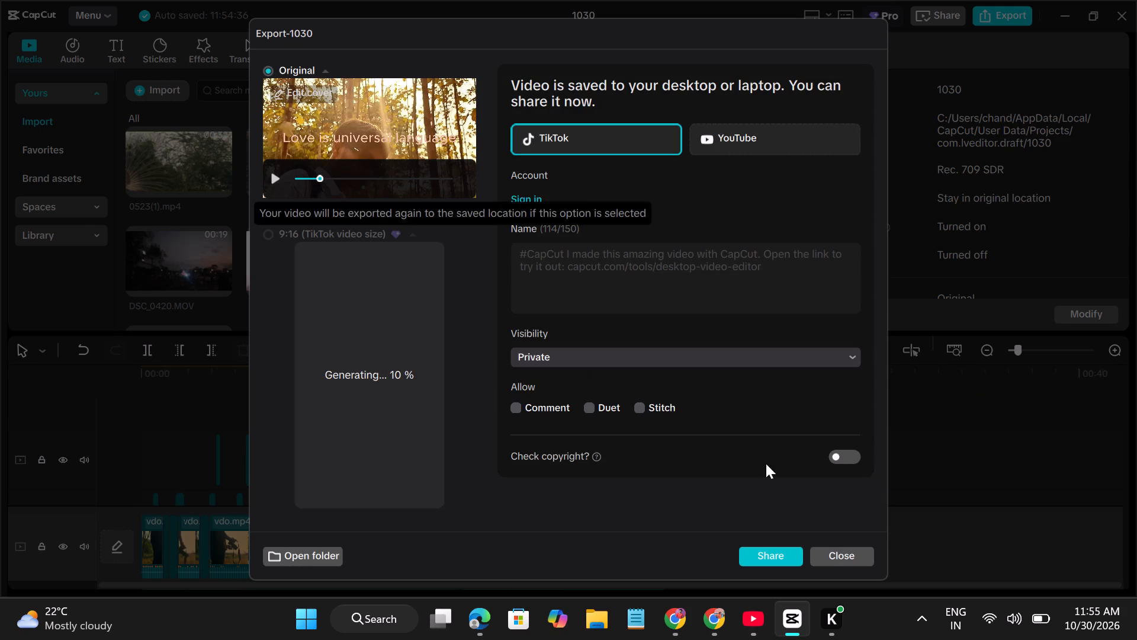
left_click(827, 549)
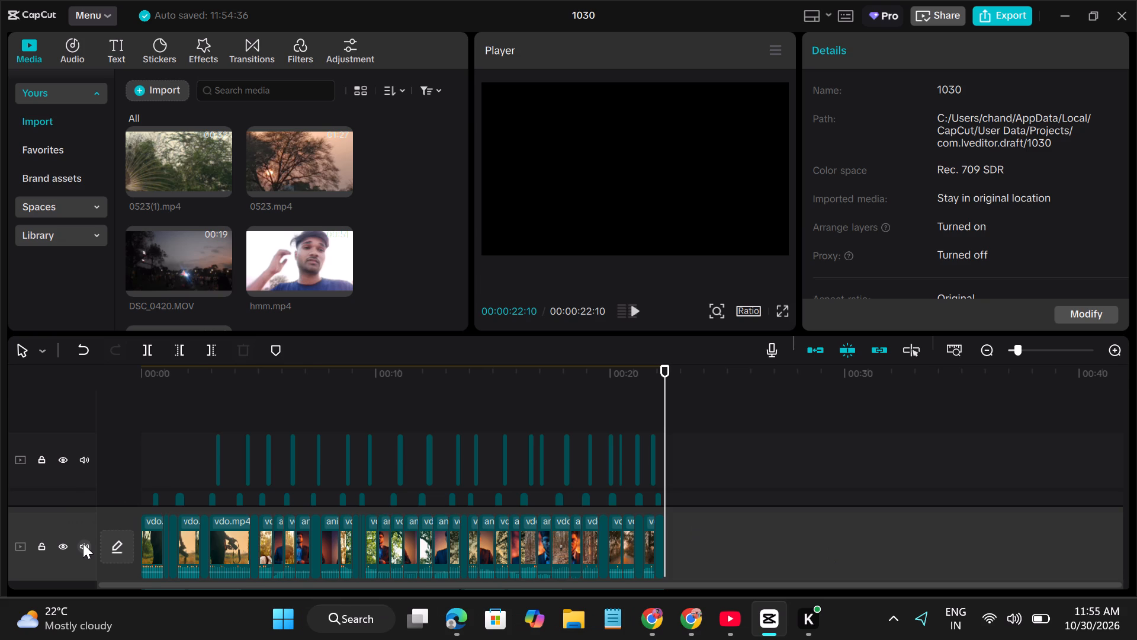
Mute the main video track.
left_click(83, 543)
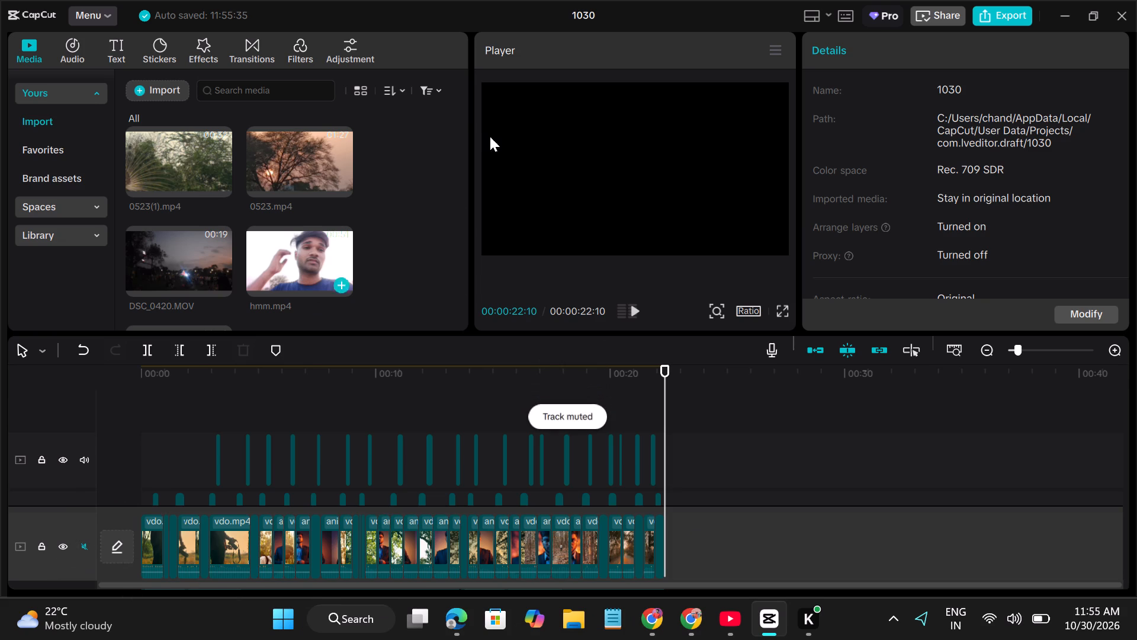
Export the project to the desktop as "new video" in mp4 at 1080P, and close the export window without sharing.
left_click(990, 8)
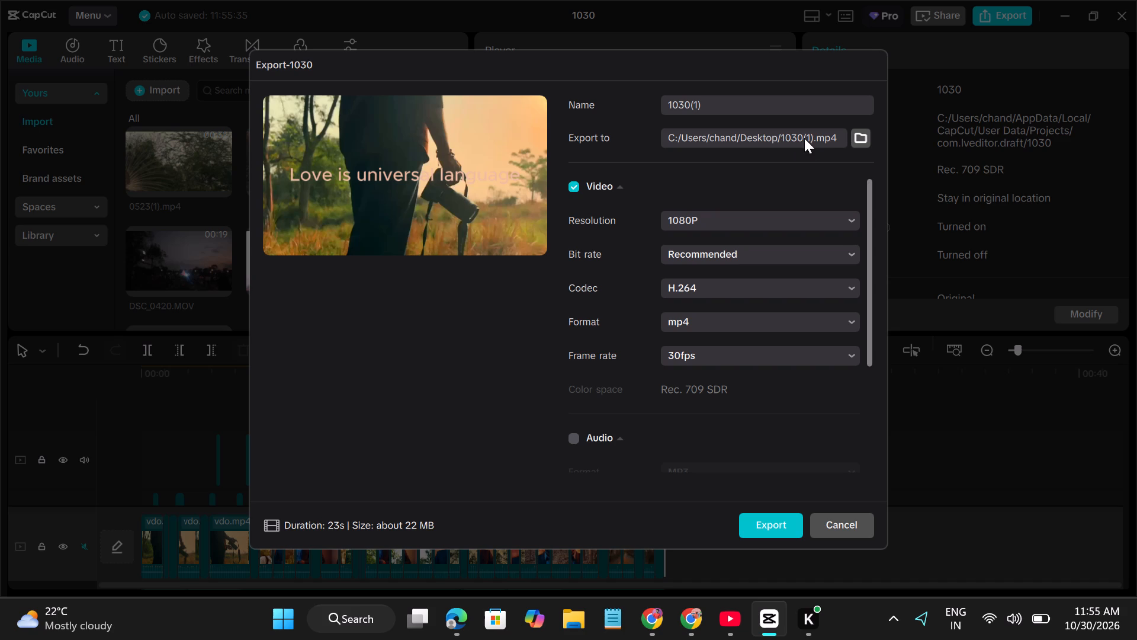
double_click(713, 105)
left_click_drag(713, 105, 658, 110)
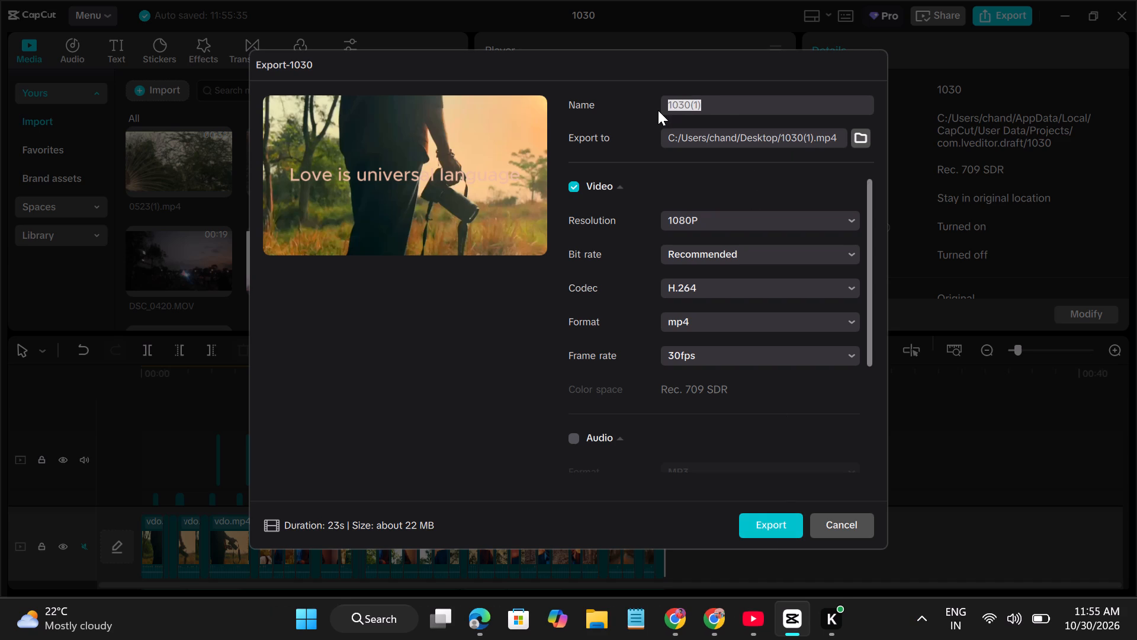
type("new vie")
key("BackSpace")
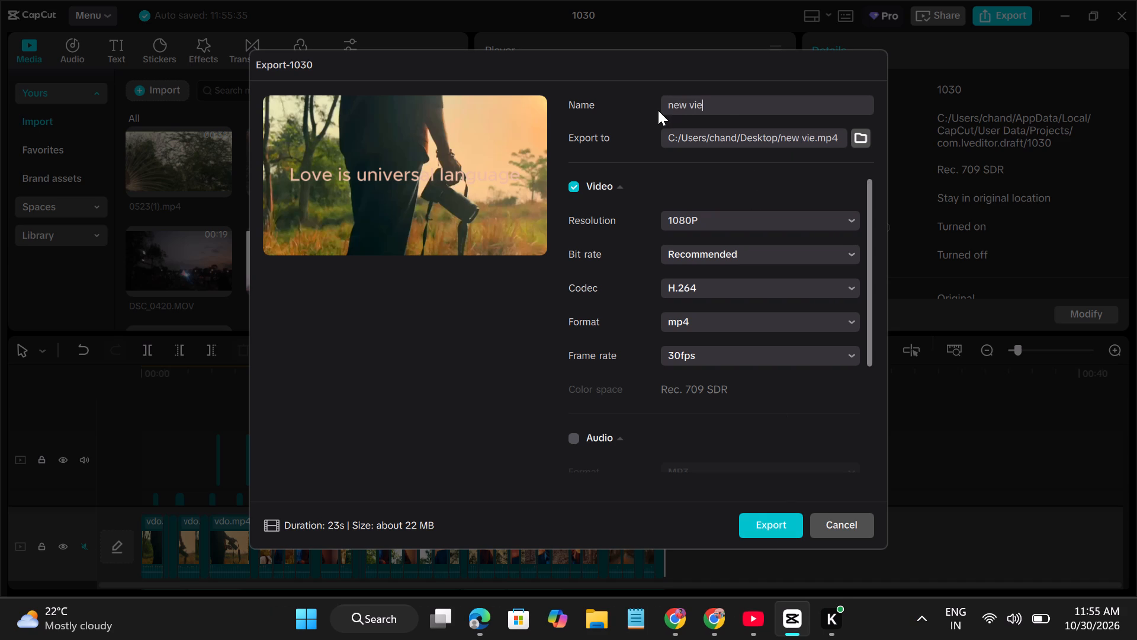
type("deo")
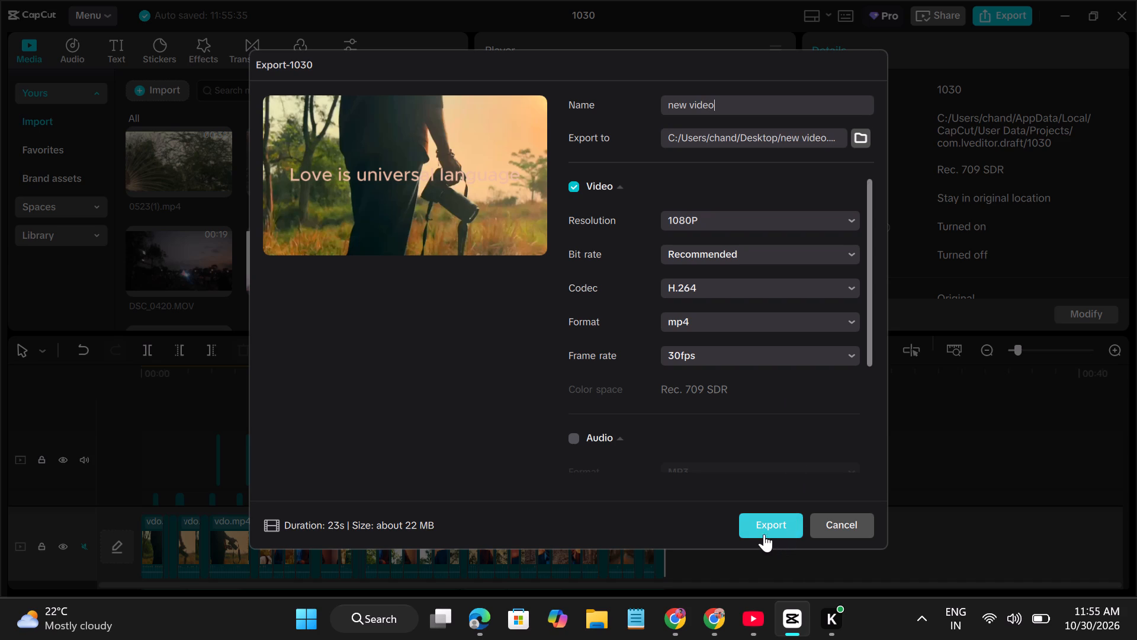
left_click(764, 525)
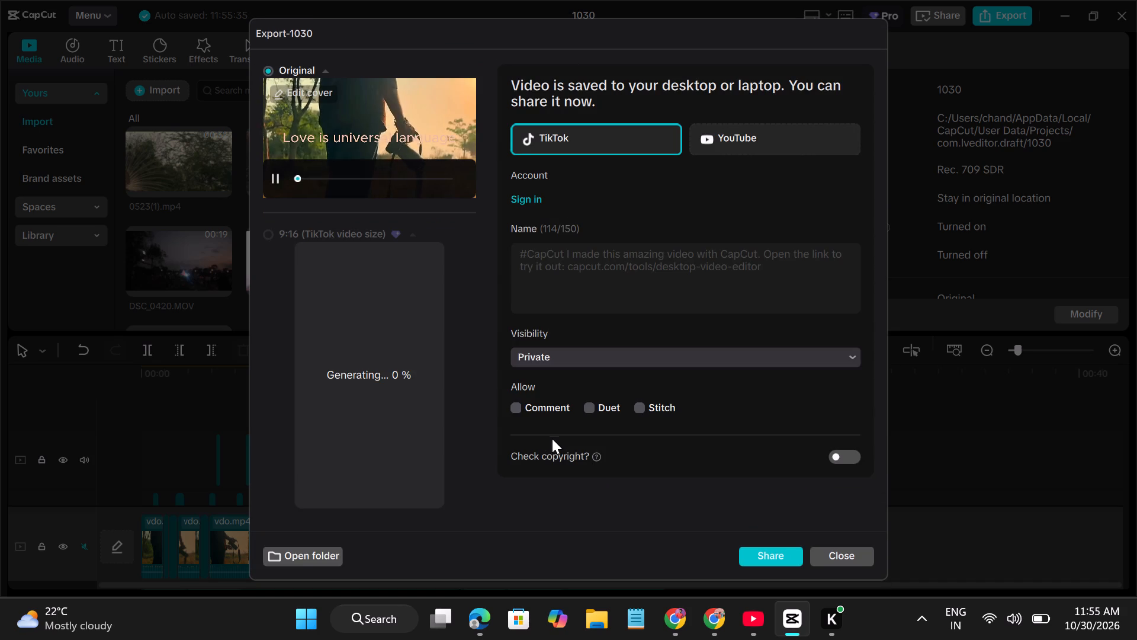
left_click(843, 559)
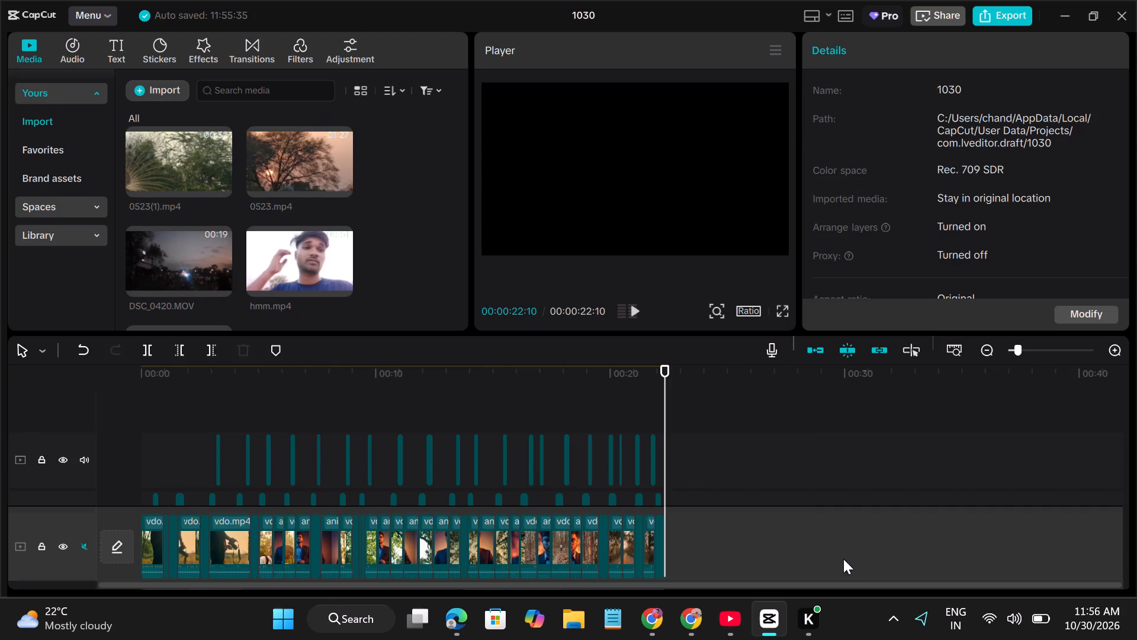
Delete all the short overlay clips spread across the tracks above the main video track.
scroll(487, 441, "right", 5)
left_click_drag(679, 501, 148, 436)
key("Delete")
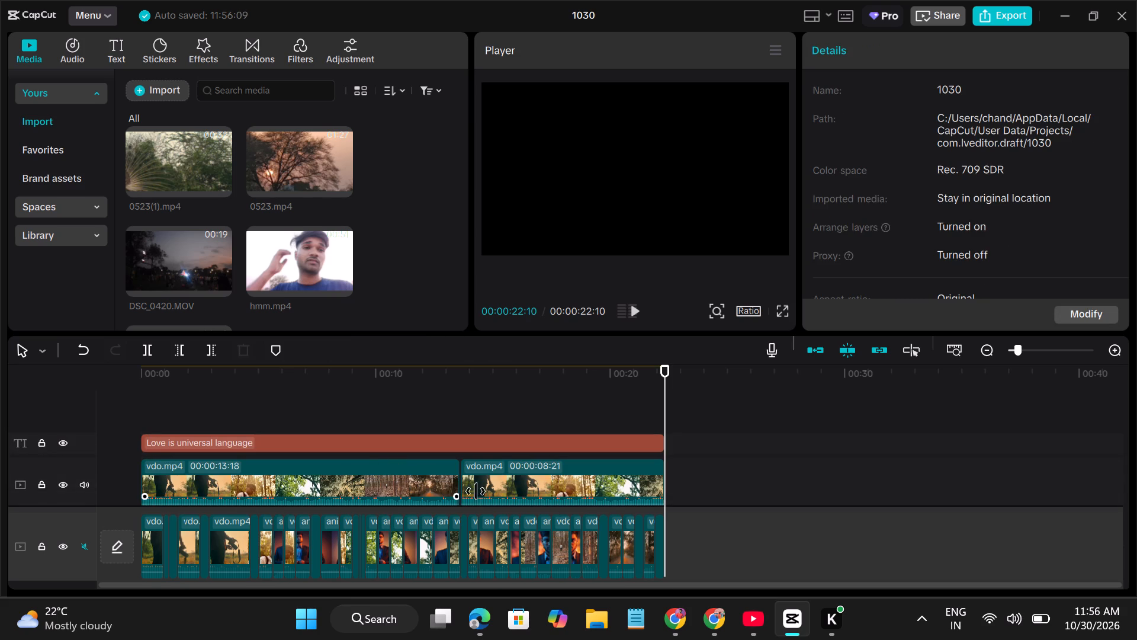
Delete both long vdo.mp4 overlay clips between the caption and the main video track.
scroll(486, 472, "down", 1)
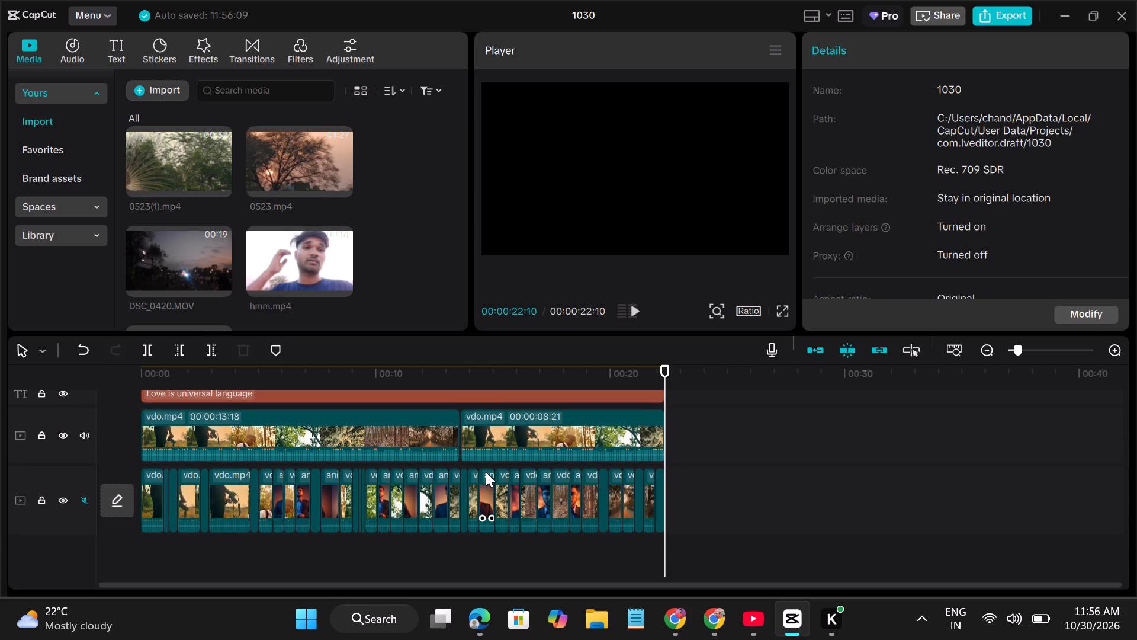
left_click(345, 439)
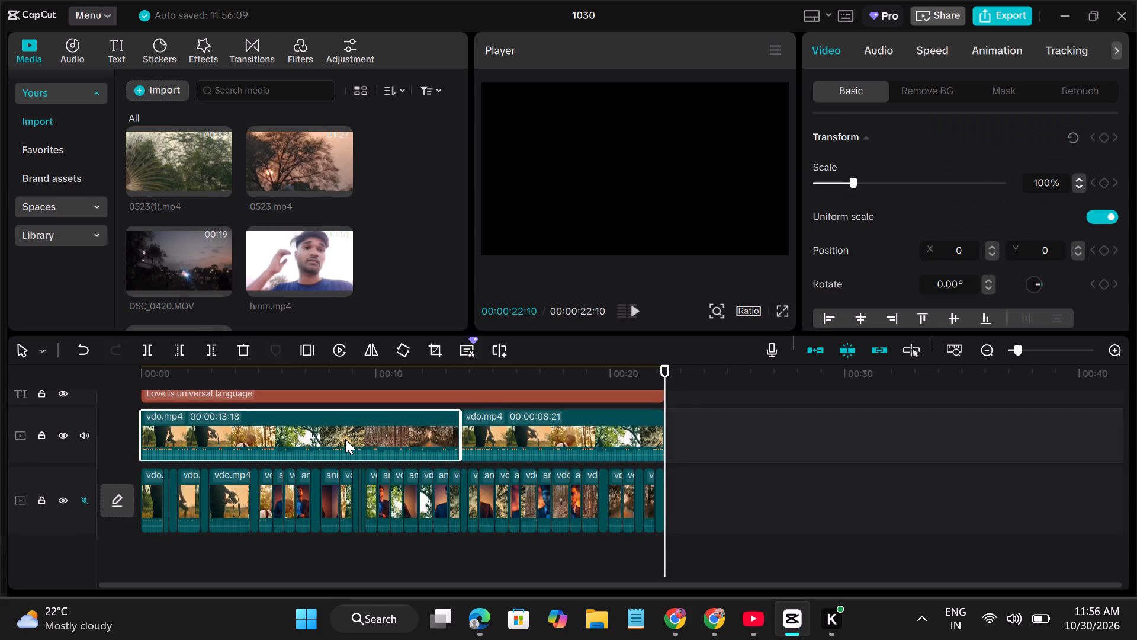
left_click(248, 349)
left_click(523, 443)
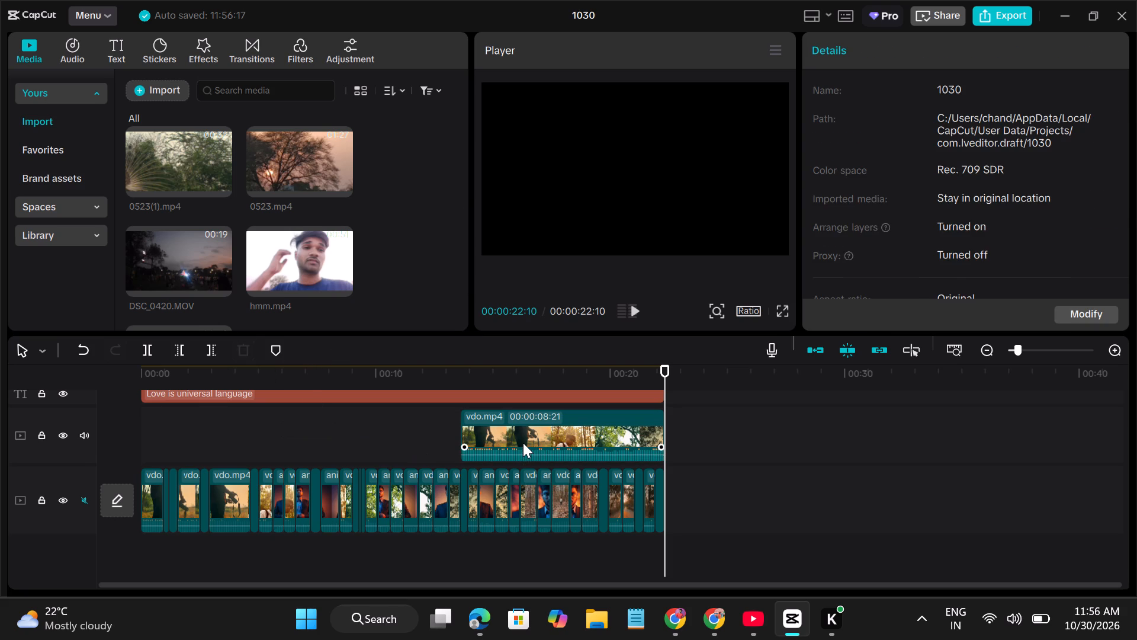
left_click(239, 343)
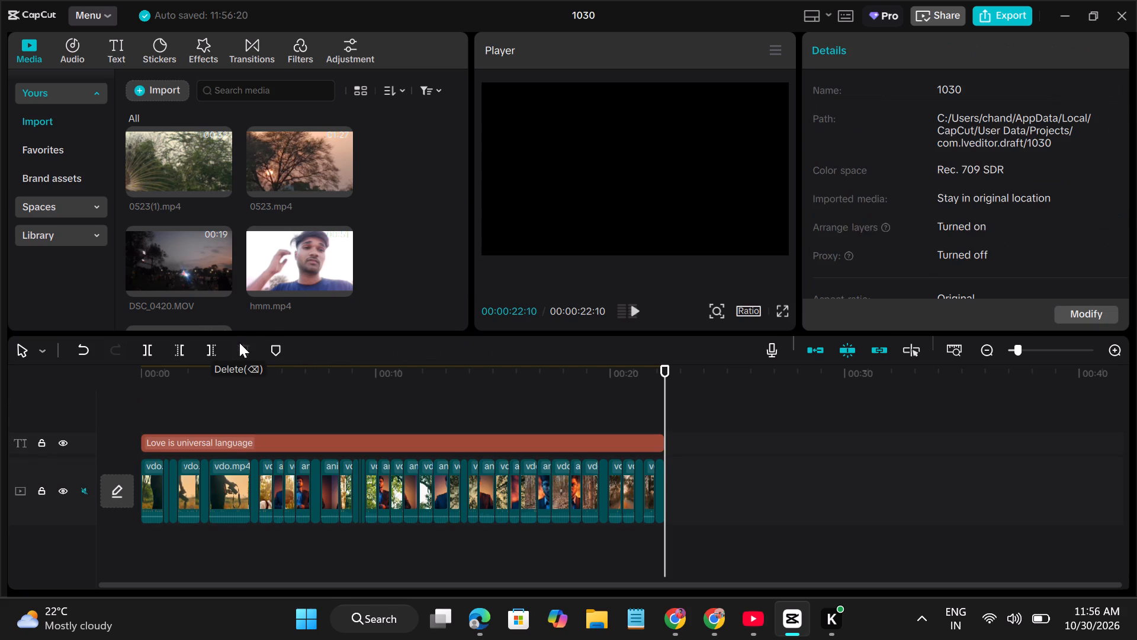
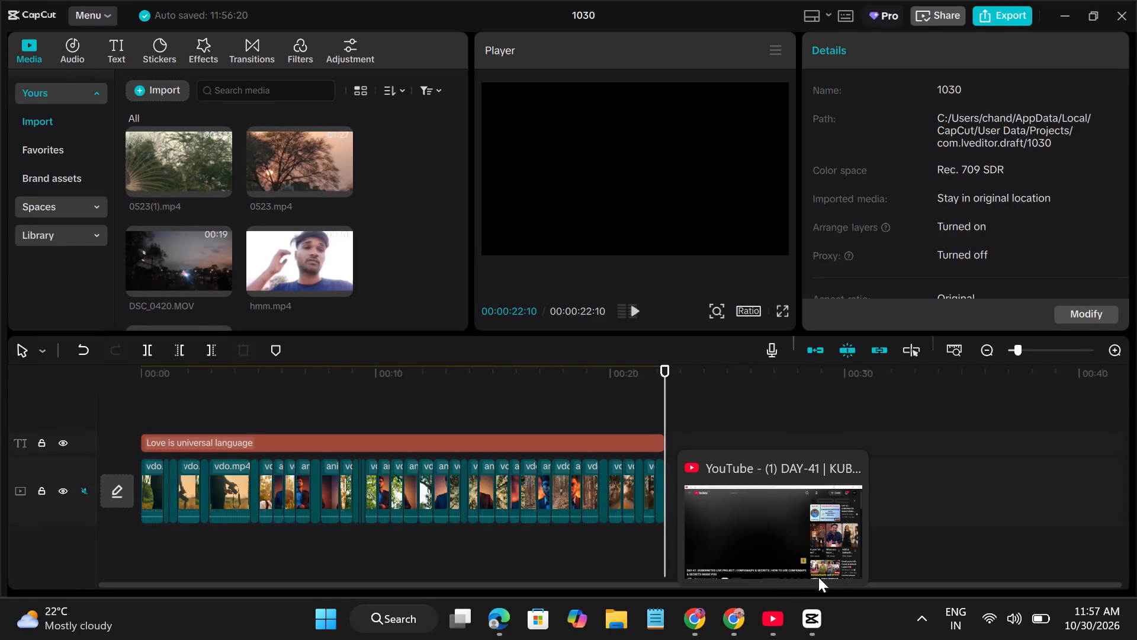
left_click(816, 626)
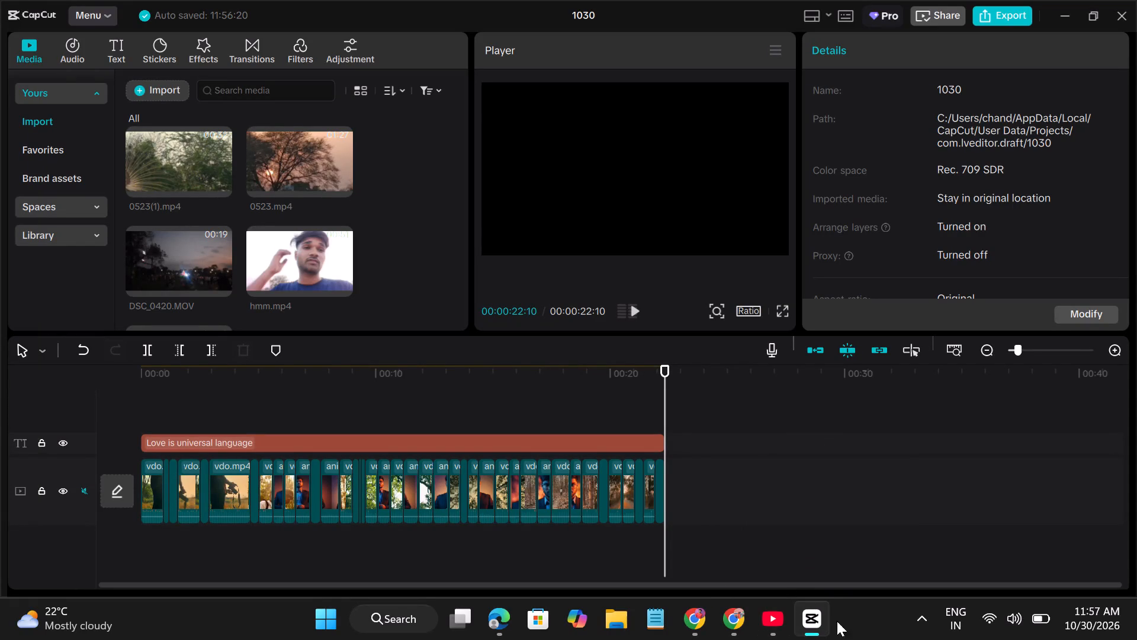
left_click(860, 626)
Search the computer for "ku" and launch the Kuro app.
left_click(395, 616)
type("ku")
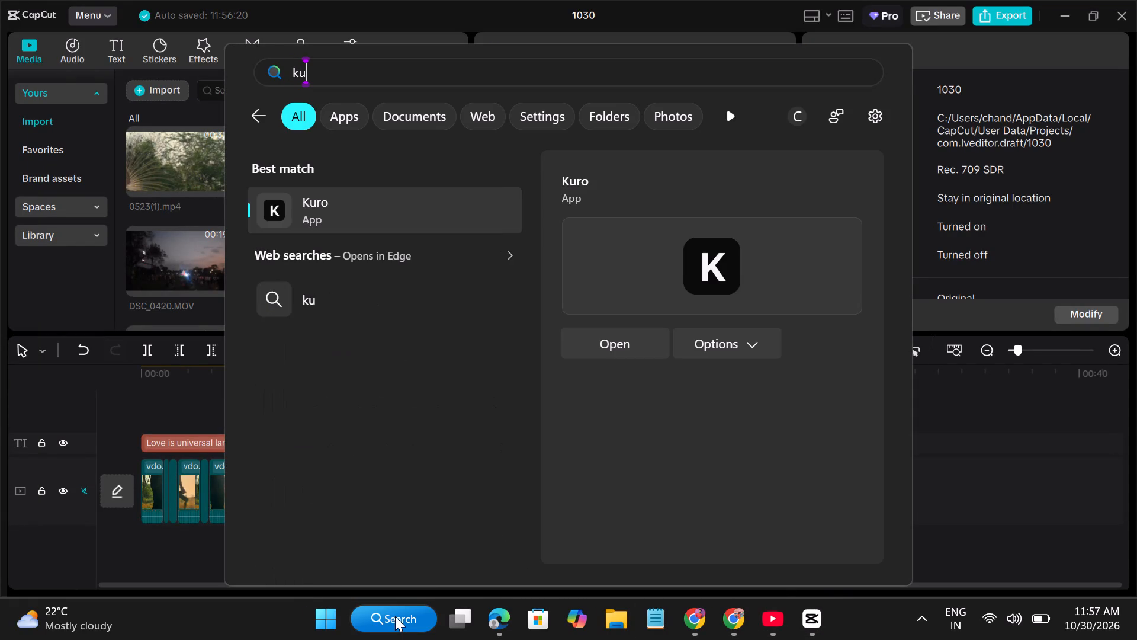
left_click(360, 193)
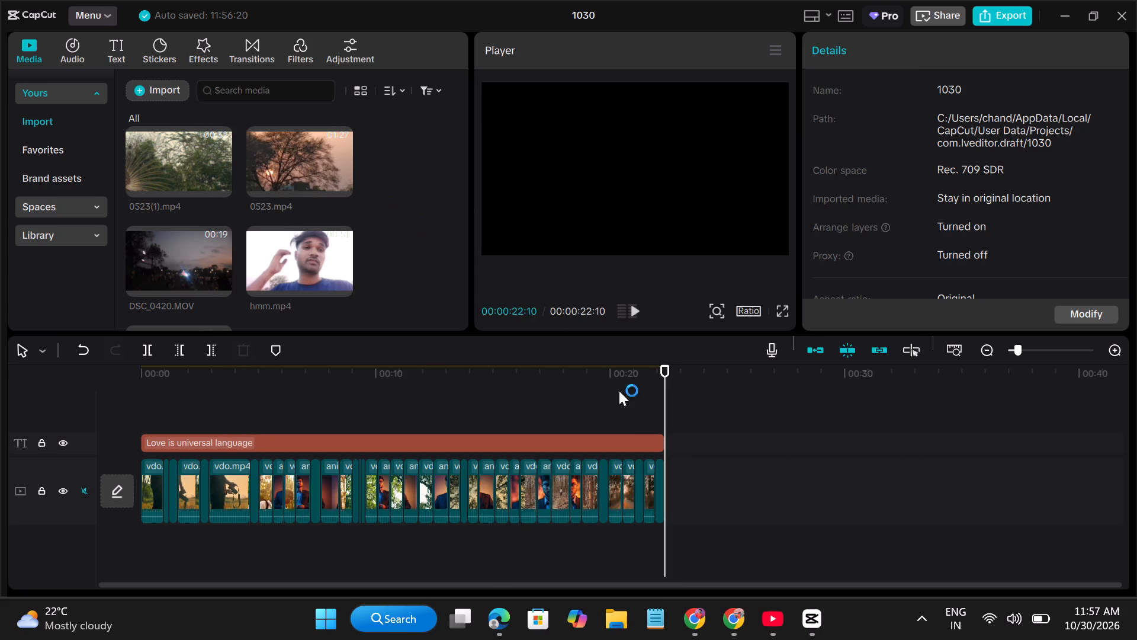
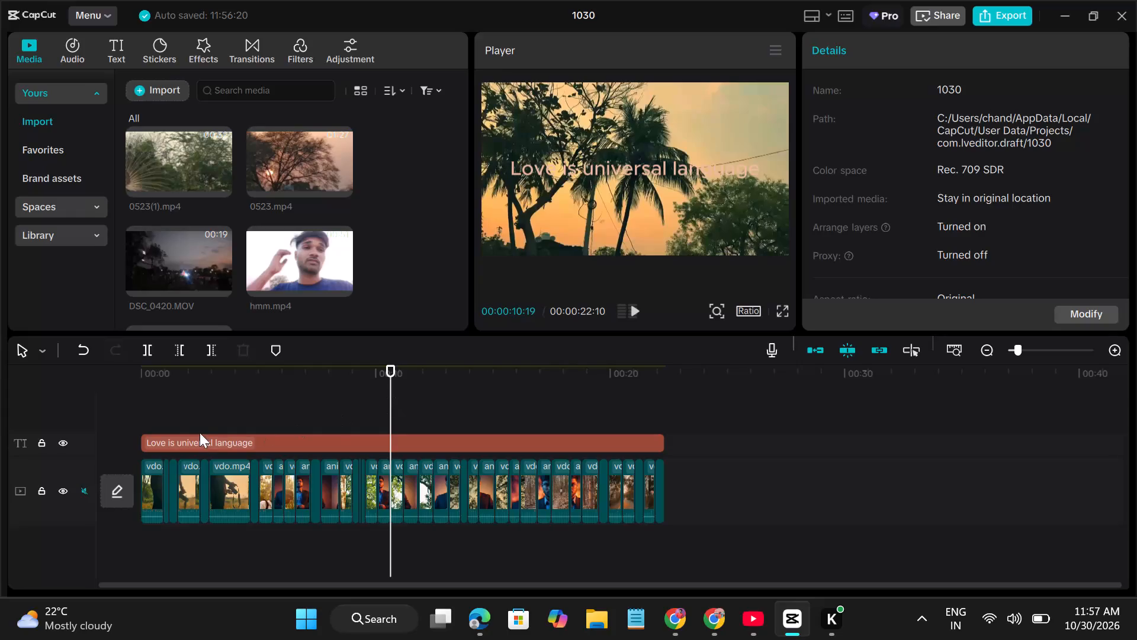
Add 0523(1).mp4 from the imported media to the end of the main video track.
left_click(180, 418)
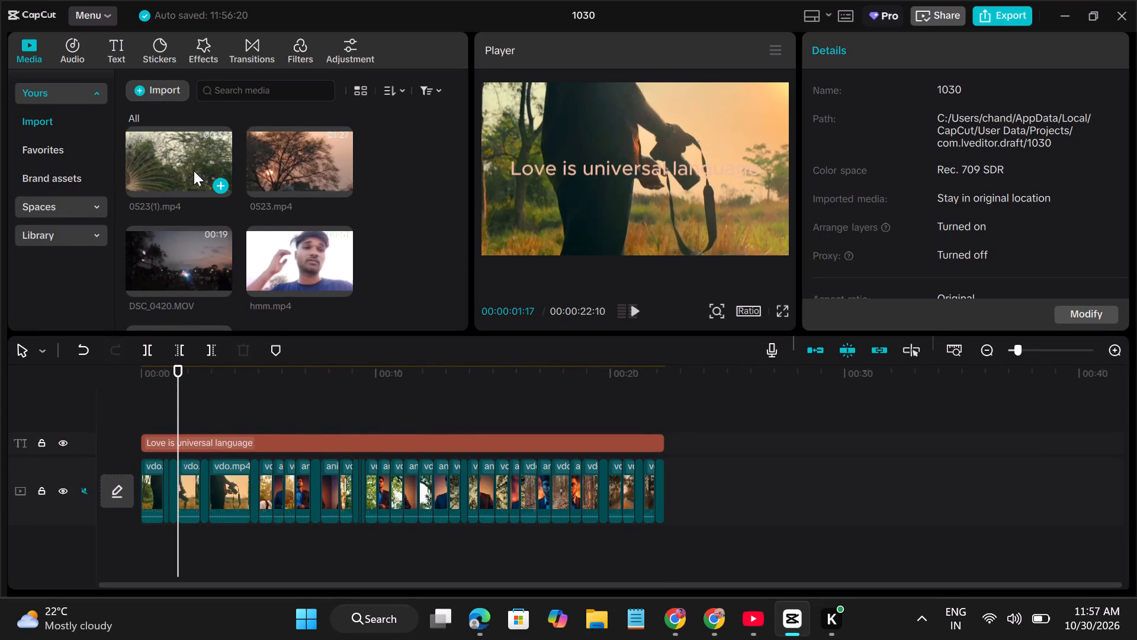
left_click_drag(194, 171, 763, 478)
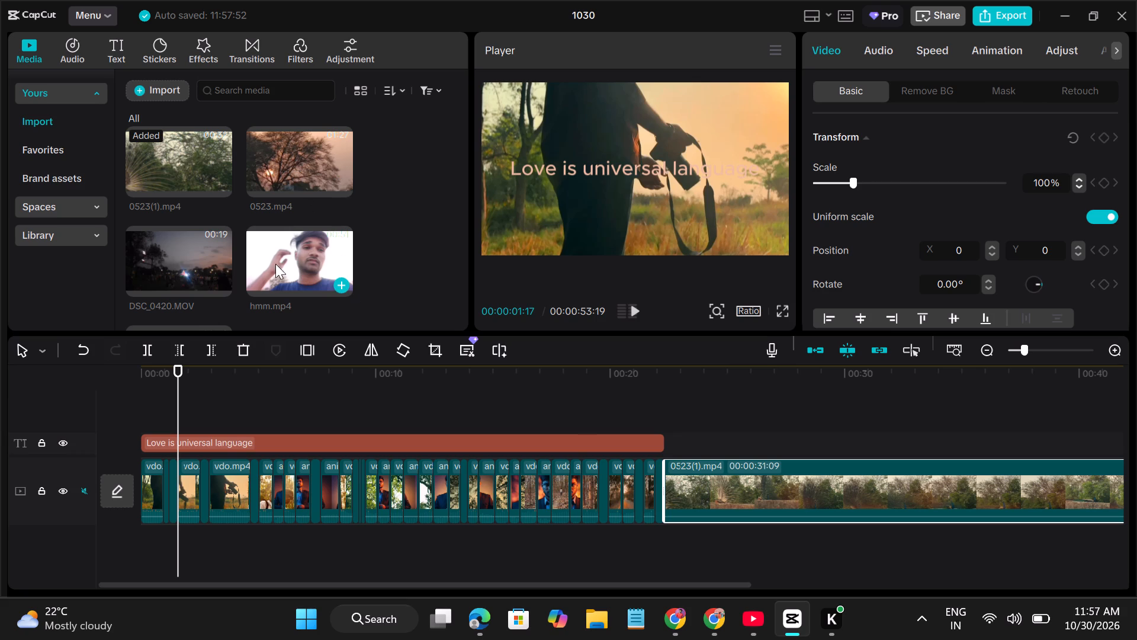
scroll(256, 271, "down", 1)
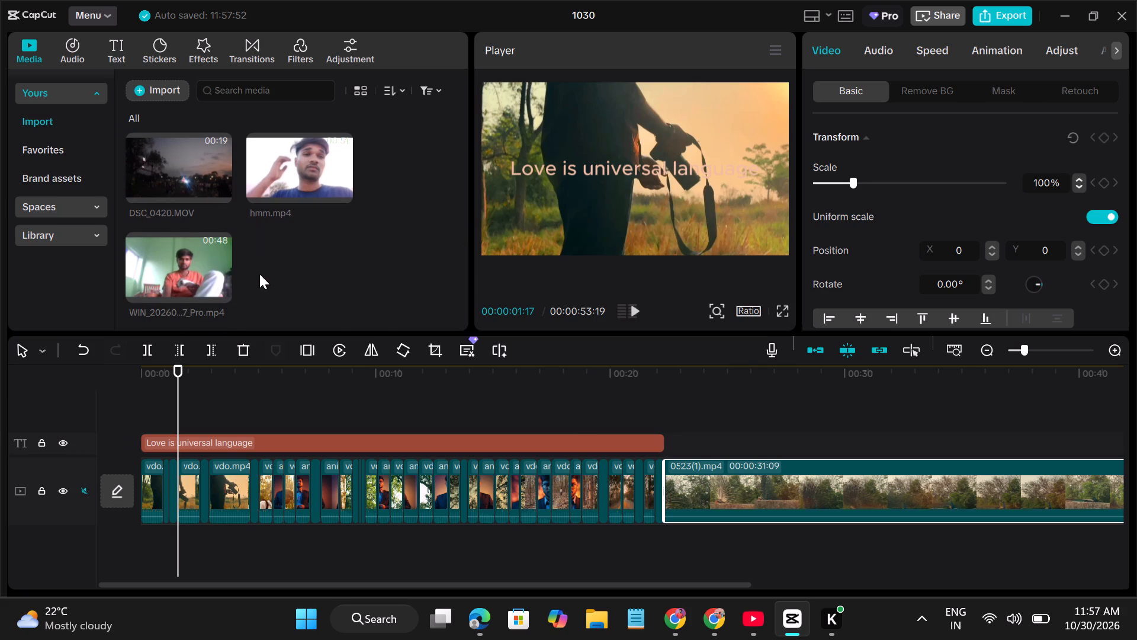
scroll(372, 204, "up", 6)
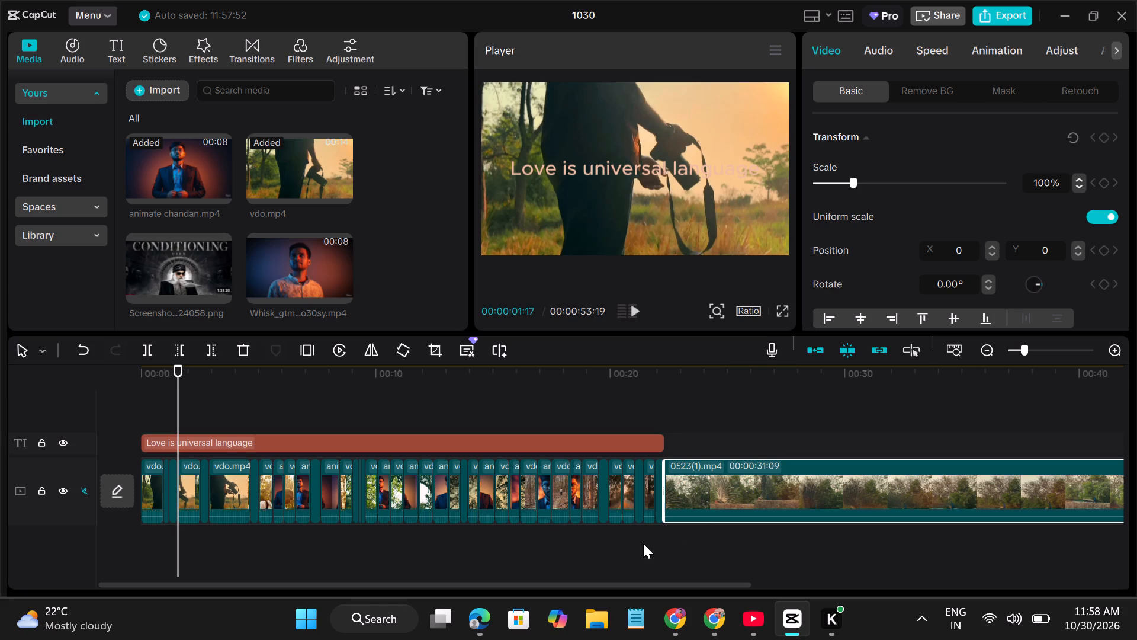
Delete all the older clips ahead of 0523(1).mp4 on the main track, including the short leftover piece at the start.
left_click_drag(647, 536, 458, 488)
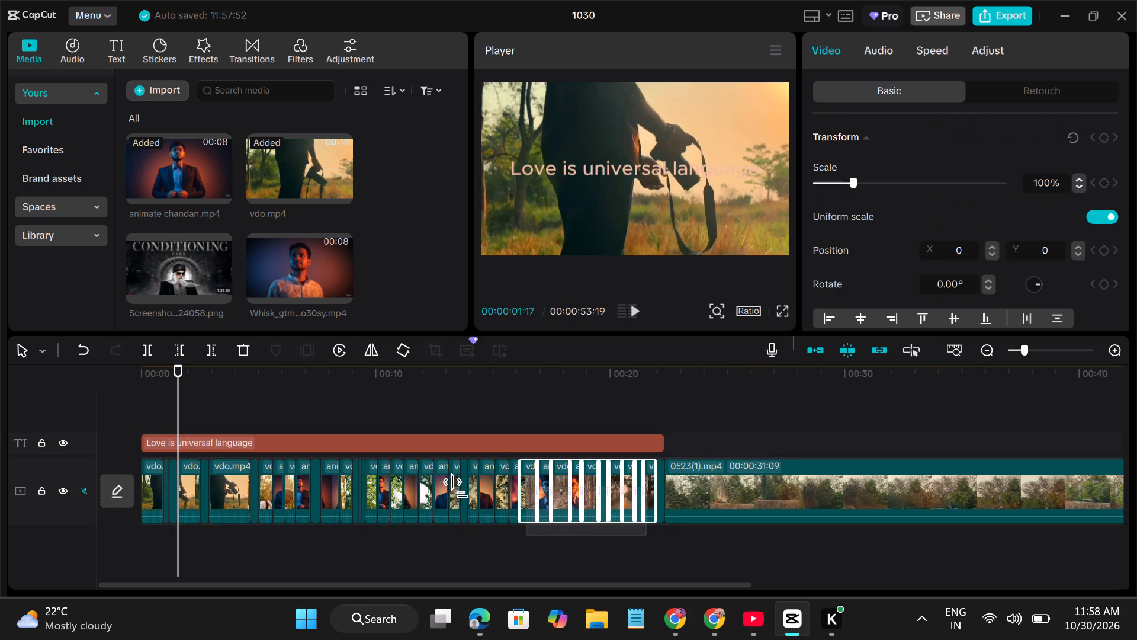
left_click_drag(458, 488, 137, 475)
scroll(209, 485, "left", 1)
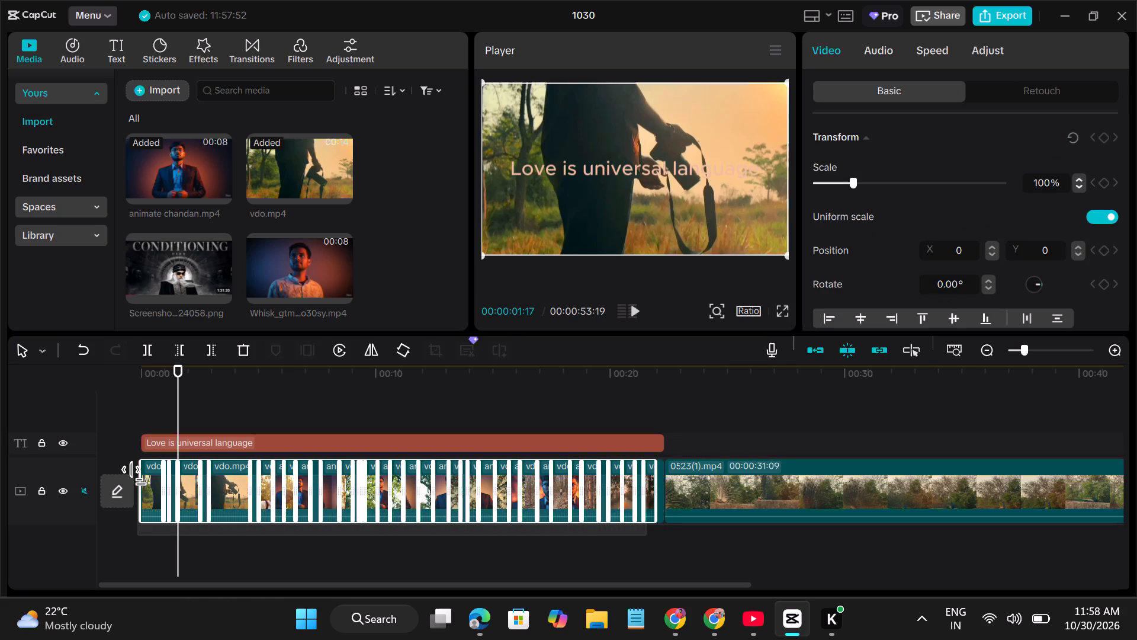
left_click_drag(137, 475, 149, 479)
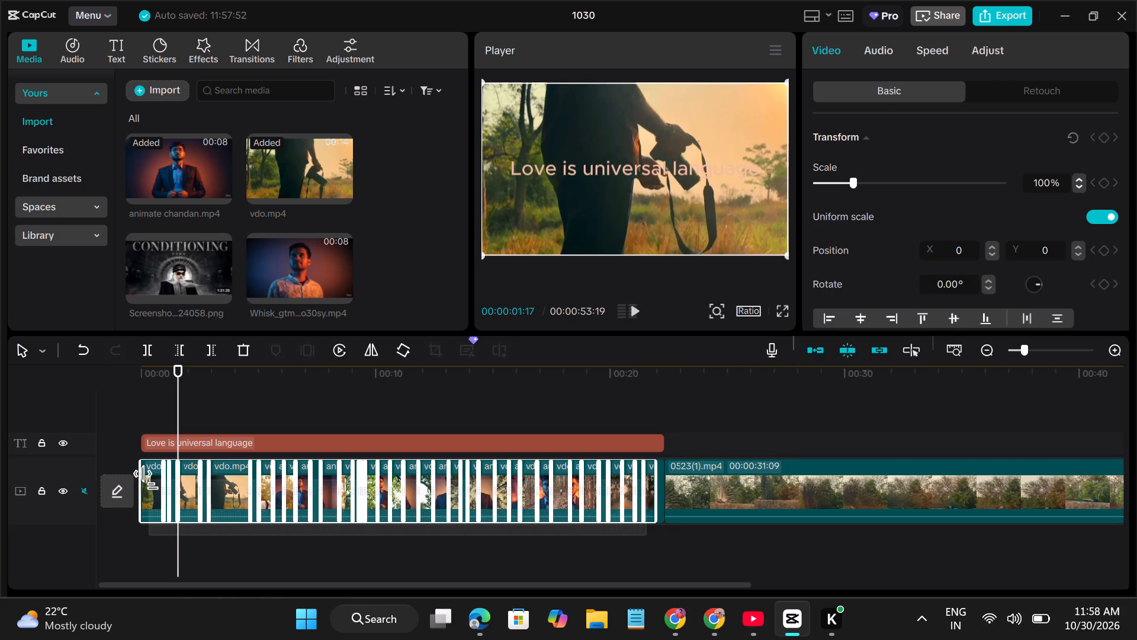
left_click_drag(149, 479, 151, 478)
key("Delete")
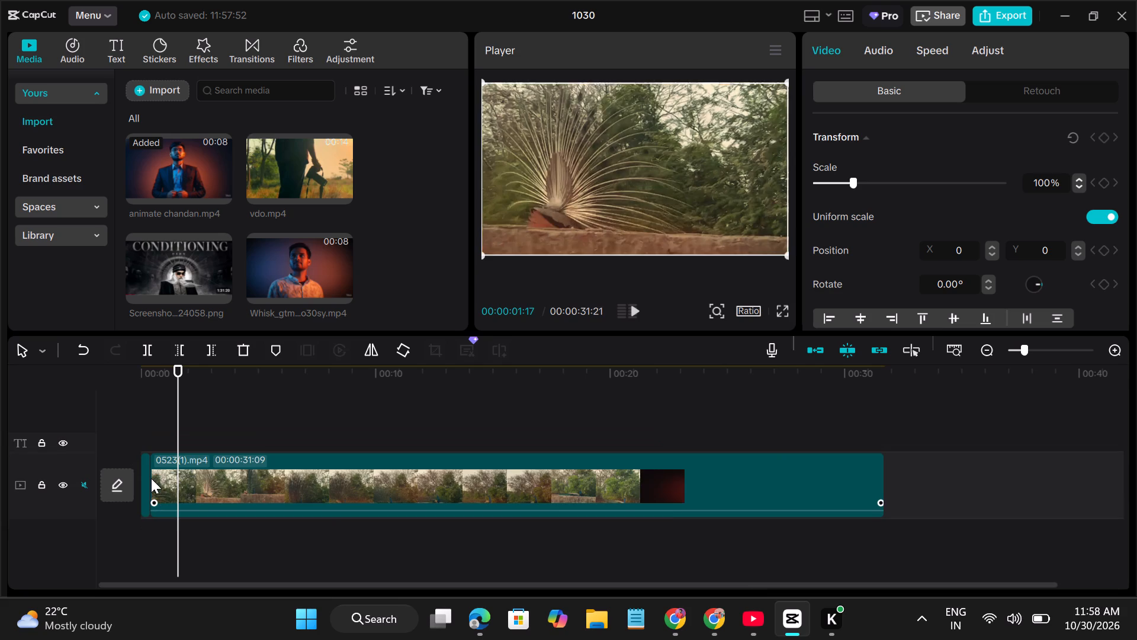
scroll(281, 467, "up", 1)
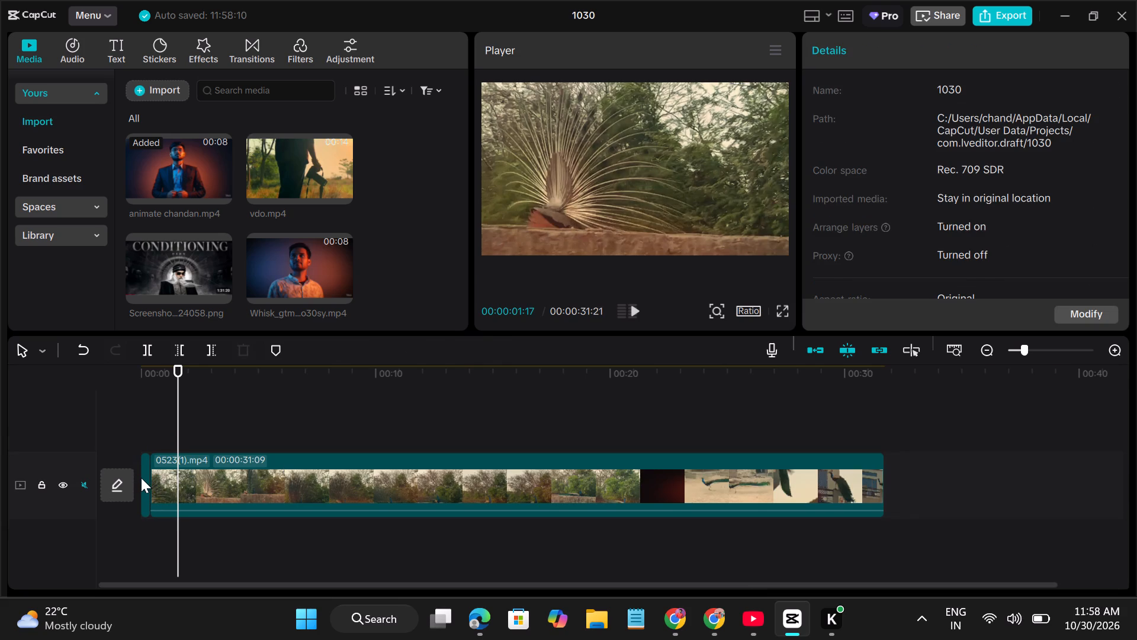
left_click(141, 478)
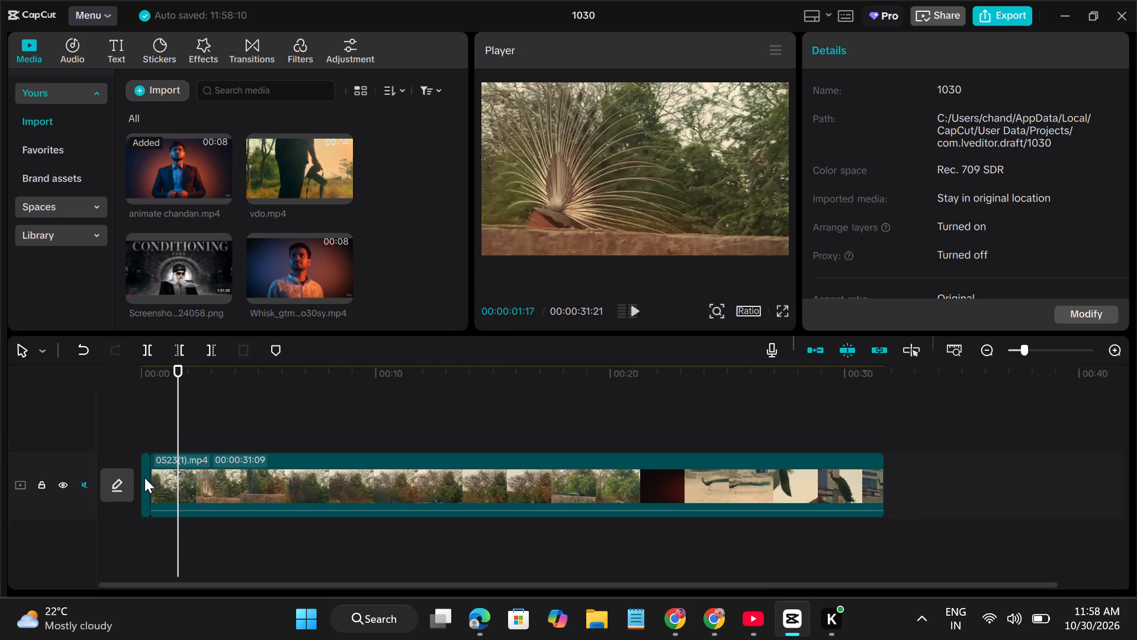
left_click(144, 478)
key("Delete")
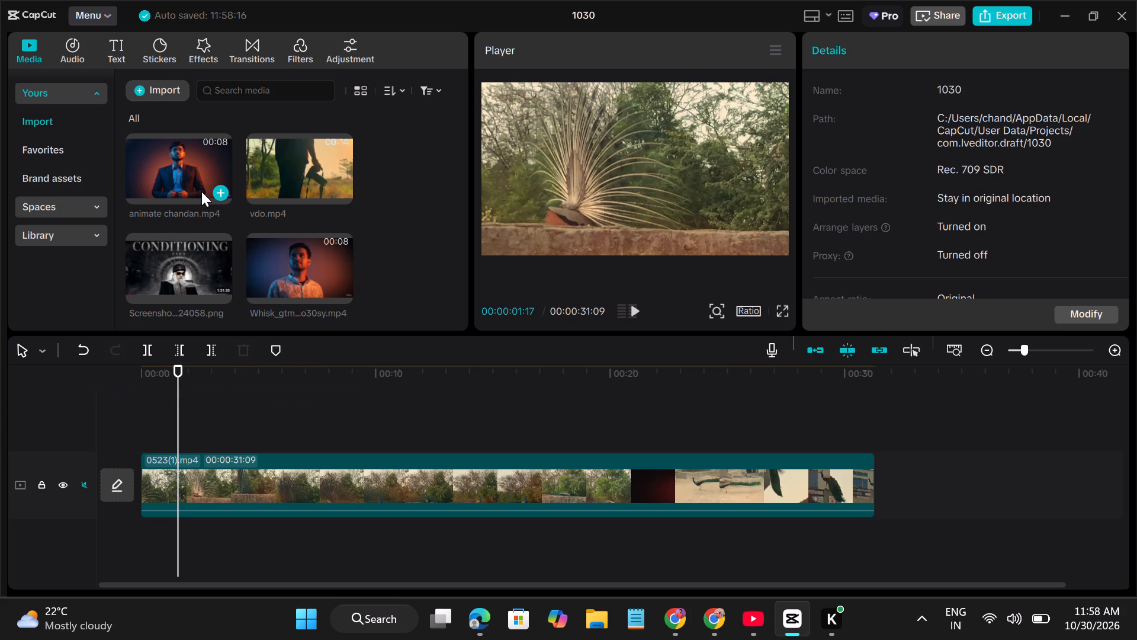
Place vdo.mp4 on a new video track above 0523(1).mp4, starting at the beginning of the timeline.
scroll(201, 191, "up", 4)
scroll(201, 191, "down", 1)
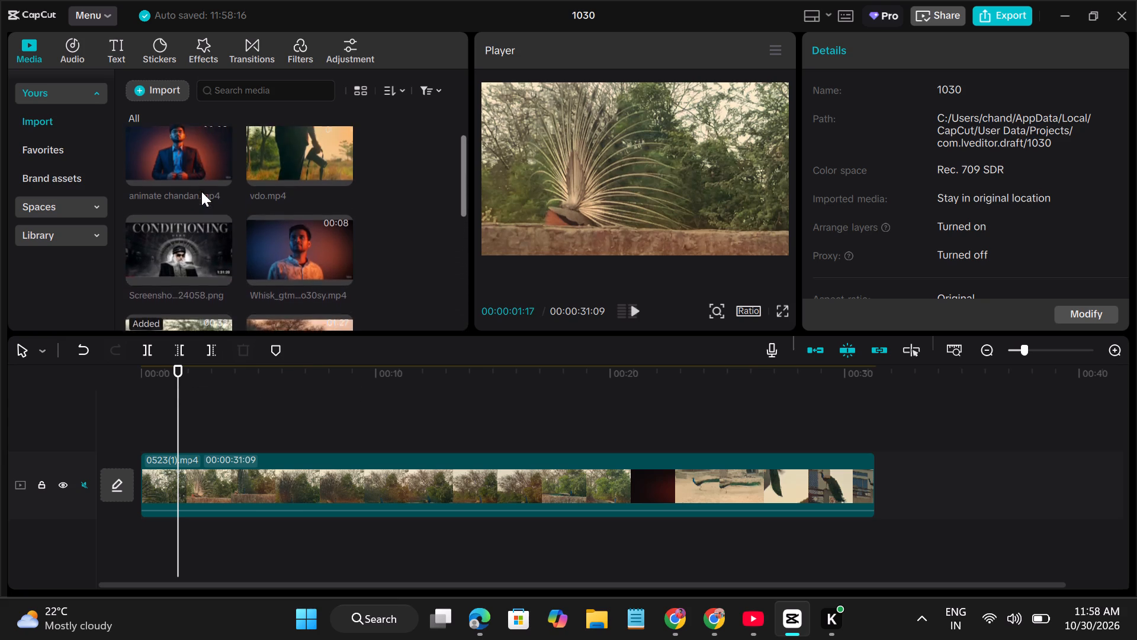
left_click_drag(284, 167, 210, 404)
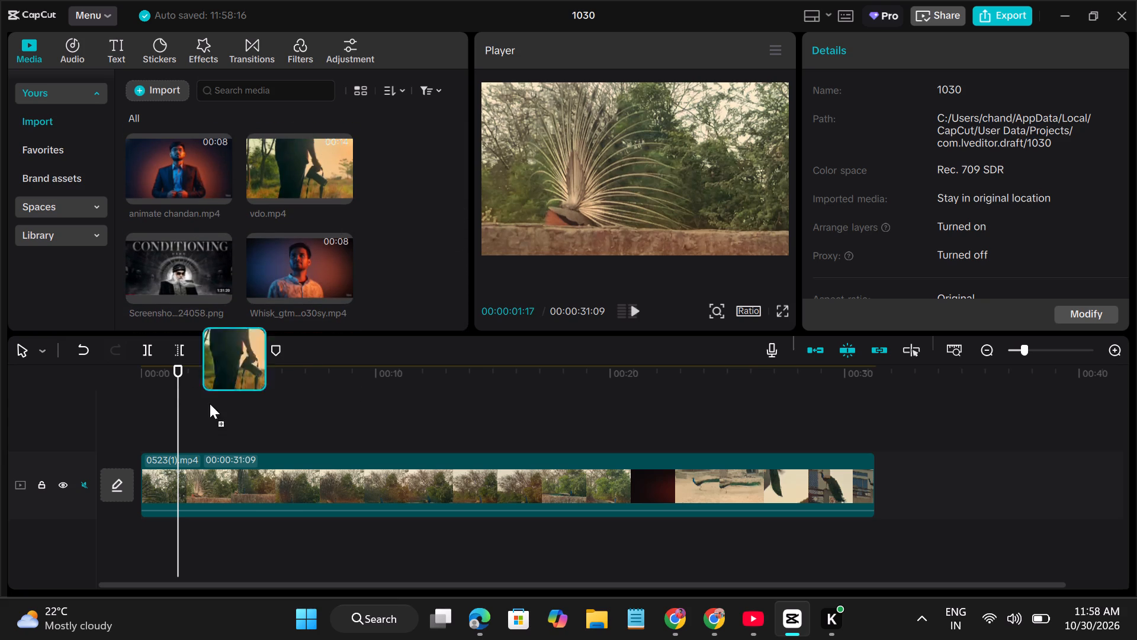
left_click_drag(210, 404, 139, 431)
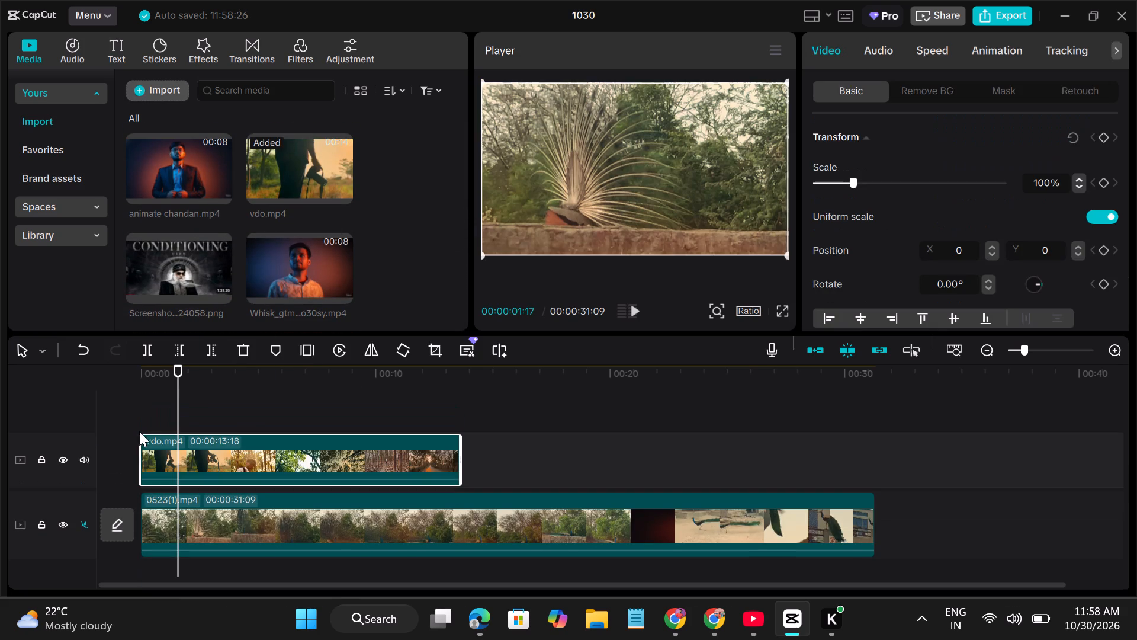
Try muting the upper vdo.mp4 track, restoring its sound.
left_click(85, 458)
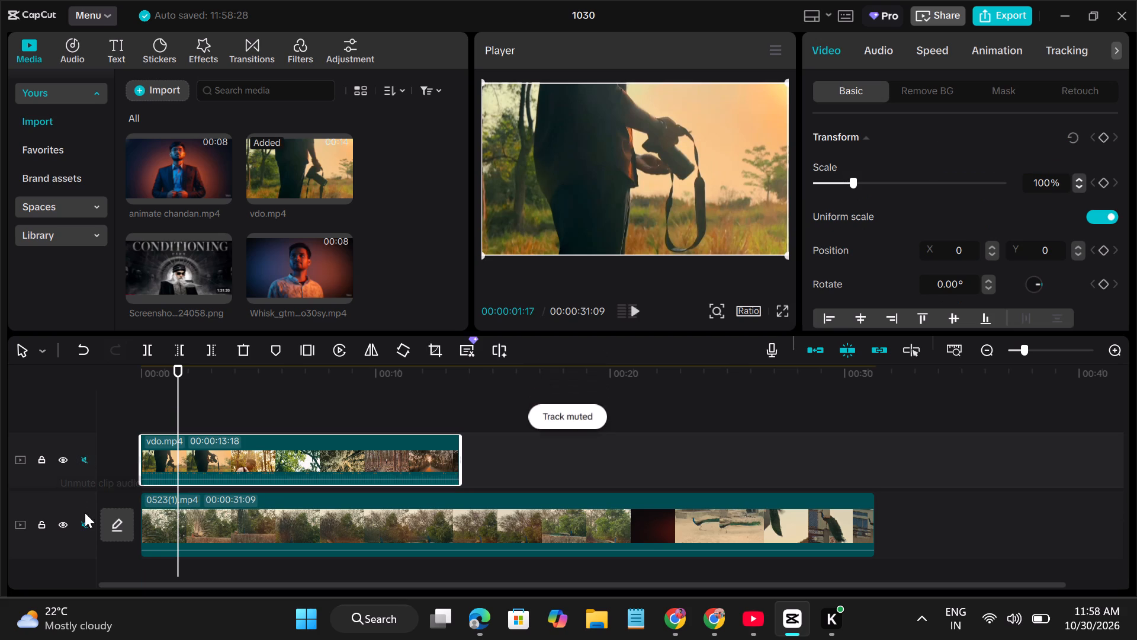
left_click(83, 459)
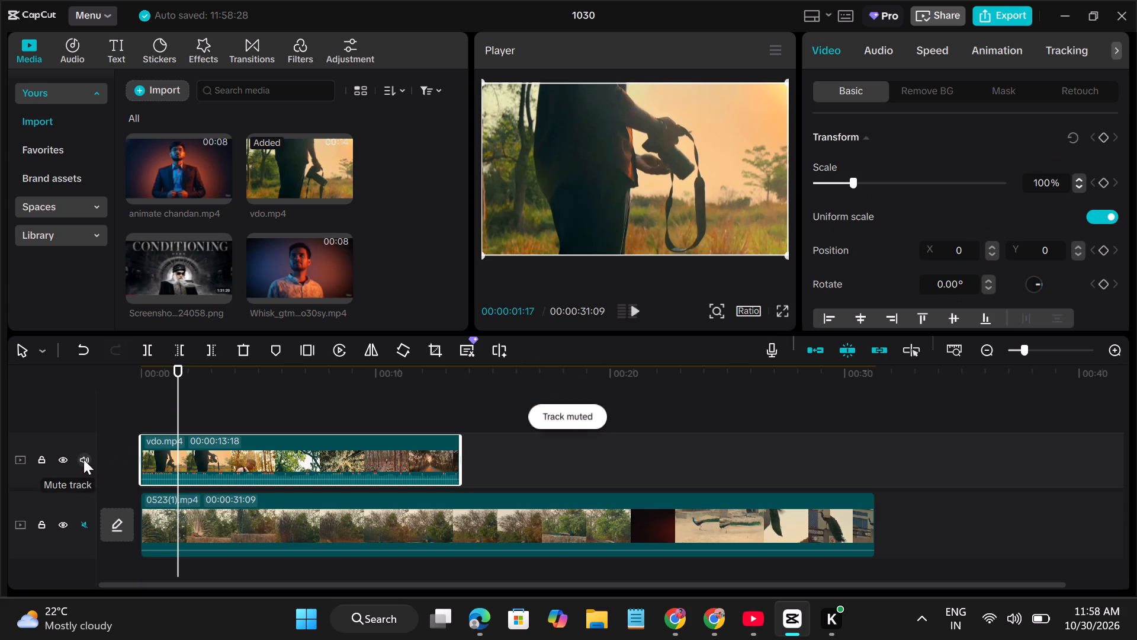
Move vdo.mp4 down to the start of the main track, ahead of 0523(1).mp4.
left_click(266, 460)
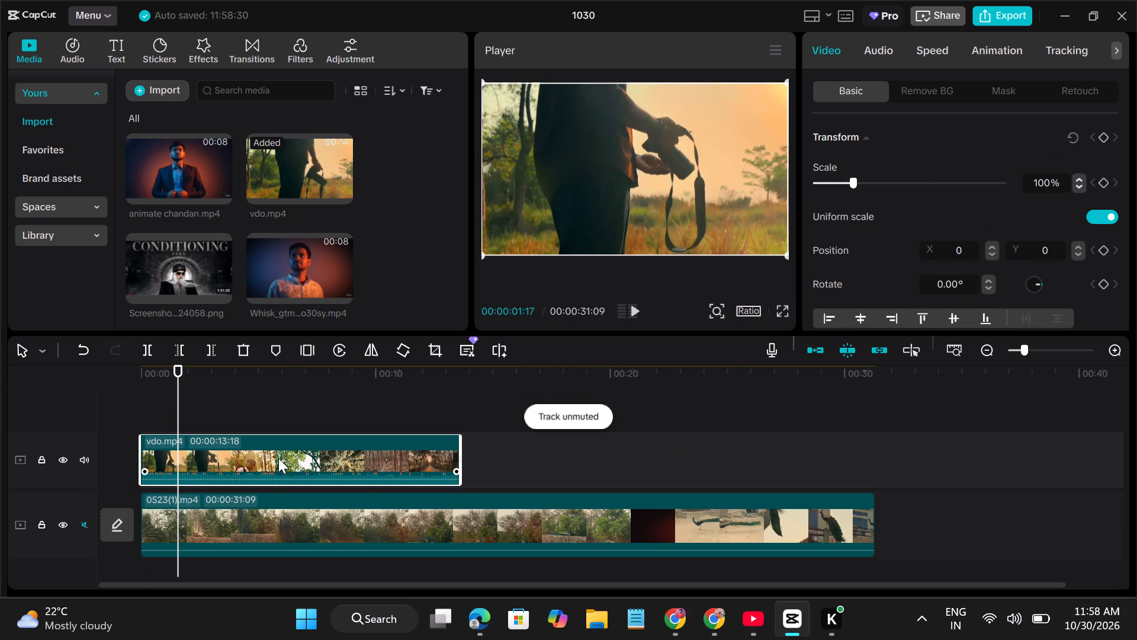
left_click_drag(223, 535, 303, 532)
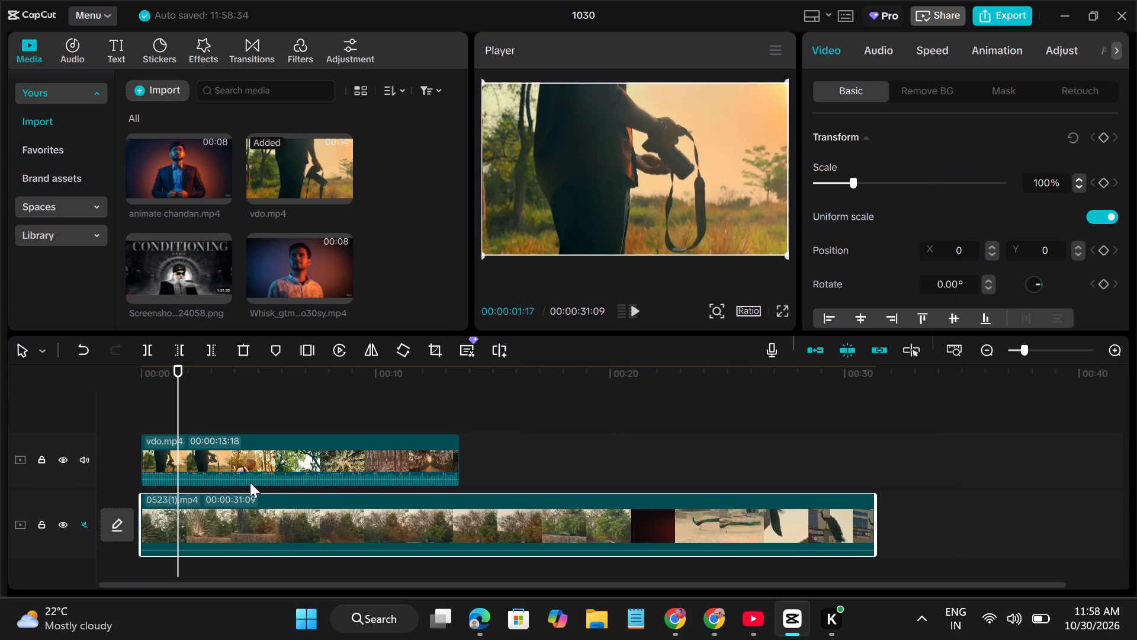
left_click_drag(226, 455, 218, 525)
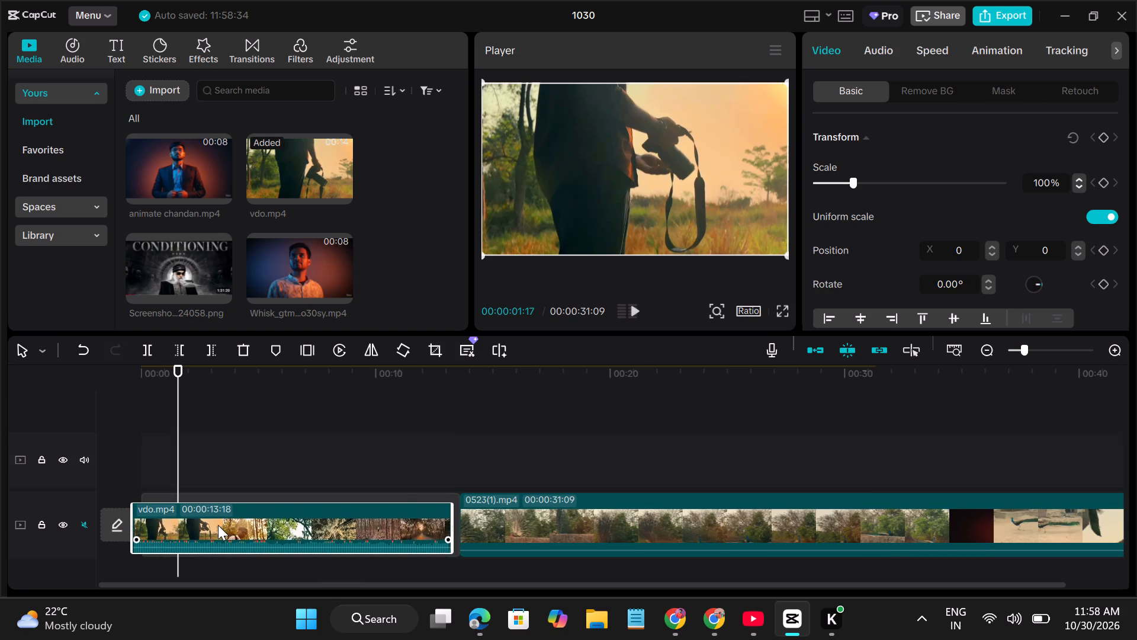
Split the vdo.mp4 clip at 00:00:02:11.
left_click(217, 436)
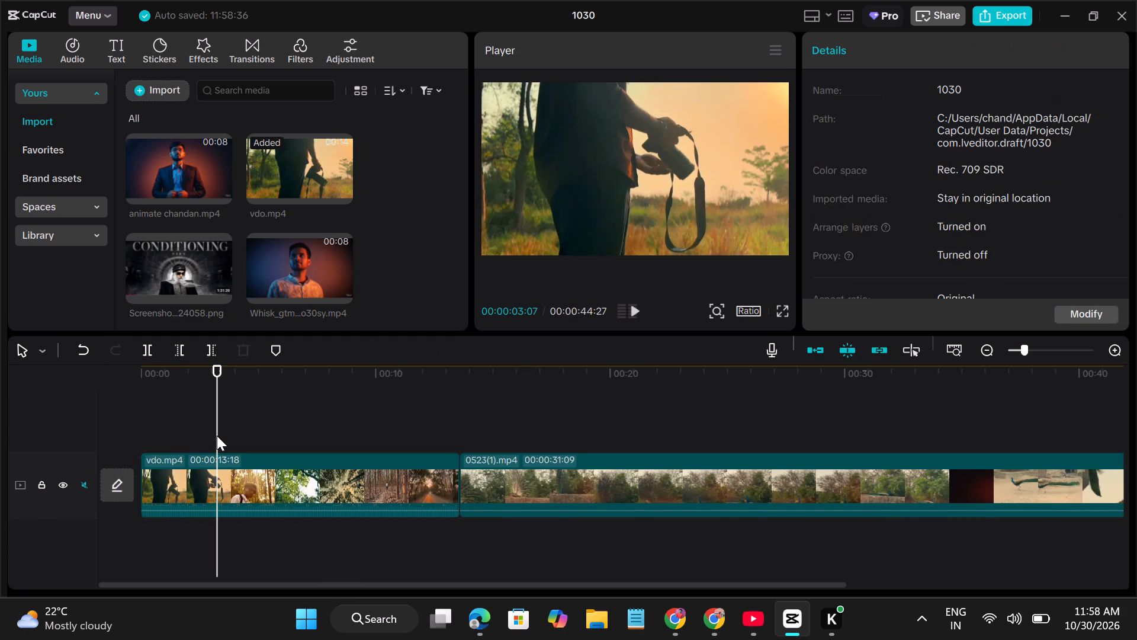
left_click_drag(217, 436, 190, 442)
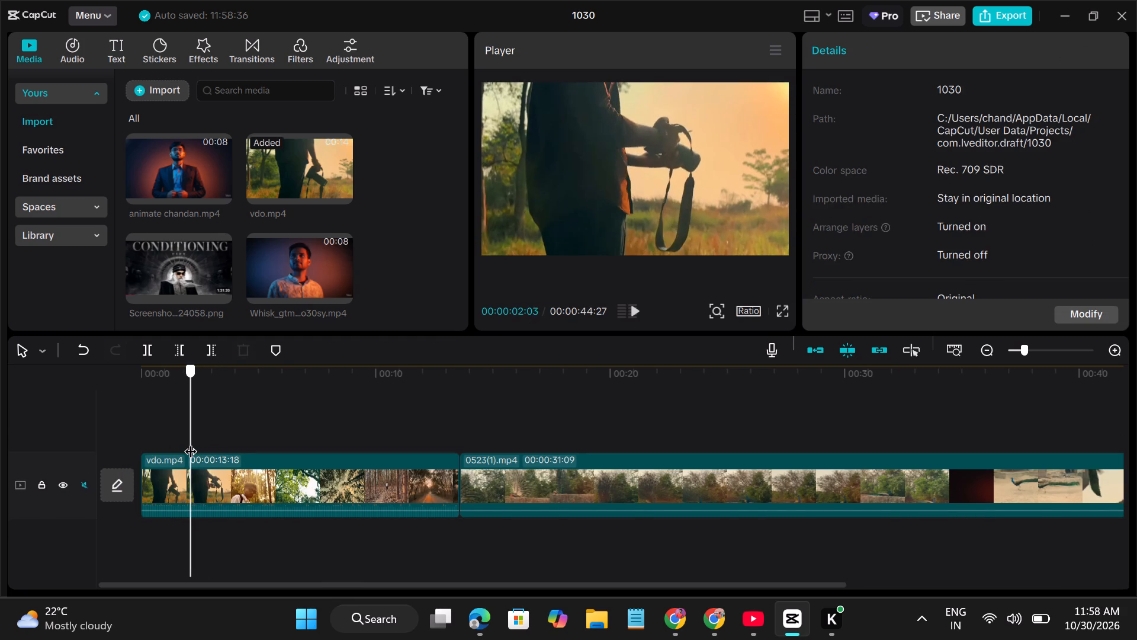
left_click_drag(190, 442, 197, 443)
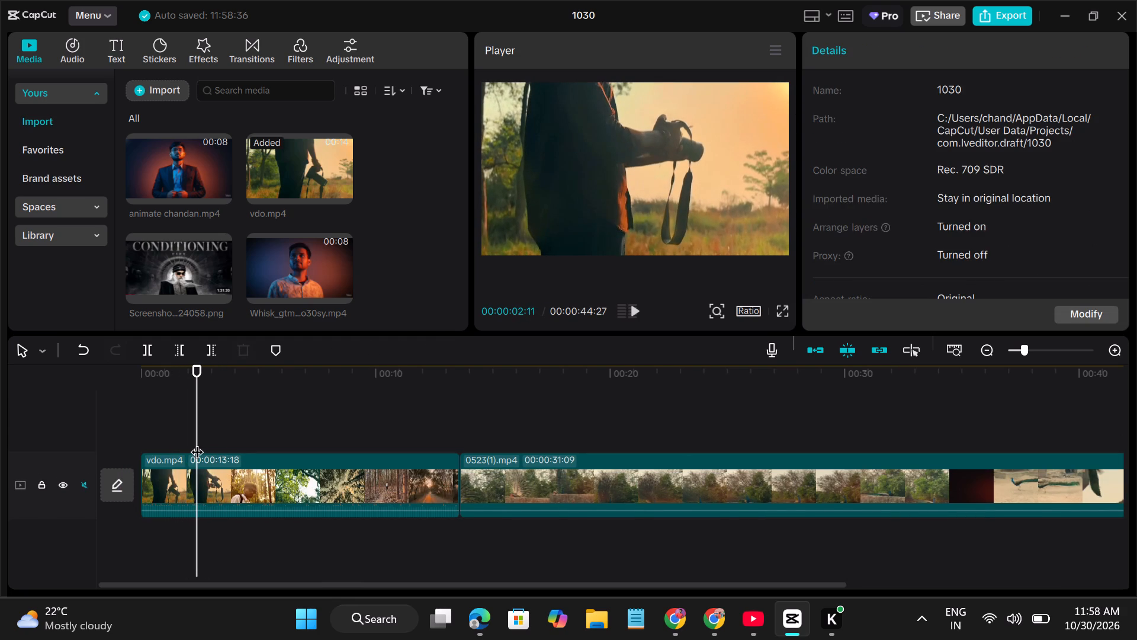
left_click(197, 472)
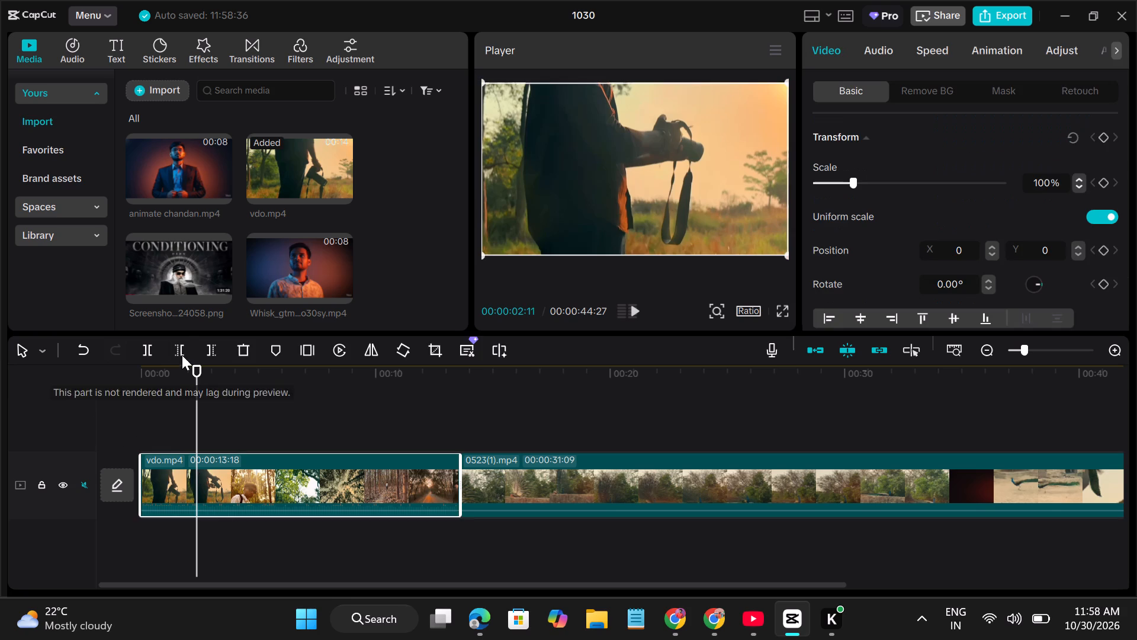
left_click(147, 348)
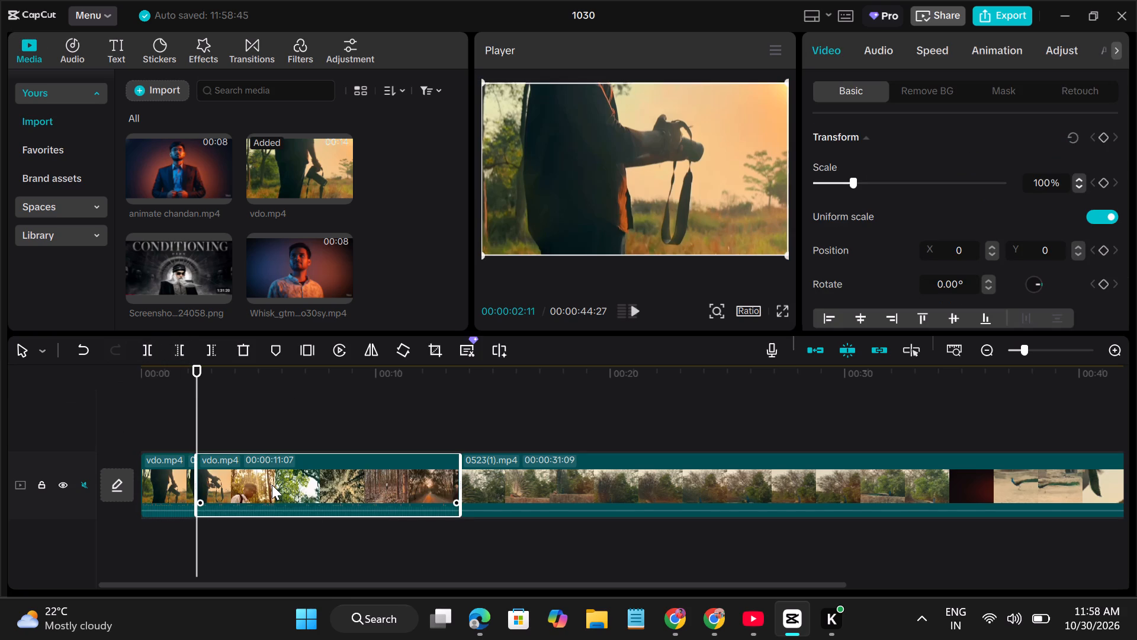
Move the longer second part of vdo.mp4 to a track above the main one, starting at 00:00:02:11.
left_click_drag(272, 485, 280, 423)
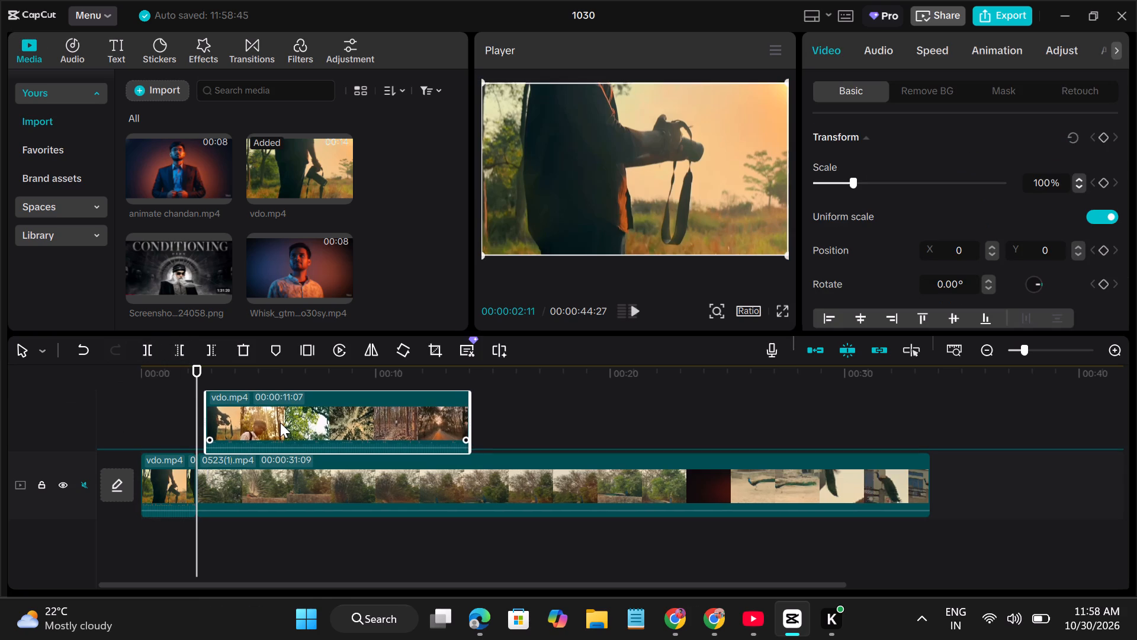
left_click_drag(280, 423, 275, 421)
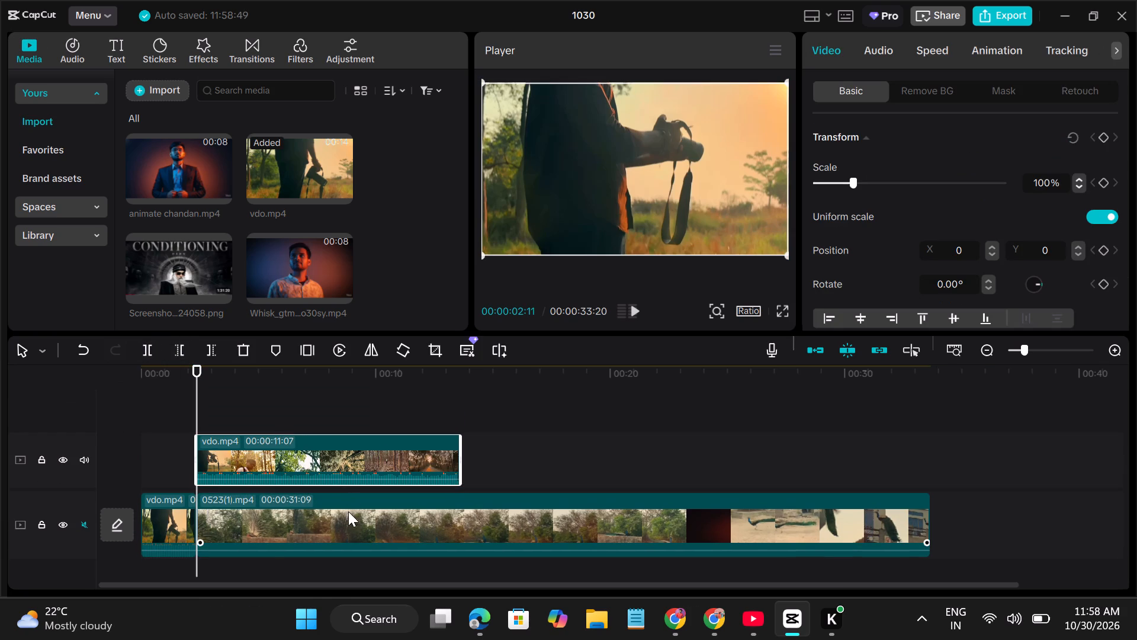
left_click(306, 452)
Trim the end of 0523(1).mp4 back to 00:00:21:28 on the timeline, making the clip 00:00:19:17 long.
left_click(656, 477)
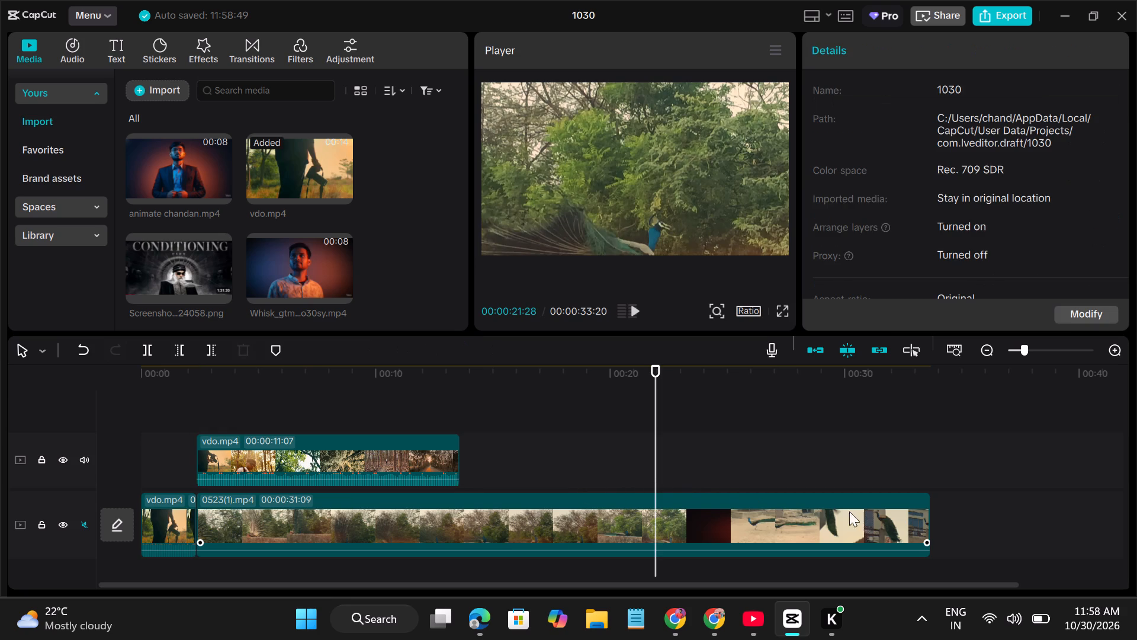
left_click(911, 521)
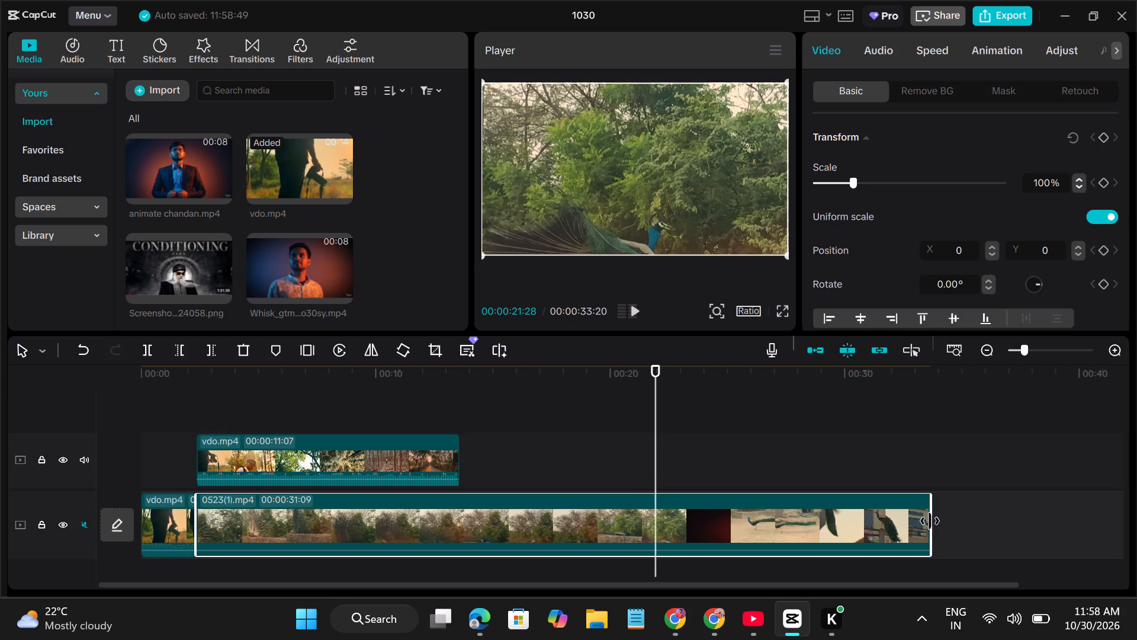
left_click_drag(930, 521, 693, 545)
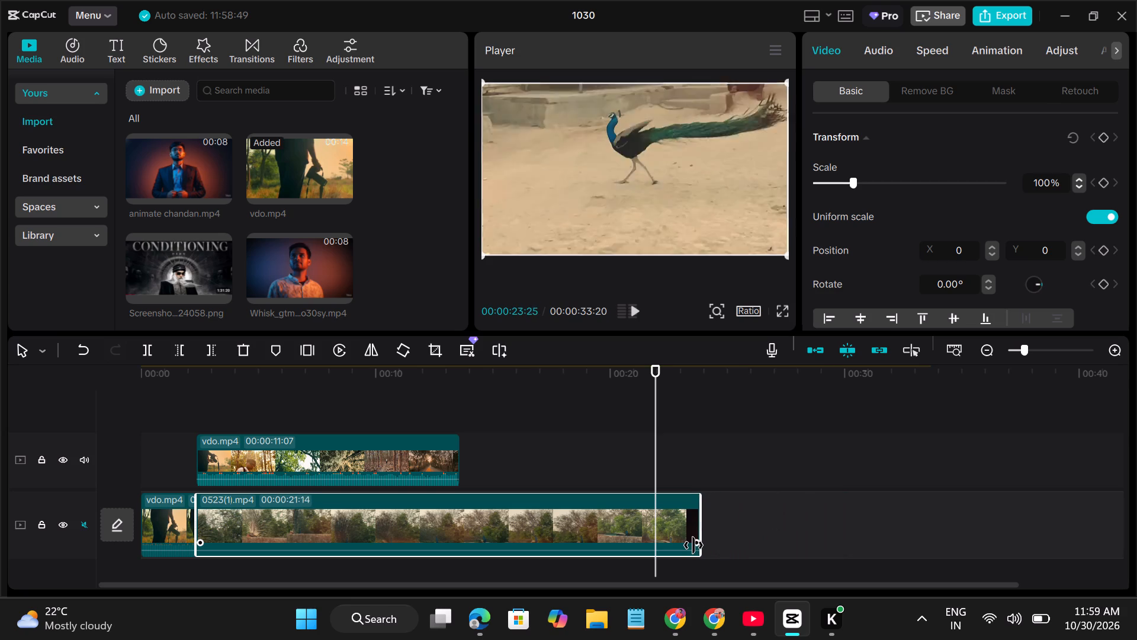
left_click_drag(693, 545, 652, 548)
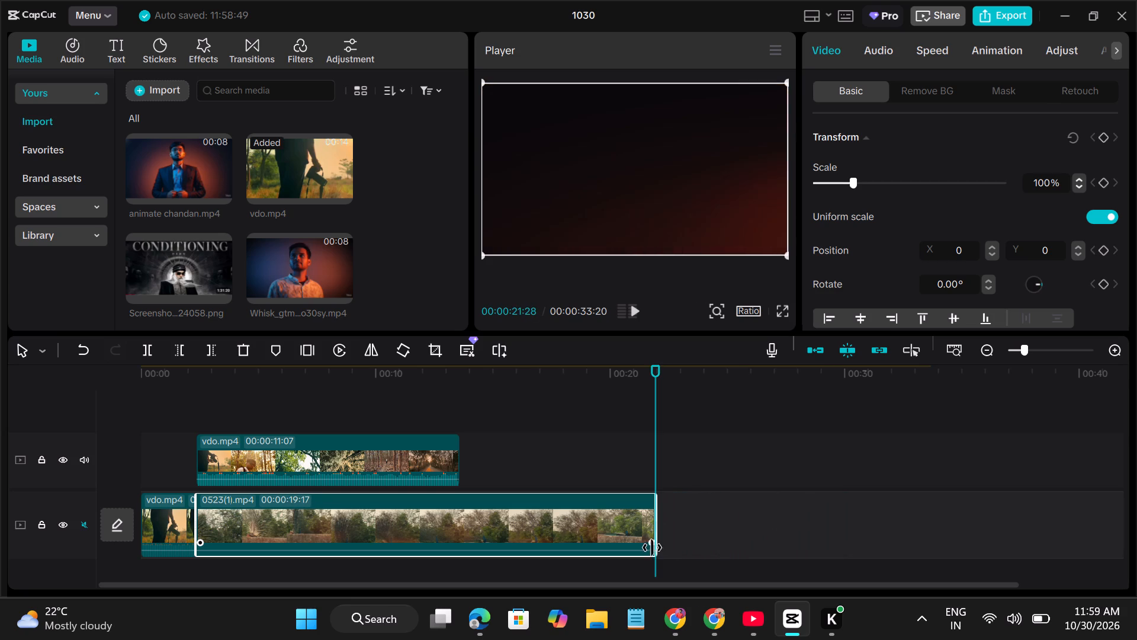
left_click_drag(652, 548, 657, 546)
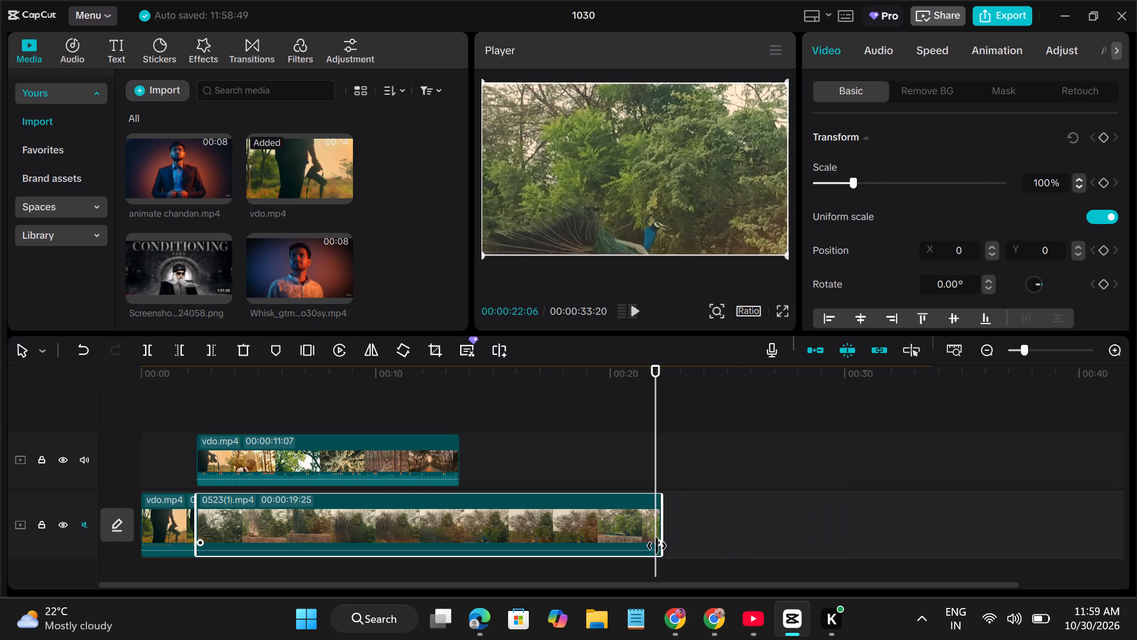
left_click_drag(657, 546, 648, 549)
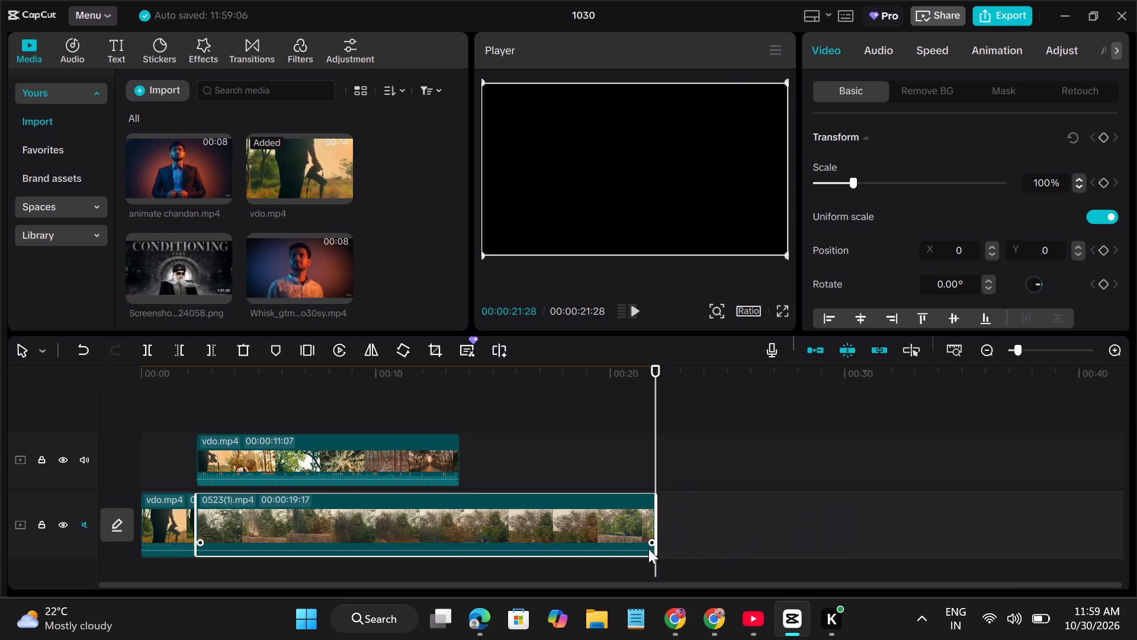
Split the upper-track vdo.mp4 clip at 00:00:09:02.
left_click(392, 459)
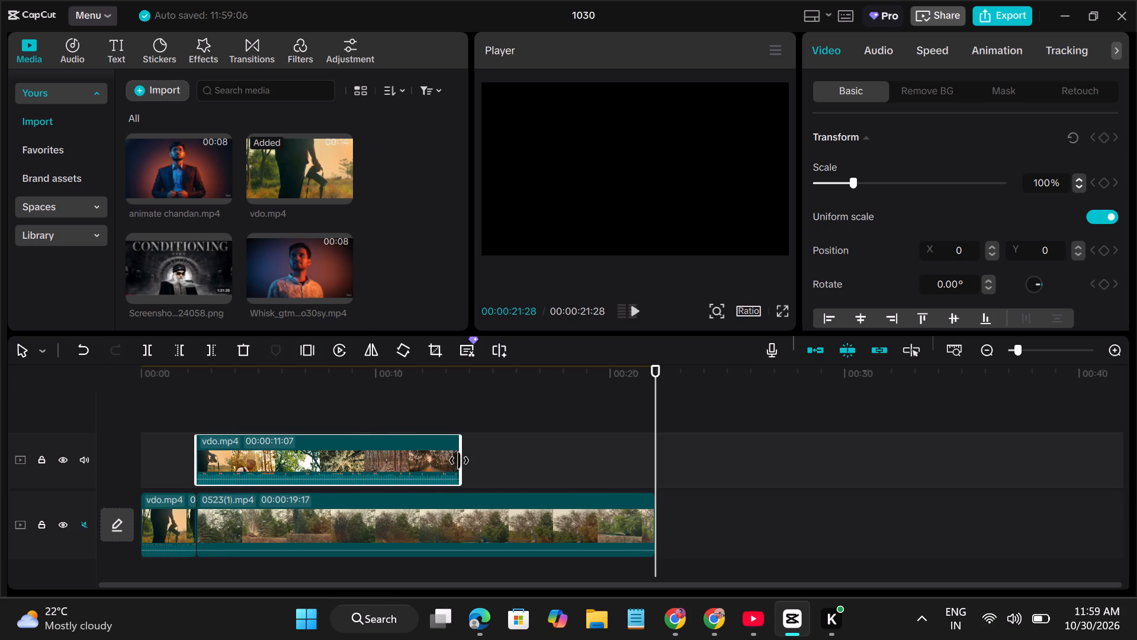
left_click(354, 406)
left_click(366, 453)
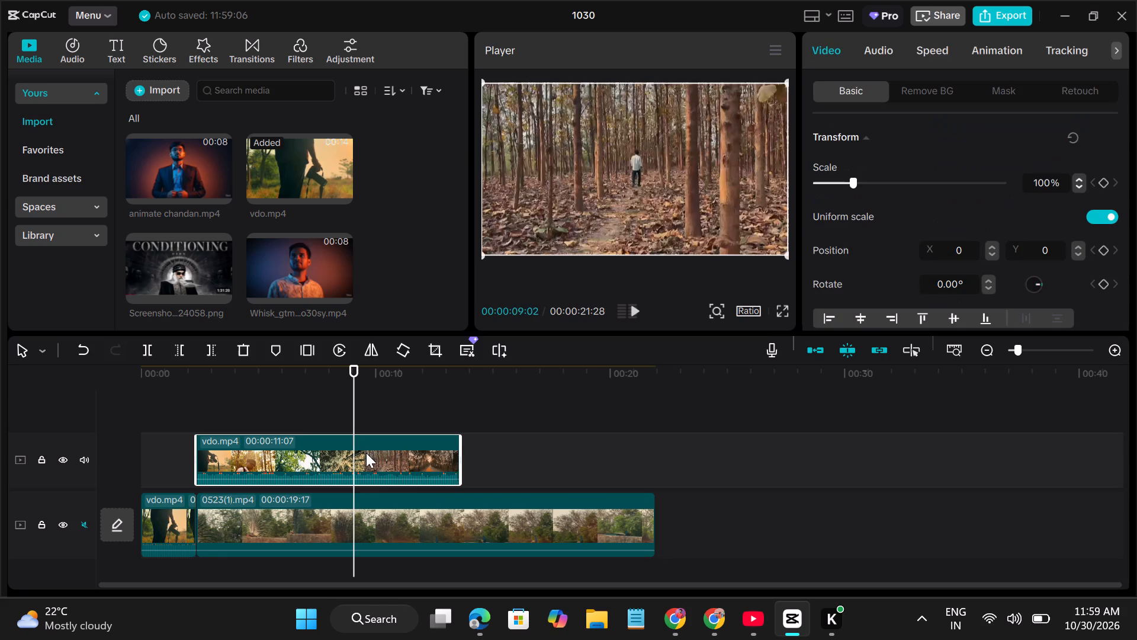
left_click(145, 351)
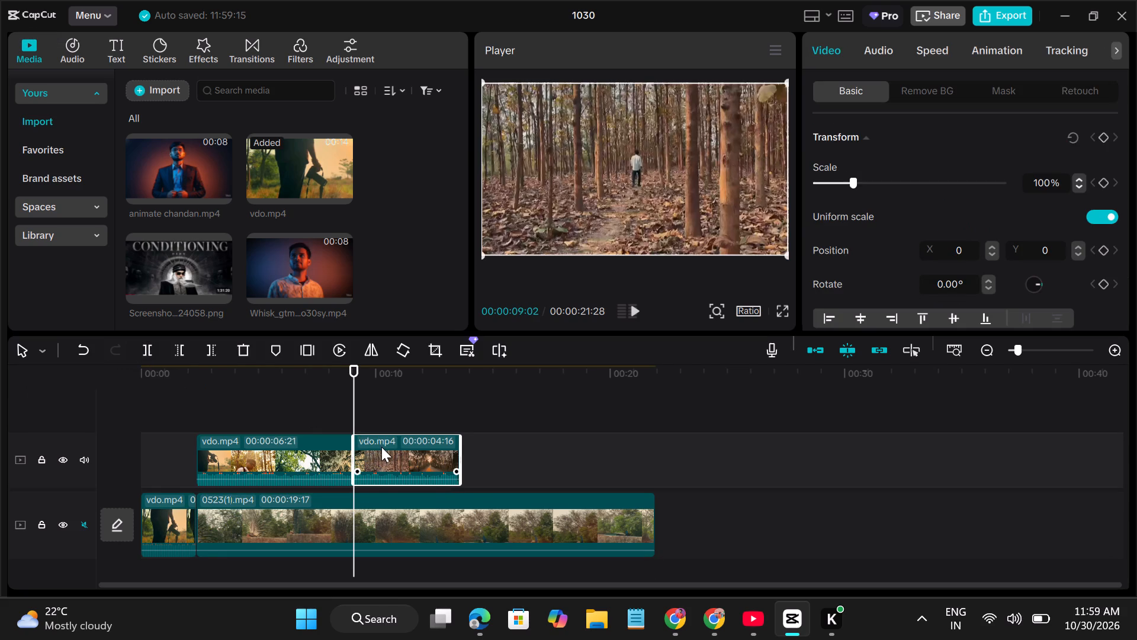
Copy the second part of the upper vdo.mp4 clip and paste it on the same track at 00:00:14:05 and 00:00:19:02.
left_click(381, 447)
key("ctrl+c")
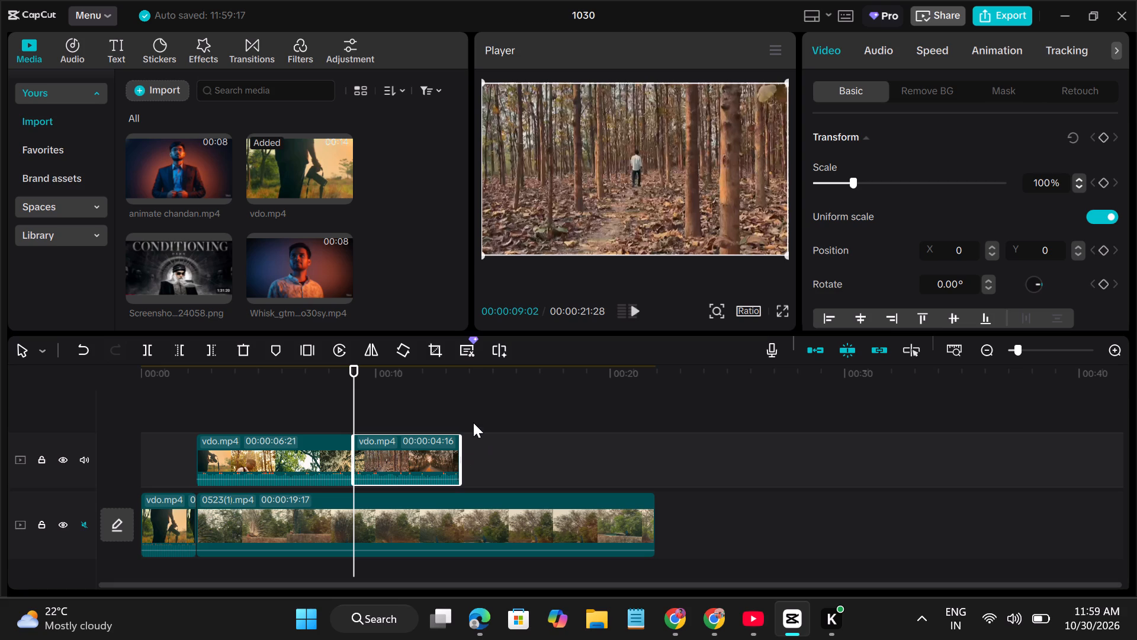
left_click(473, 423)
key("ctrl+v")
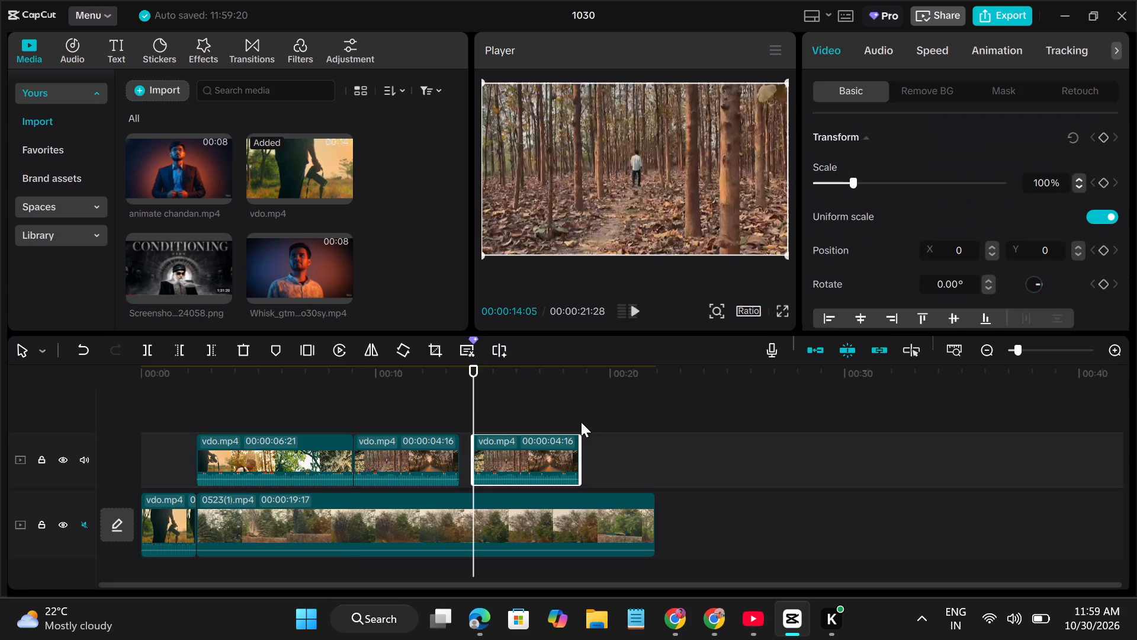
left_click(588, 412)
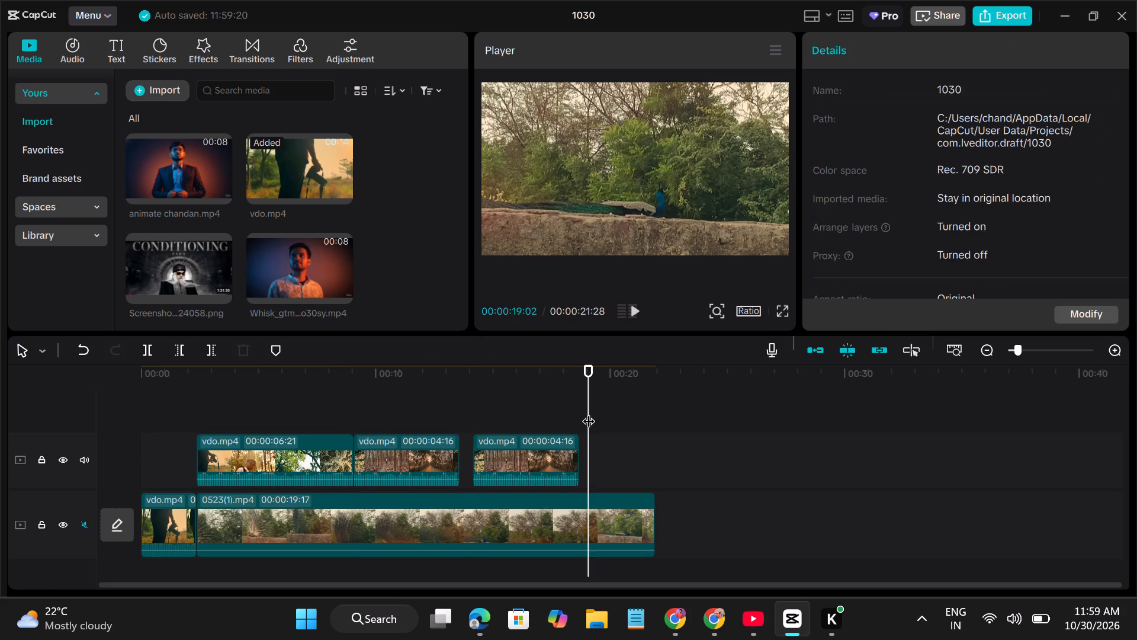
key("ctrl+v")
Close the gaps on the upper track so both pasted vdo.mp4 copies sit end to end after the original part.
left_click_drag(536, 455, 528, 455)
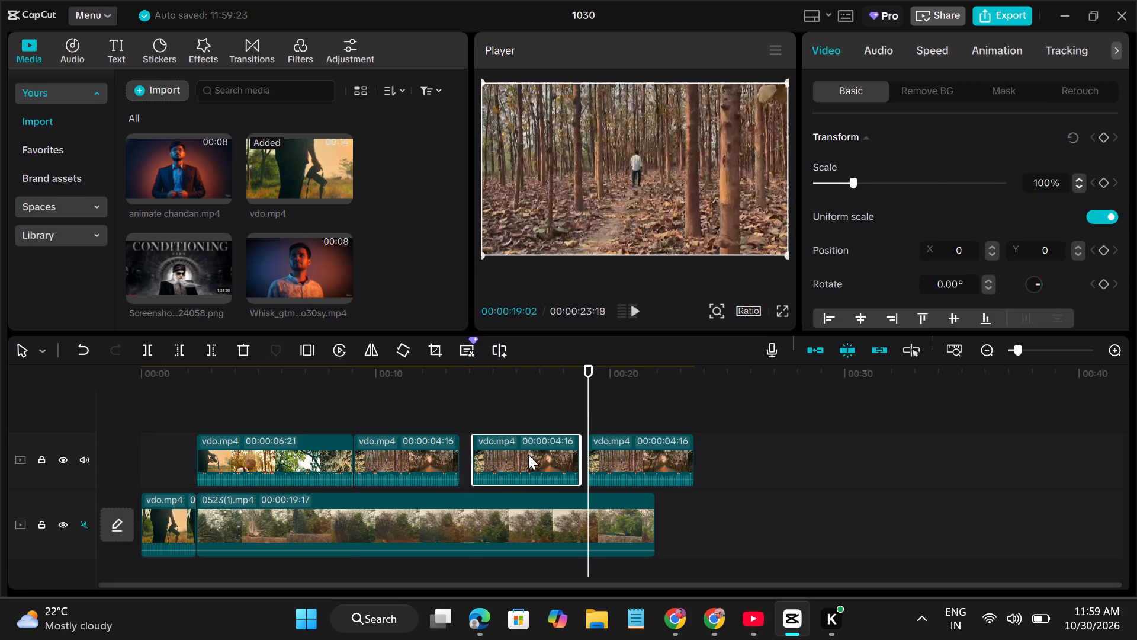
left_click_drag(528, 455, 527, 455)
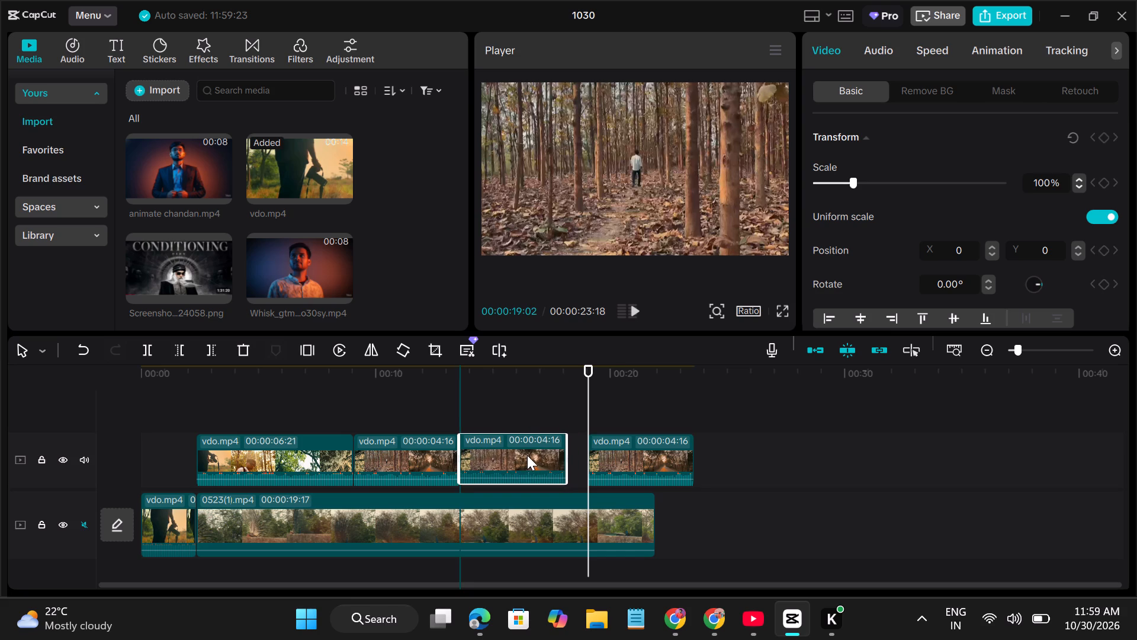
left_click_drag(621, 456, 603, 456)
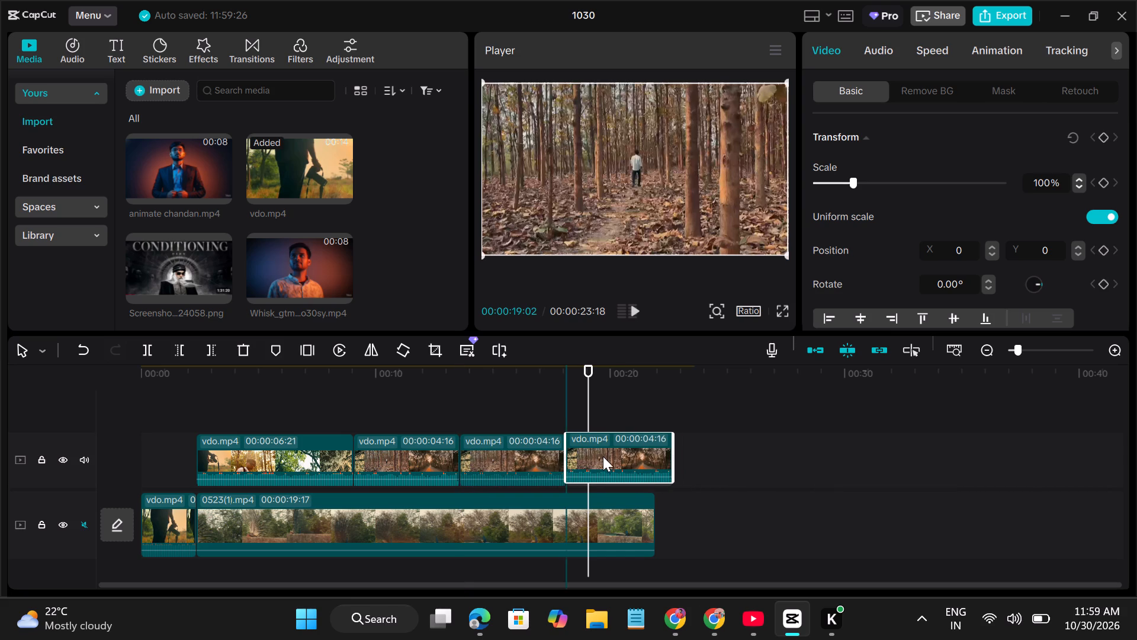
left_click_drag(603, 456, 603, 456)
Set the opacity of all four upper-track vdo.mp4 clips to 0%.
left_click_drag(699, 457, 506, 450)
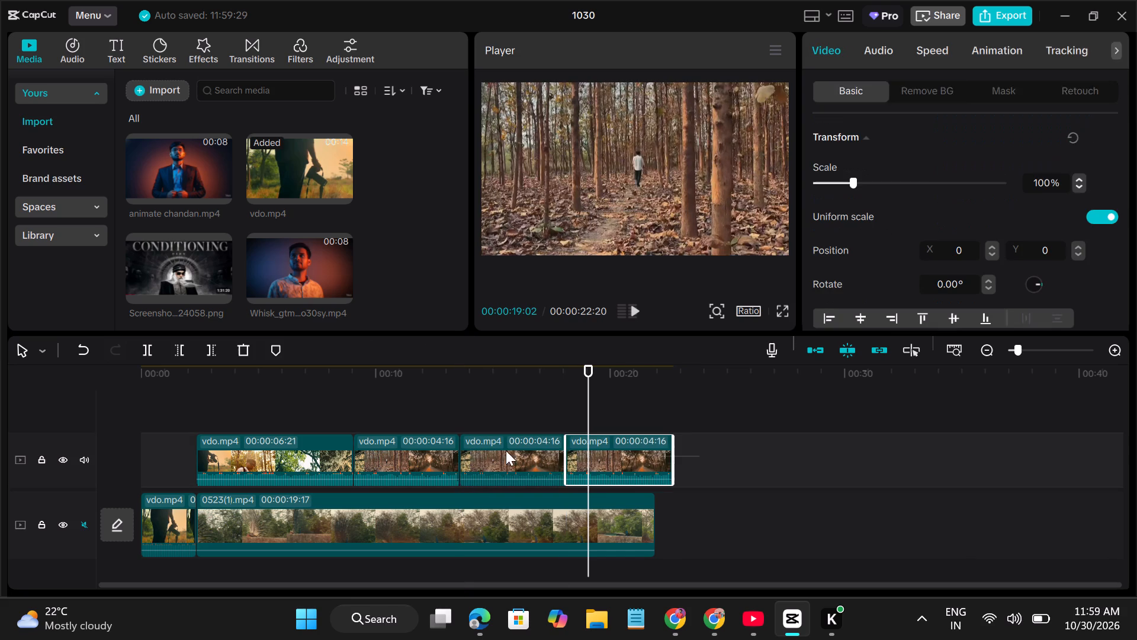
left_click_drag(506, 450, 262, 453)
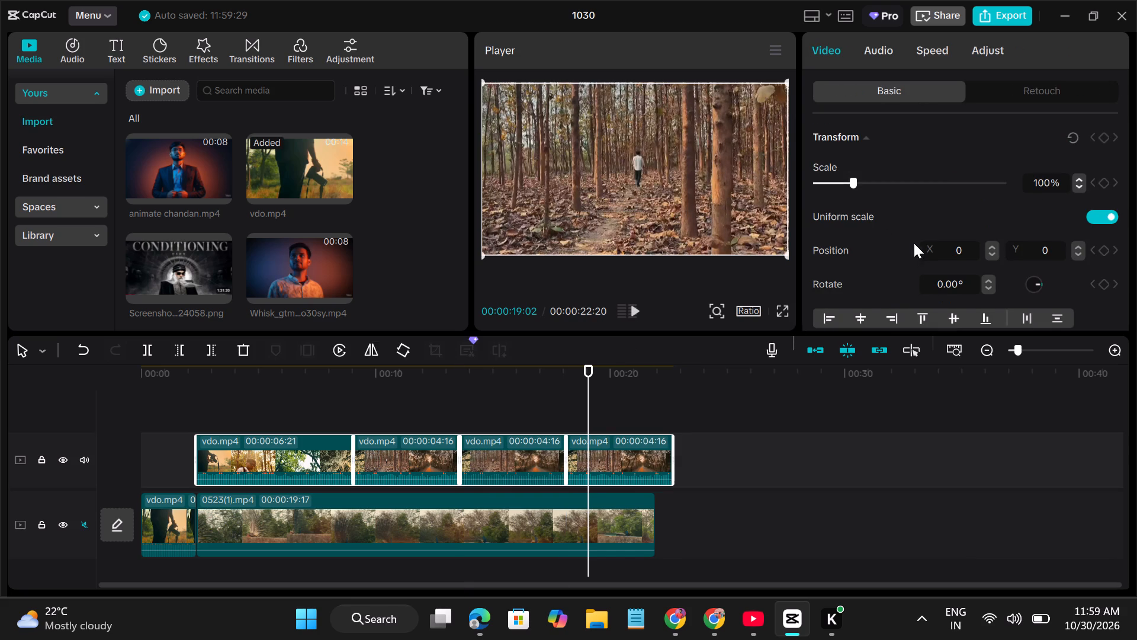
scroll(916, 228, "down", 3)
scroll(903, 292, "down", 1)
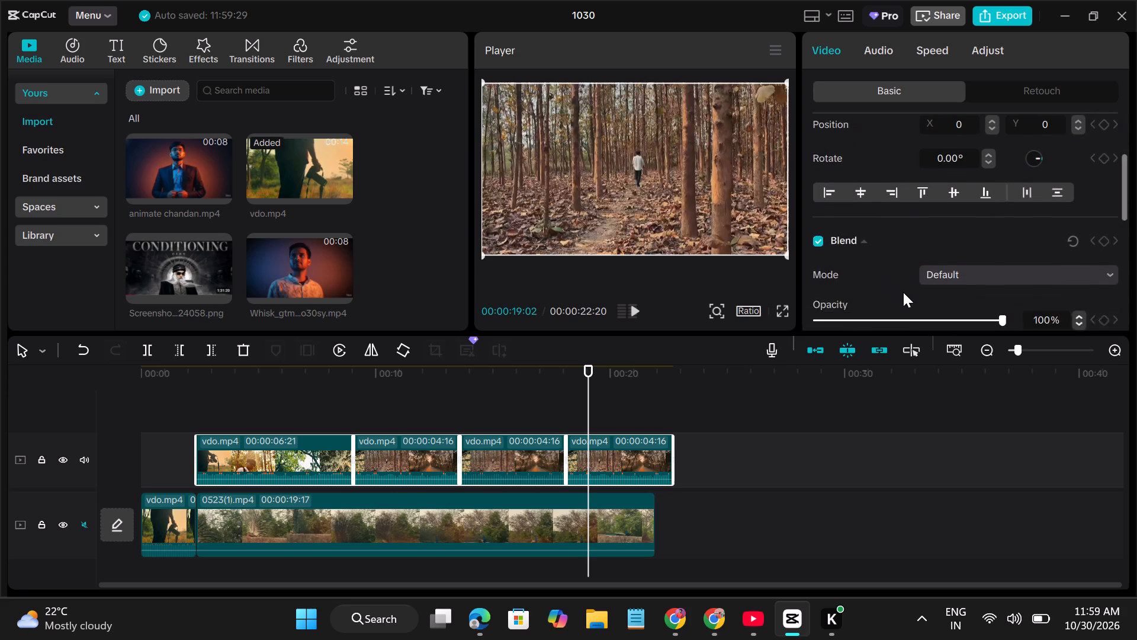
scroll(903, 292, "down", 1)
left_click_drag(1001, 279, 966, 279)
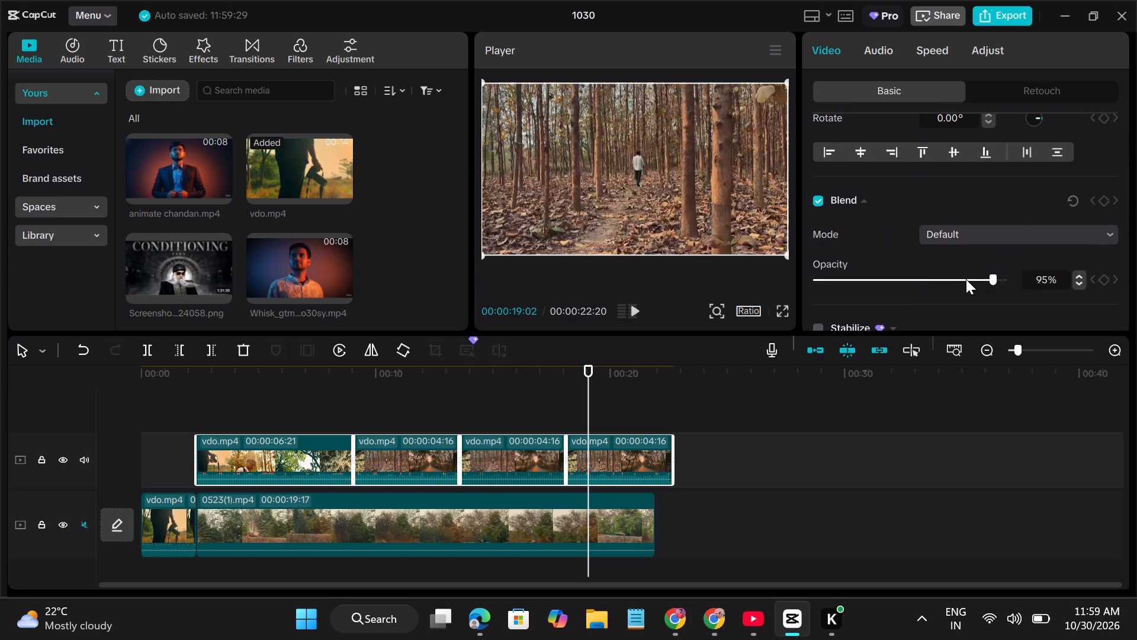
left_click_drag(966, 279, 911, 281)
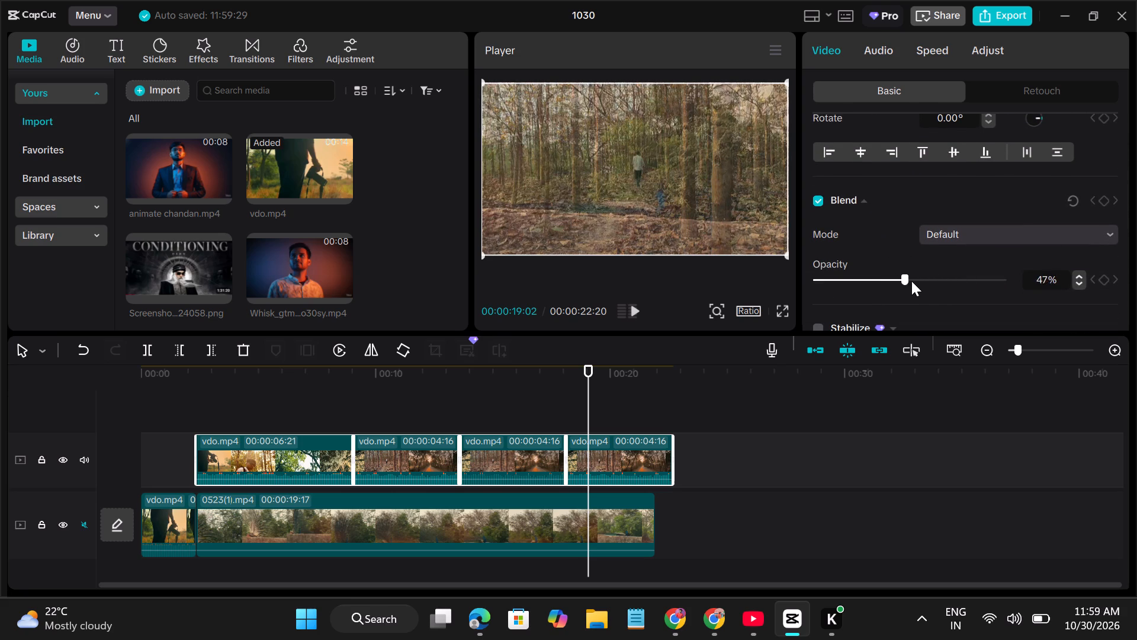
left_click_drag(911, 281, 760, 298)
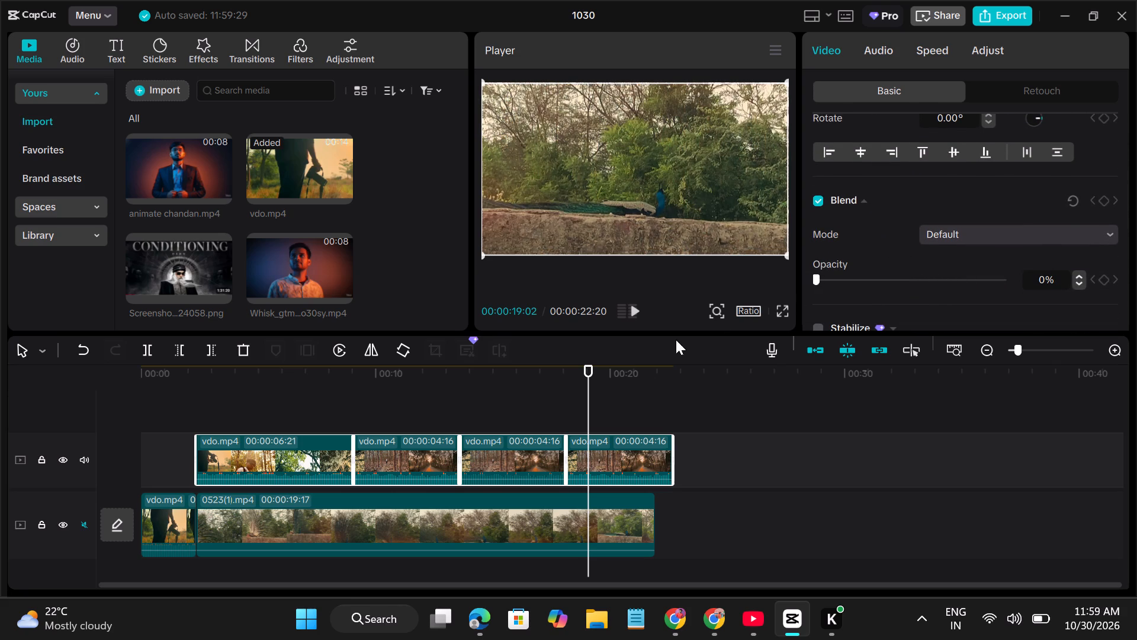
Trim the end of the last upper-track vdo.mp4 clip to 00:00:21:28, level with the end of 0523(1).mp4.
left_click(144, 403)
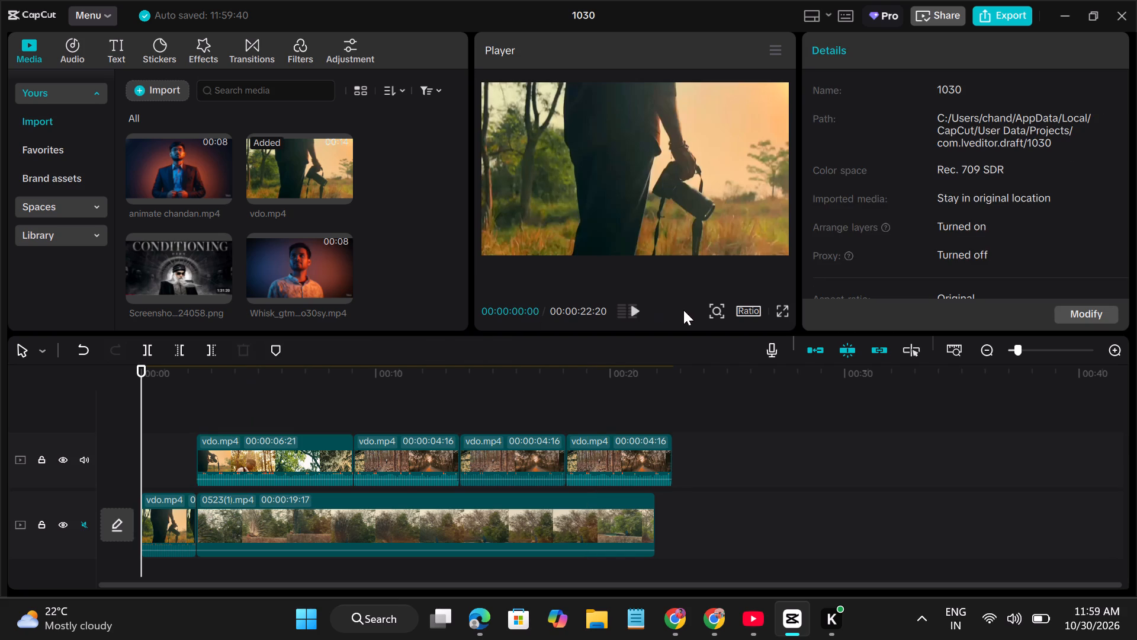
left_click(664, 466)
left_click_drag(670, 461, 660, 461)
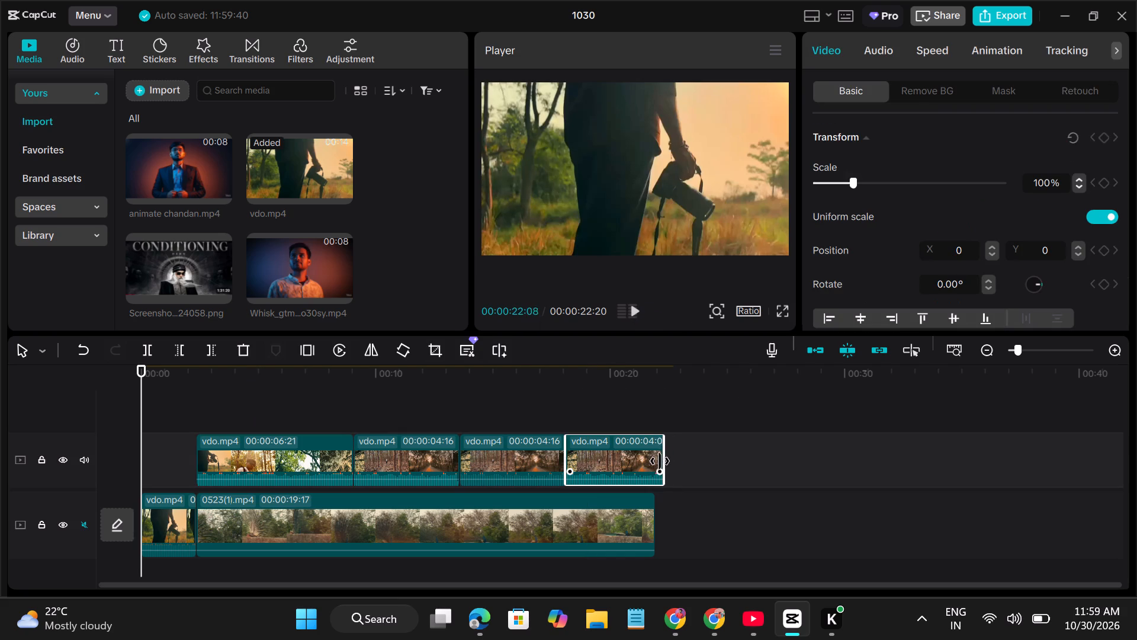
left_click_drag(660, 461, 654, 462)
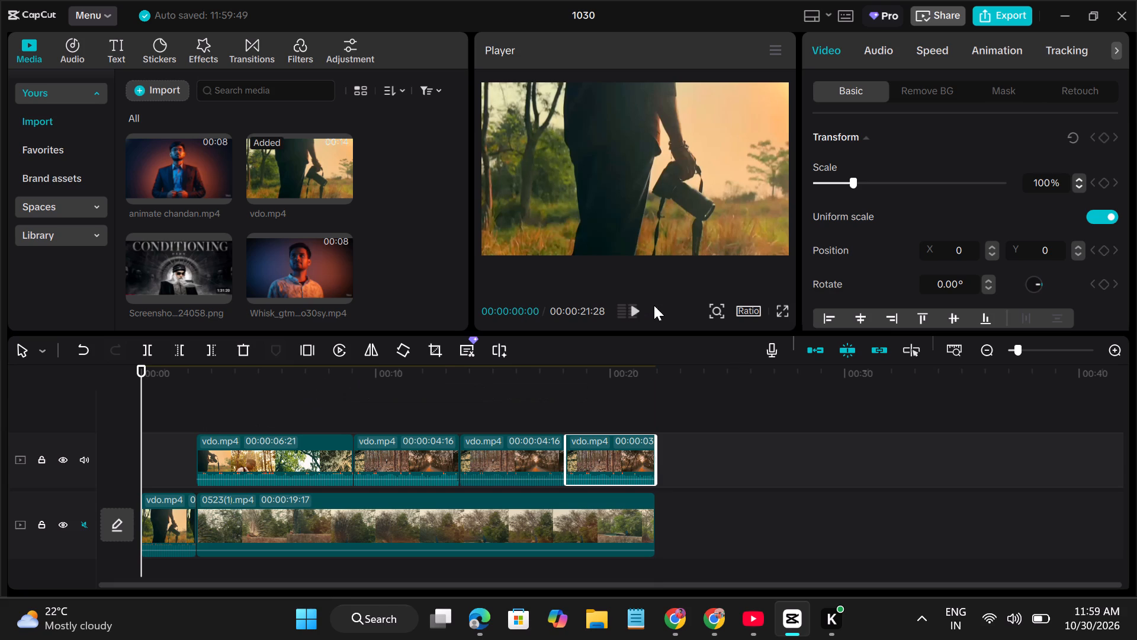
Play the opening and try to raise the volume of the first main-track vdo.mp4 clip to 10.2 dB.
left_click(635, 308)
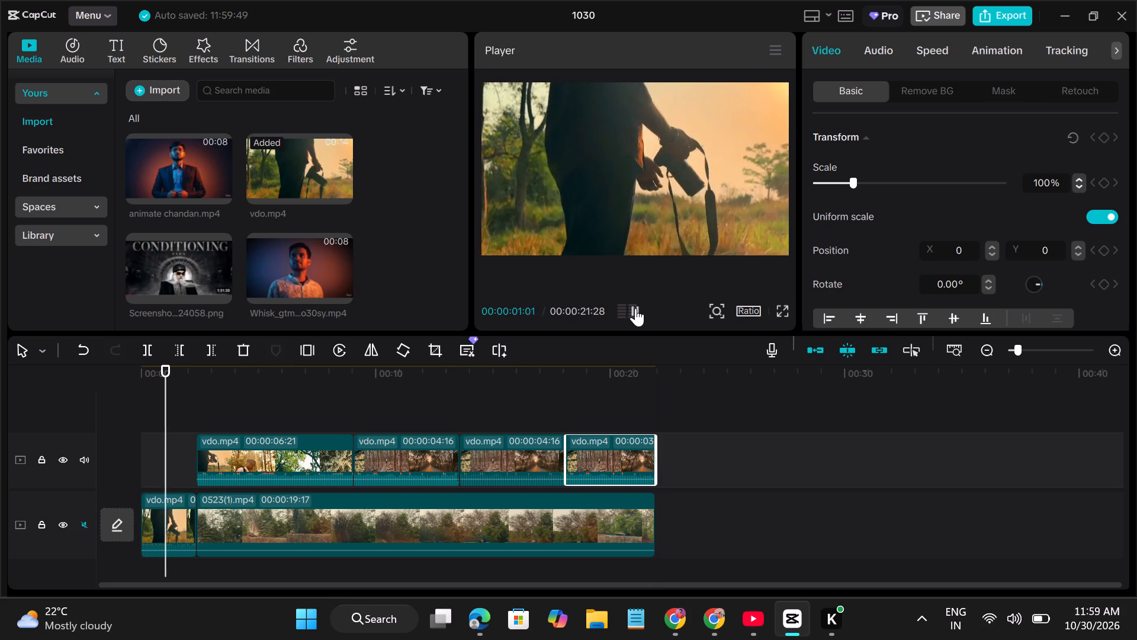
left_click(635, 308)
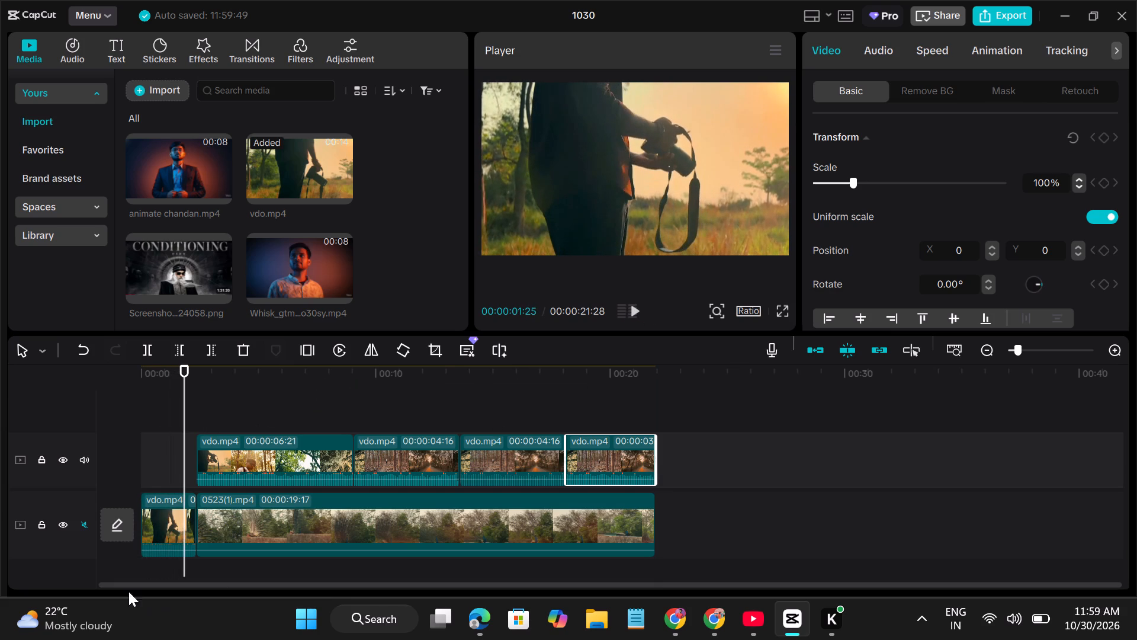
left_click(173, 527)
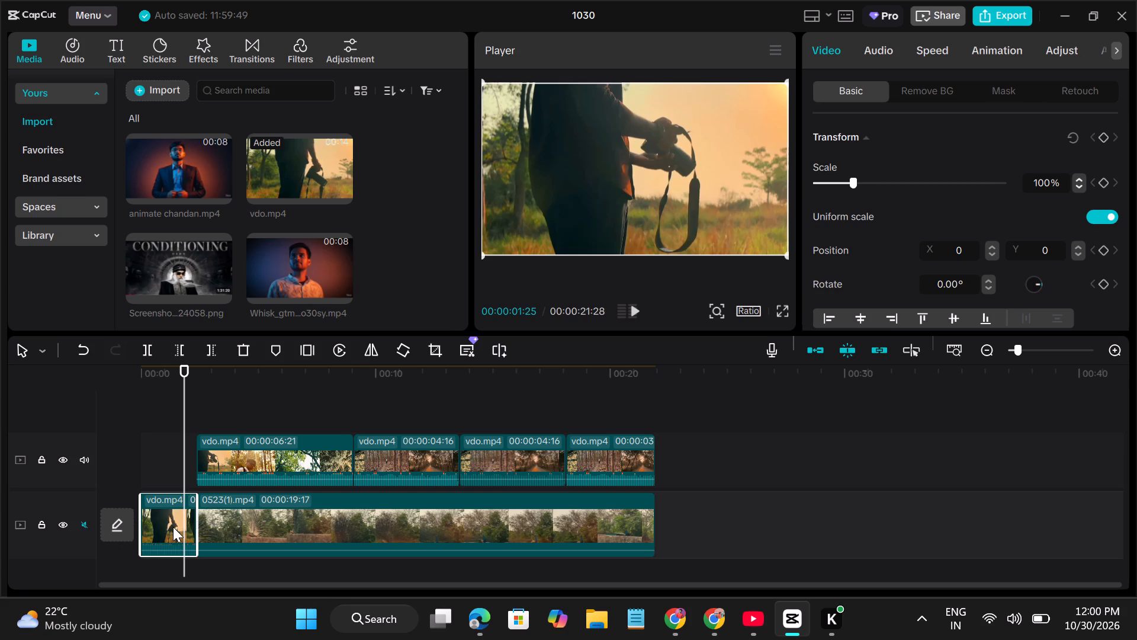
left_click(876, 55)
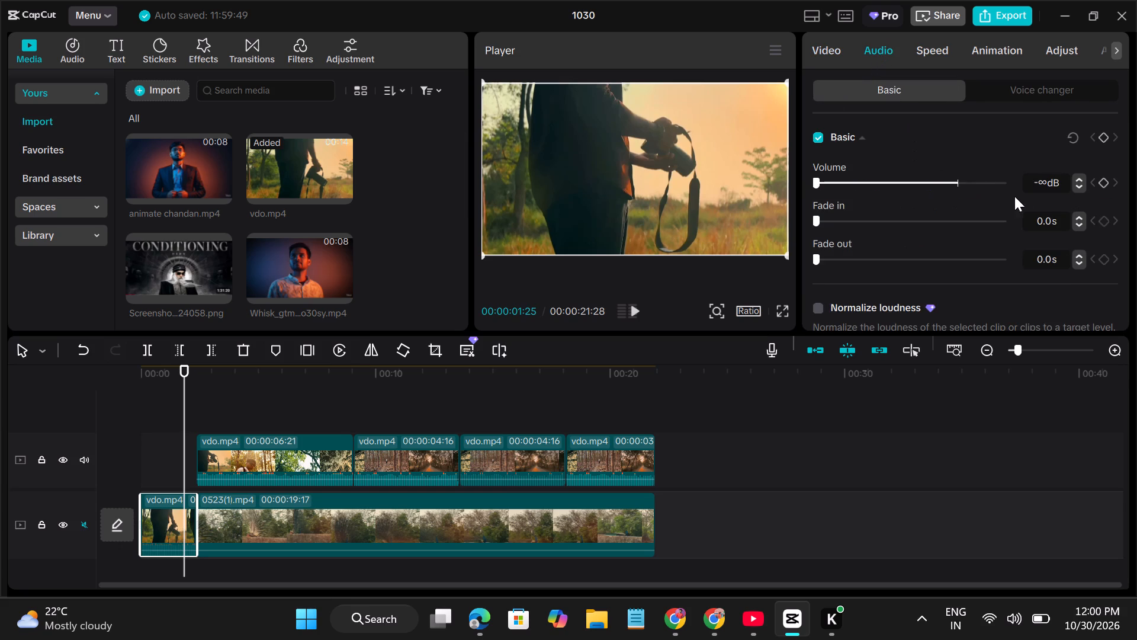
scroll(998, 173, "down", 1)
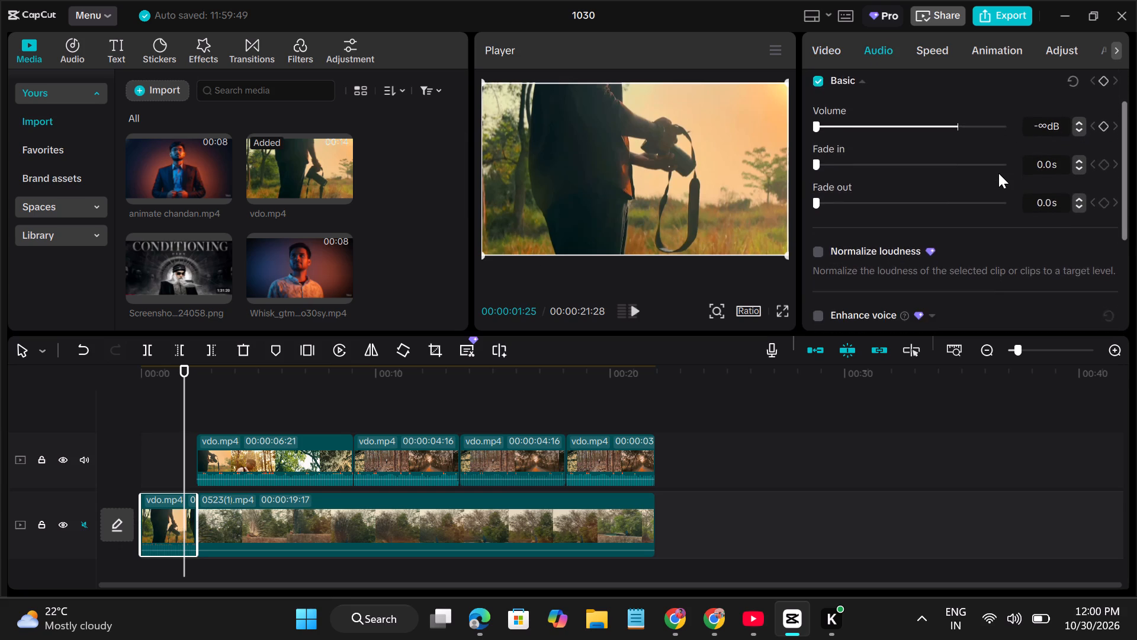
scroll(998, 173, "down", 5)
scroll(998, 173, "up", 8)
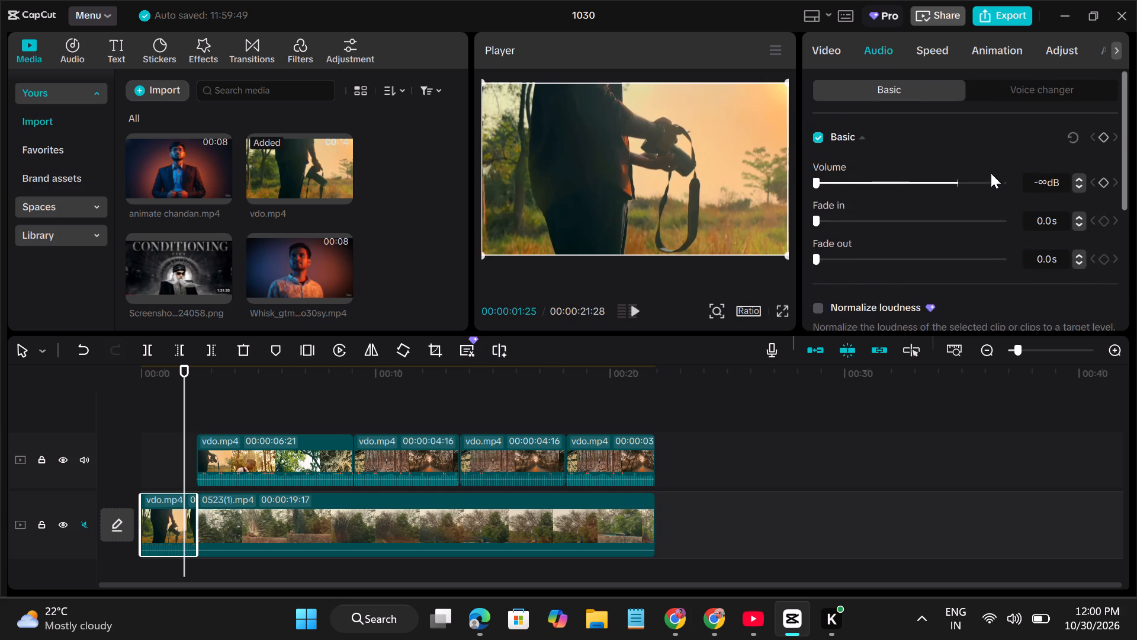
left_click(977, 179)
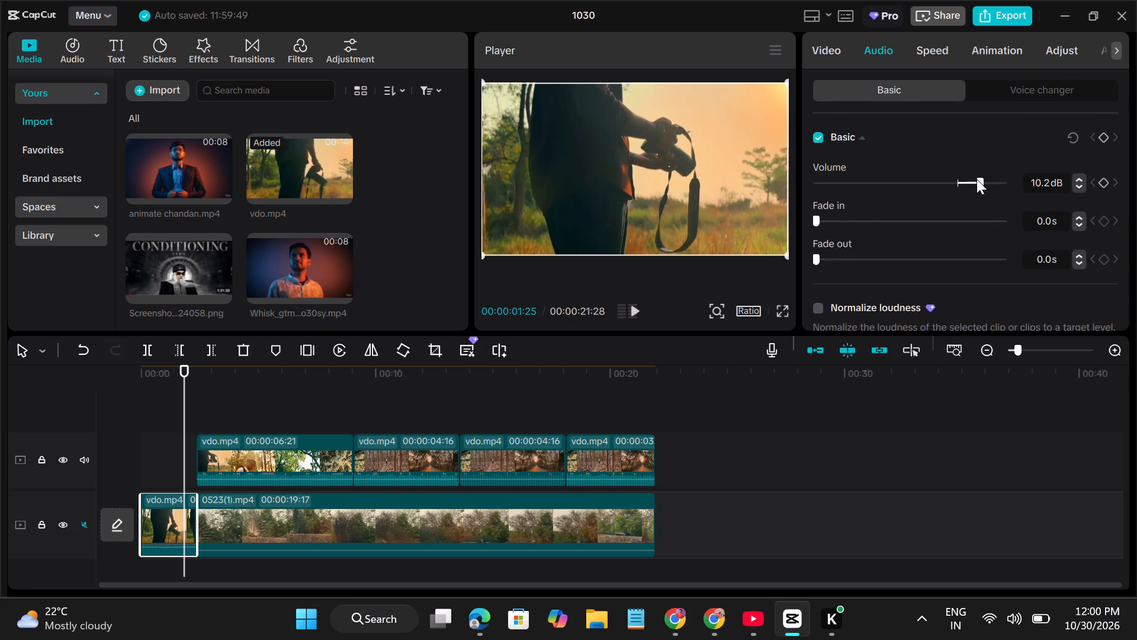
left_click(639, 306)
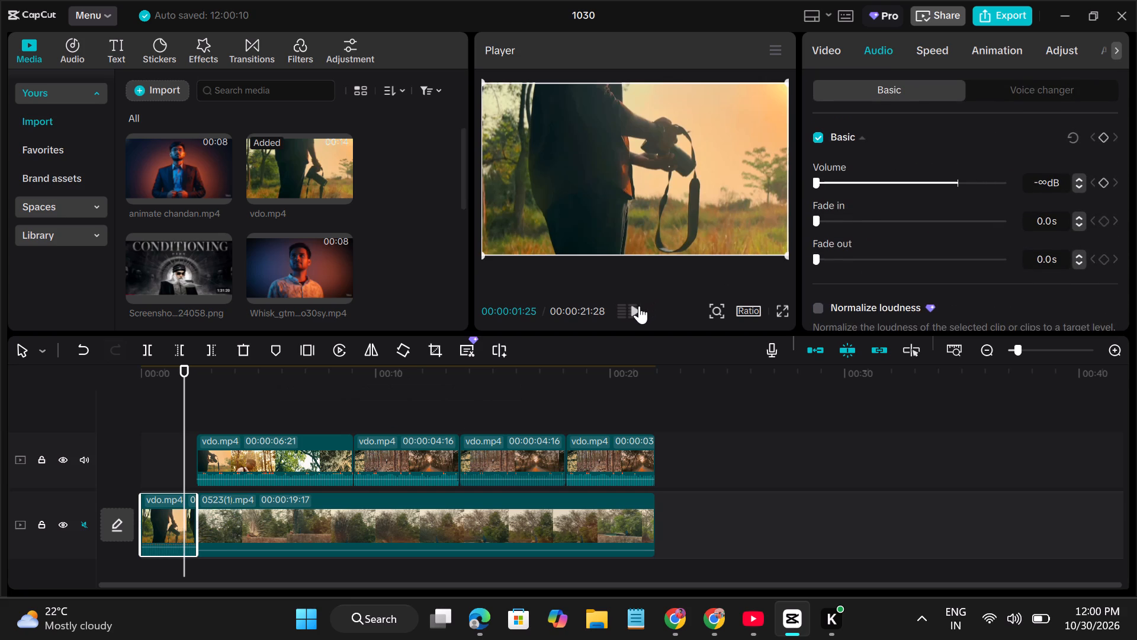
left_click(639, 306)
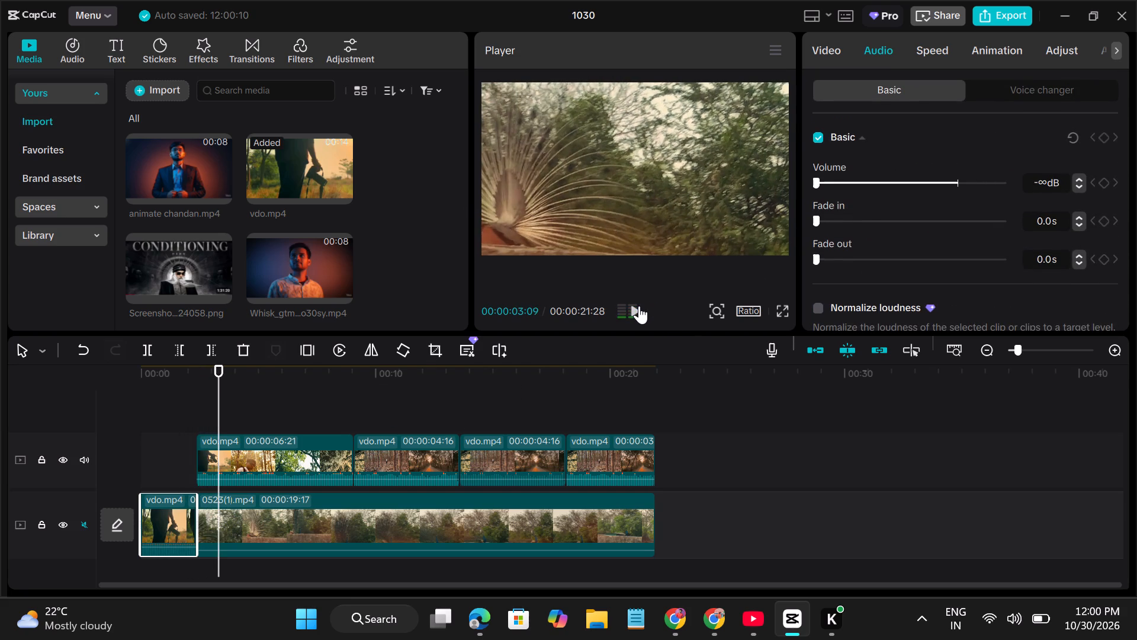
Copy the first main-track vdo.mp4 clip and paste it at 00:00:00:00 on the upper track.
right_click(162, 527)
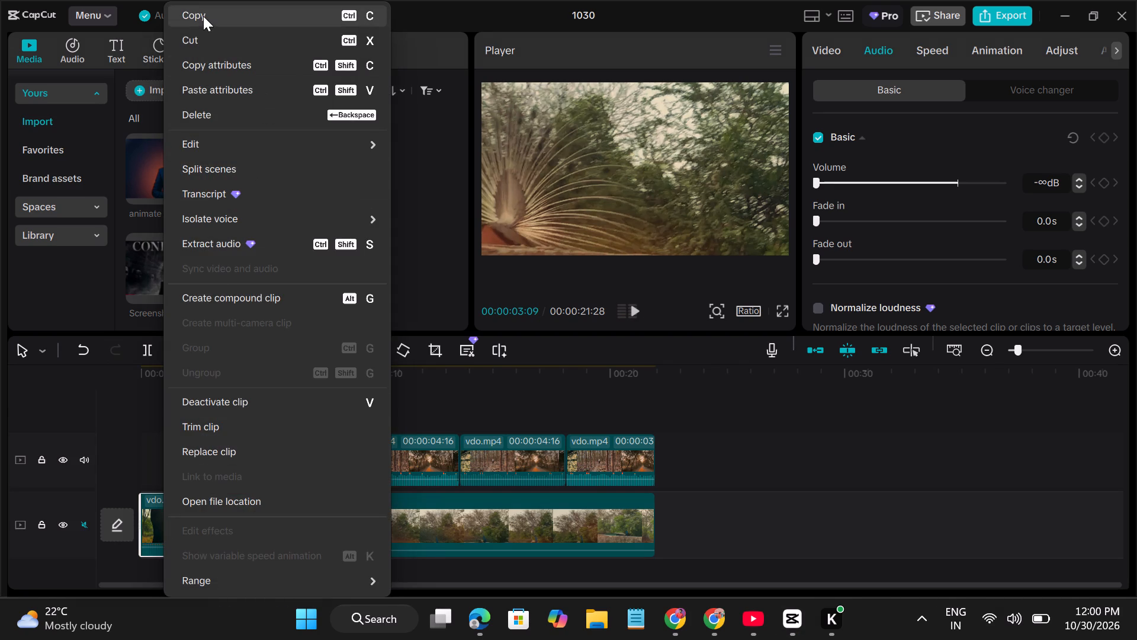
left_click(203, 16)
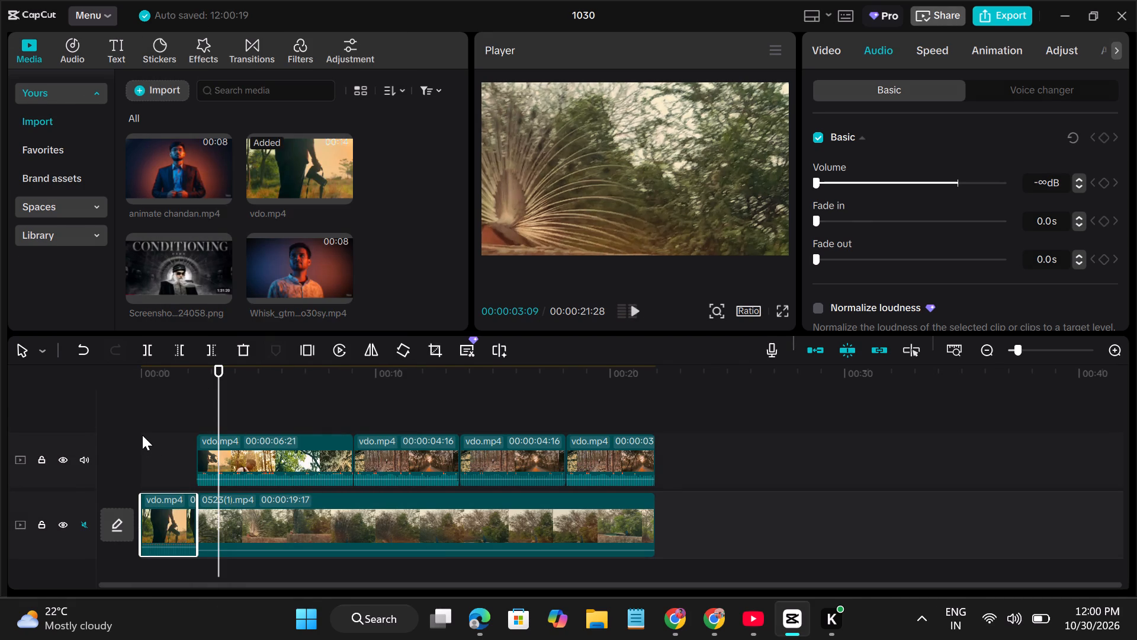
left_click(145, 431)
key("ctrl+v")
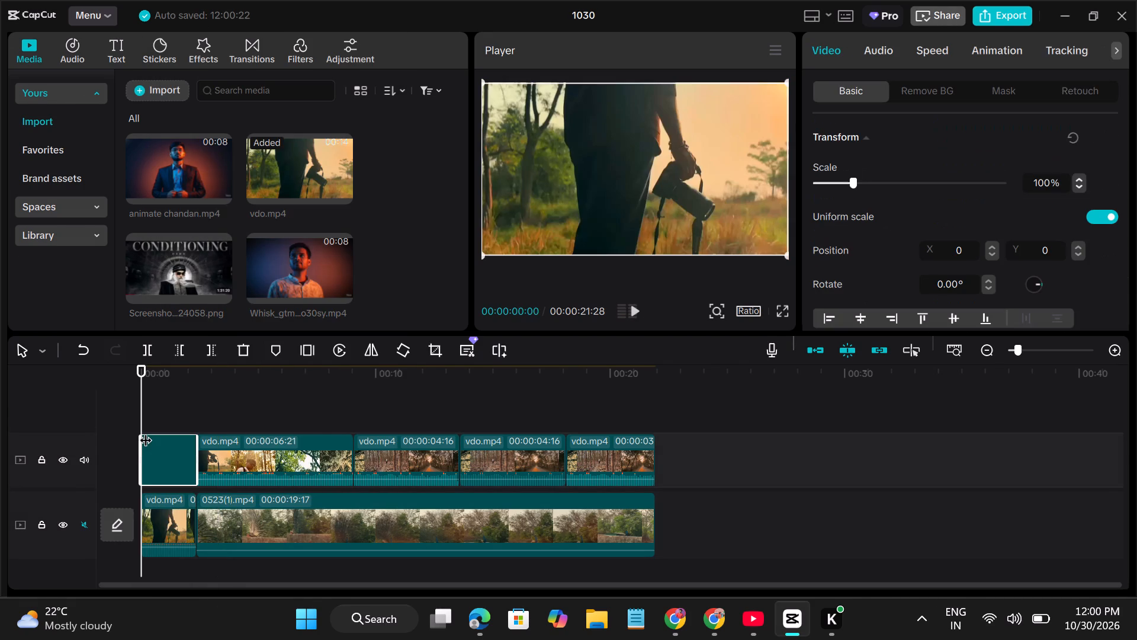
left_click(160, 456)
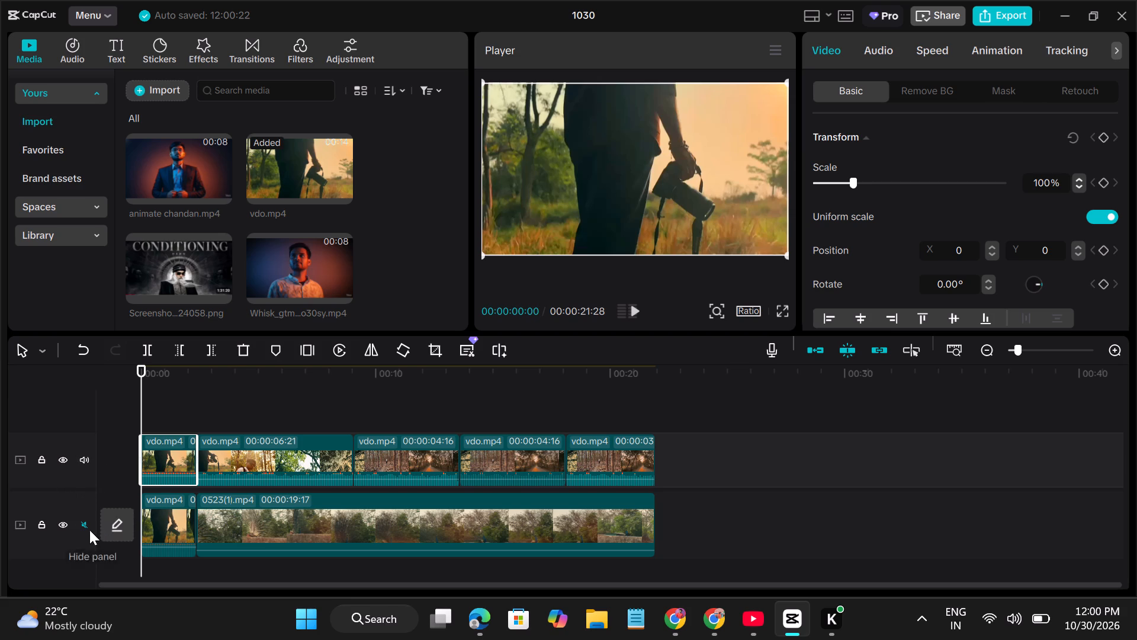
left_click(171, 453)
Play the edit from the beginning through to its end to review picture and sound.
left_click(634, 308)
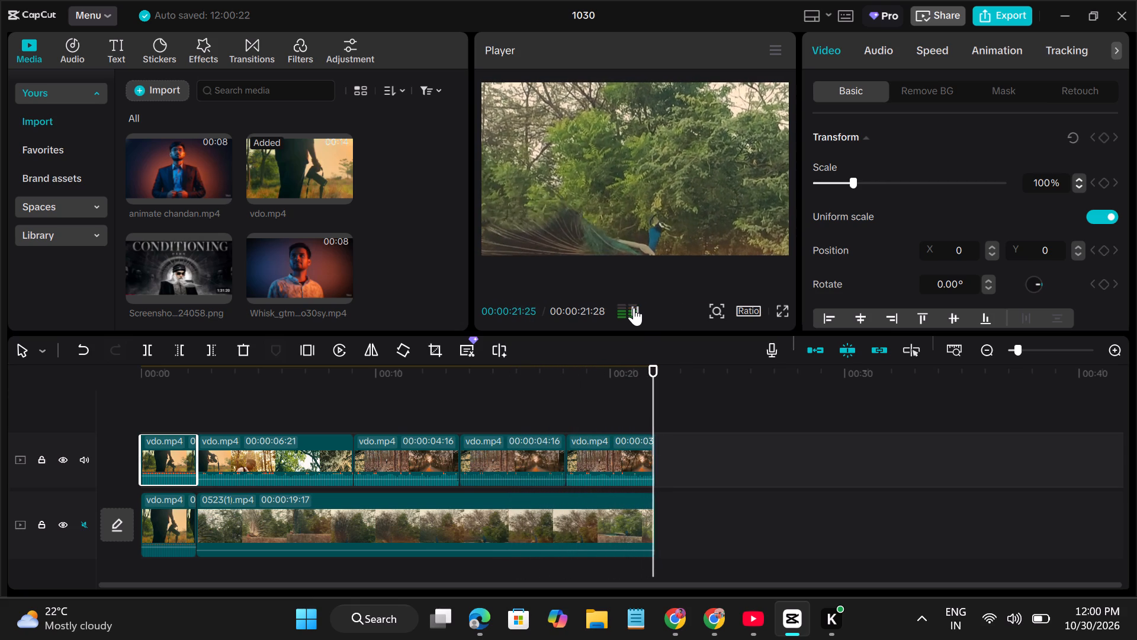
left_click(635, 204)
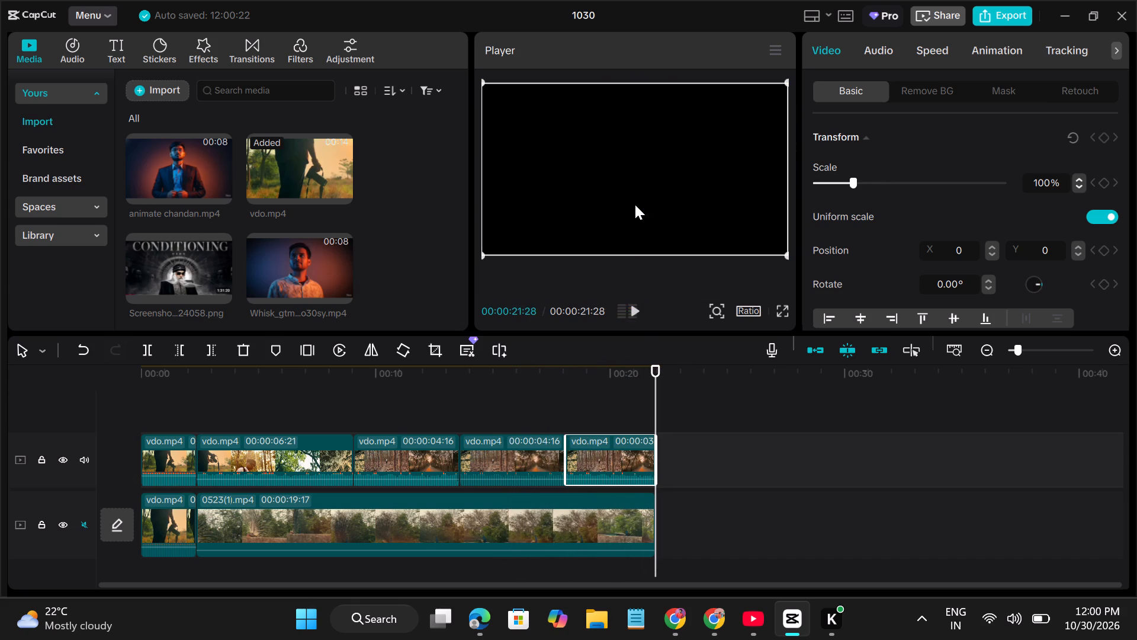
Play the edit from about 00:00:00:14 and stop at 00:00:15:25, where the peacock shot should end.
left_click(632, 207)
left_click(449, 539)
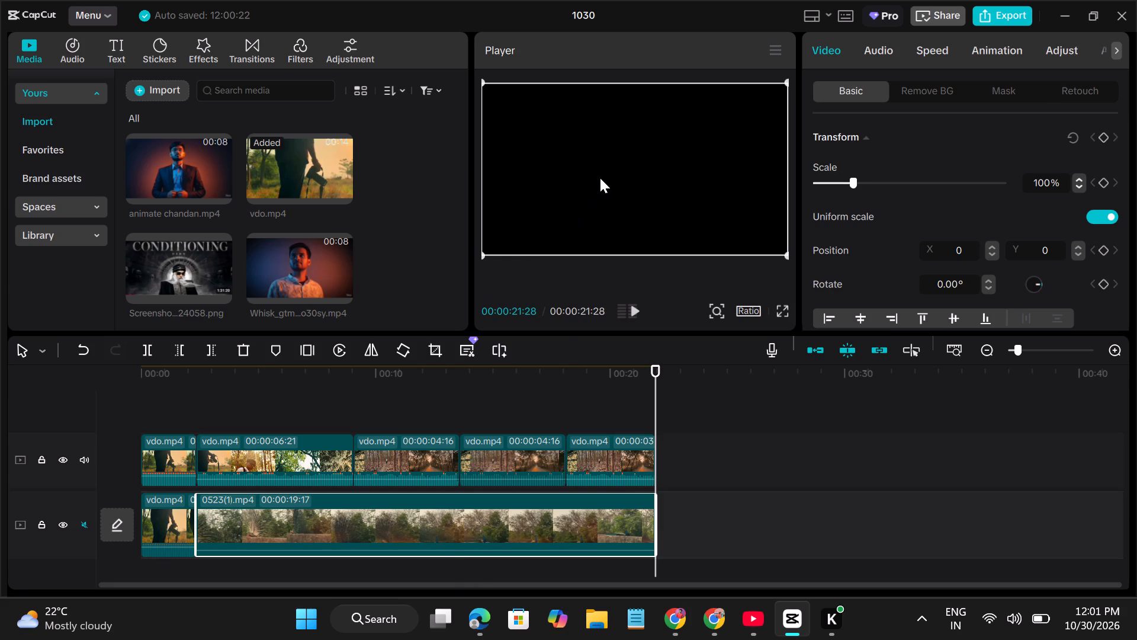
left_click(152, 395)
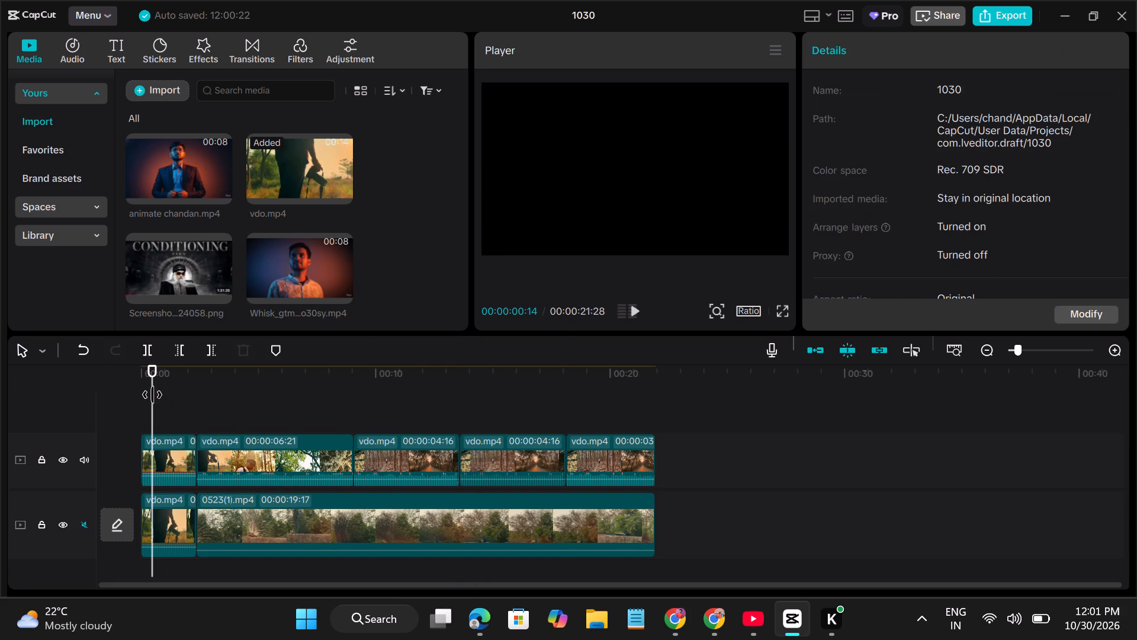
left_click(640, 307)
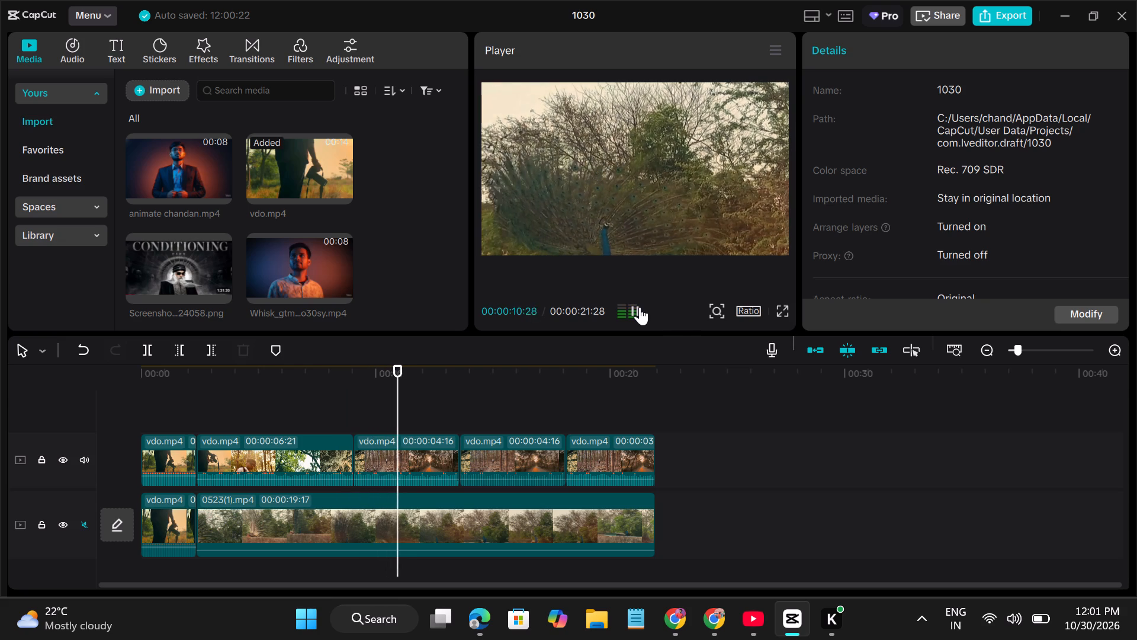
left_click(640, 307)
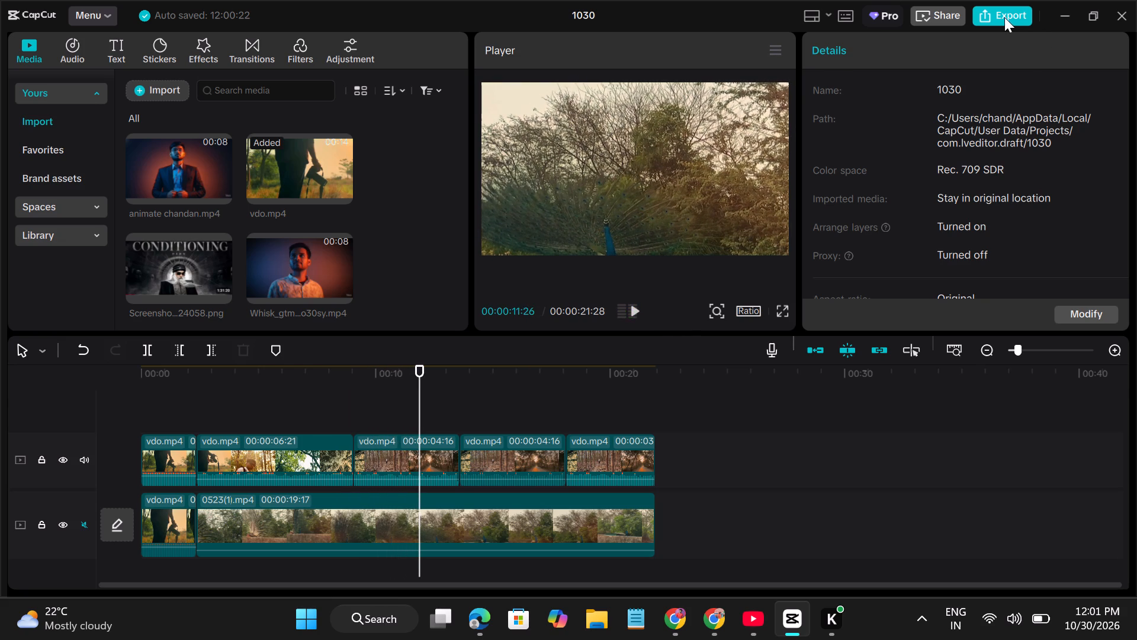
left_click(628, 314)
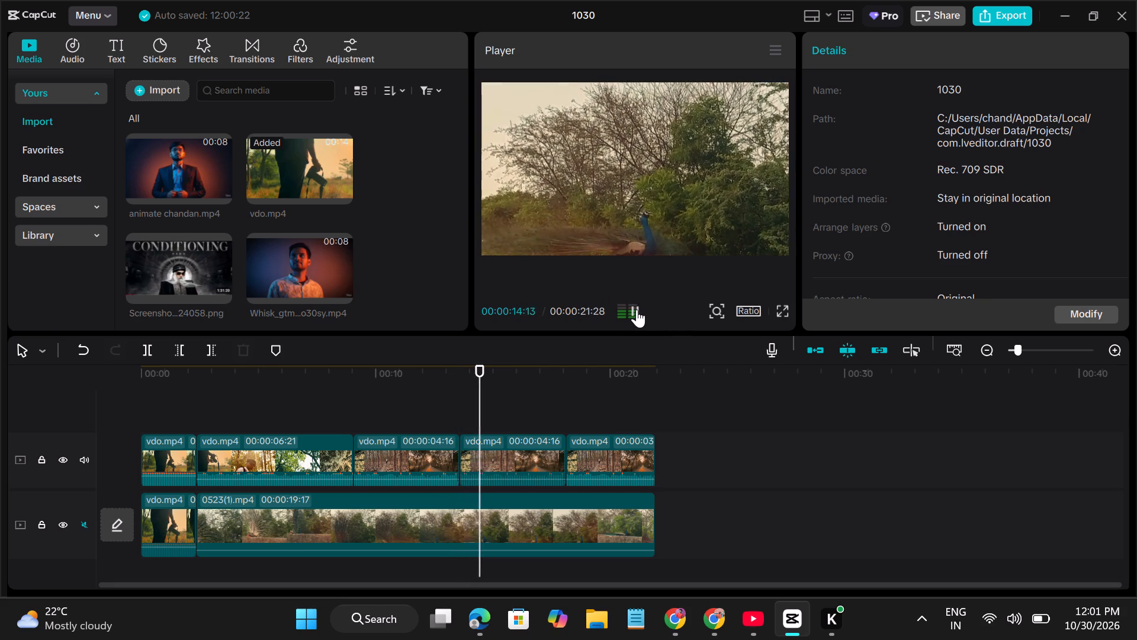
left_click(637, 309)
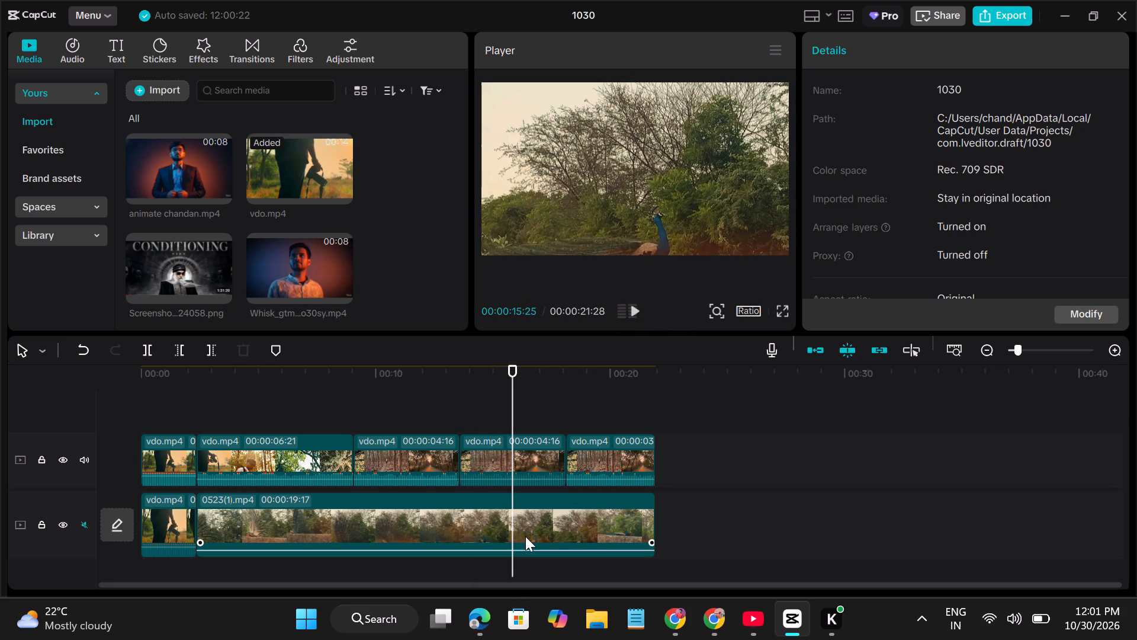
Trim the end of the main-track 0523(1).mp4 clip back to the playhead at 00:00:15:25.
left_click(527, 533)
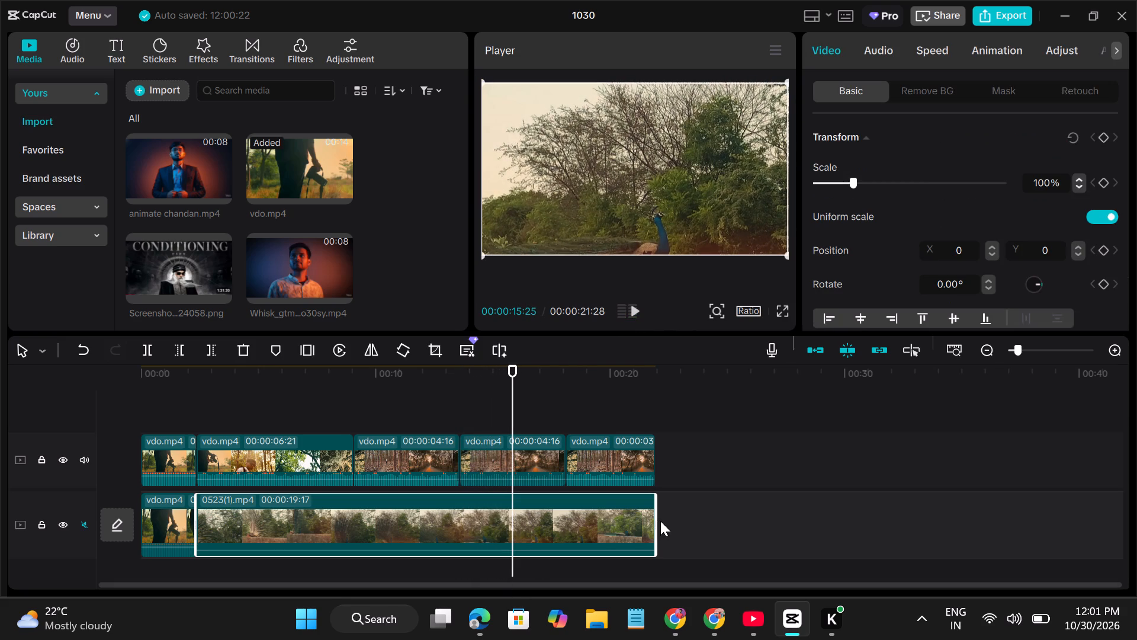
left_click_drag(654, 521, 555, 525)
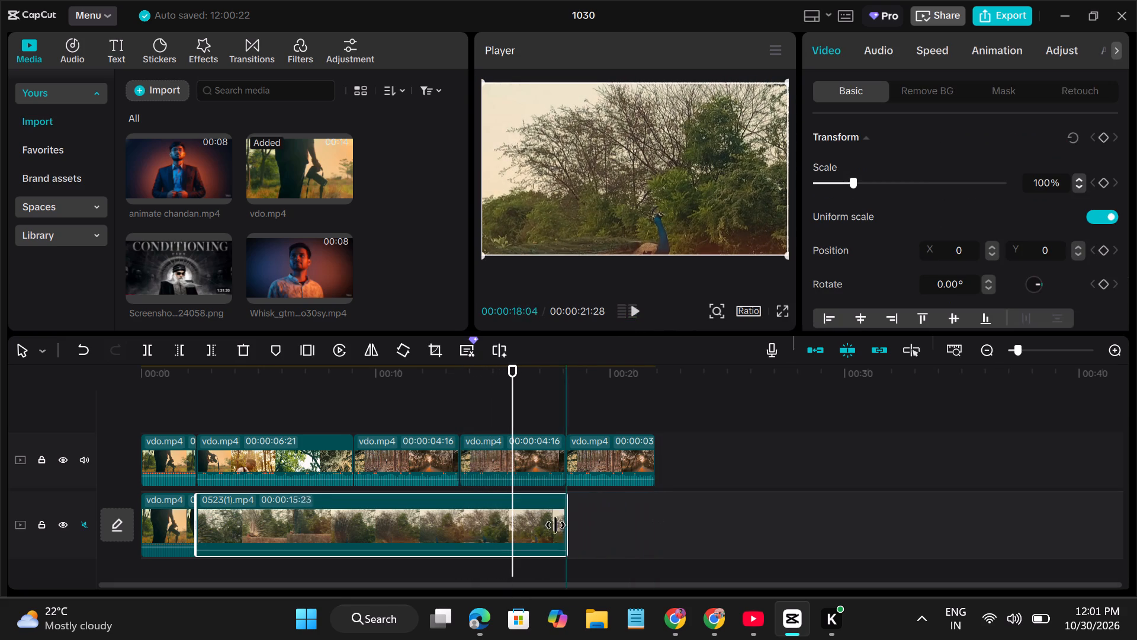
left_click_drag(555, 525, 518, 526)
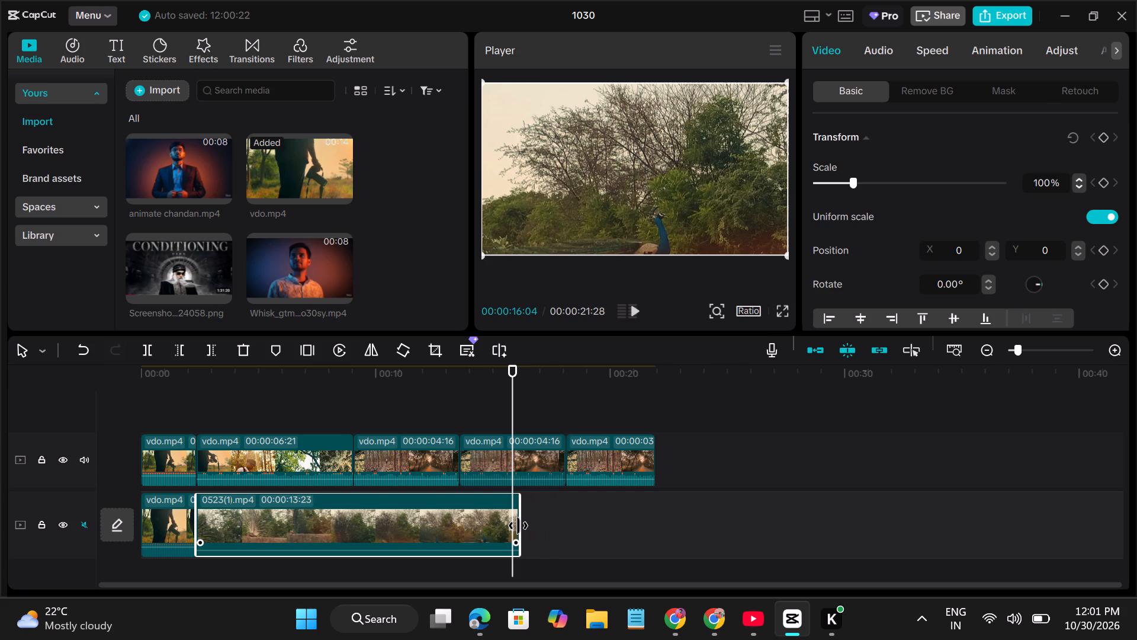
left_click_drag(518, 526, 514, 526)
Trim the end of the fourth upper-track vdo.mp4 clip to 00:00:15:25, level with the end of 0523(1).mp4.
left_click(529, 455)
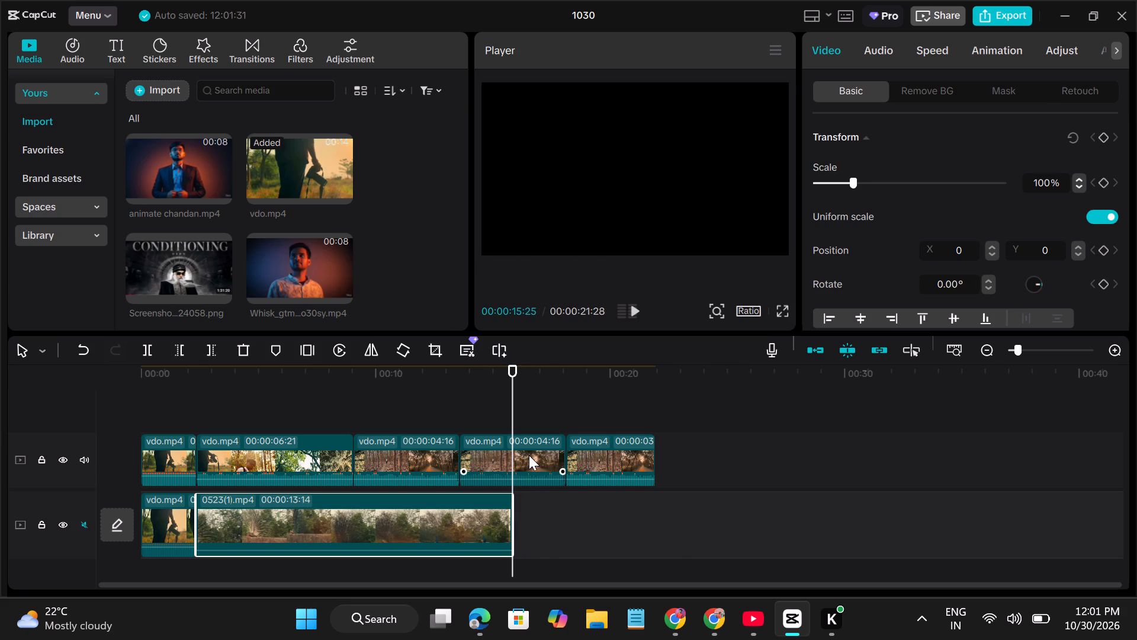
left_click_drag(566, 462, 539, 464)
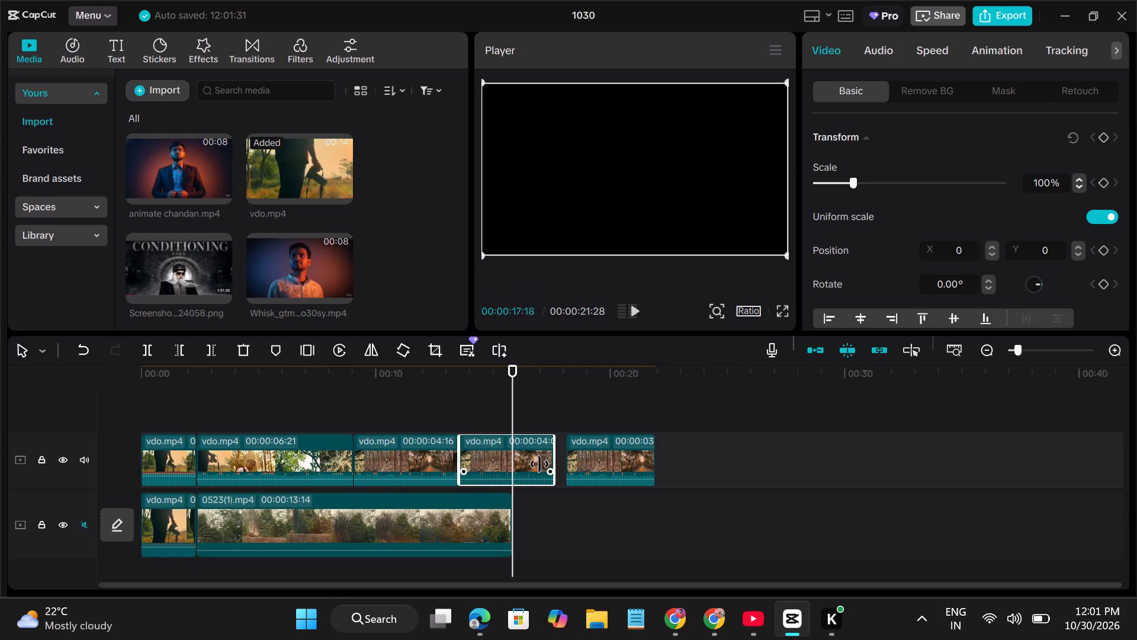
left_click_drag(539, 464, 509, 475)
Delete the last upper-track vdo.mp4 clip, which lies beyond the end of the main track.
left_click(613, 457)
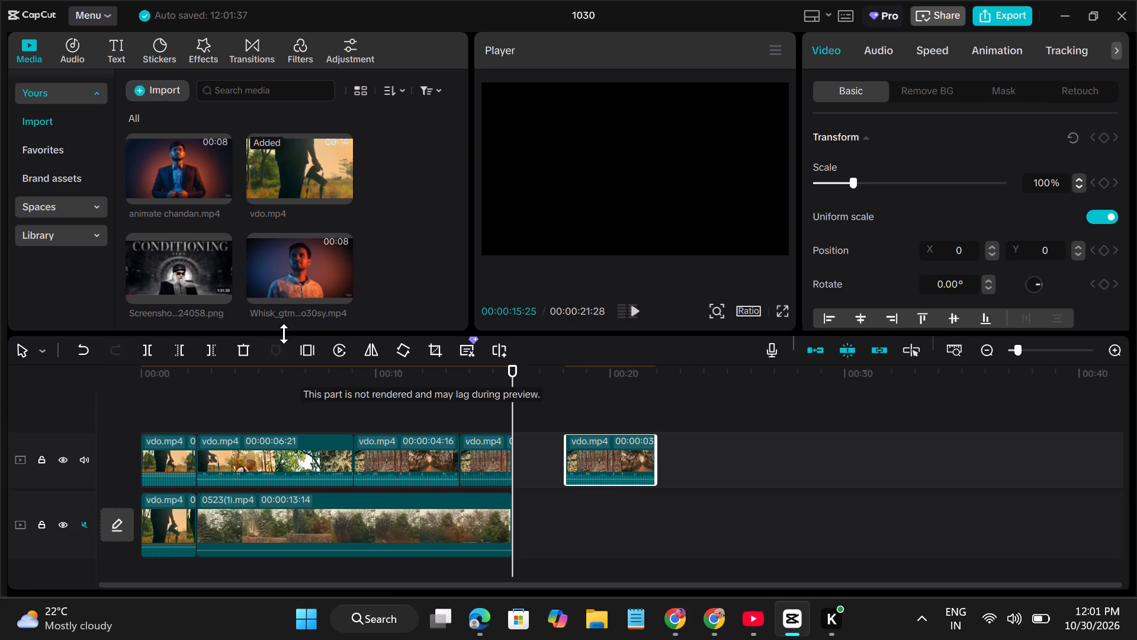
left_click(242, 346)
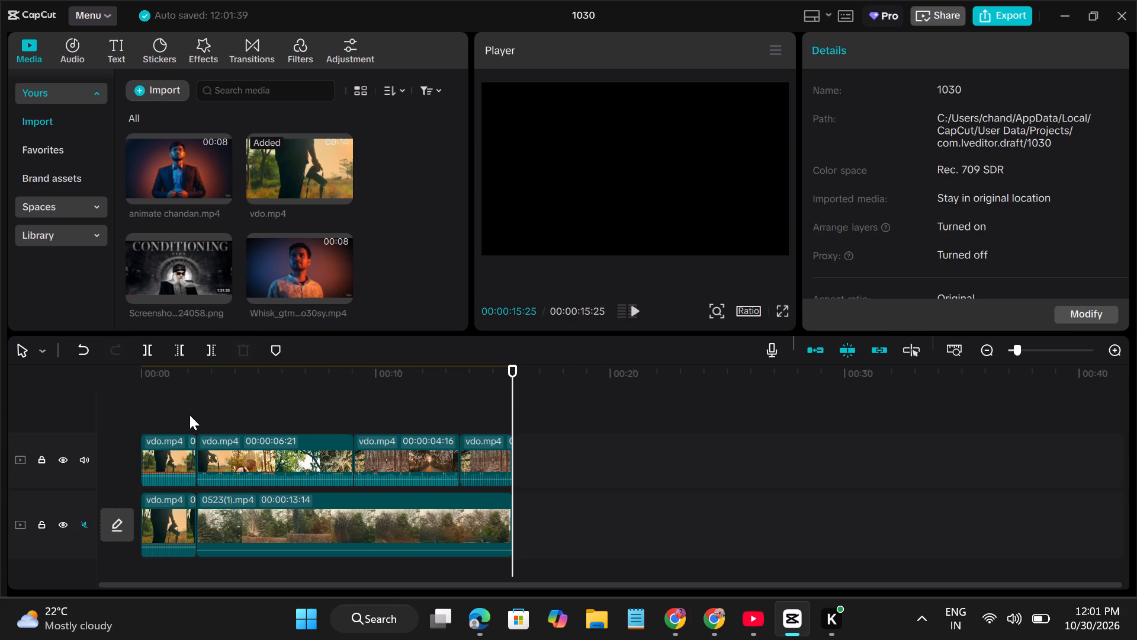
Play the shortened edit from 00:00:01:24 to review picture and sound.
left_click(184, 415)
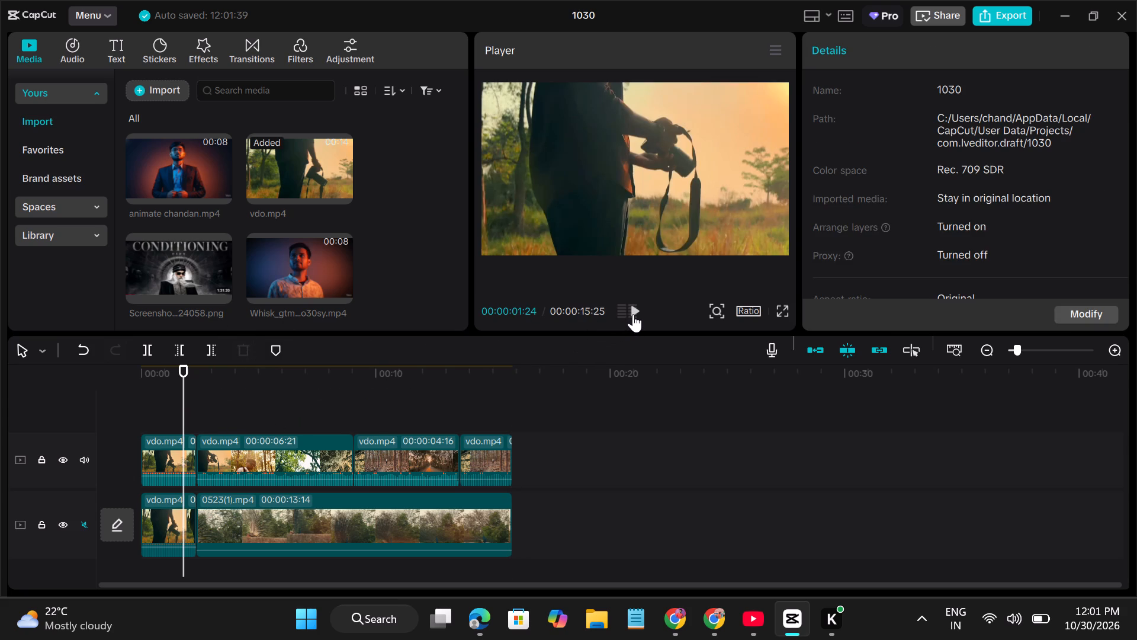
left_click(633, 314)
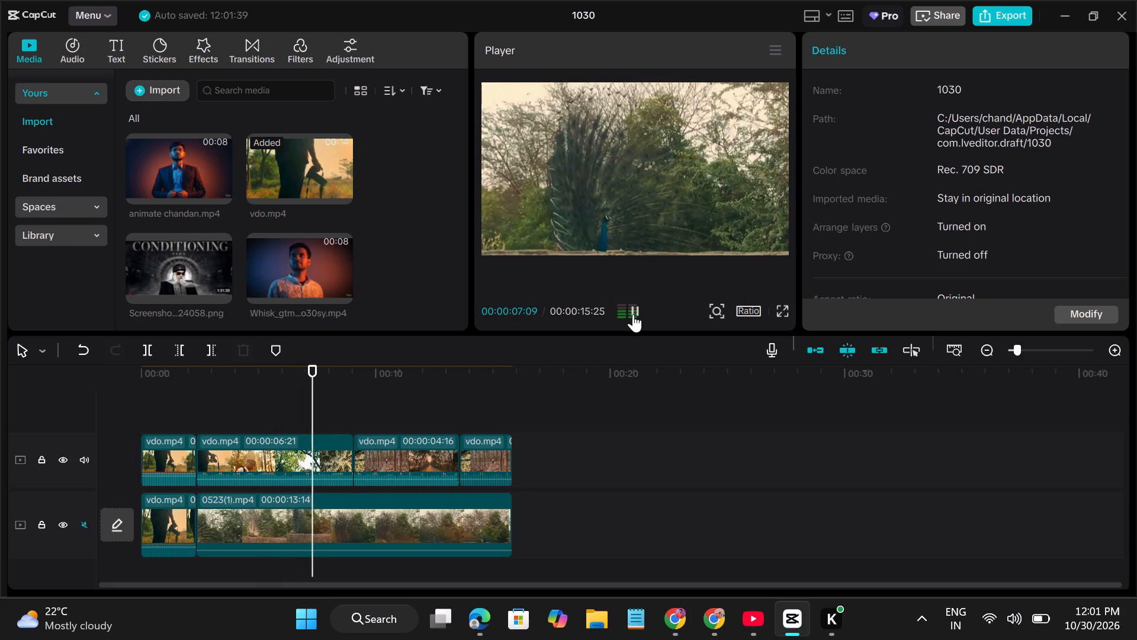
Export the video to the desktop under the name "new peockock" and close the export window.
left_click(999, 14)
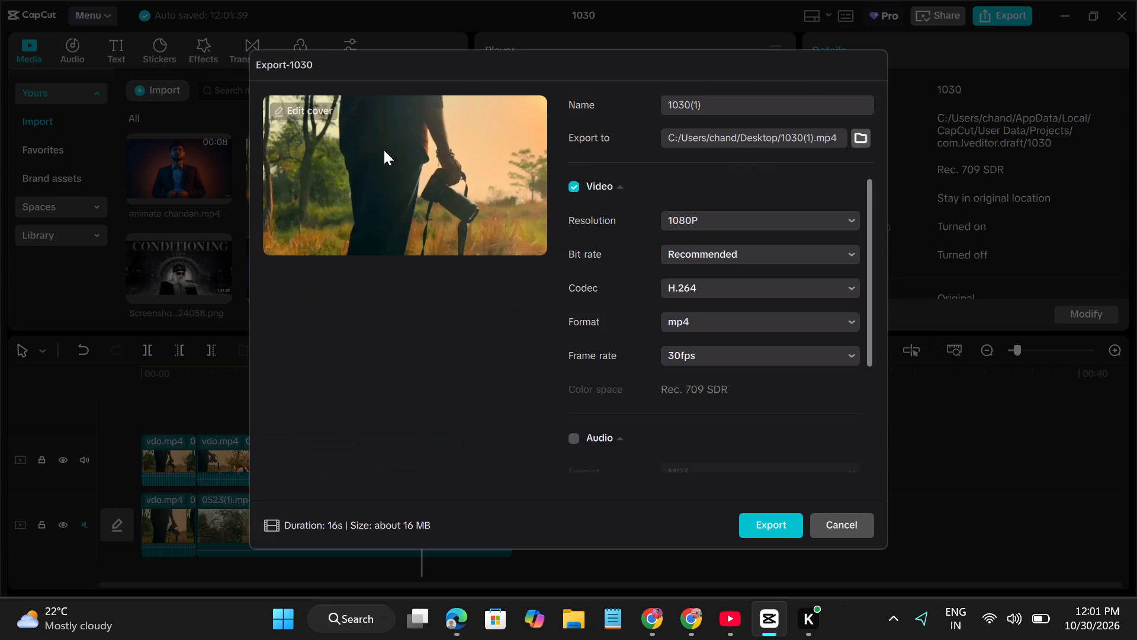
left_click_drag(720, 103, 643, 111)
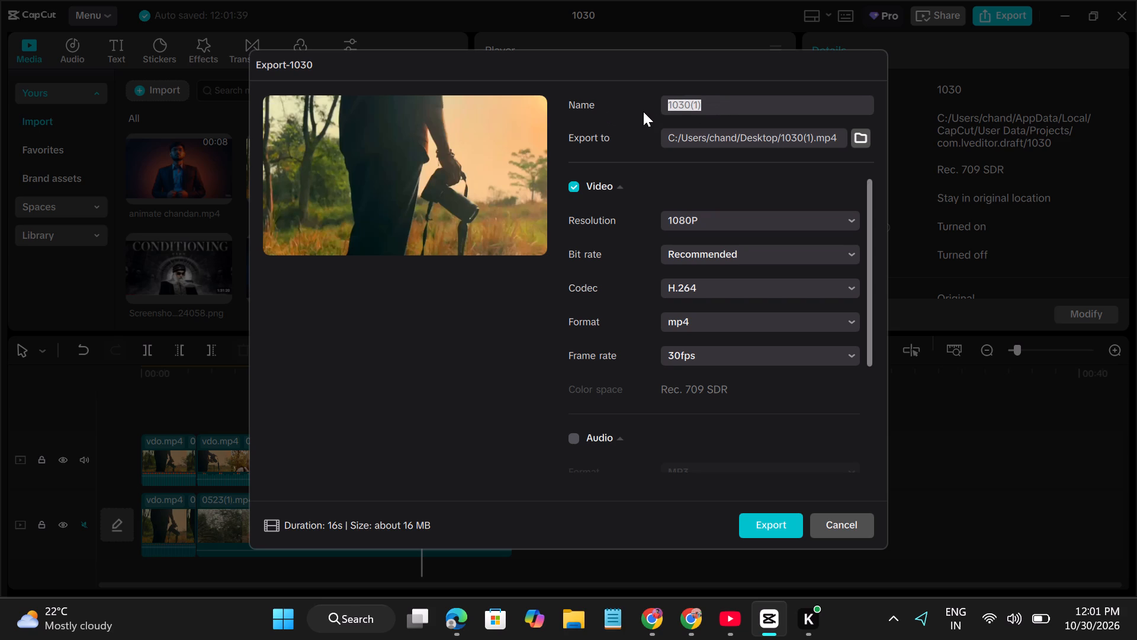
type("new peo")
type("cko")
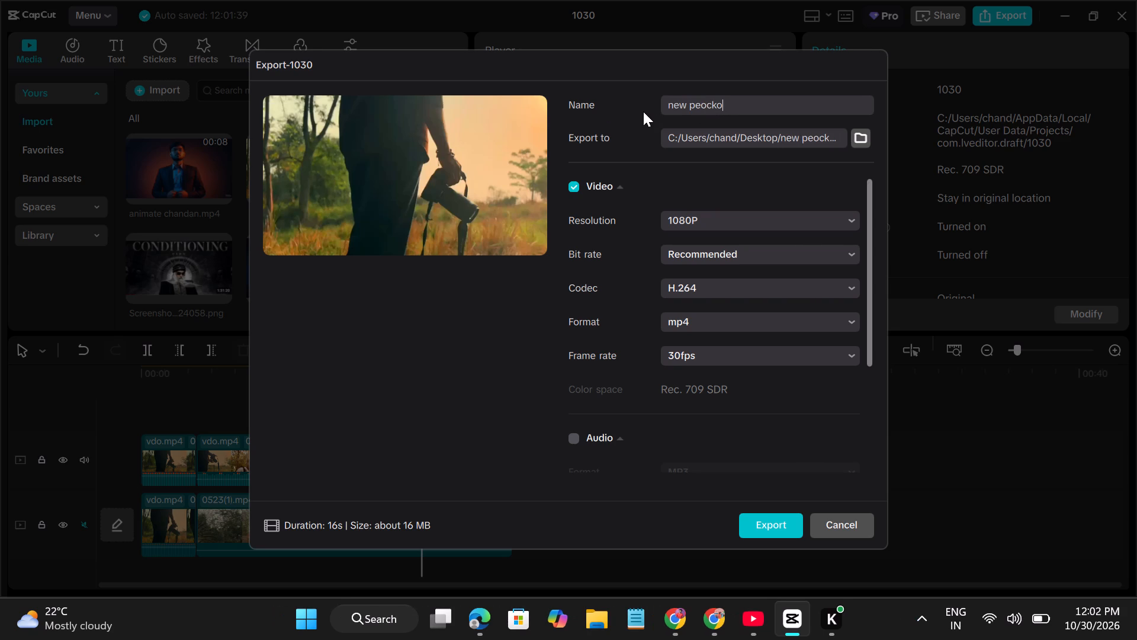
key("BackSpace")
type("okc")
key("BackSpace")
key("BackSpace")
type("ck")
left_click(775, 531)
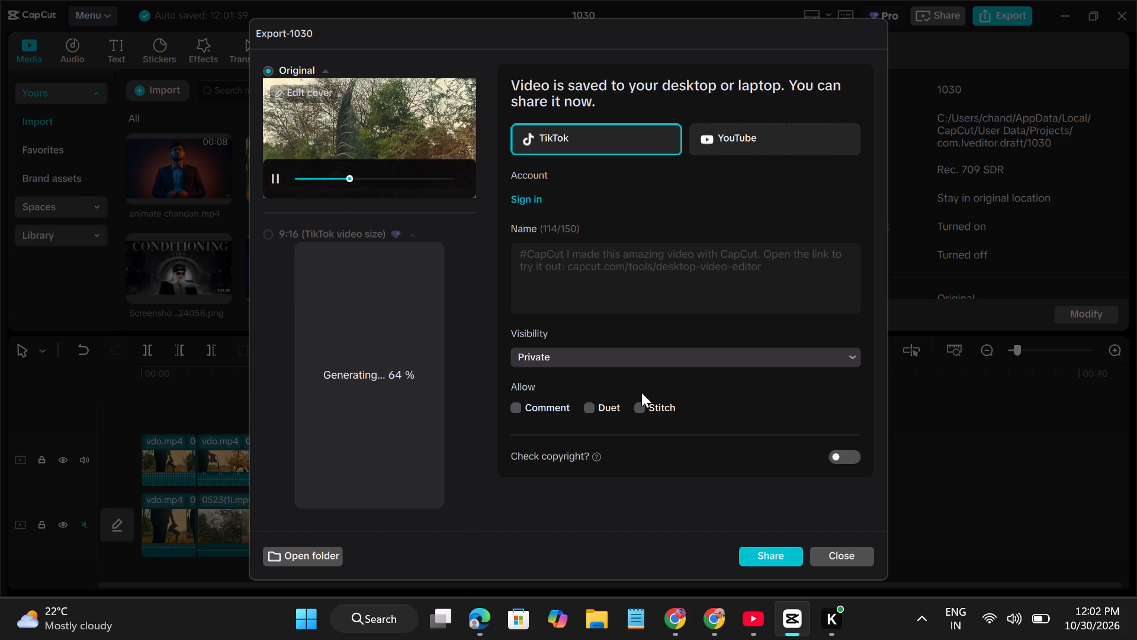
left_click(837, 560)
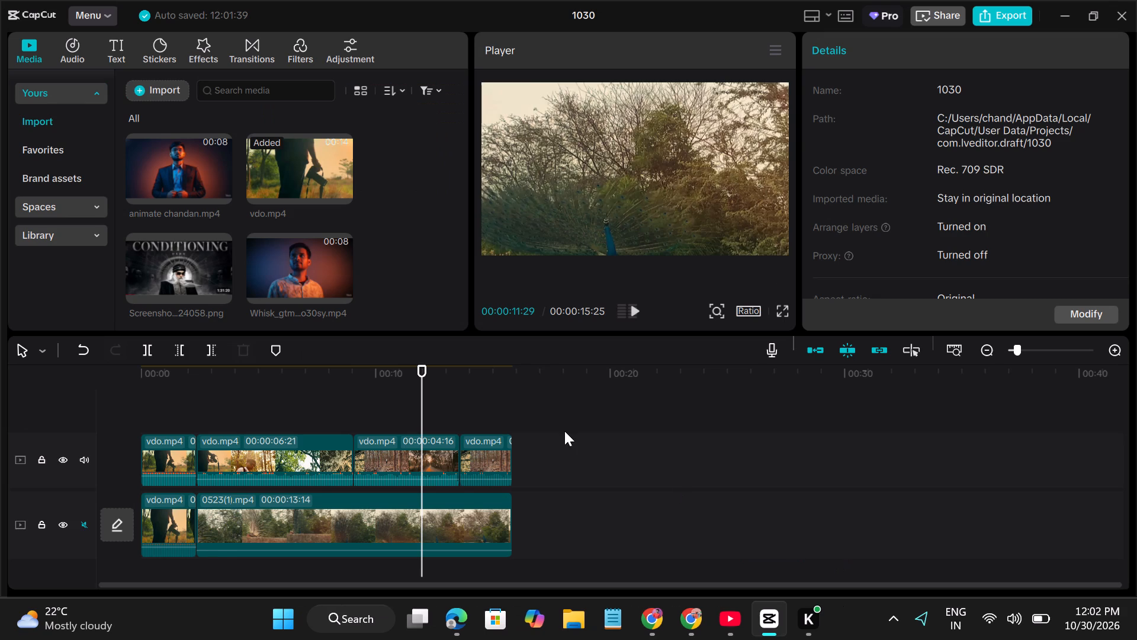
Close the Notepad window, switch to Google Chrome and look up Canva from the new tab.
scroll(493, 430, "down", 2)
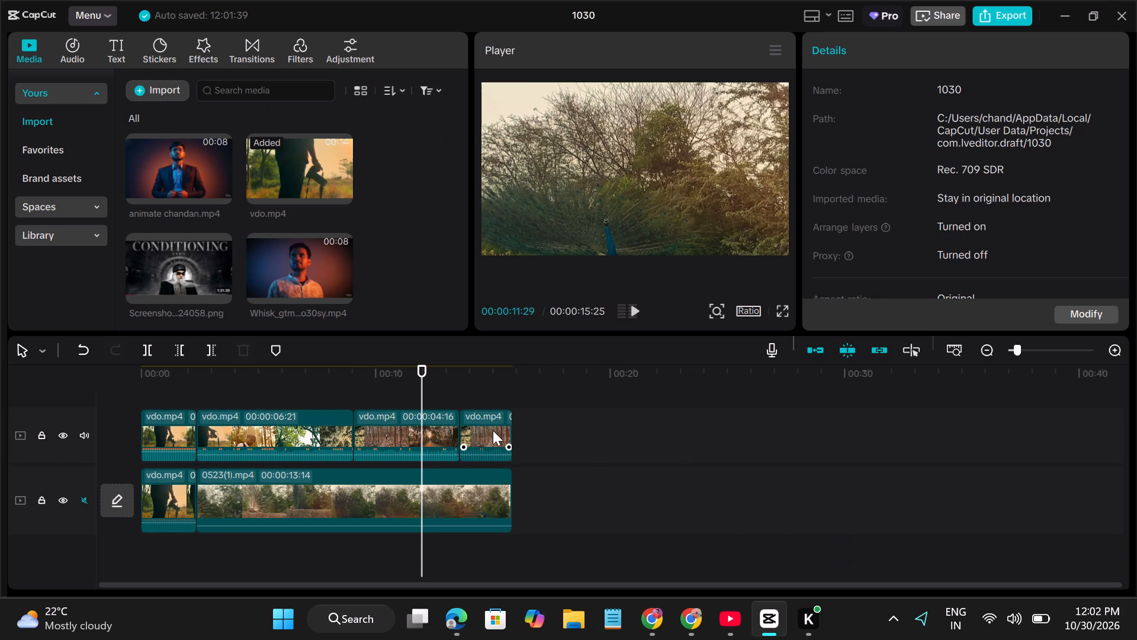
left_click(648, 628)
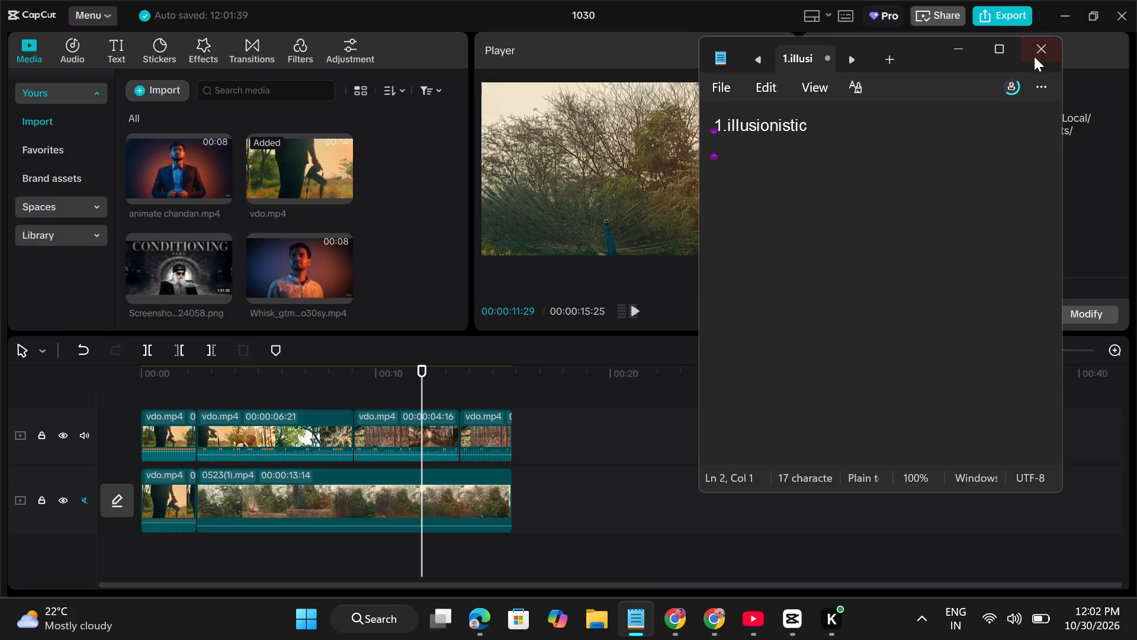
left_click(1038, 54)
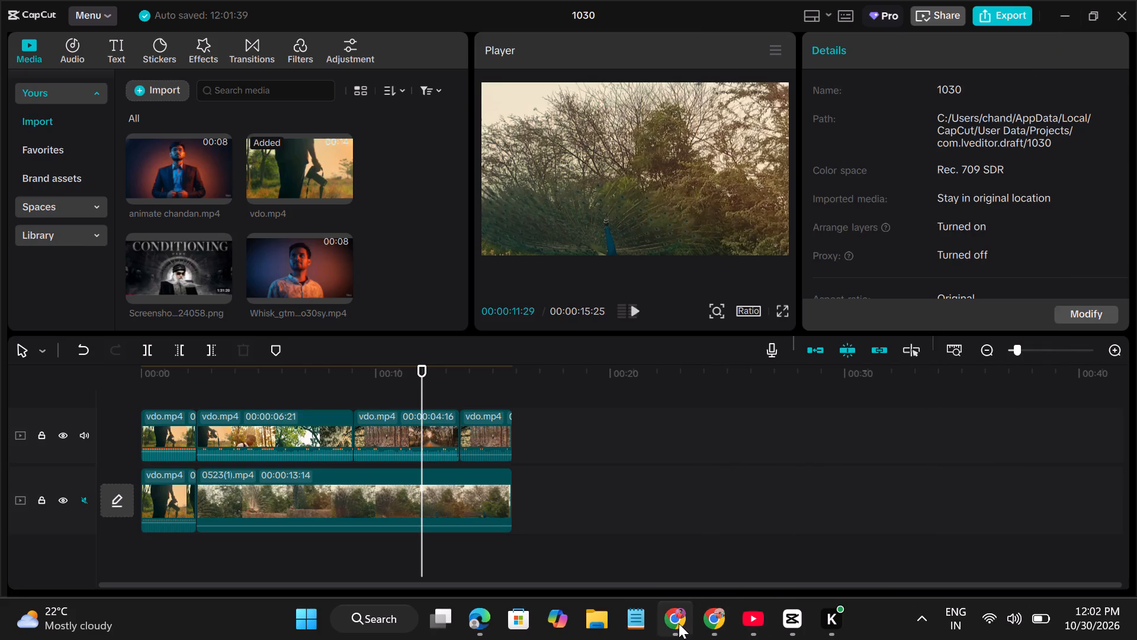
left_click(679, 623)
left_click(322, 2)
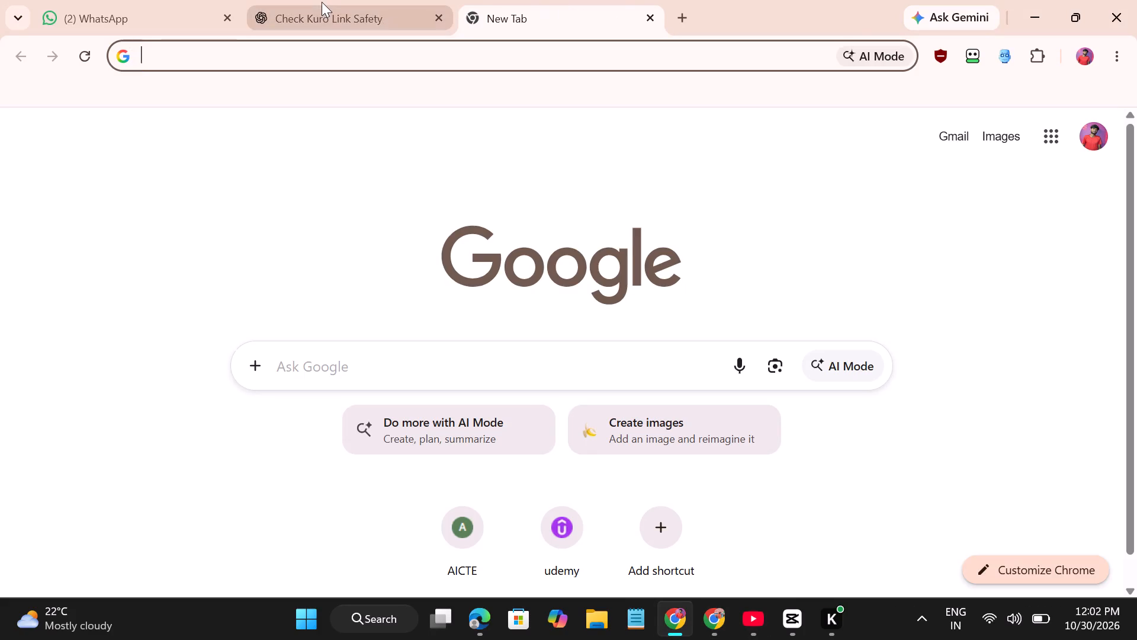
left_click(534, 22)
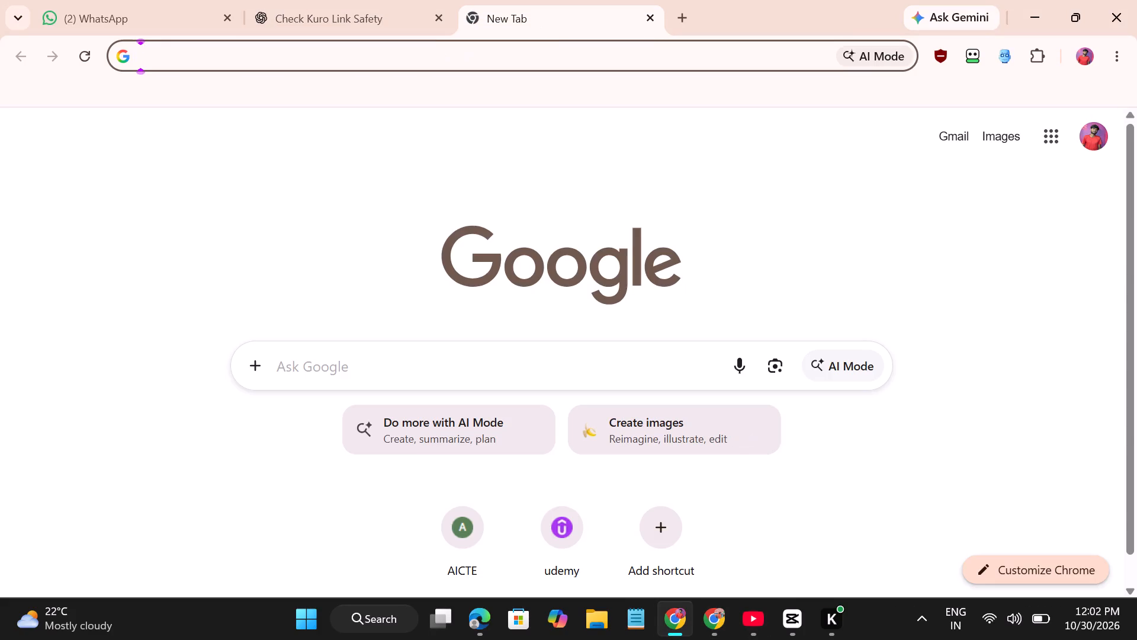
left_click(393, 55)
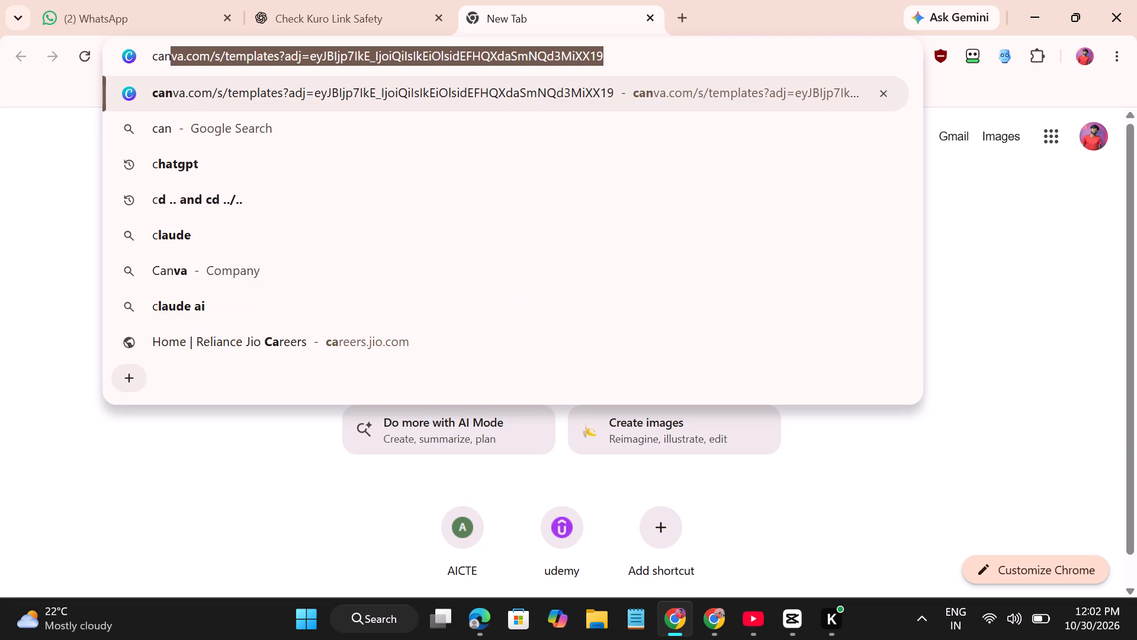